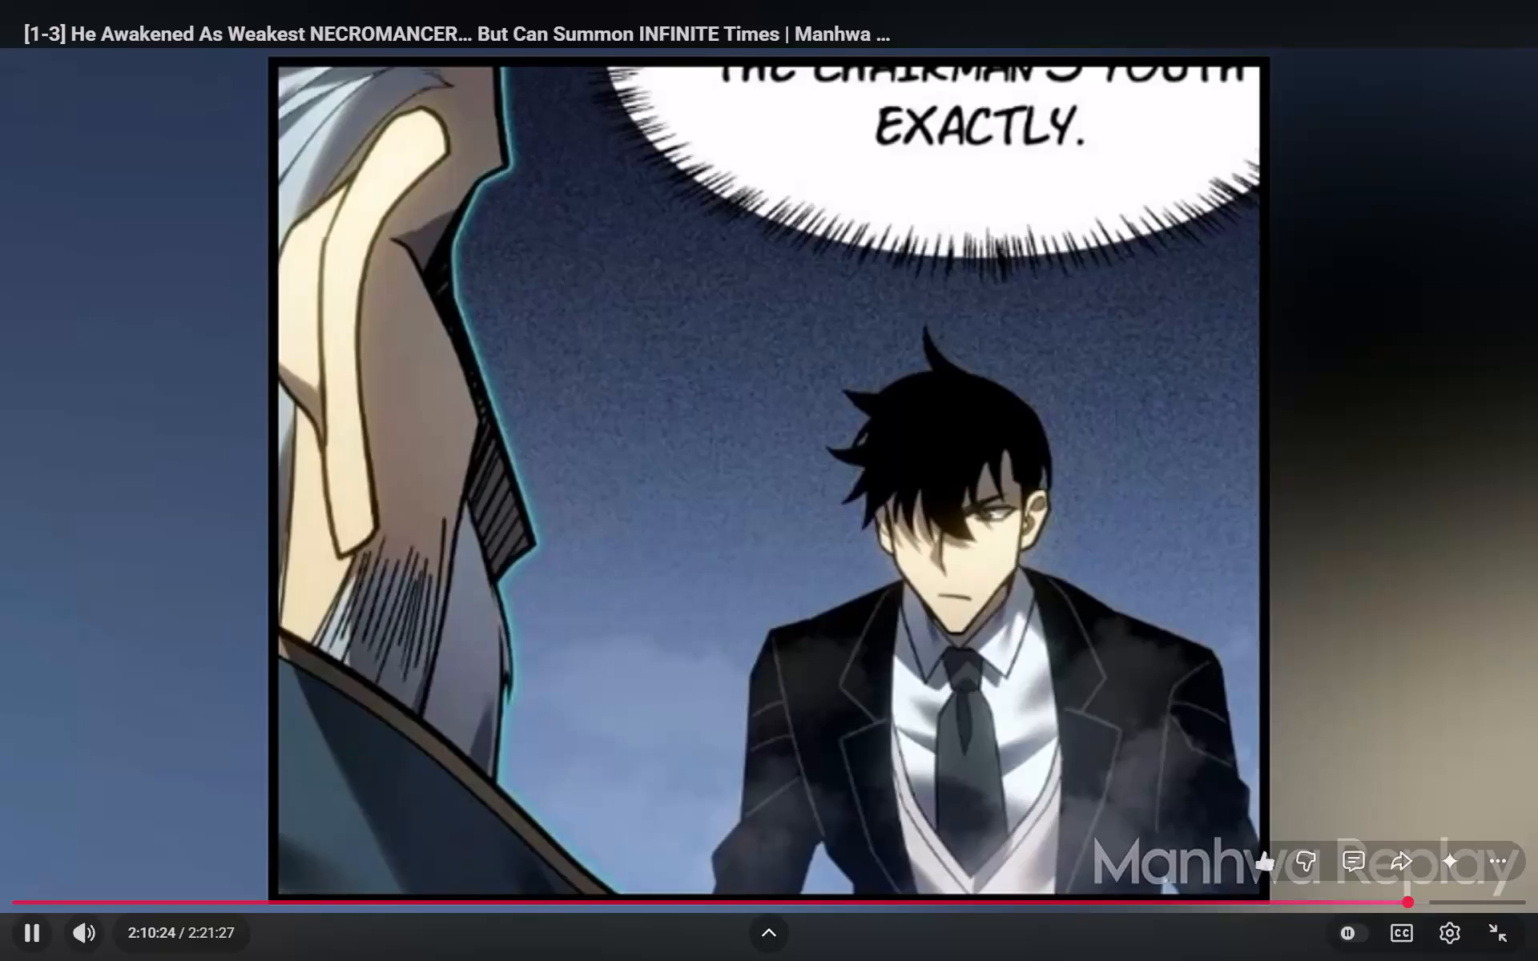
Leave the full-screen video and open the Mobile Devices folder inside Downloads in File Explorer.
{"action": "left_click", "coordinate": [1520, 931]}
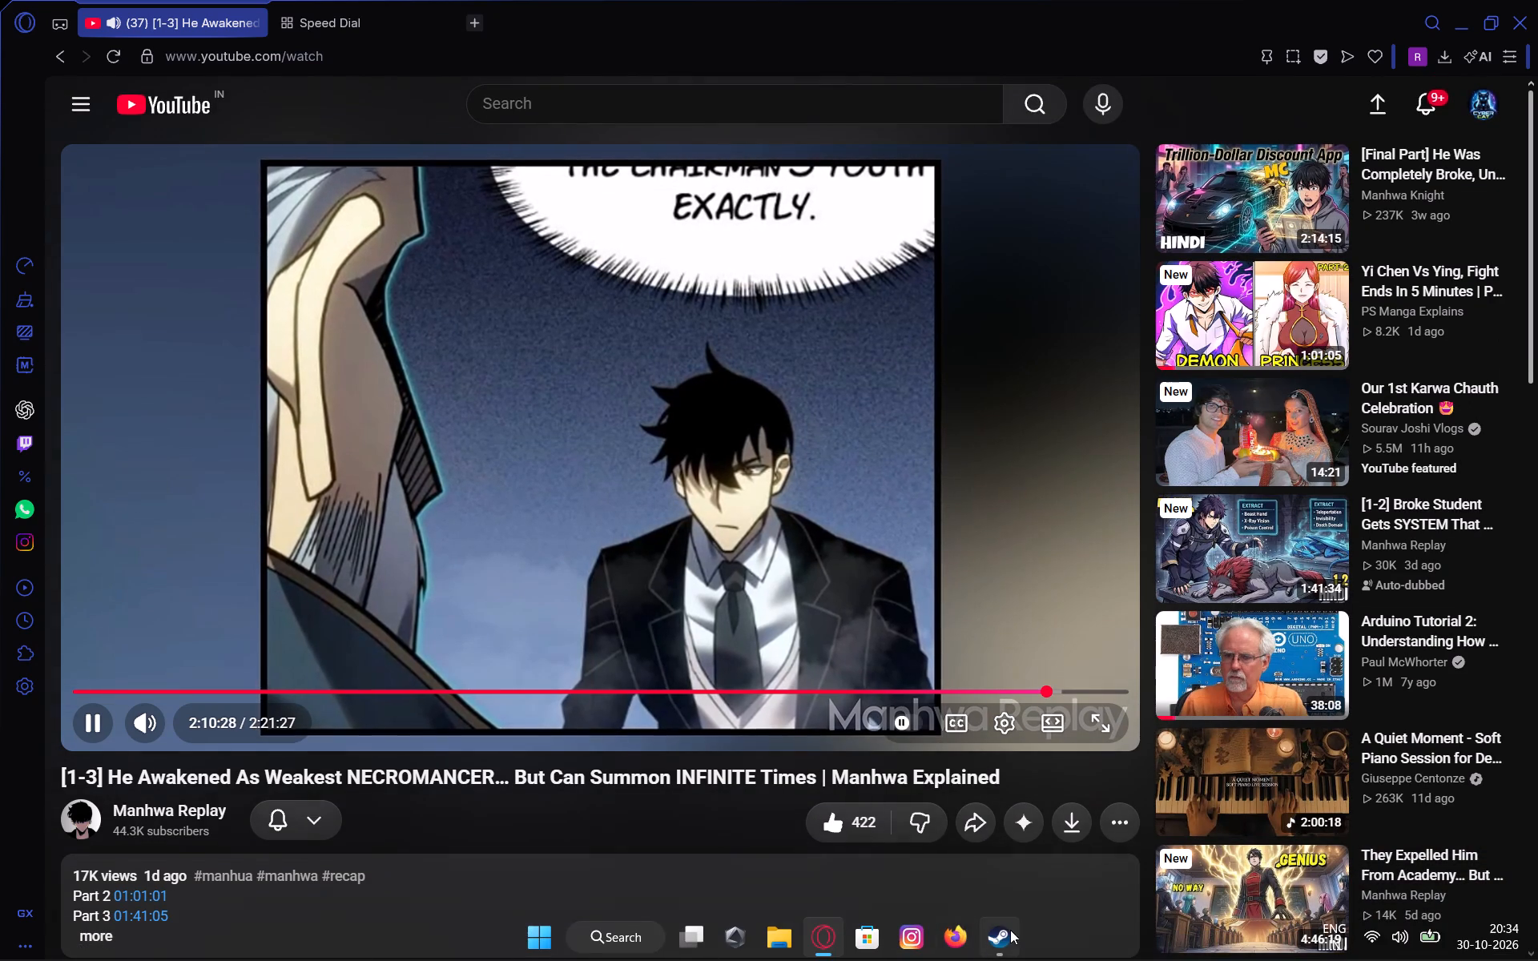
{"action": "left_click", "coordinate": [626, 935]}
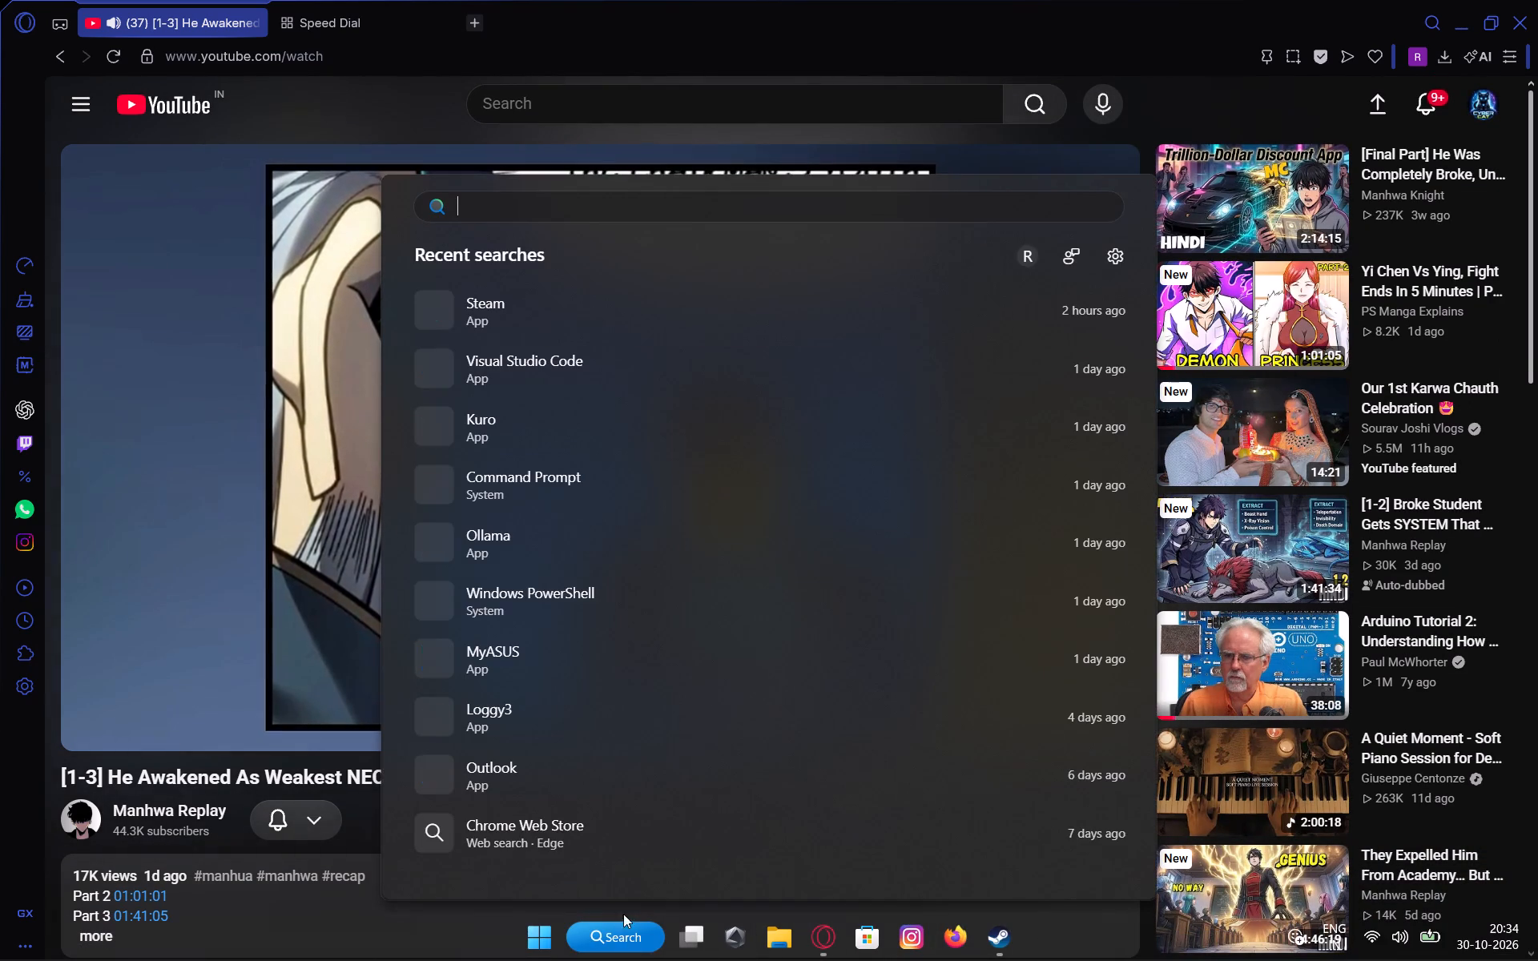
{"action": "left_click", "coordinate": [771, 951]}
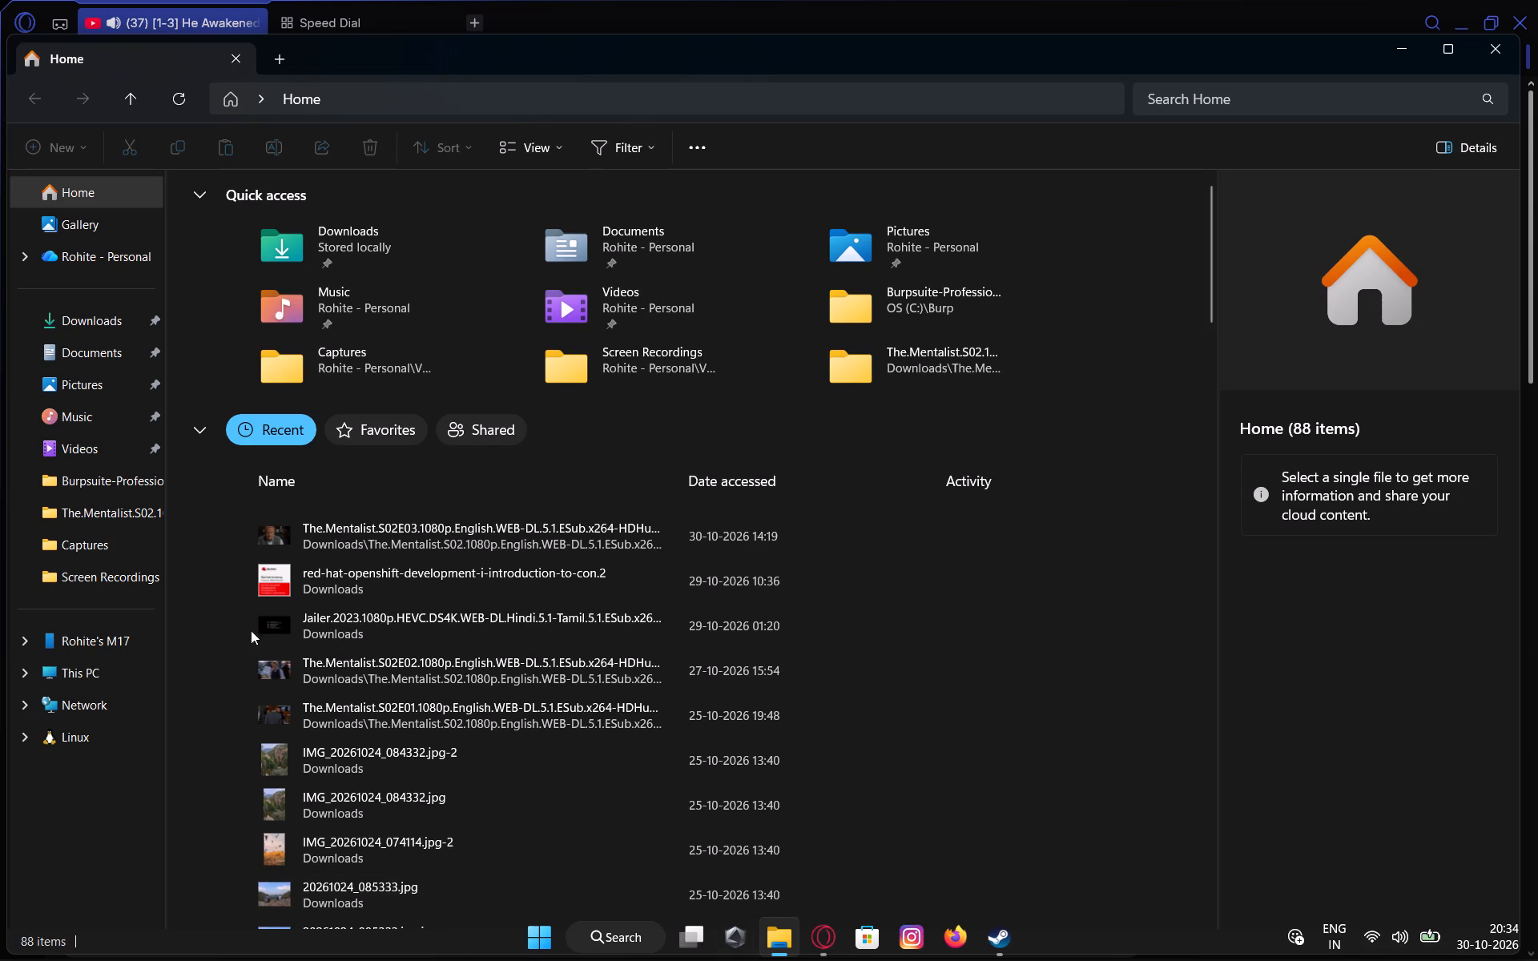
{"action": "left_click", "coordinate": [94, 308]}
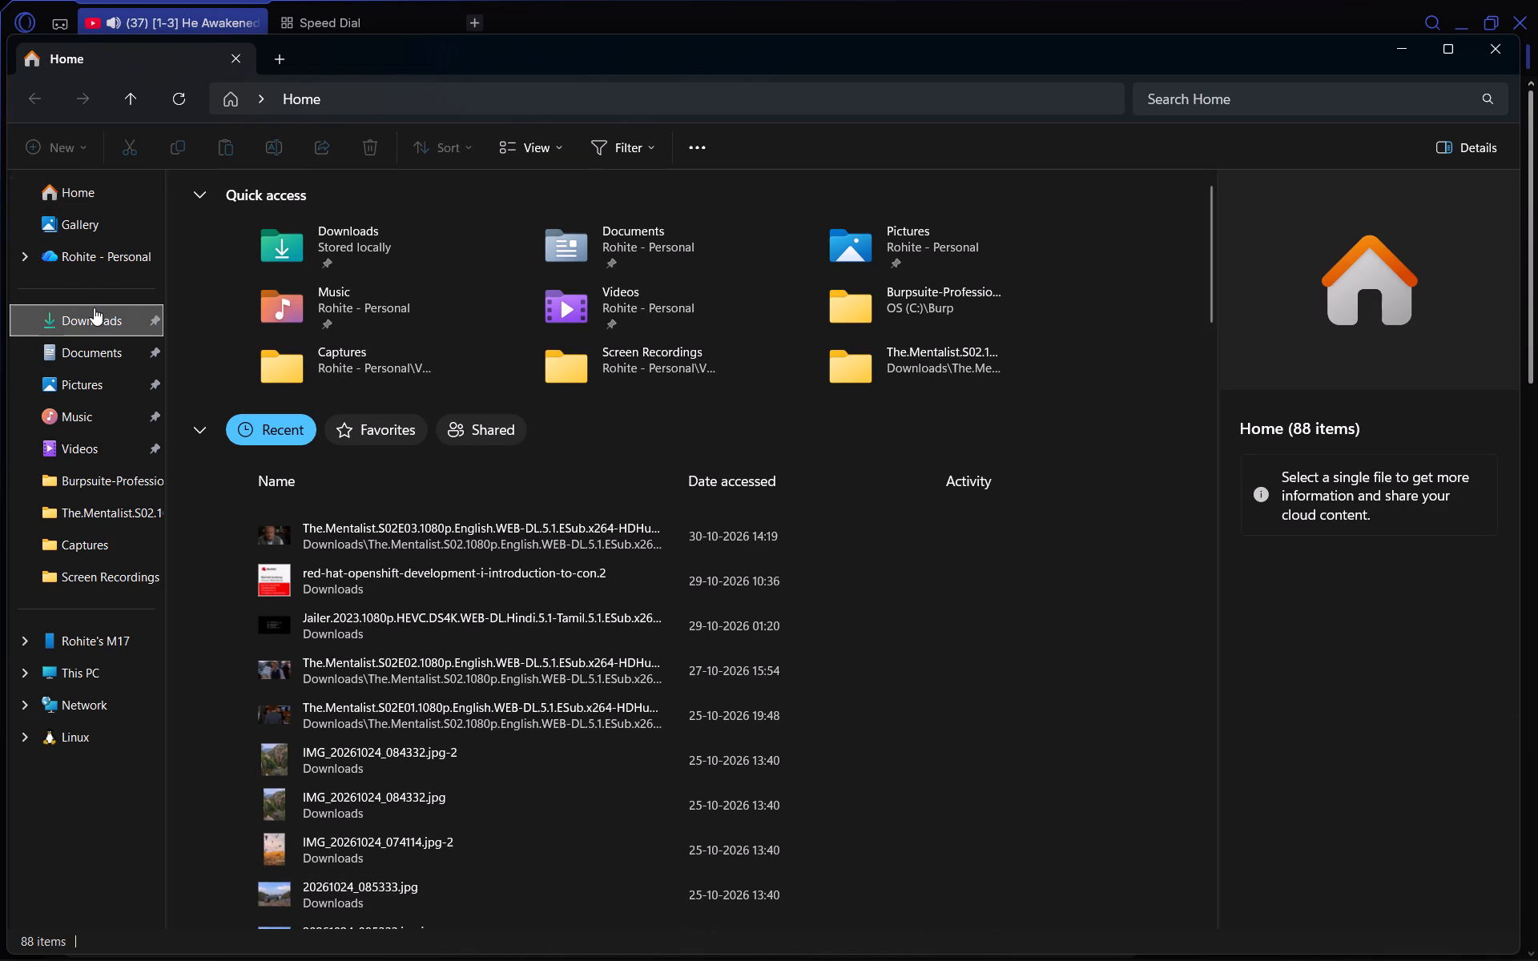
{"action": "scroll", "coordinate": [228, 352], "scroll_direction": "up", "scroll_amount": 4}
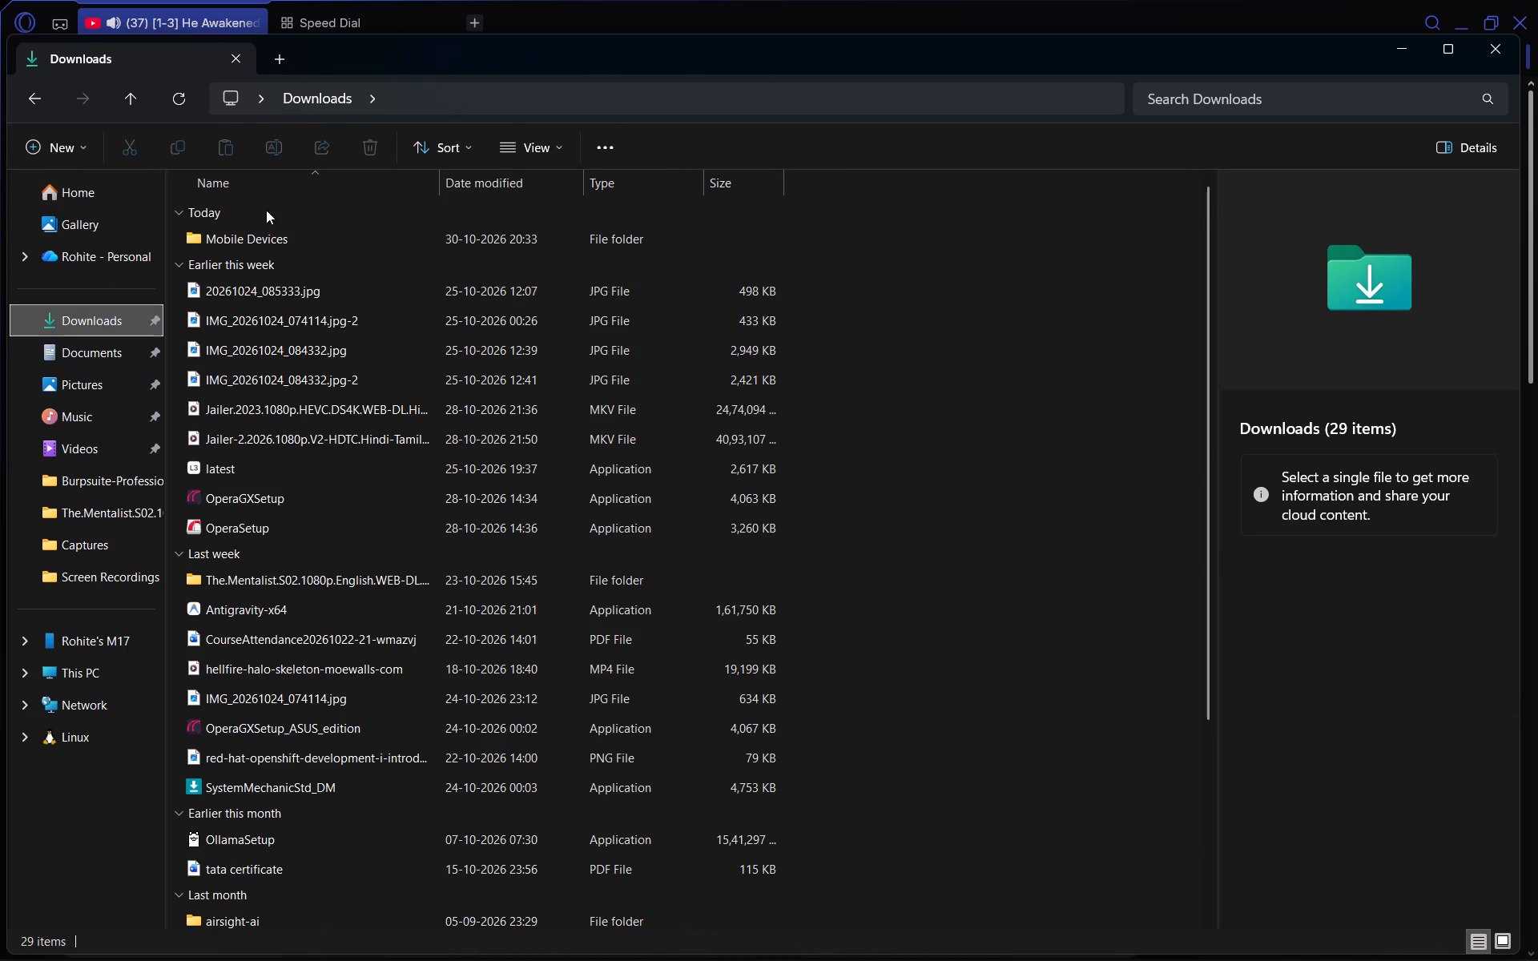
{"action": "double_click", "coordinate": [268, 237]}
Open photo 20261030_152804, inspect its buildings up close, and close the photo viewer.
{"action": "double_click", "coordinate": [270, 240]}
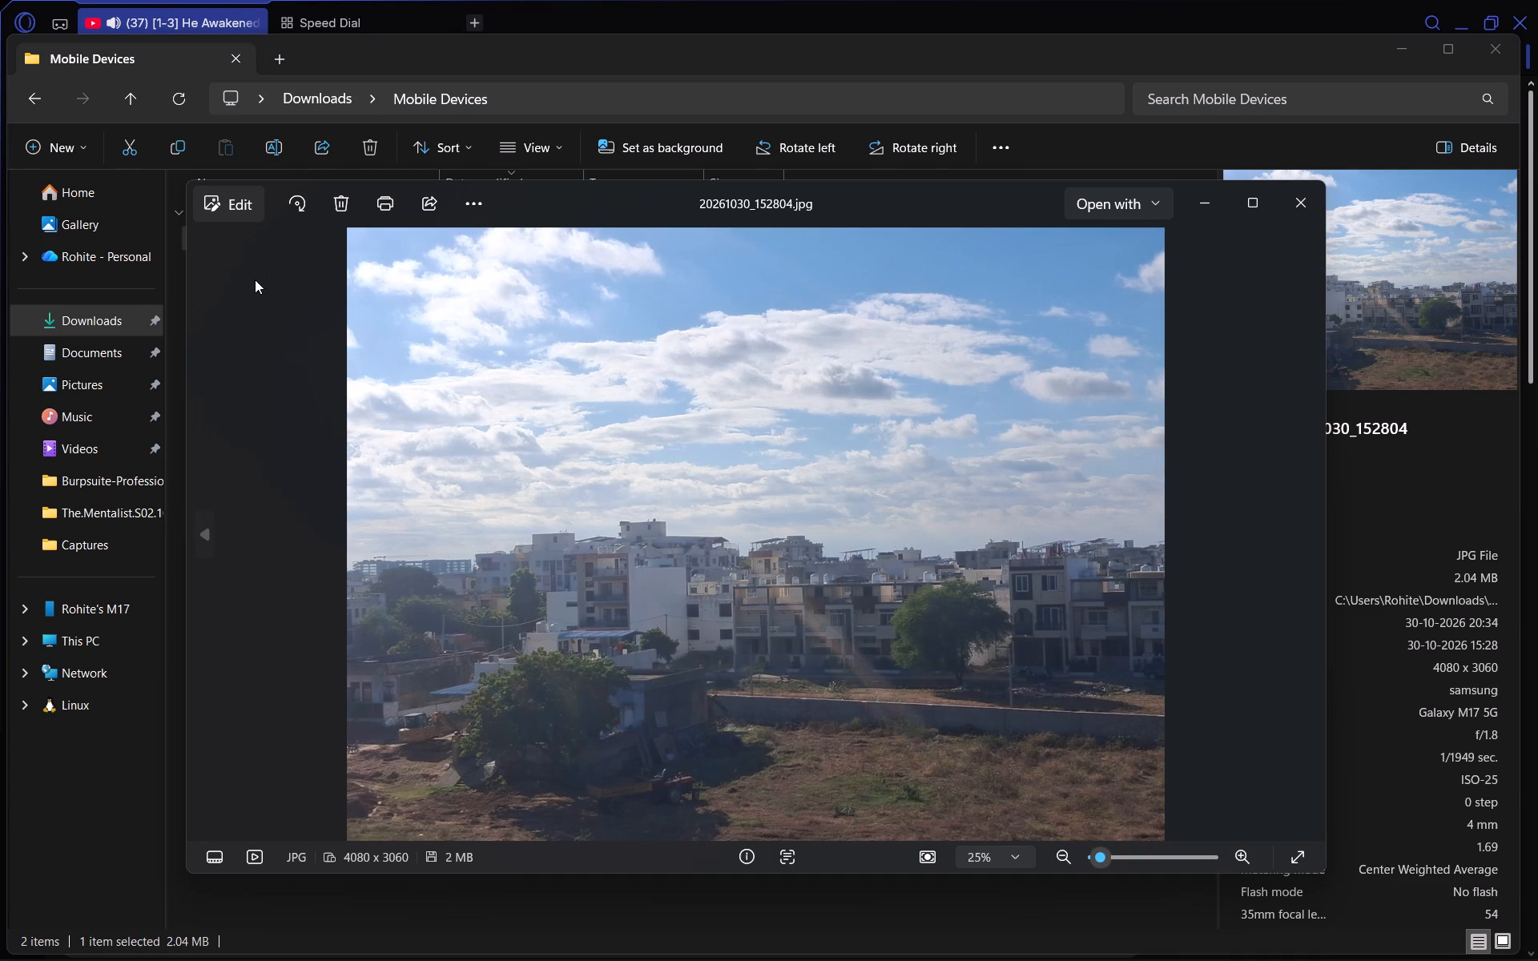
{"action": "scroll", "coordinate": [839, 622], "scroll_direction": "up", "scroll_amount": 8}
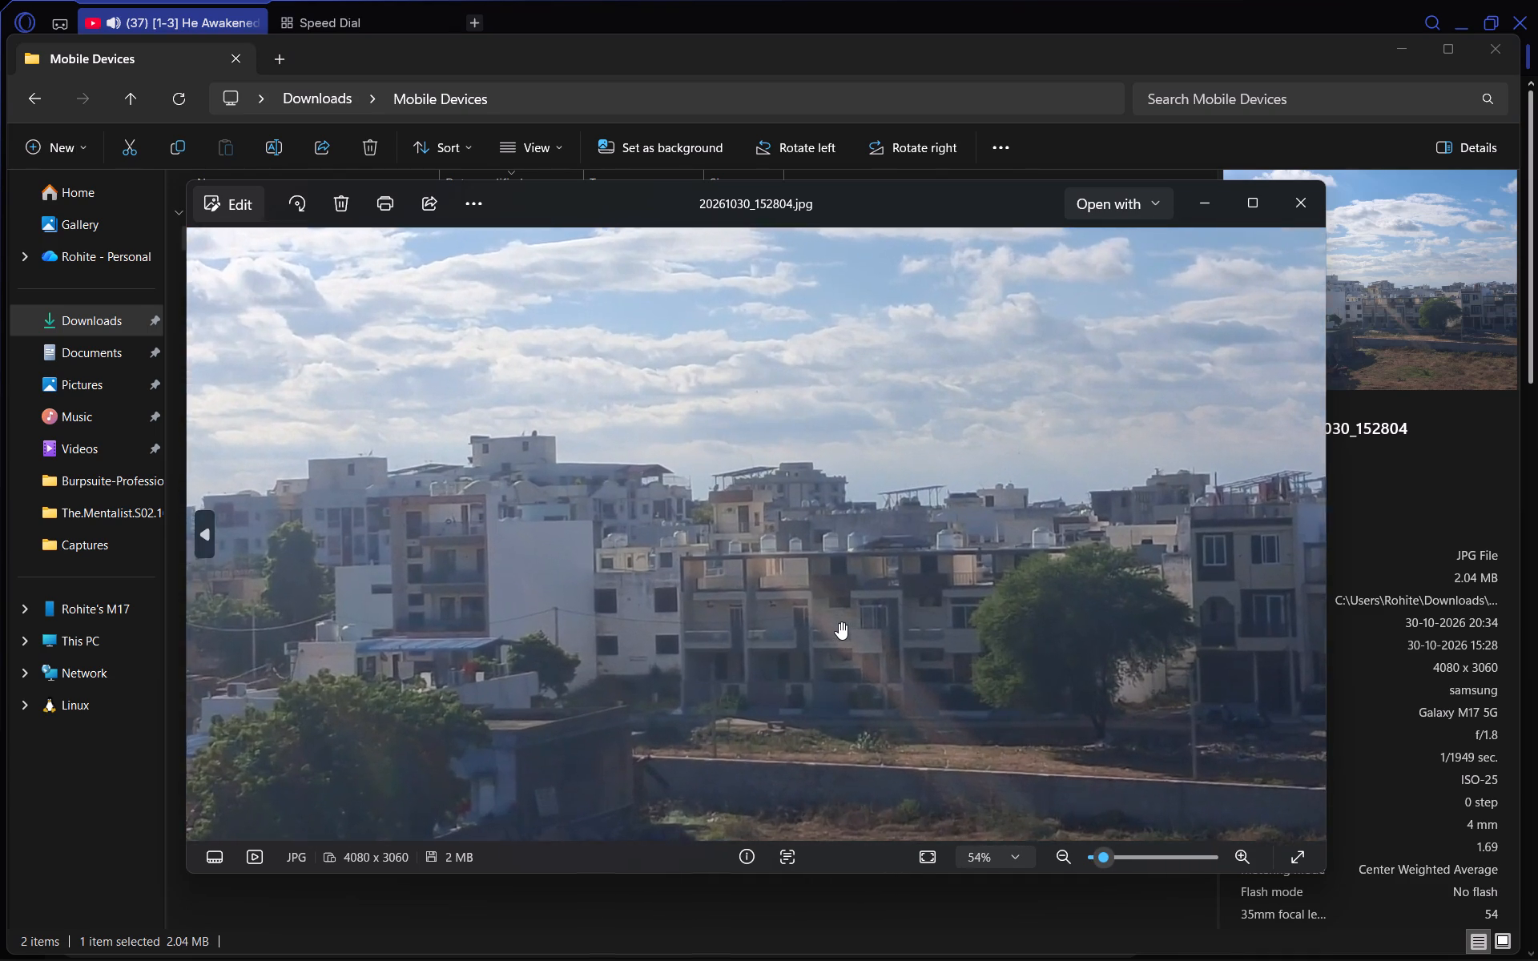
{"action": "scroll", "coordinate": [839, 622], "scroll_direction": "up", "scroll_amount": 3}
{"action": "scroll", "coordinate": [839, 622], "scroll_direction": "down", "scroll_amount": 8}
{"action": "scroll", "coordinate": [839, 622], "scroll_direction": "up", "scroll_amount": 14}
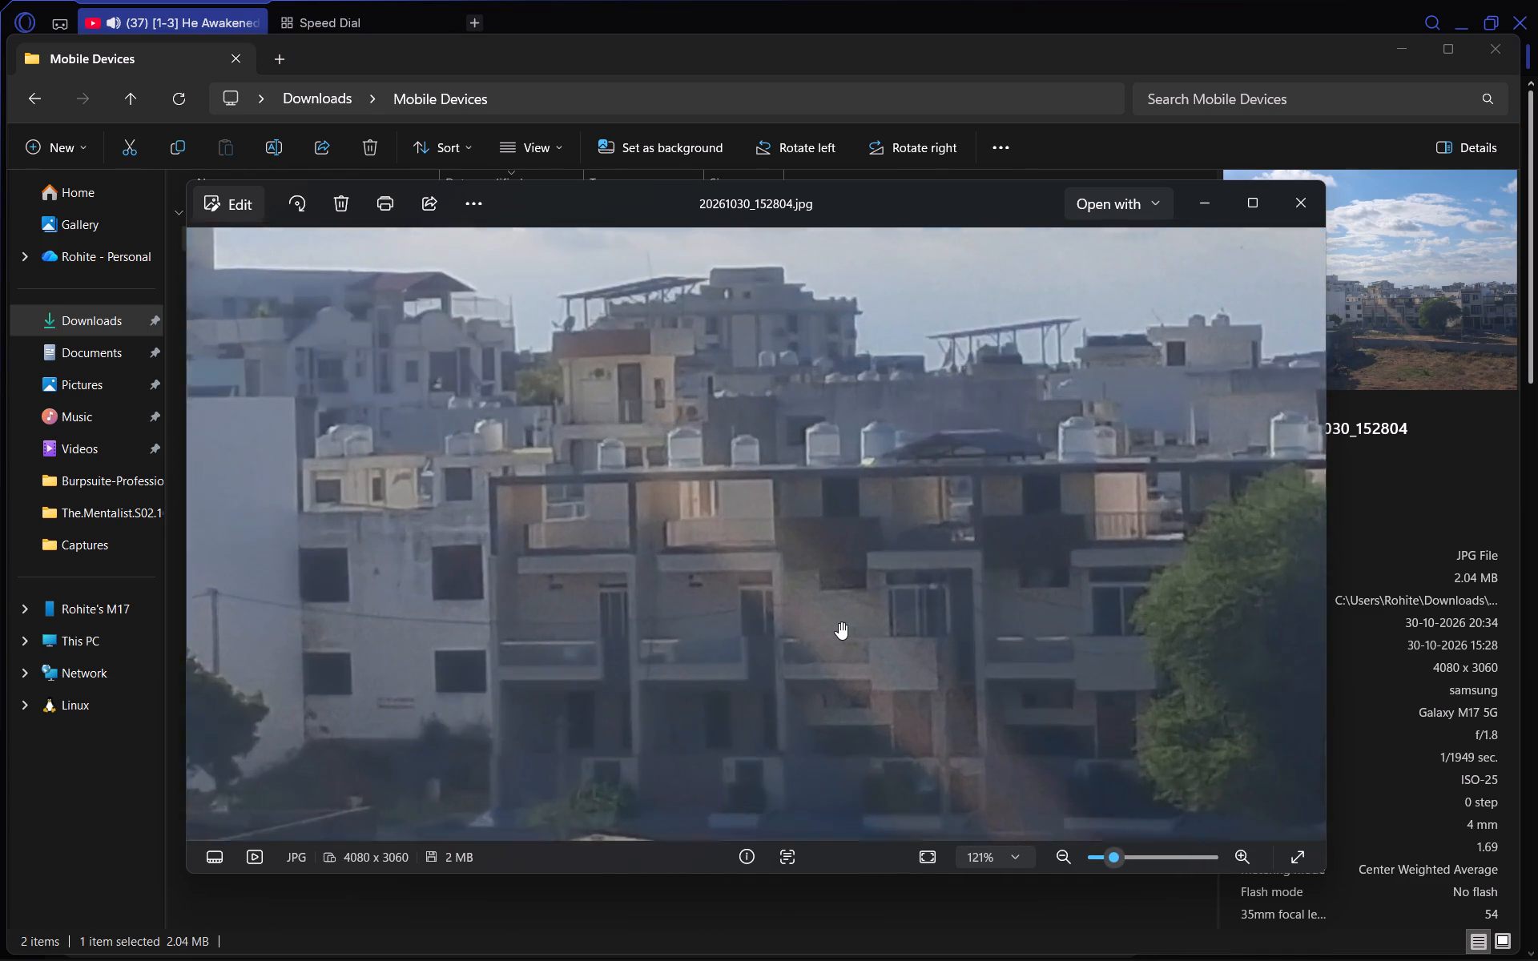
{"action": "scroll", "coordinate": [839, 622], "scroll_direction": "down", "scroll_amount": 19}
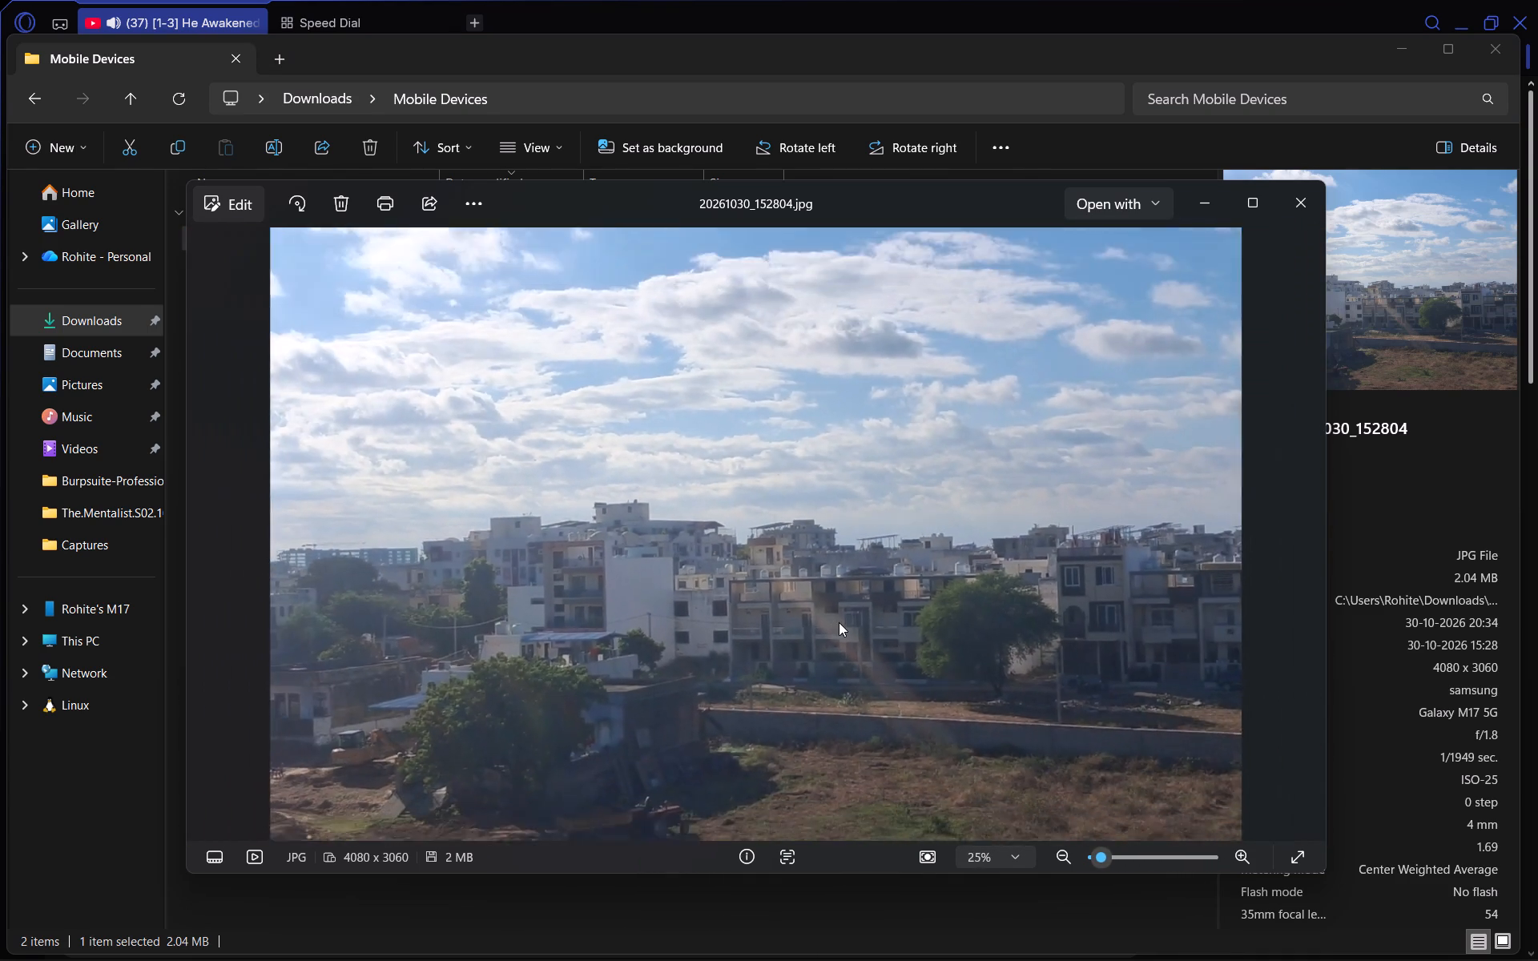
{"action": "scroll", "coordinate": [839, 622], "scroll_direction": "down", "scroll_amount": 1}
{"action": "left_click", "coordinate": [1306, 209]}
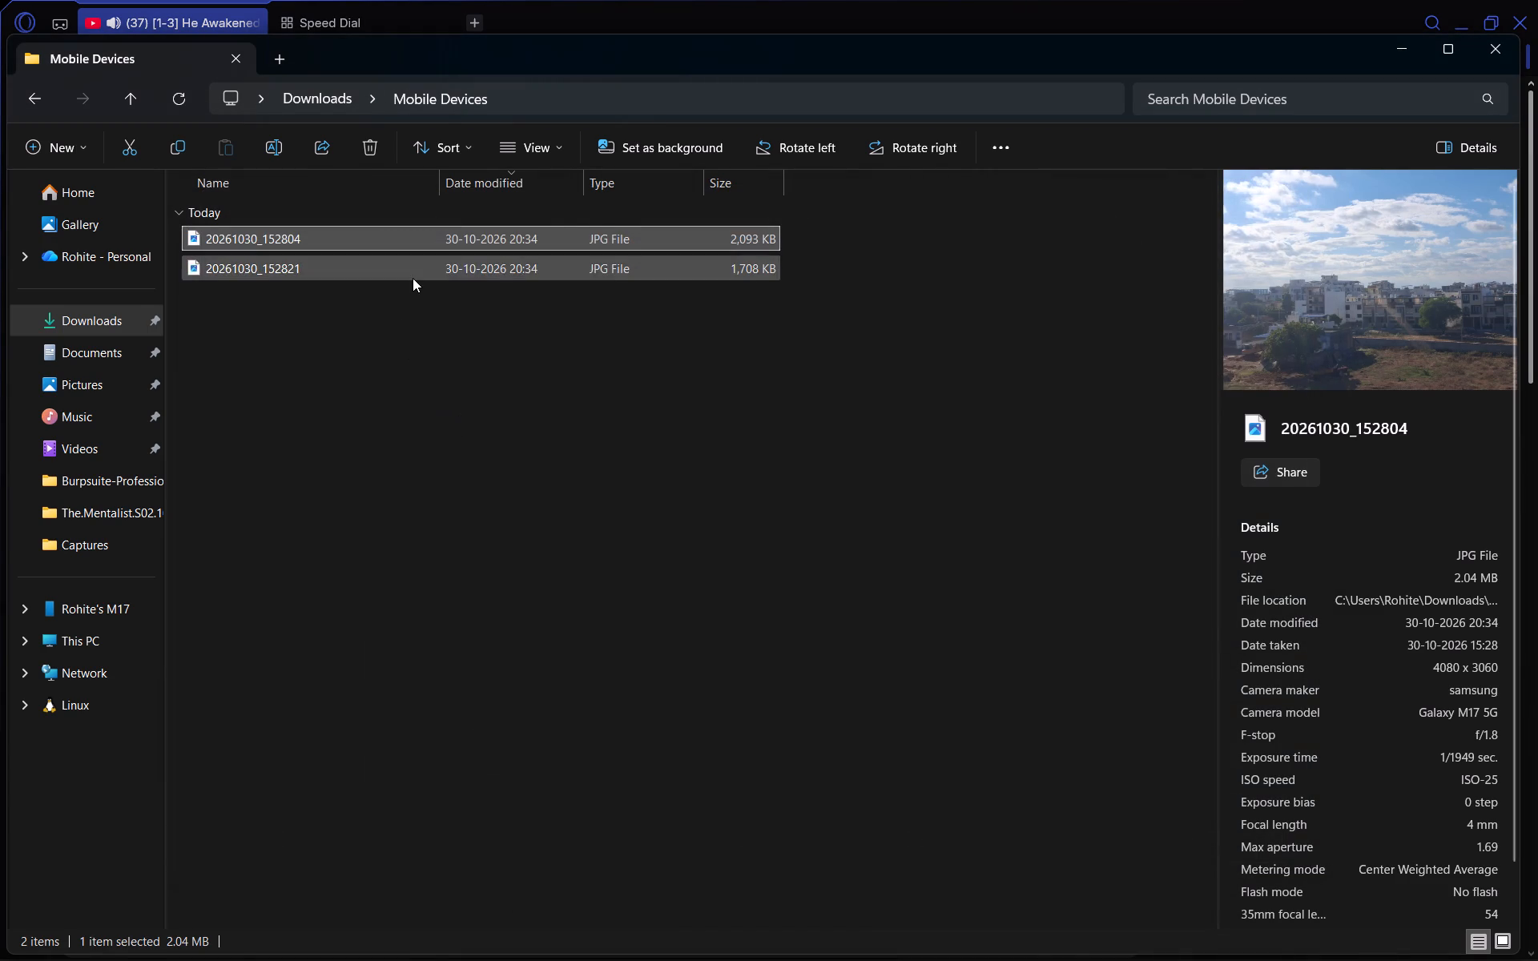
Open photo 20261030_152821, inspect the landscape up close and as a whole, and close the photo viewer.
{"action": "double_click", "coordinate": [413, 278]}
{"action": "scroll", "coordinate": [613, 645], "scroll_direction": "up", "scroll_amount": 6}
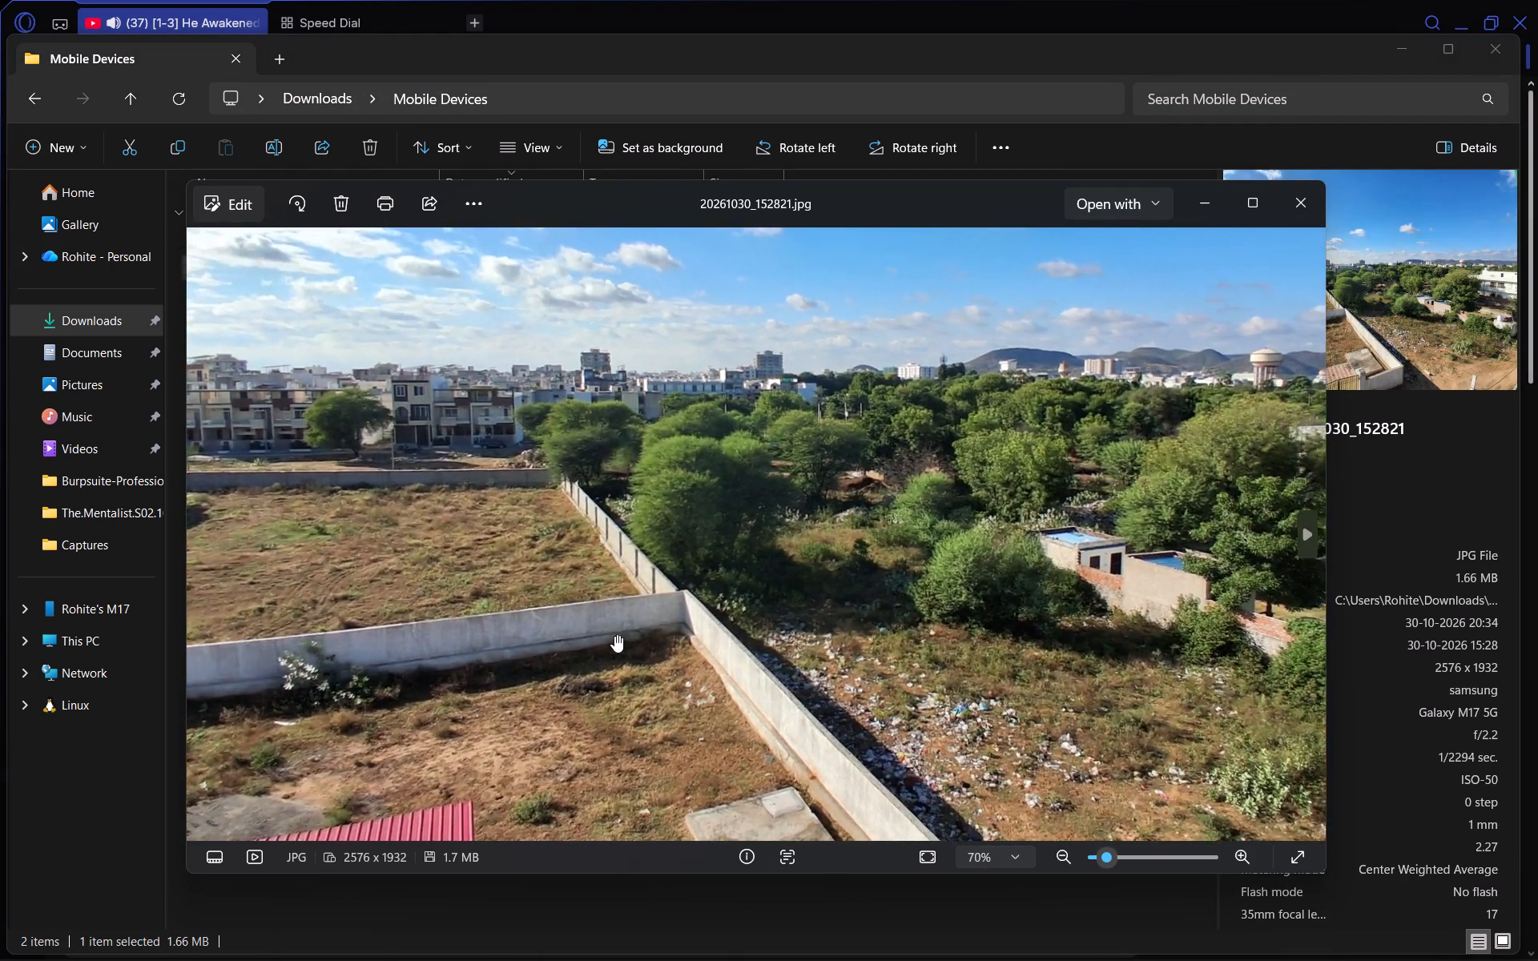
{"action": "left_click_drag", "start_coordinate": [729, 428], "coordinate": [786, 960]}
{"action": "scroll", "coordinate": [805, 668], "scroll_direction": "down", "scroll_amount": 8}
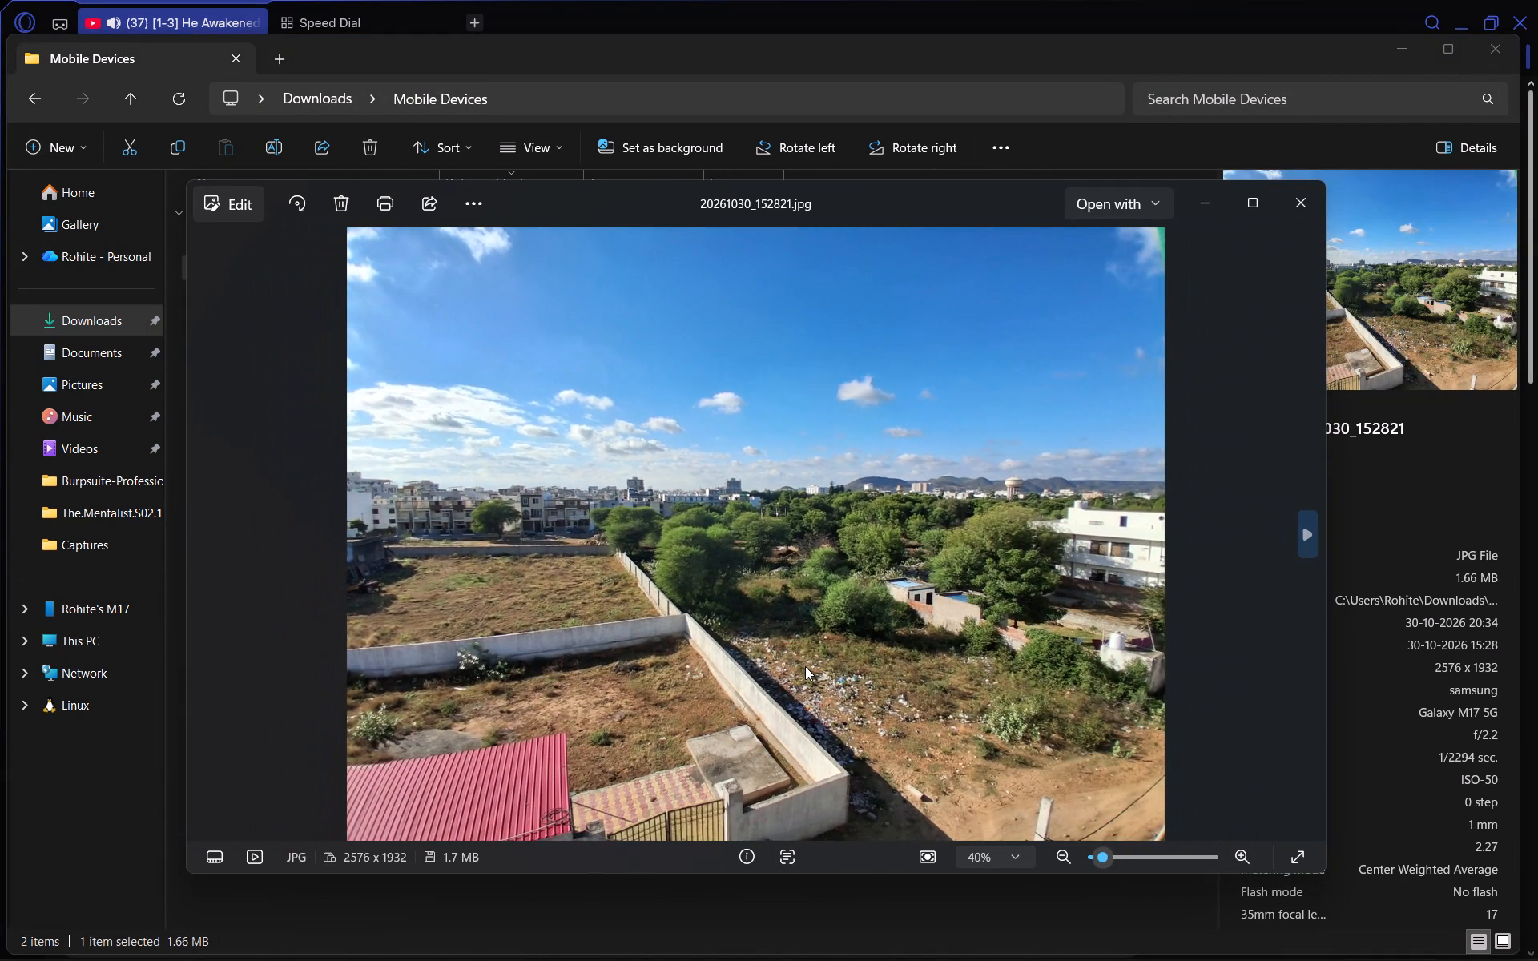
{"action": "scroll", "coordinate": [805, 665], "scroll_direction": "down", "scroll_amount": 6}
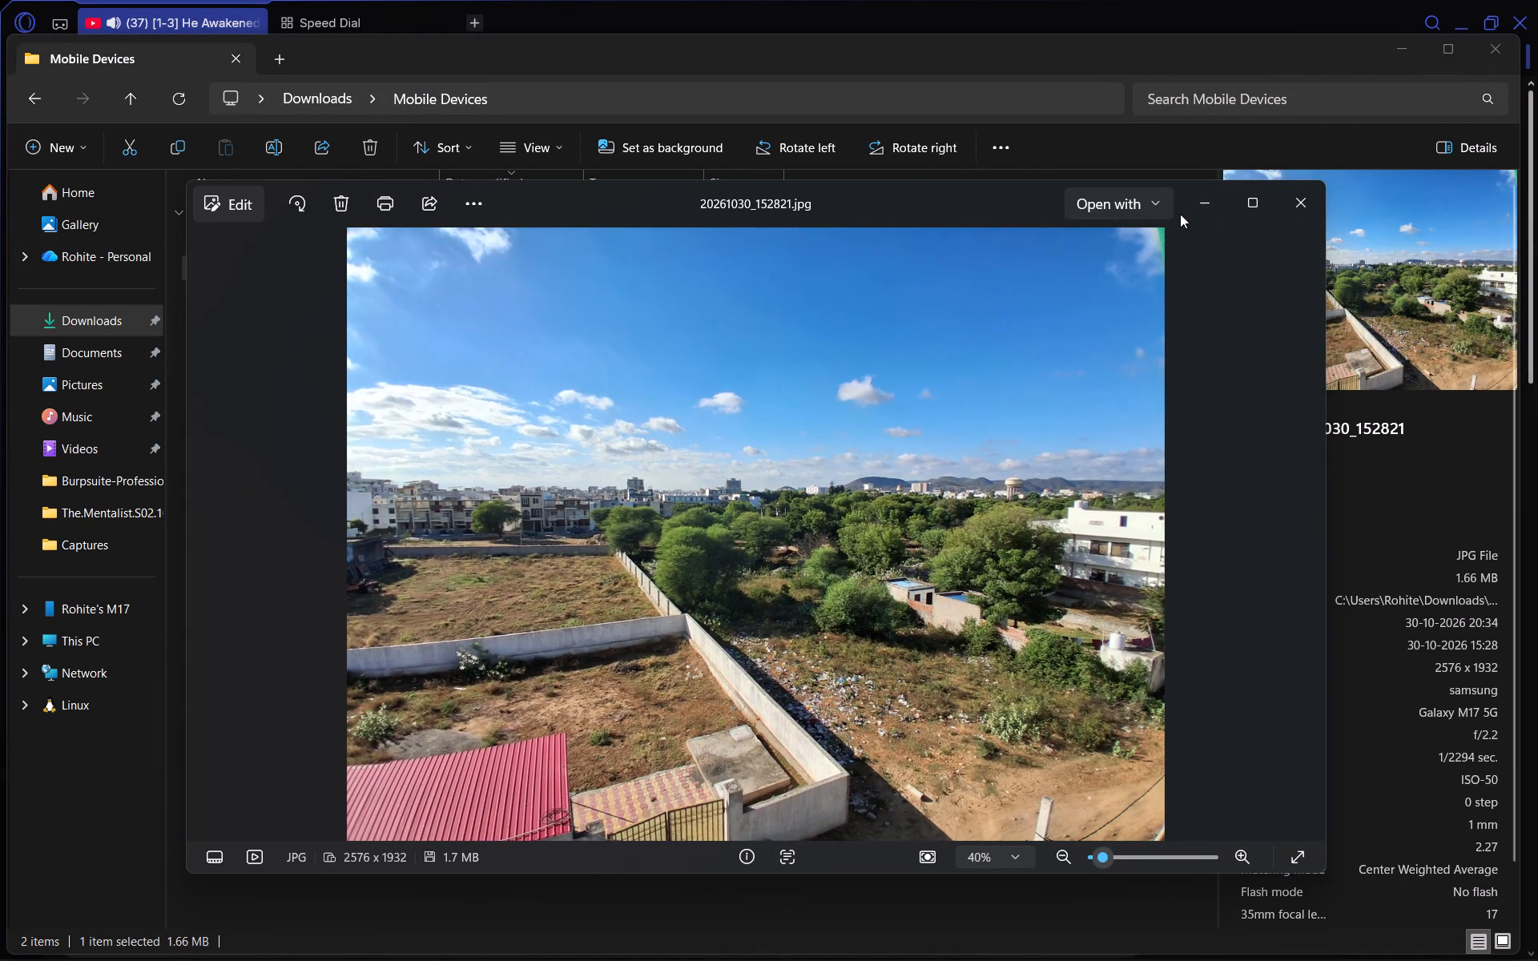
{"action": "left_click", "coordinate": [1299, 203]}
Minimize the File Explorer and browser windows to clear the desktop.
{"action": "left_click", "coordinate": [1391, 46]}
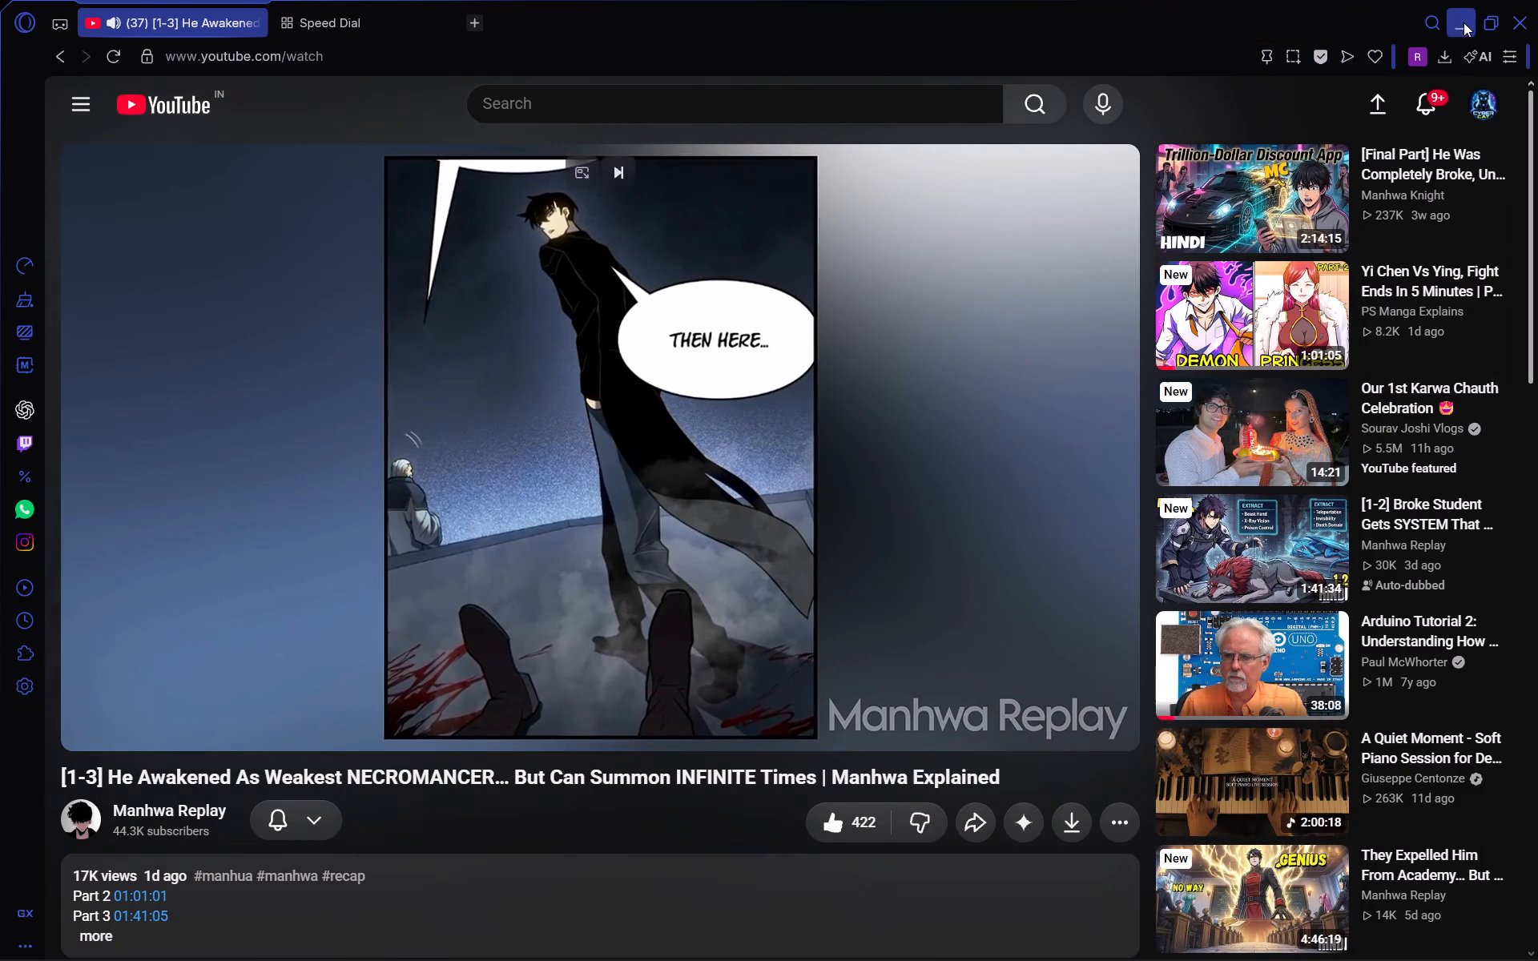
{"action": "left_click", "coordinate": [1464, 22]}
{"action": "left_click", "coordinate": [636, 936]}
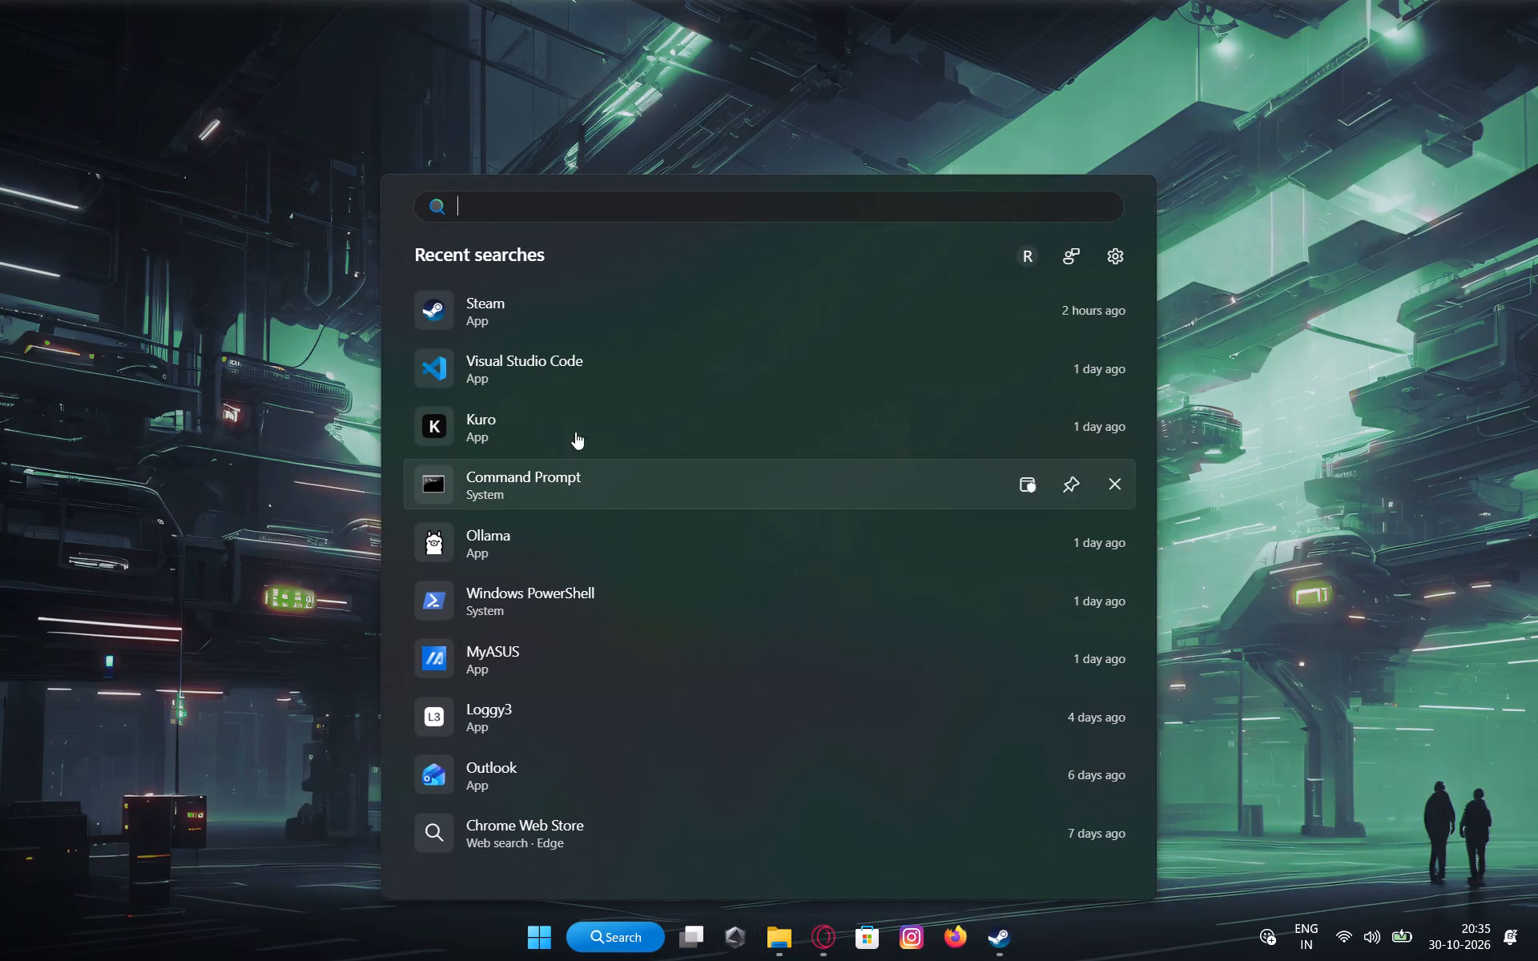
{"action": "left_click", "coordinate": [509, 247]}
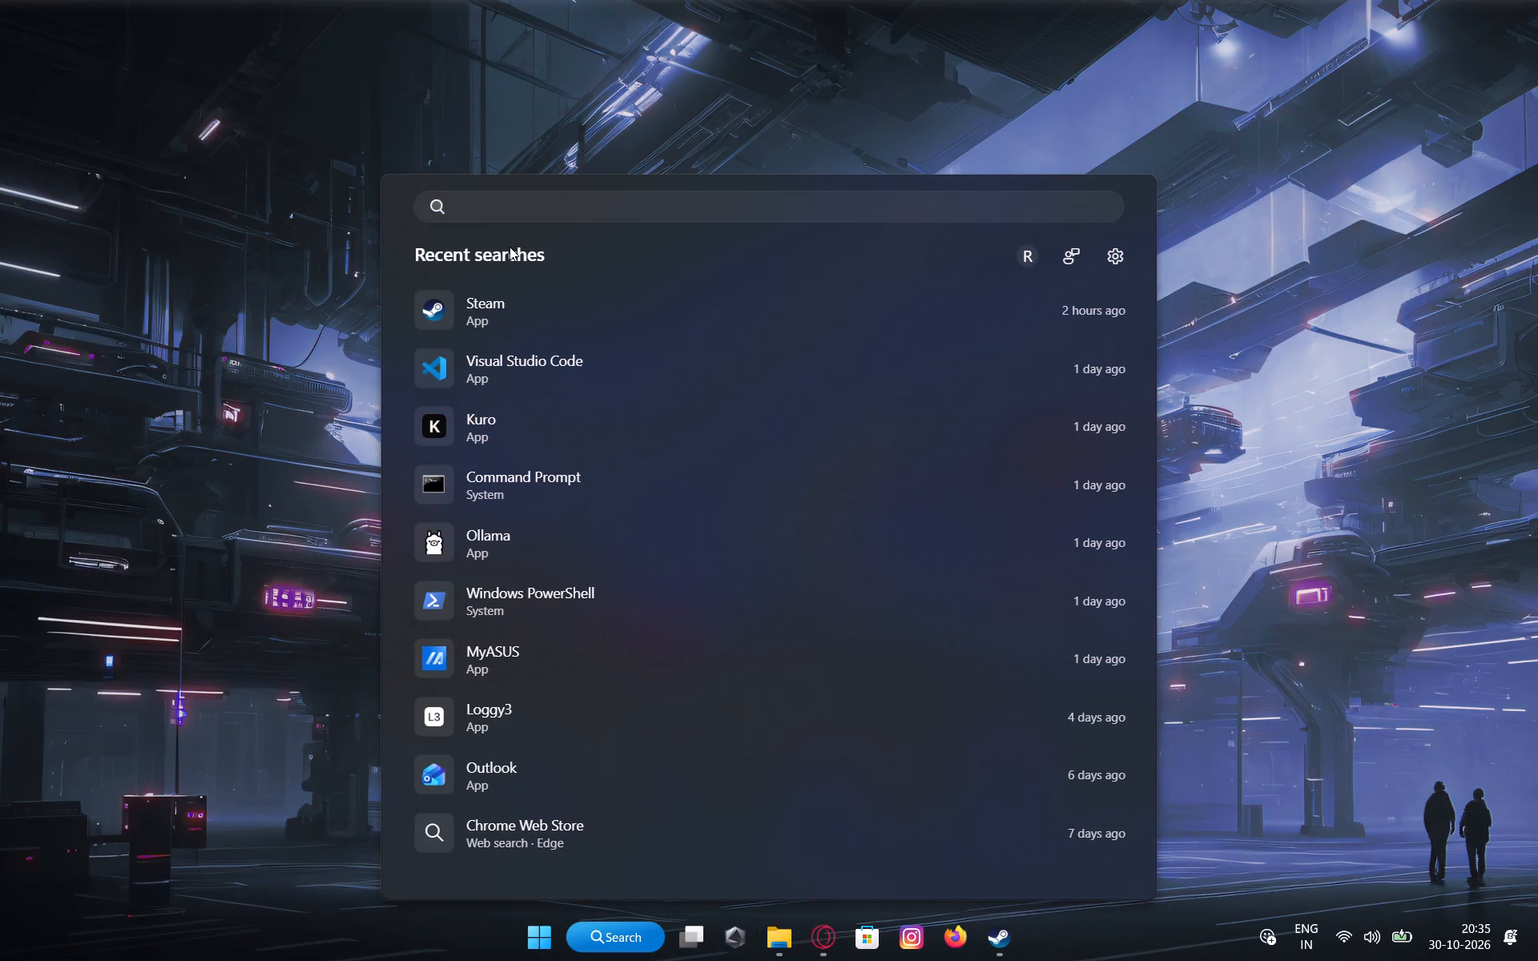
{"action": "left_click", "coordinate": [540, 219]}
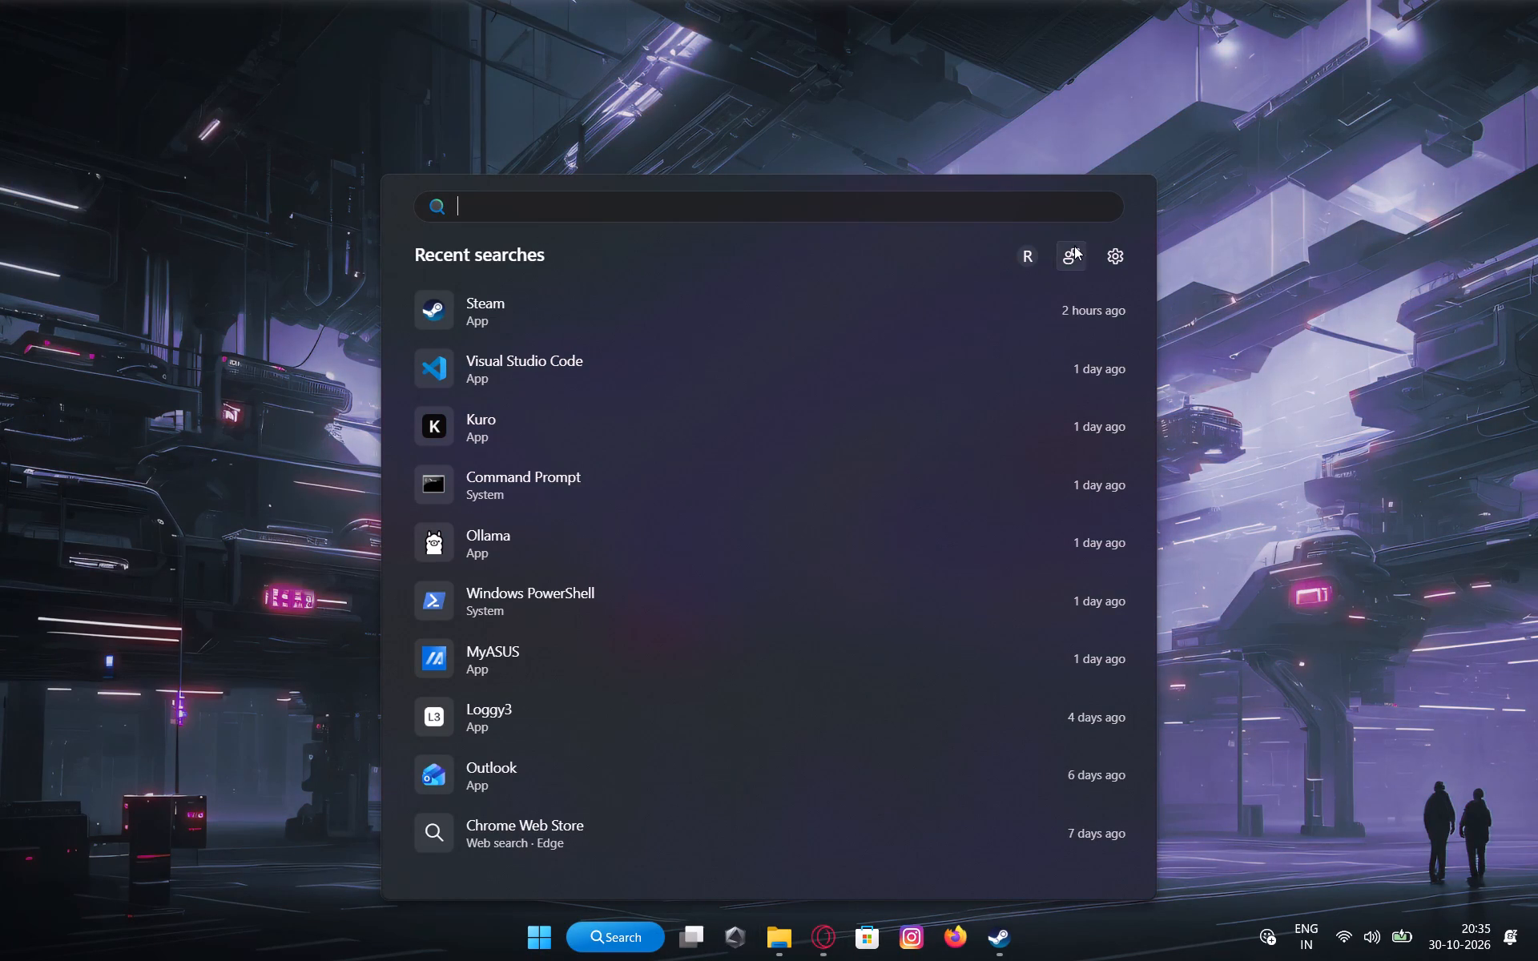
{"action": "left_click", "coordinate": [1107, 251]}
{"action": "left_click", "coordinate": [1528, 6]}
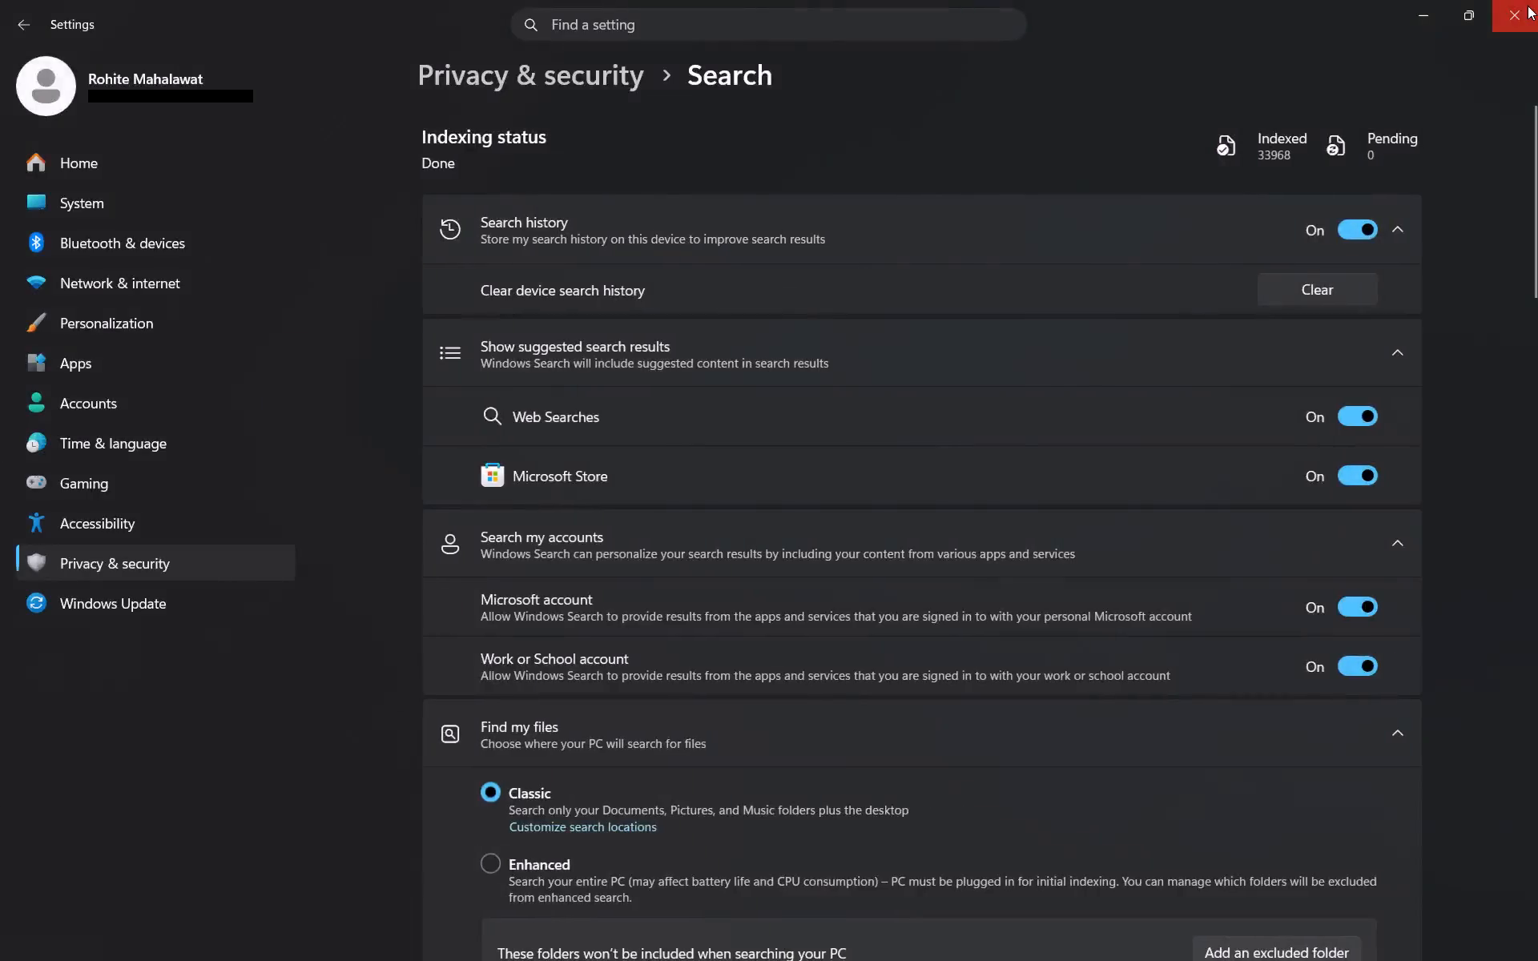
Search the computer for "art" and launch ArtCraft Launcher.
{"action": "left_click", "coordinate": [597, 936]}
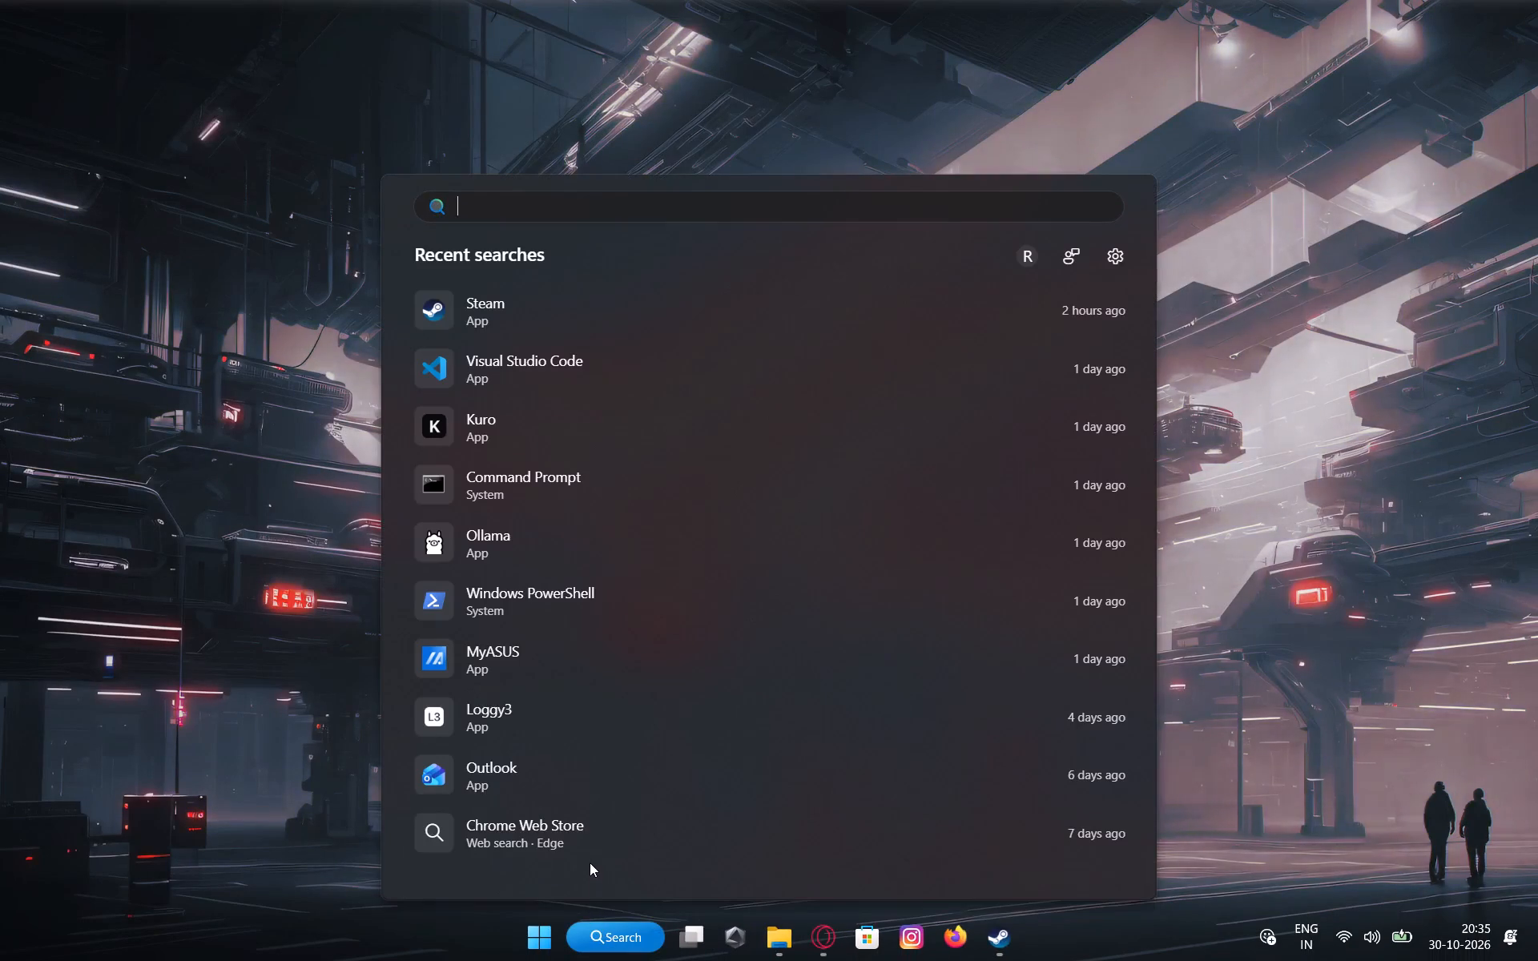
{"action": "key", "text": "h"}
{"action": "key", "text": "BackSpace"}
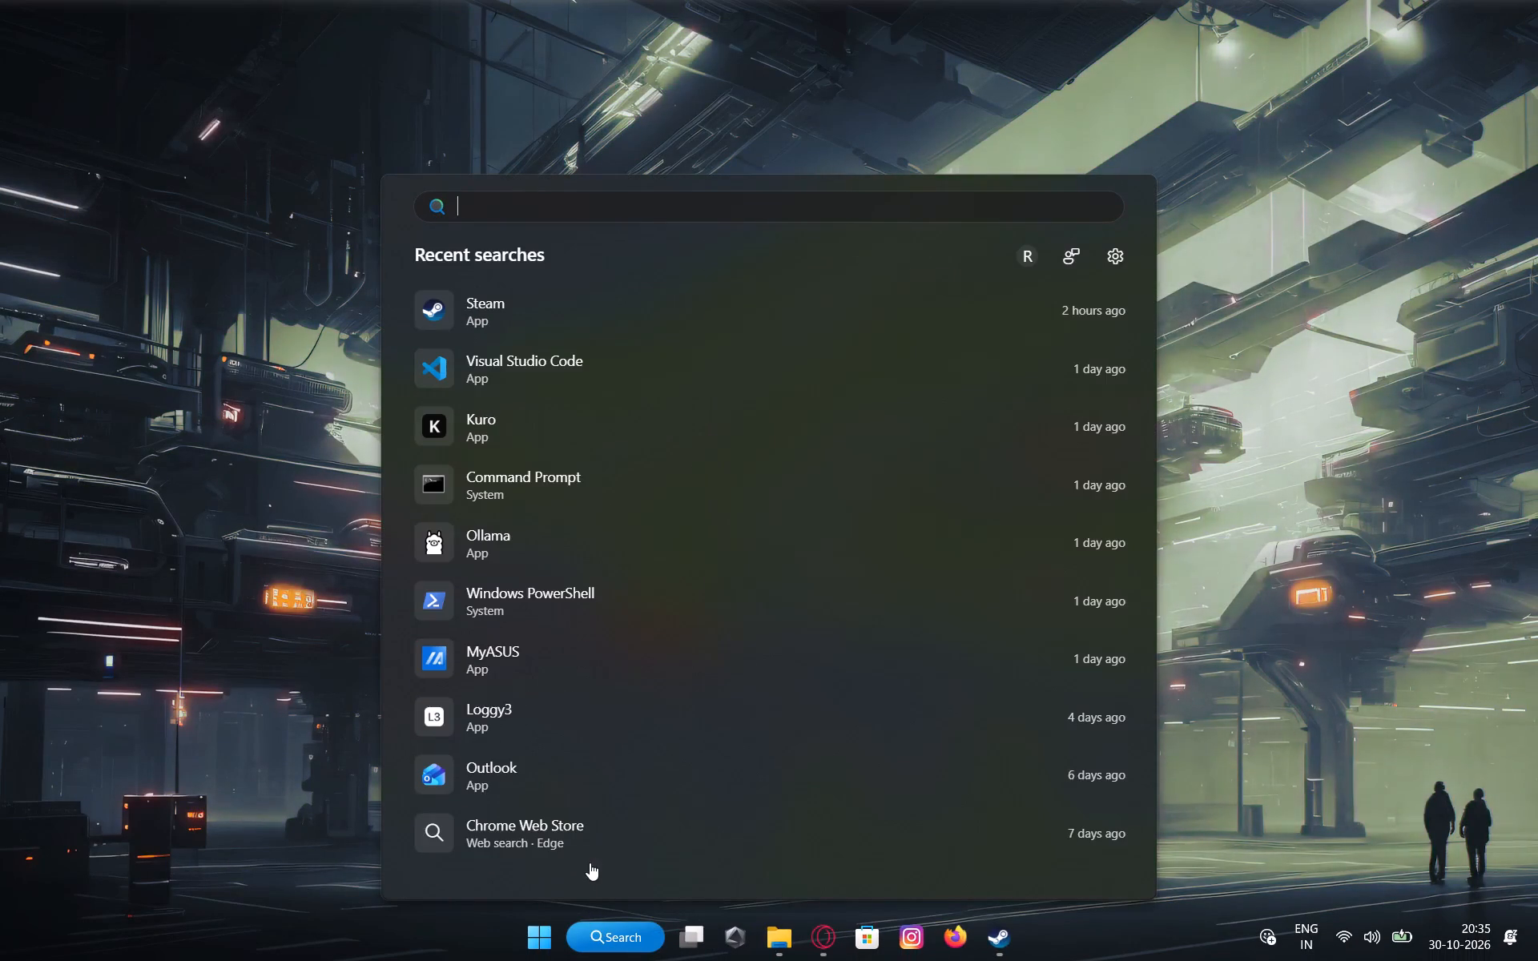
{"action": "key", "text": "BackSpace"}
{"action": "type", "text": "art"}
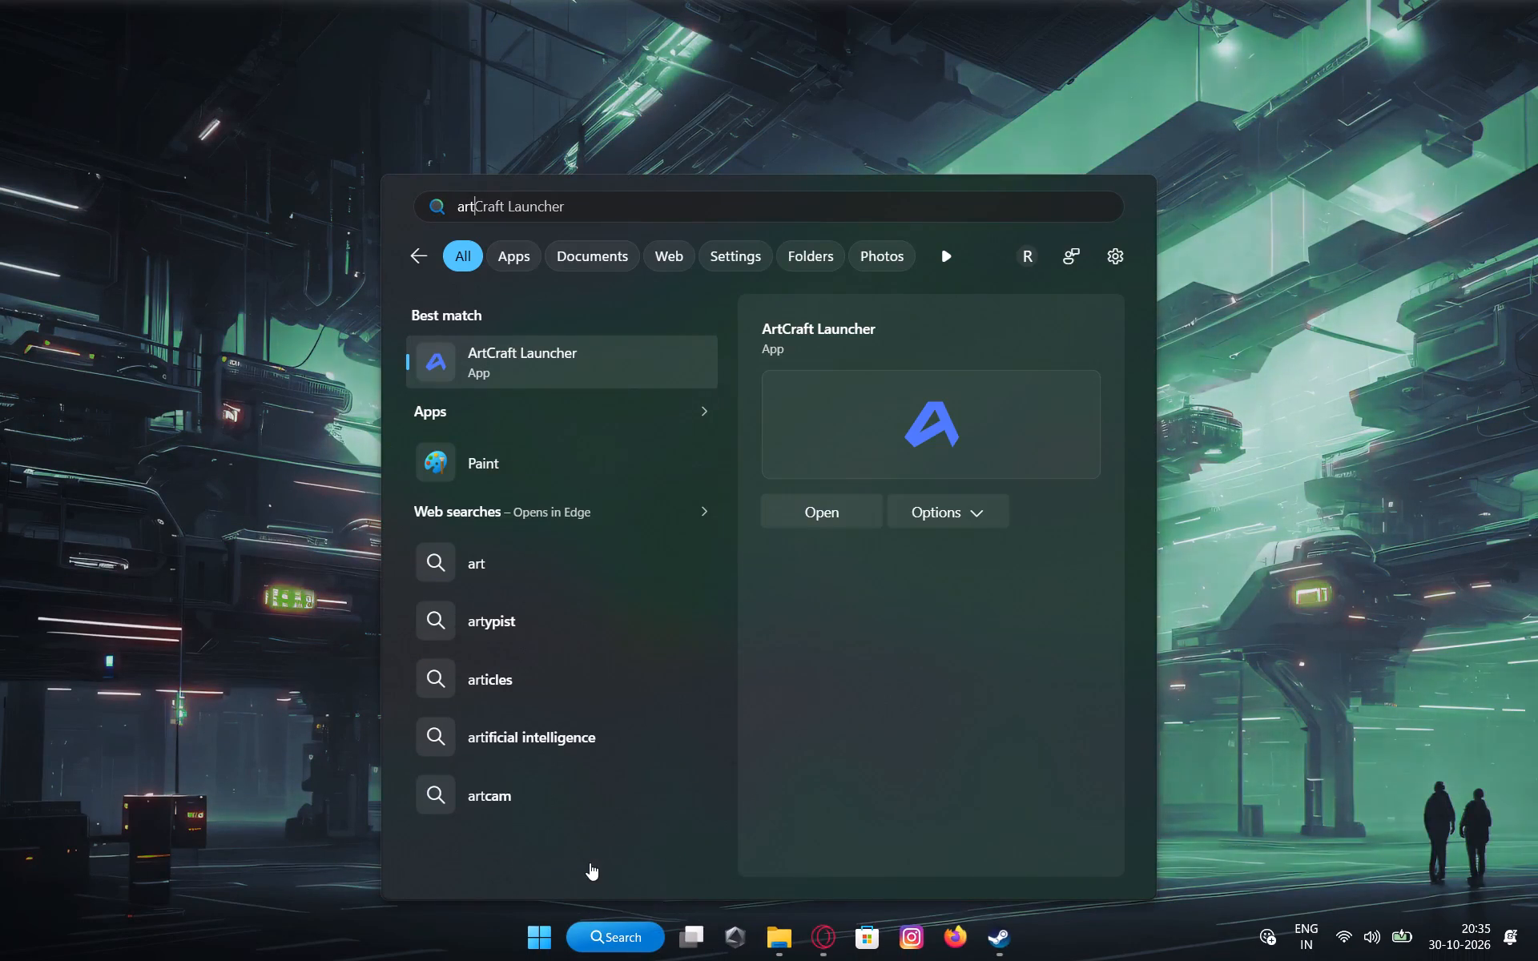
{"action": "left_click", "coordinate": [799, 509]}
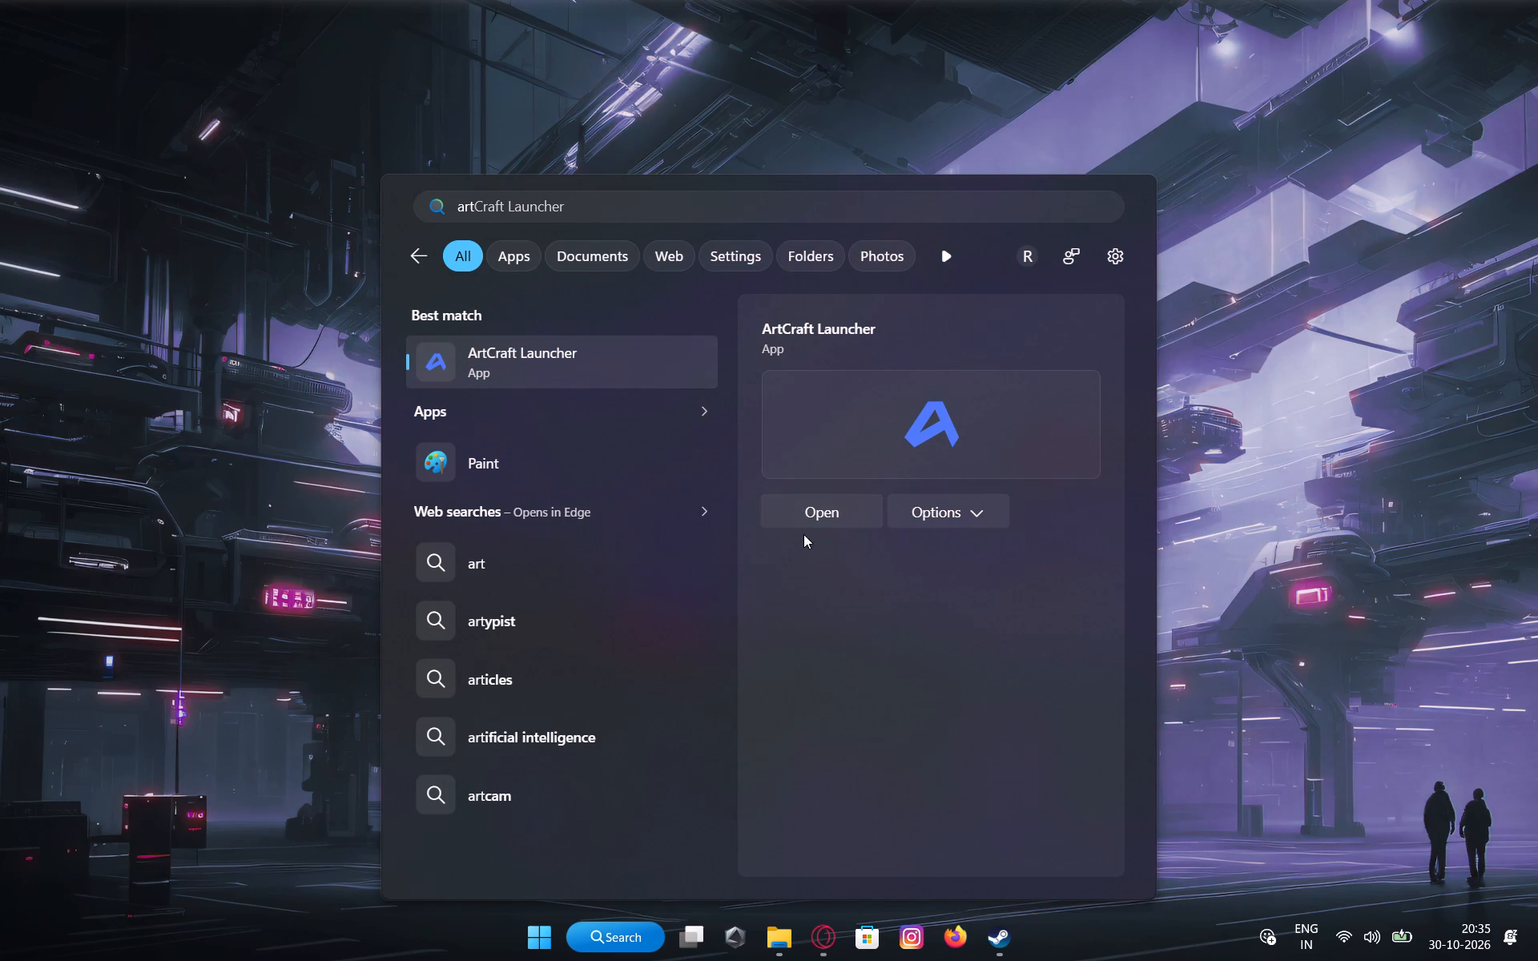
{"action": "left_click", "coordinate": [805, 514]}
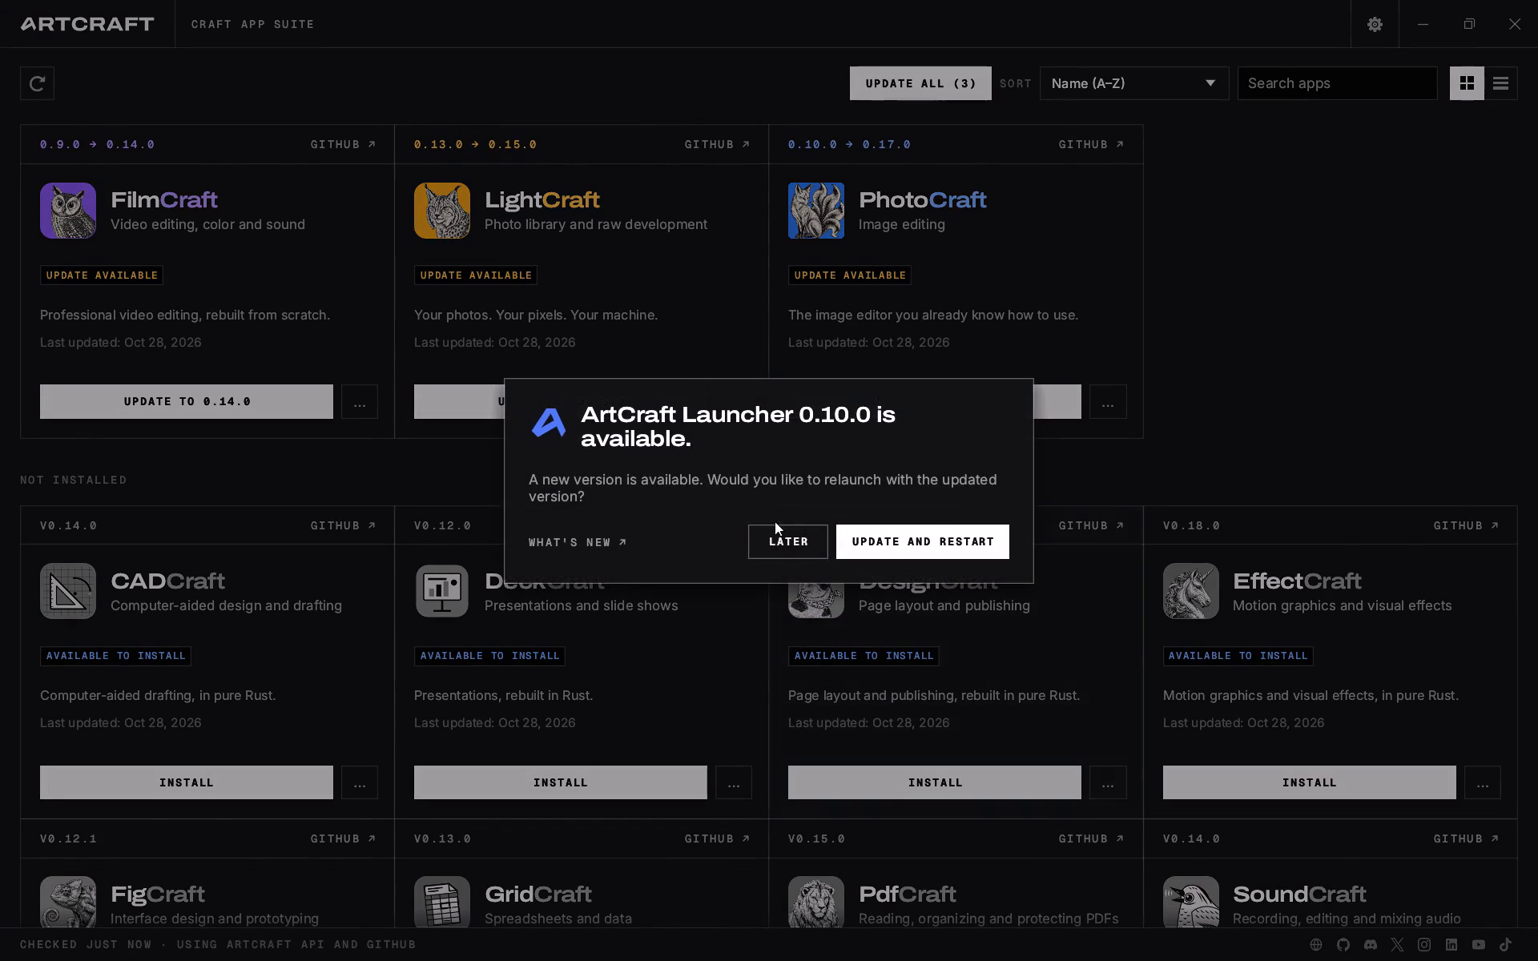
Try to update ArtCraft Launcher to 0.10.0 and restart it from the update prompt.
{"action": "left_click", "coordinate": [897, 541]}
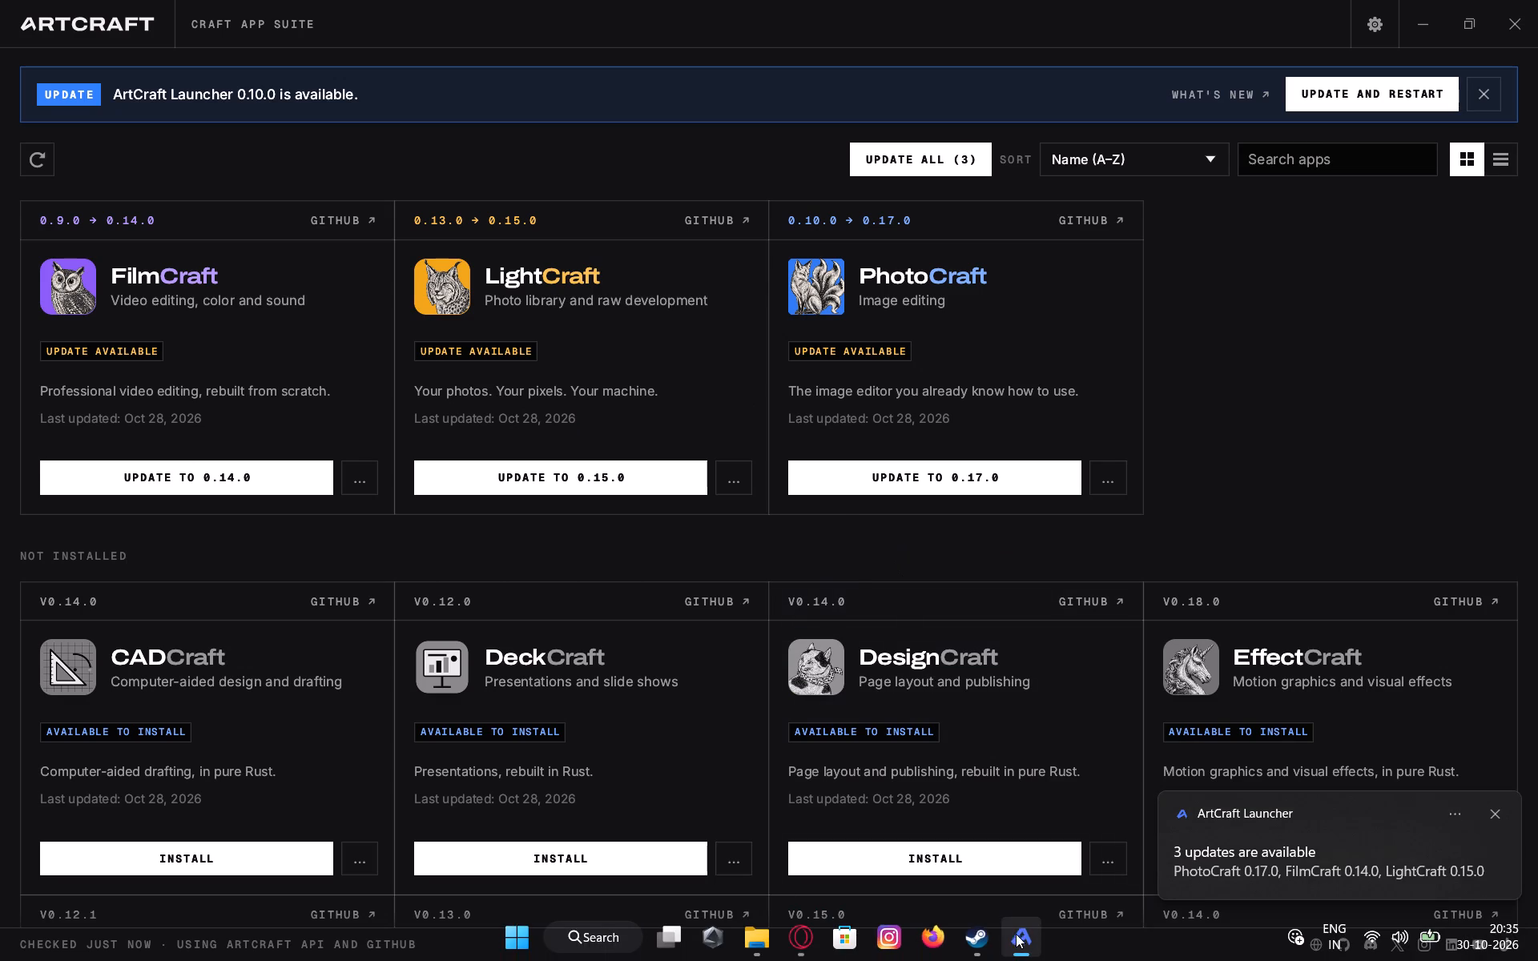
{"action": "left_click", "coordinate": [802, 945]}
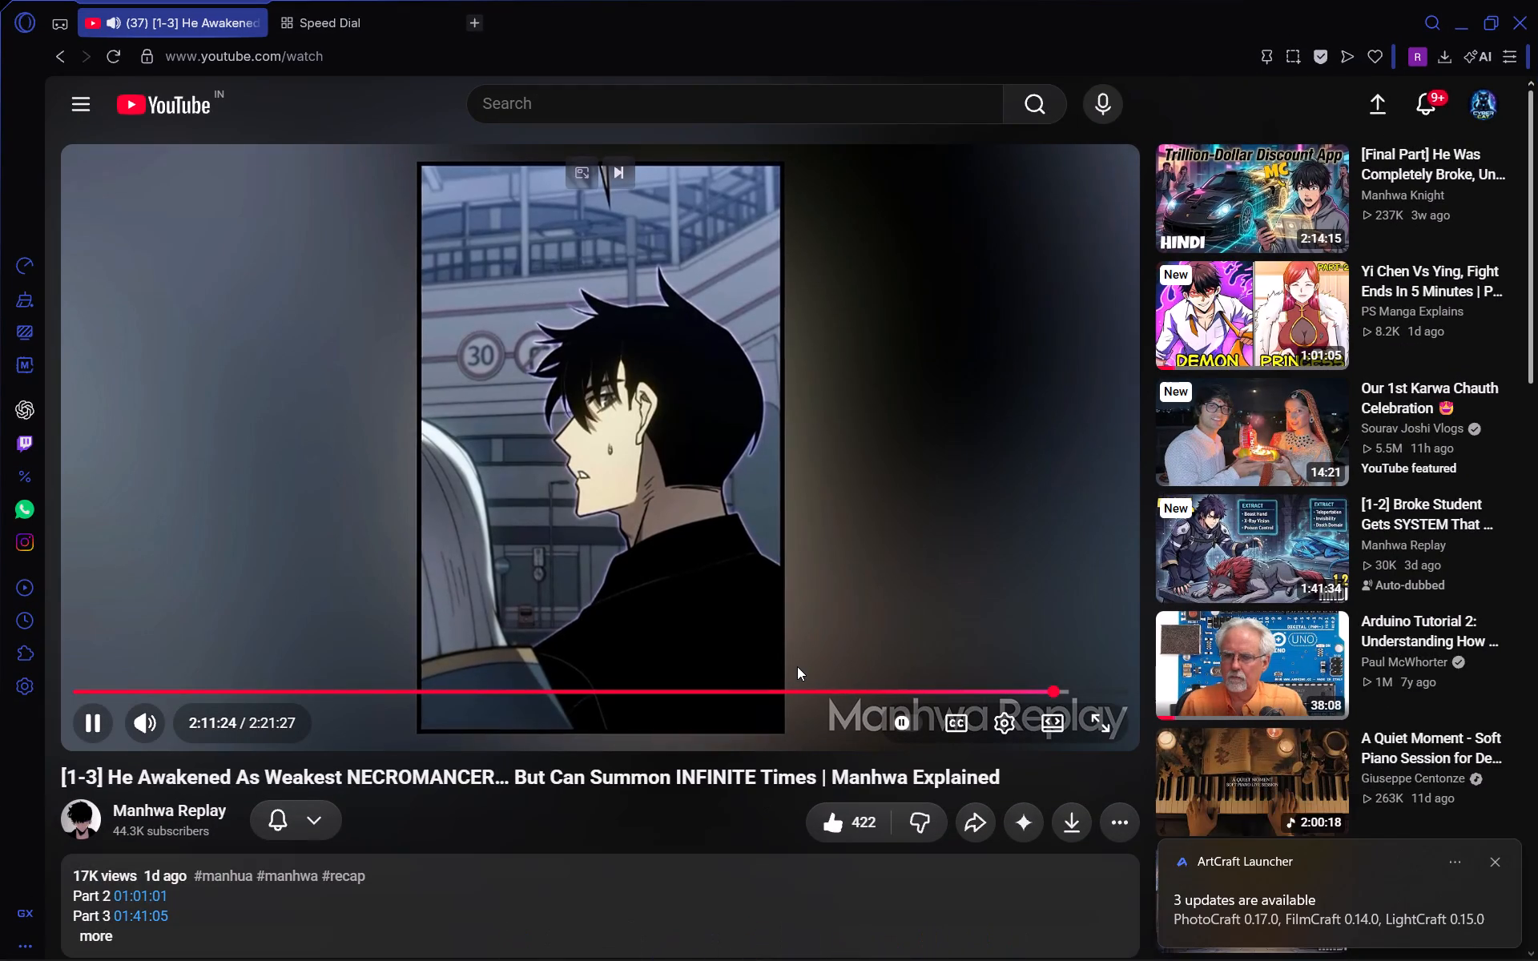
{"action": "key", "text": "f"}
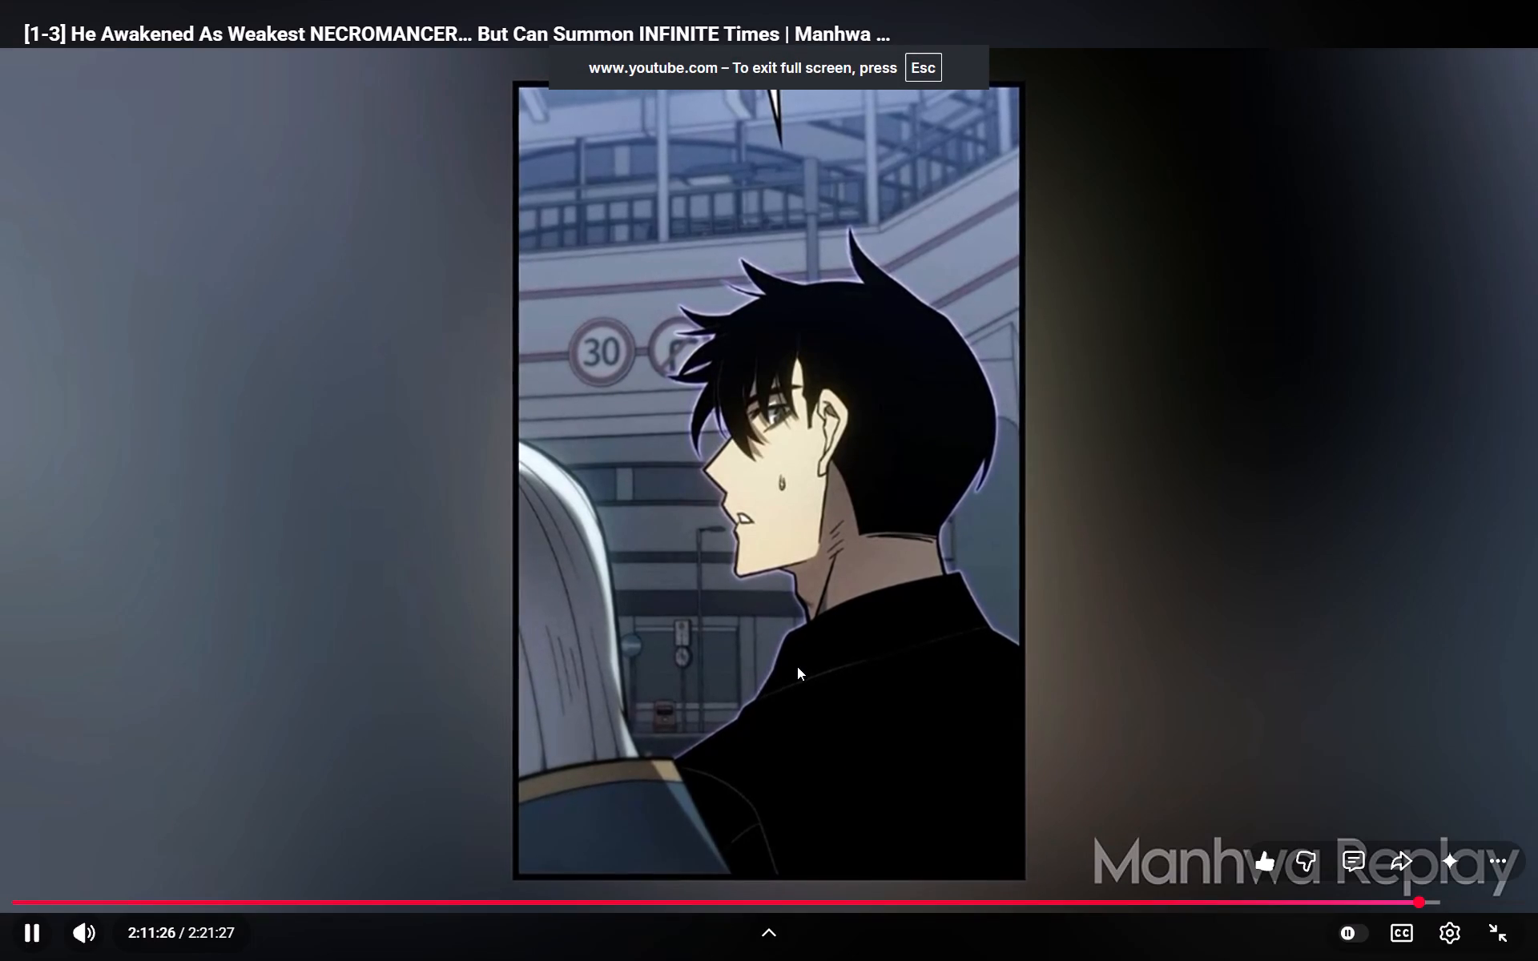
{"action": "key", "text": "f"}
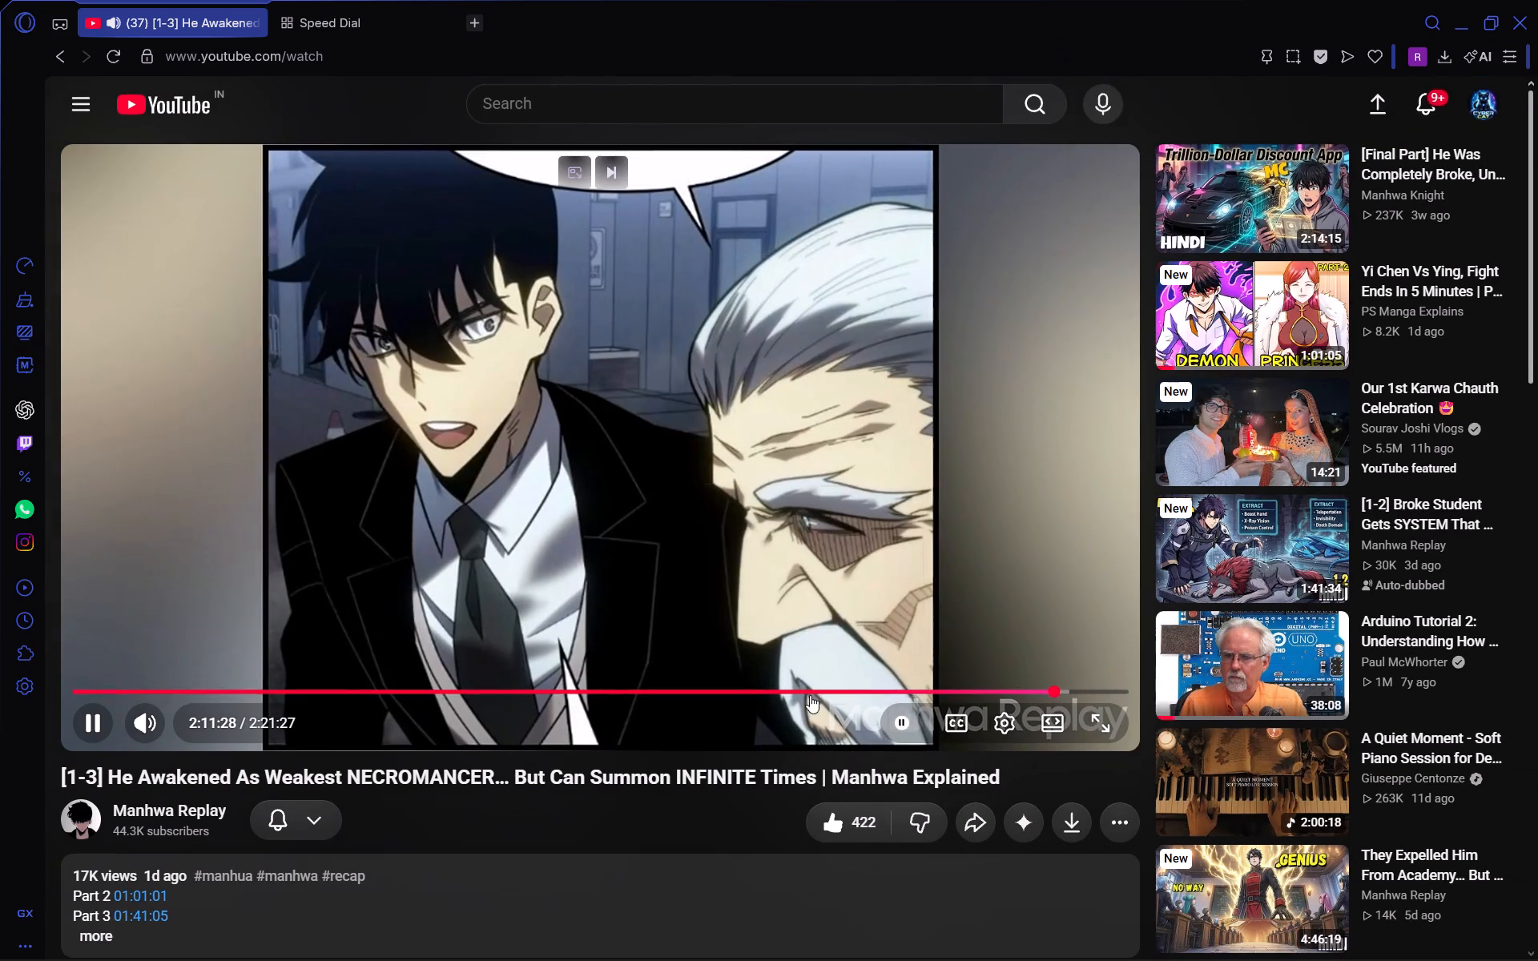
Return to ArtCraft Launcher and run its update to version 0.10.0 with a restart.
{"action": "left_click", "coordinate": [1016, 943]}
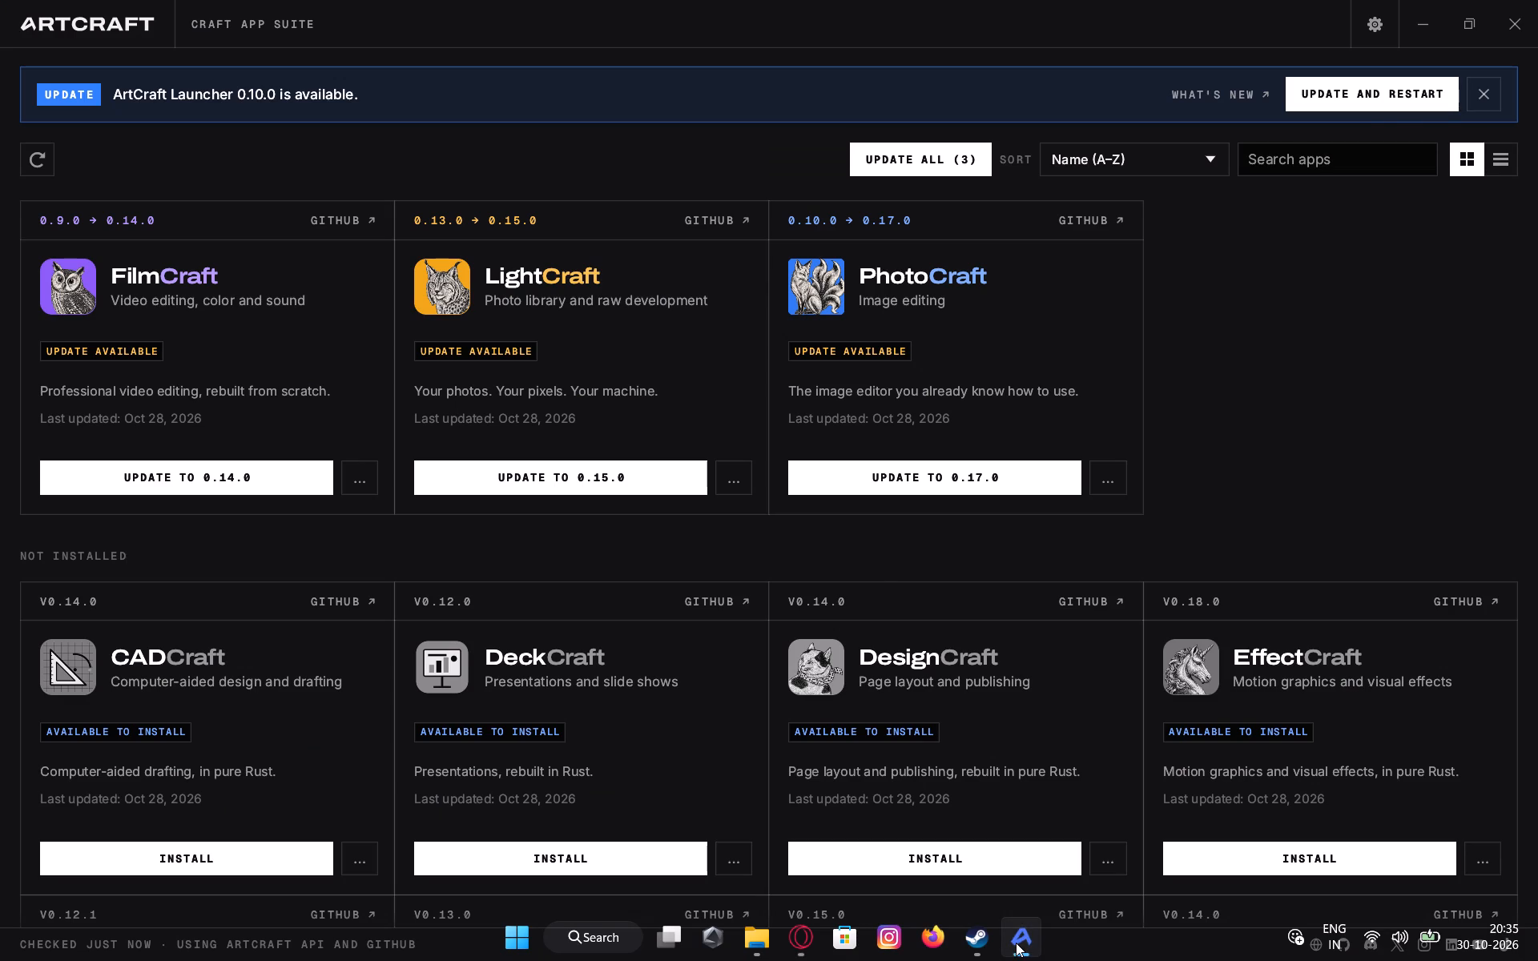
{"action": "left_click", "coordinate": [1290, 89]}
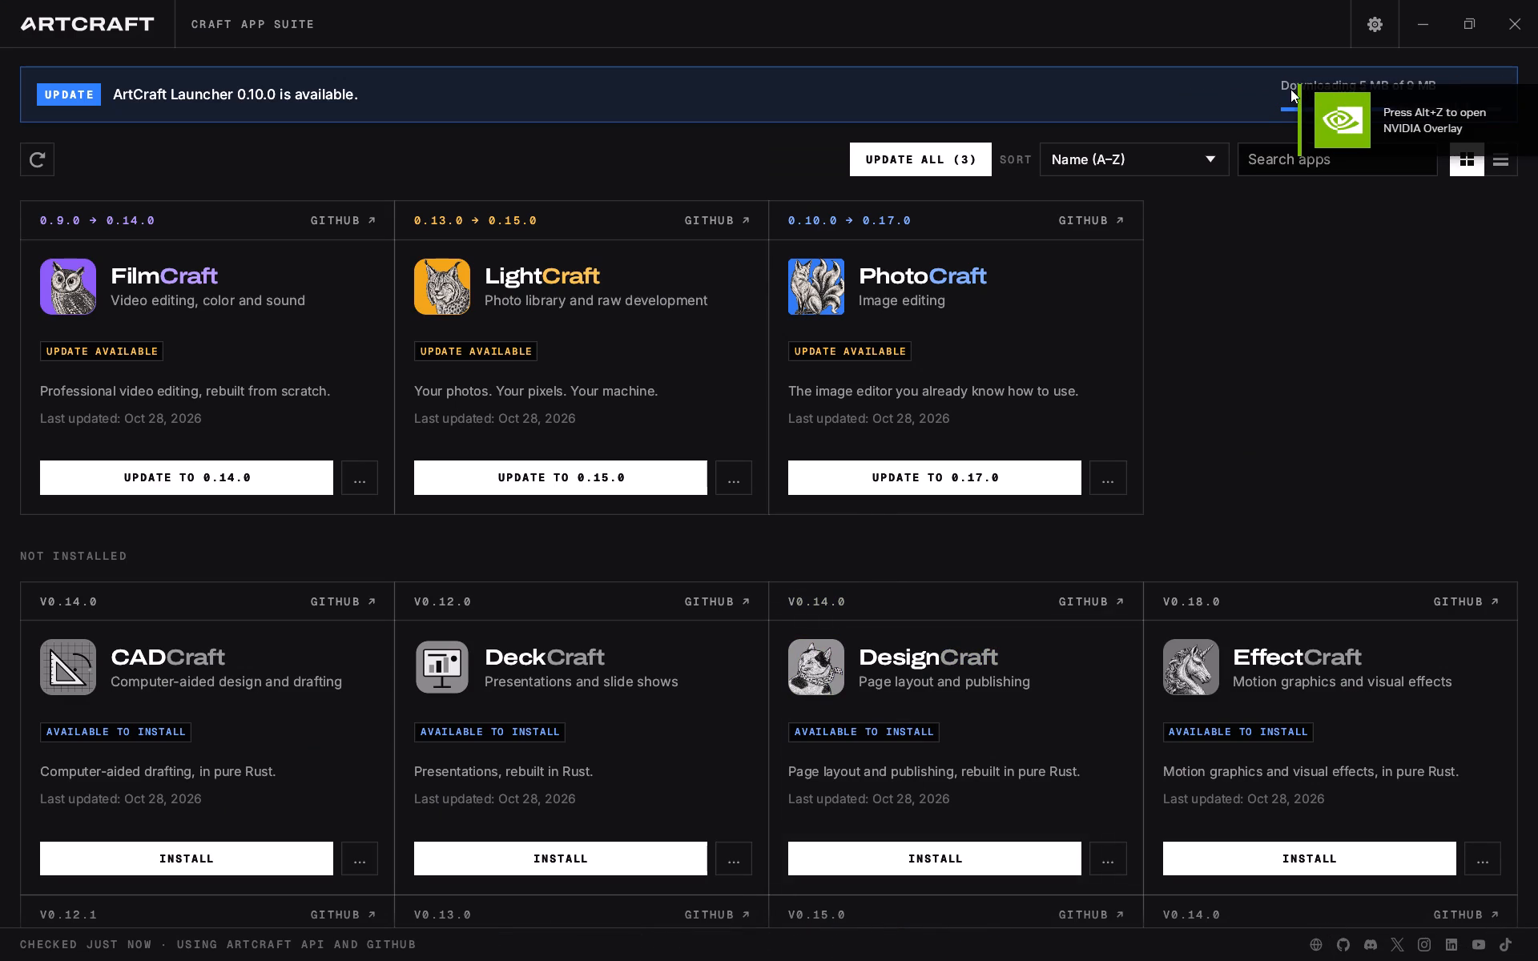
{"action": "left_click", "coordinate": [1411, 533]}
{"action": "left_click", "coordinate": [1400, 491]}
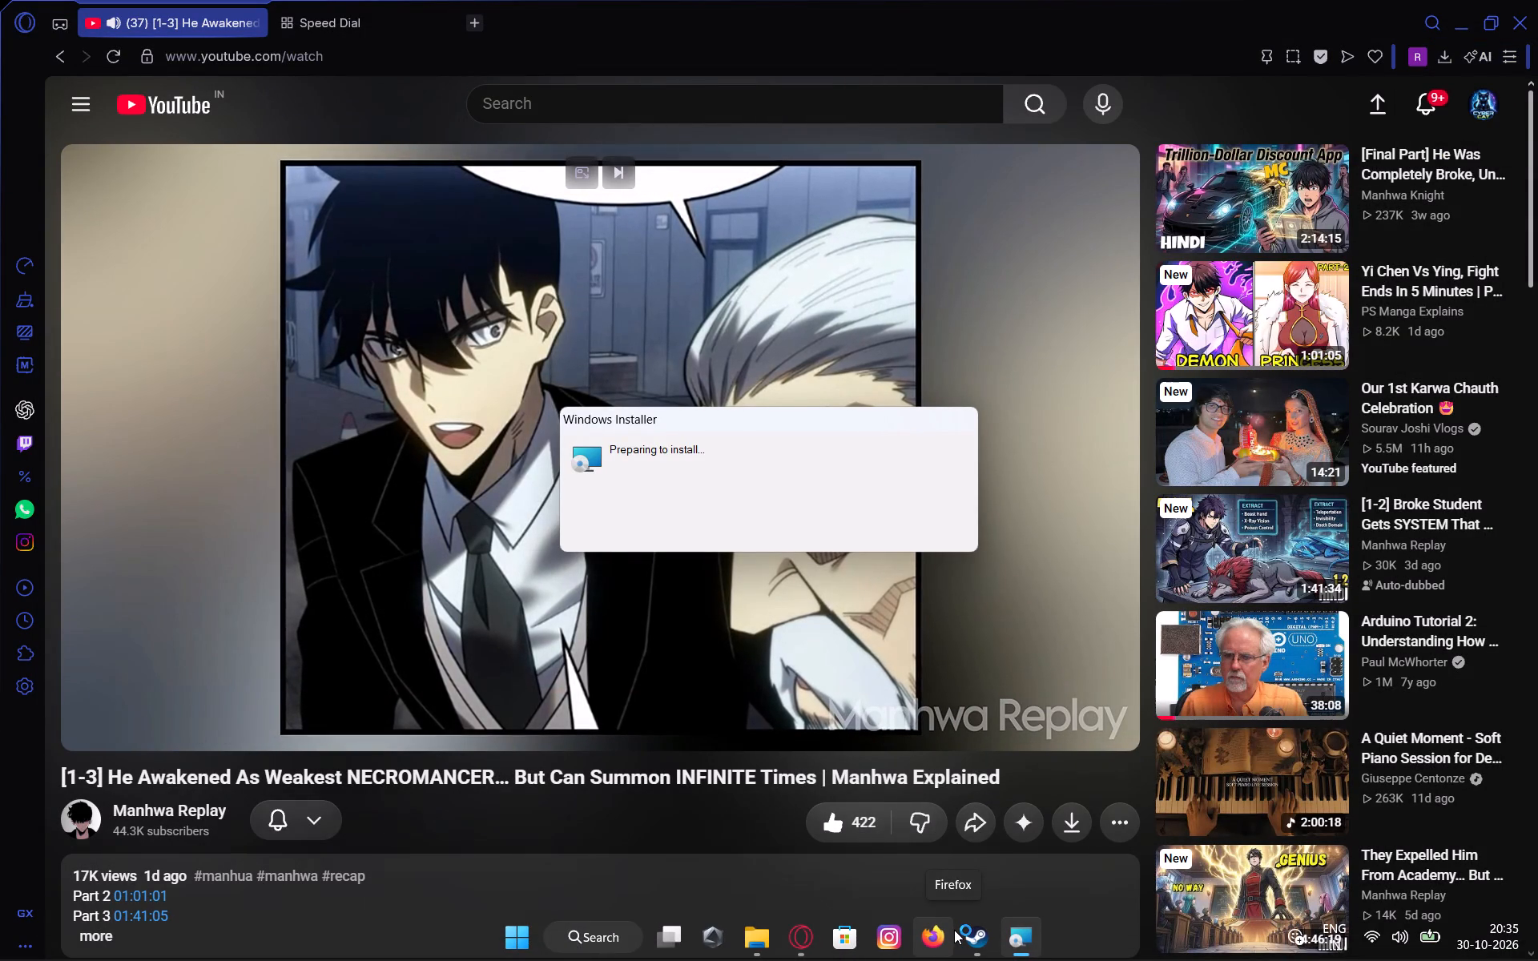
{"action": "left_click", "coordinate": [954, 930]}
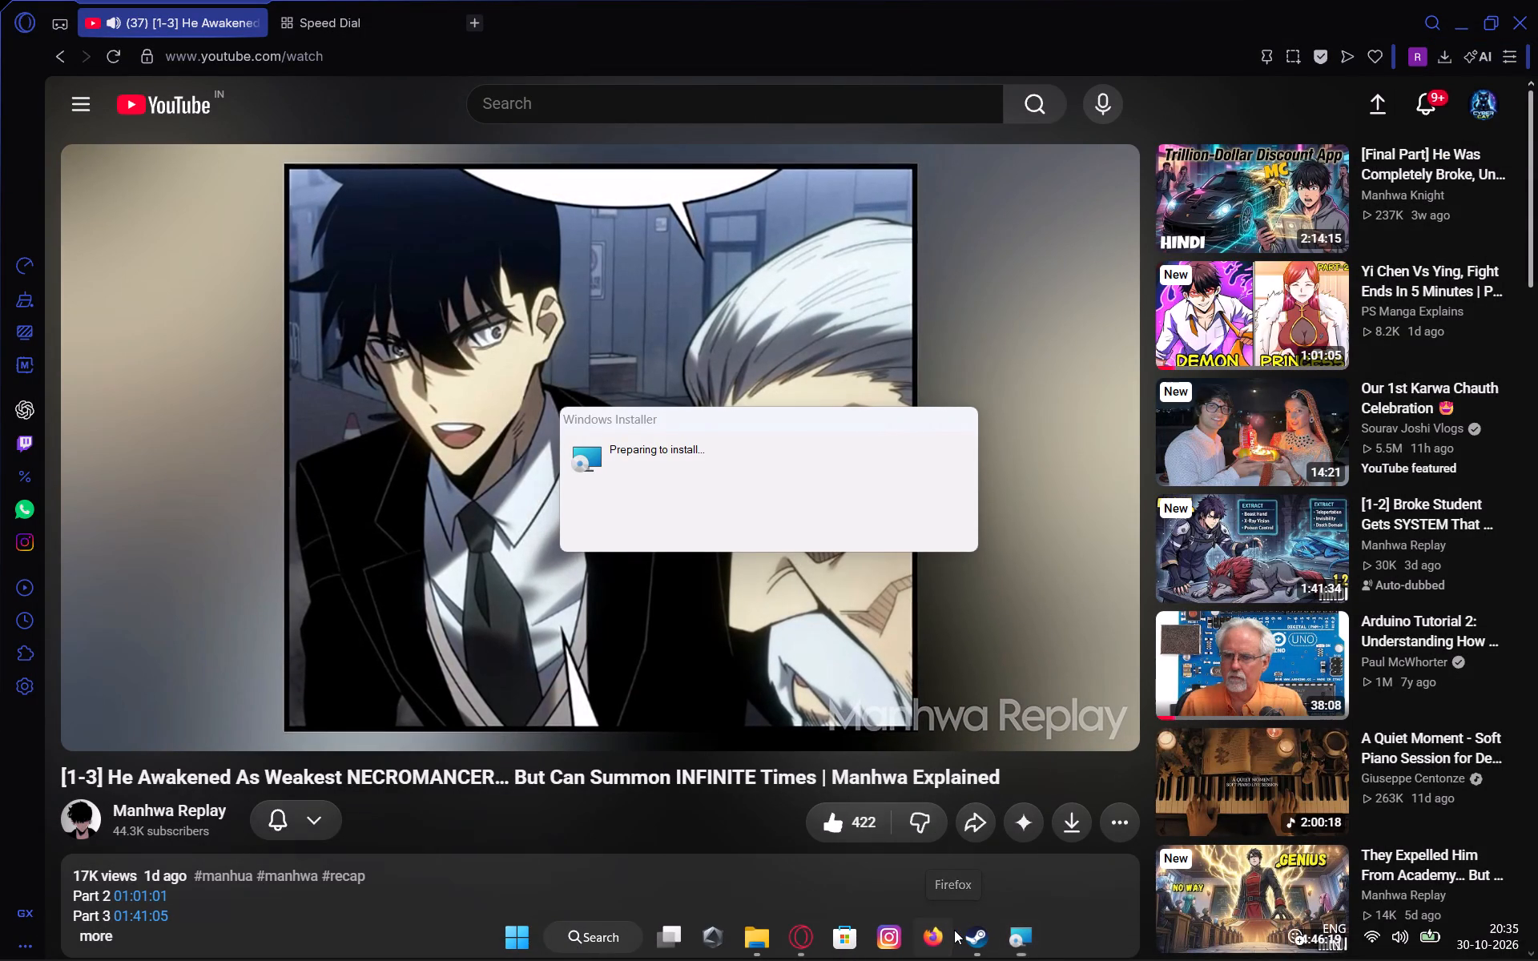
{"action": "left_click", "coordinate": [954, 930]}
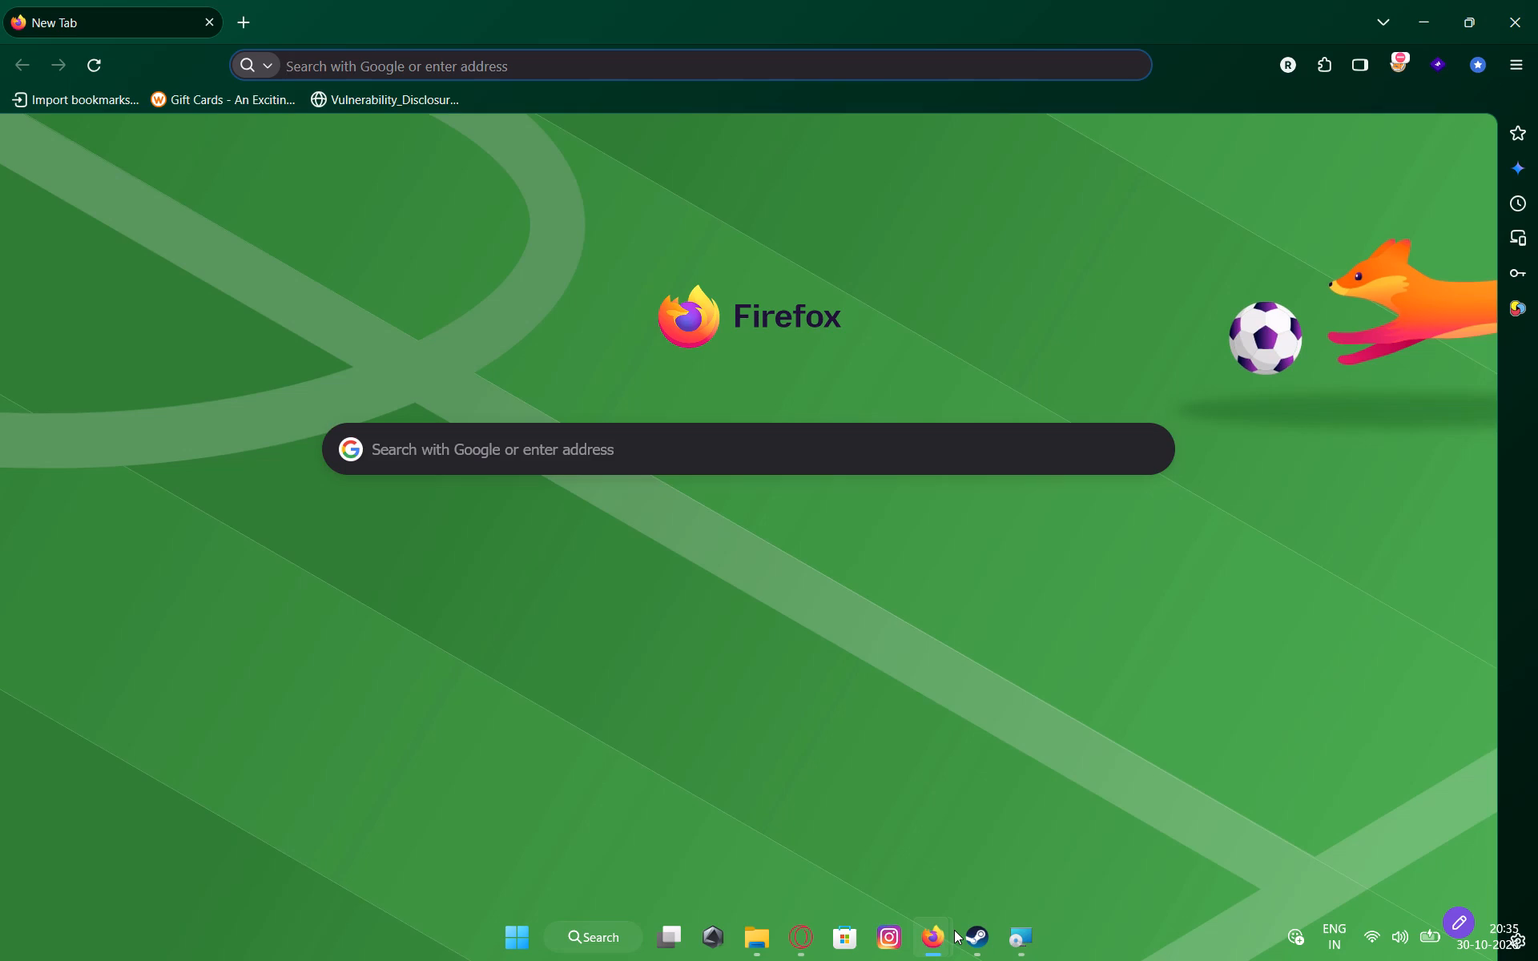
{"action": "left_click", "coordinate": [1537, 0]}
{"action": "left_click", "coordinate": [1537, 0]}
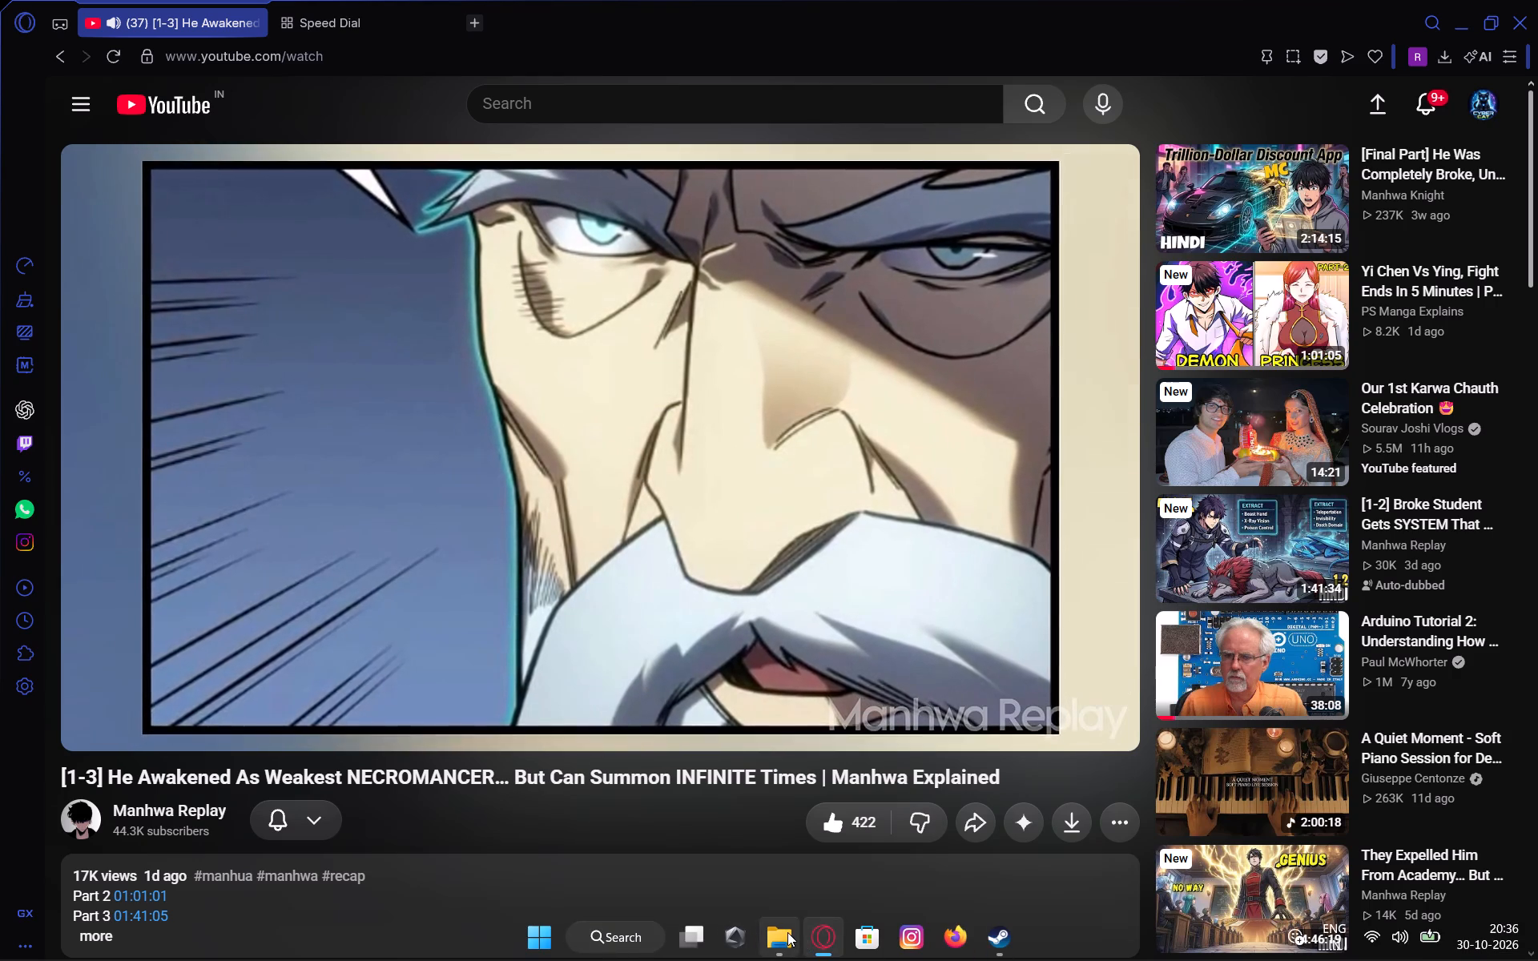
Switch to the File Explorer window showing the Mobile Devices folder with the two photos.
{"action": "left_click", "coordinate": [787, 932]}
{"action": "left_click", "coordinate": [787, 932]}
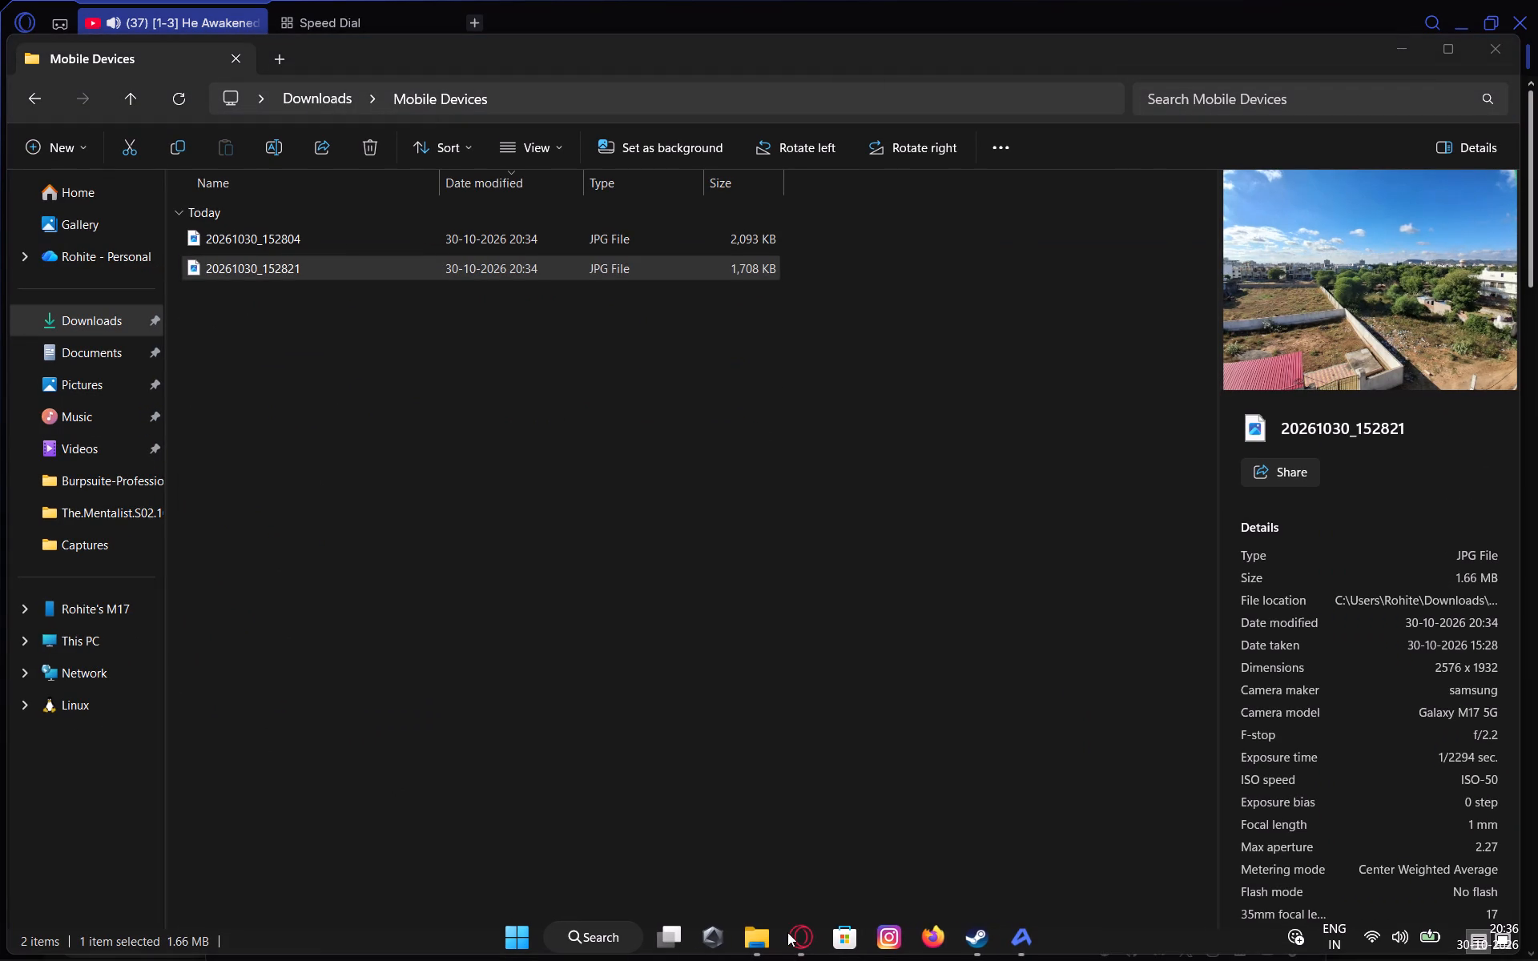
{"action": "left_click", "coordinate": [744, 942]}
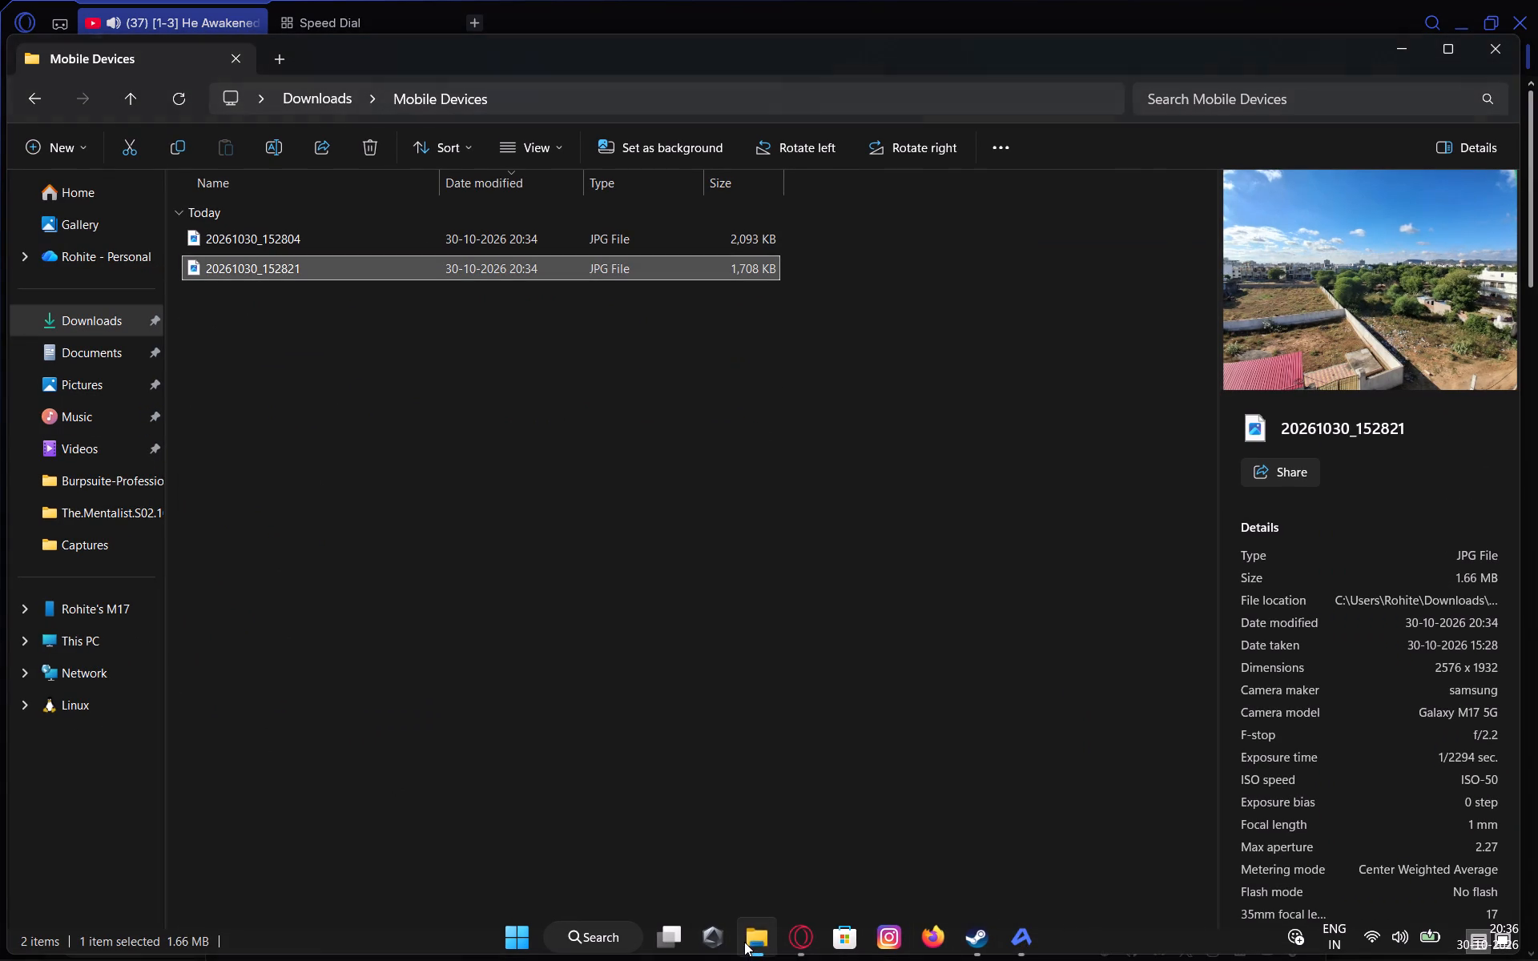
Leave the Mobile Devices folder and start LightCraft's update to 0.15.0 in ArtCraft Launcher.
{"action": "left_click", "coordinate": [744, 942]}
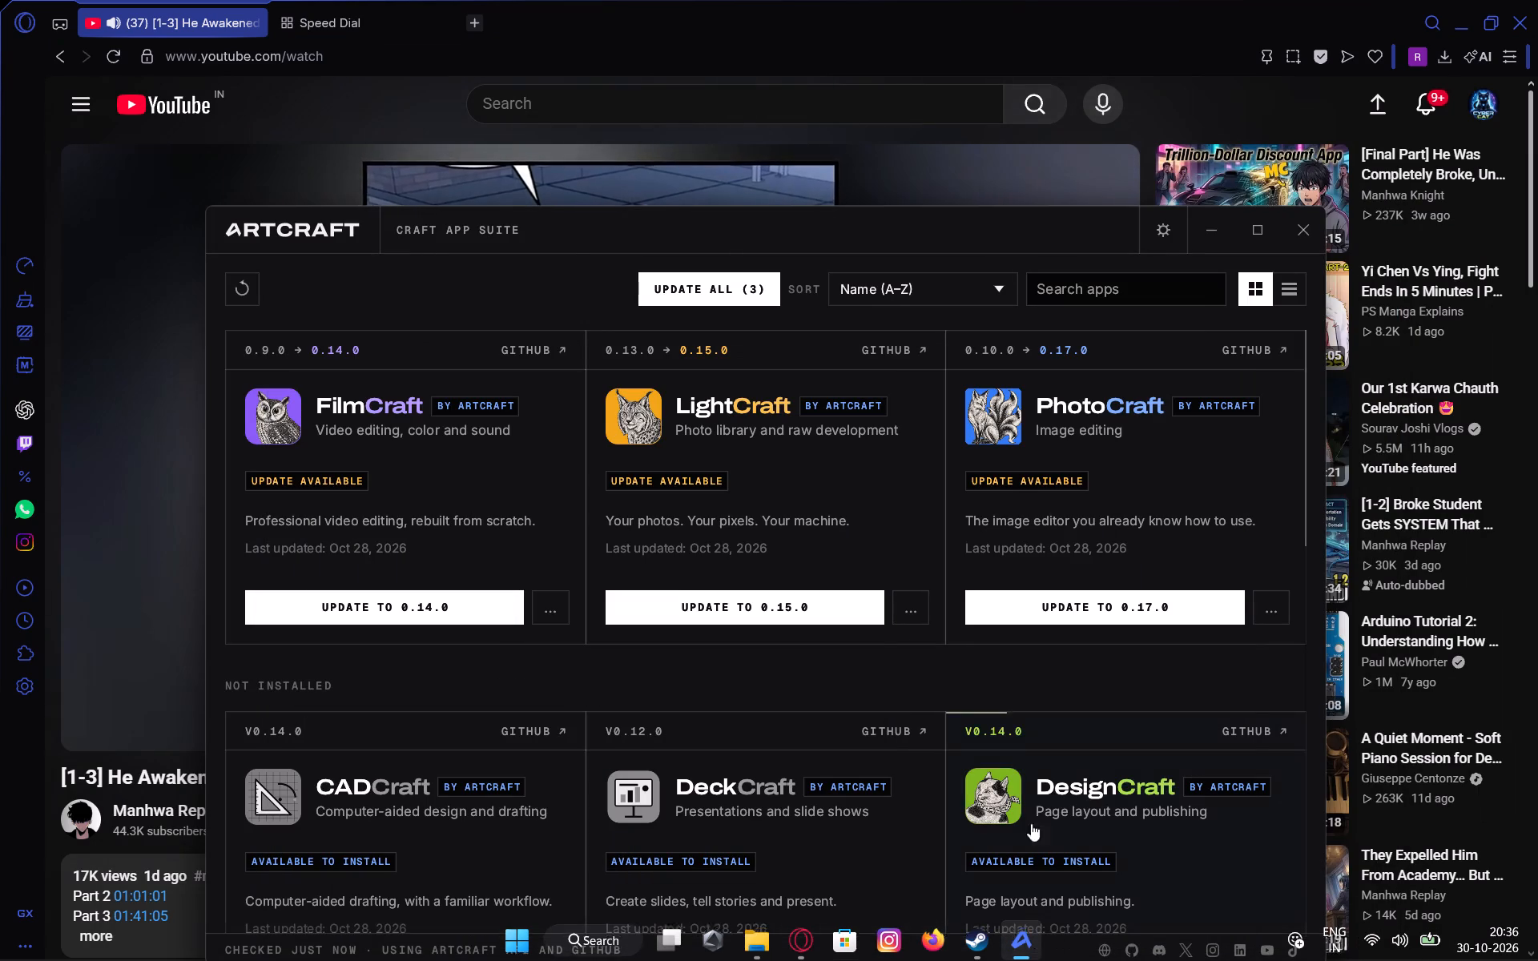
{"action": "scroll", "coordinate": [959, 424], "scroll_direction": "up", "scroll_amount": 5}
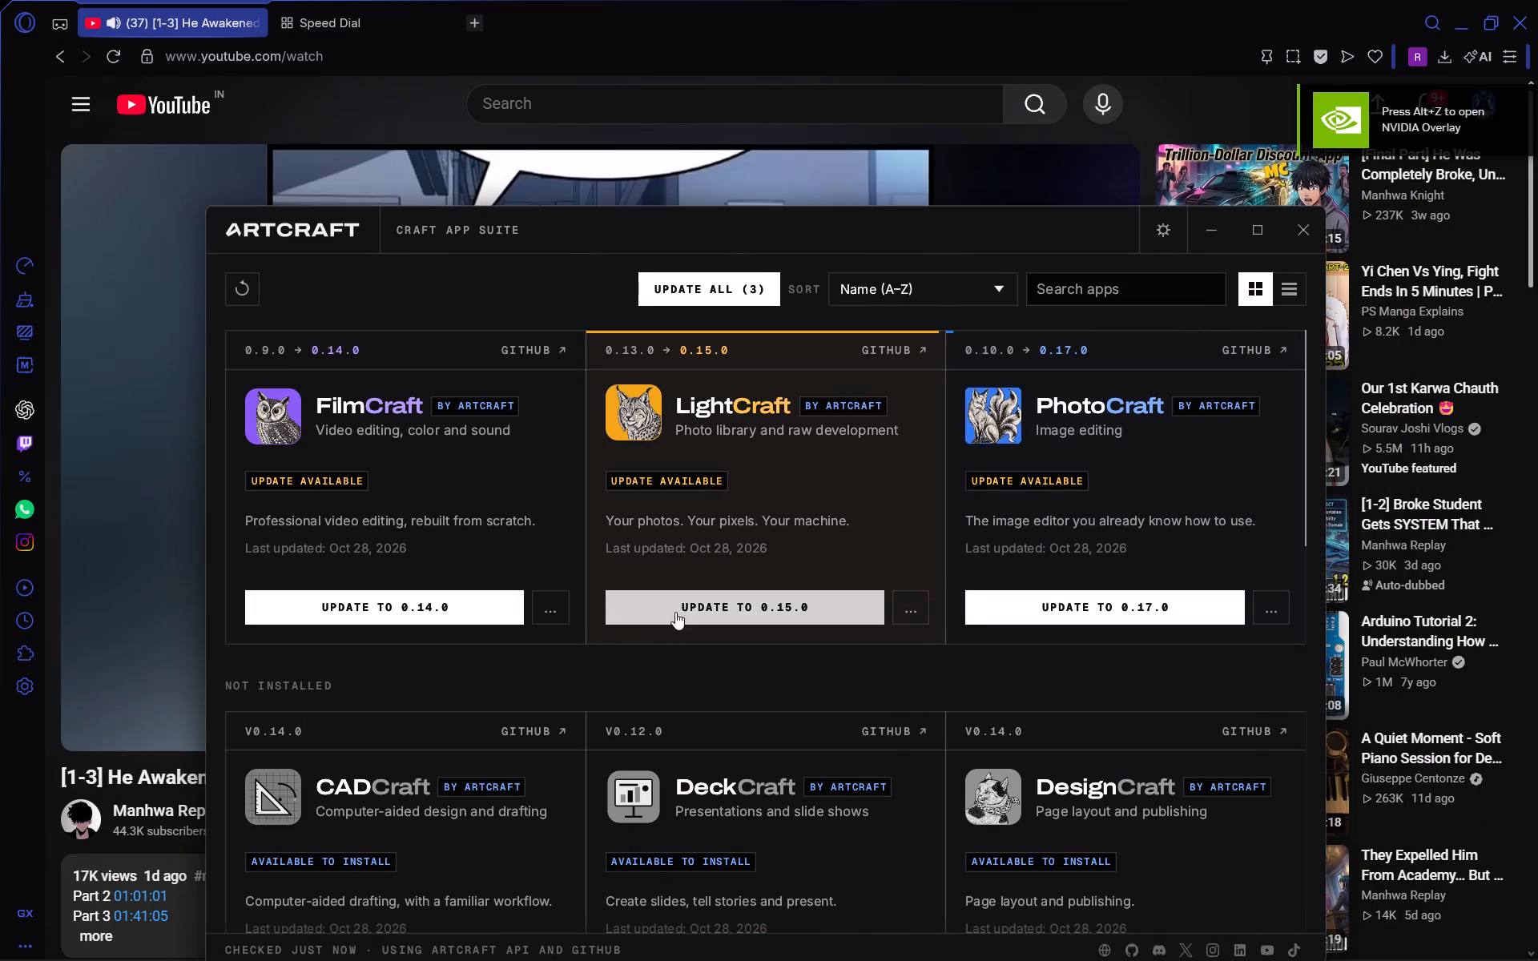
{"action": "scroll", "coordinate": [839, 552], "scroll_direction": "up", "scroll_amount": 6}
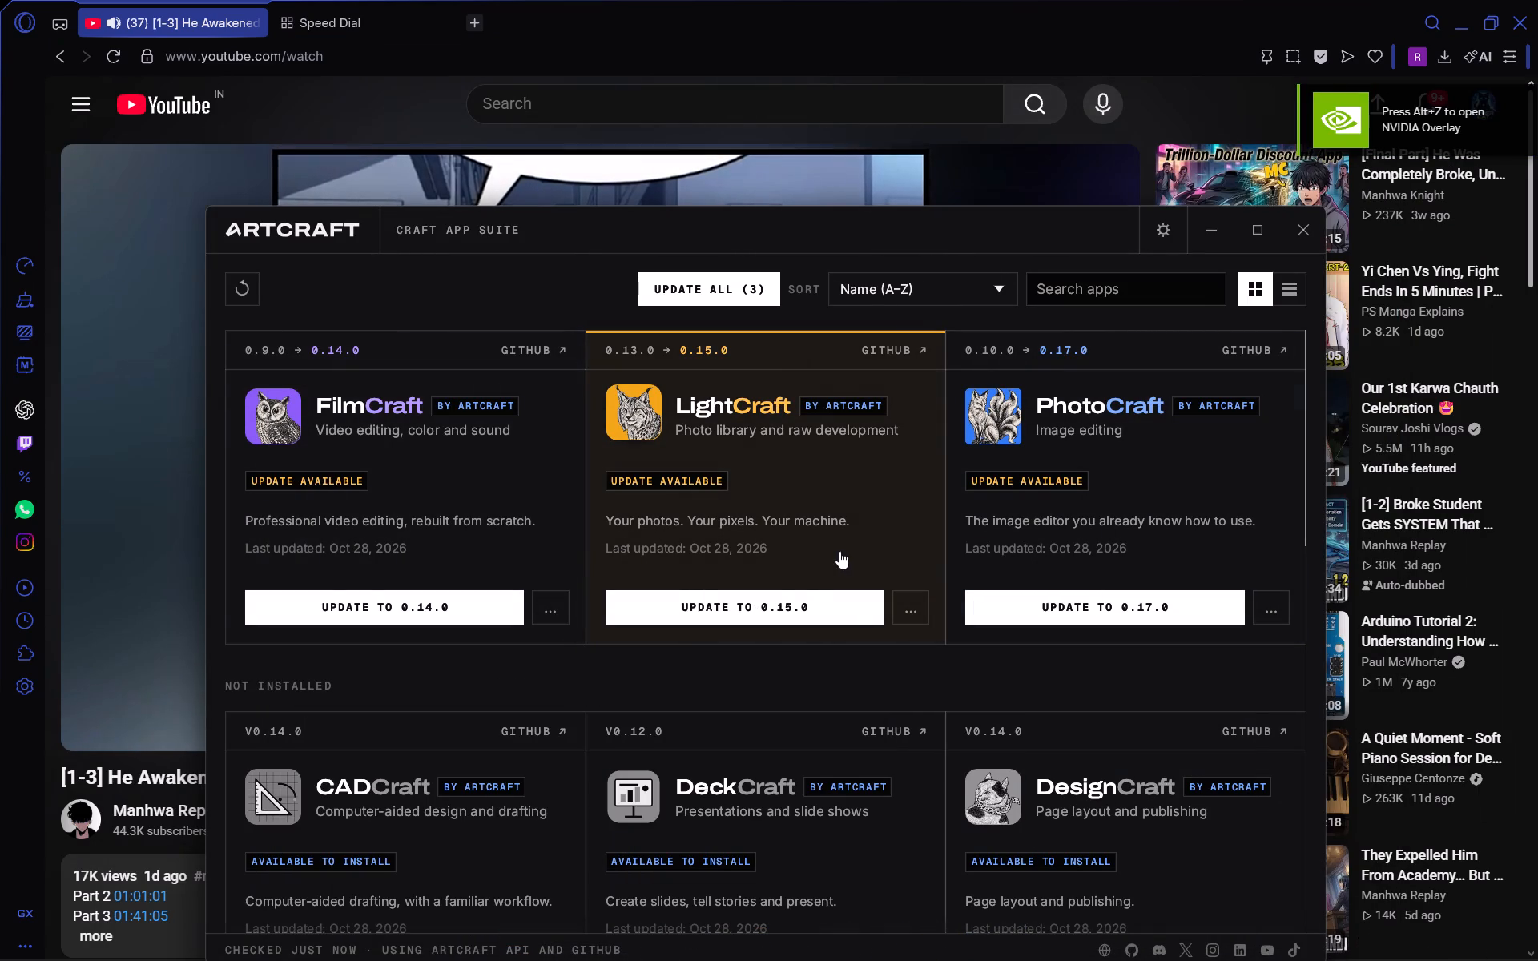
{"action": "left_click", "coordinate": [782, 611]}
{"action": "left_click", "coordinate": [761, 610]}
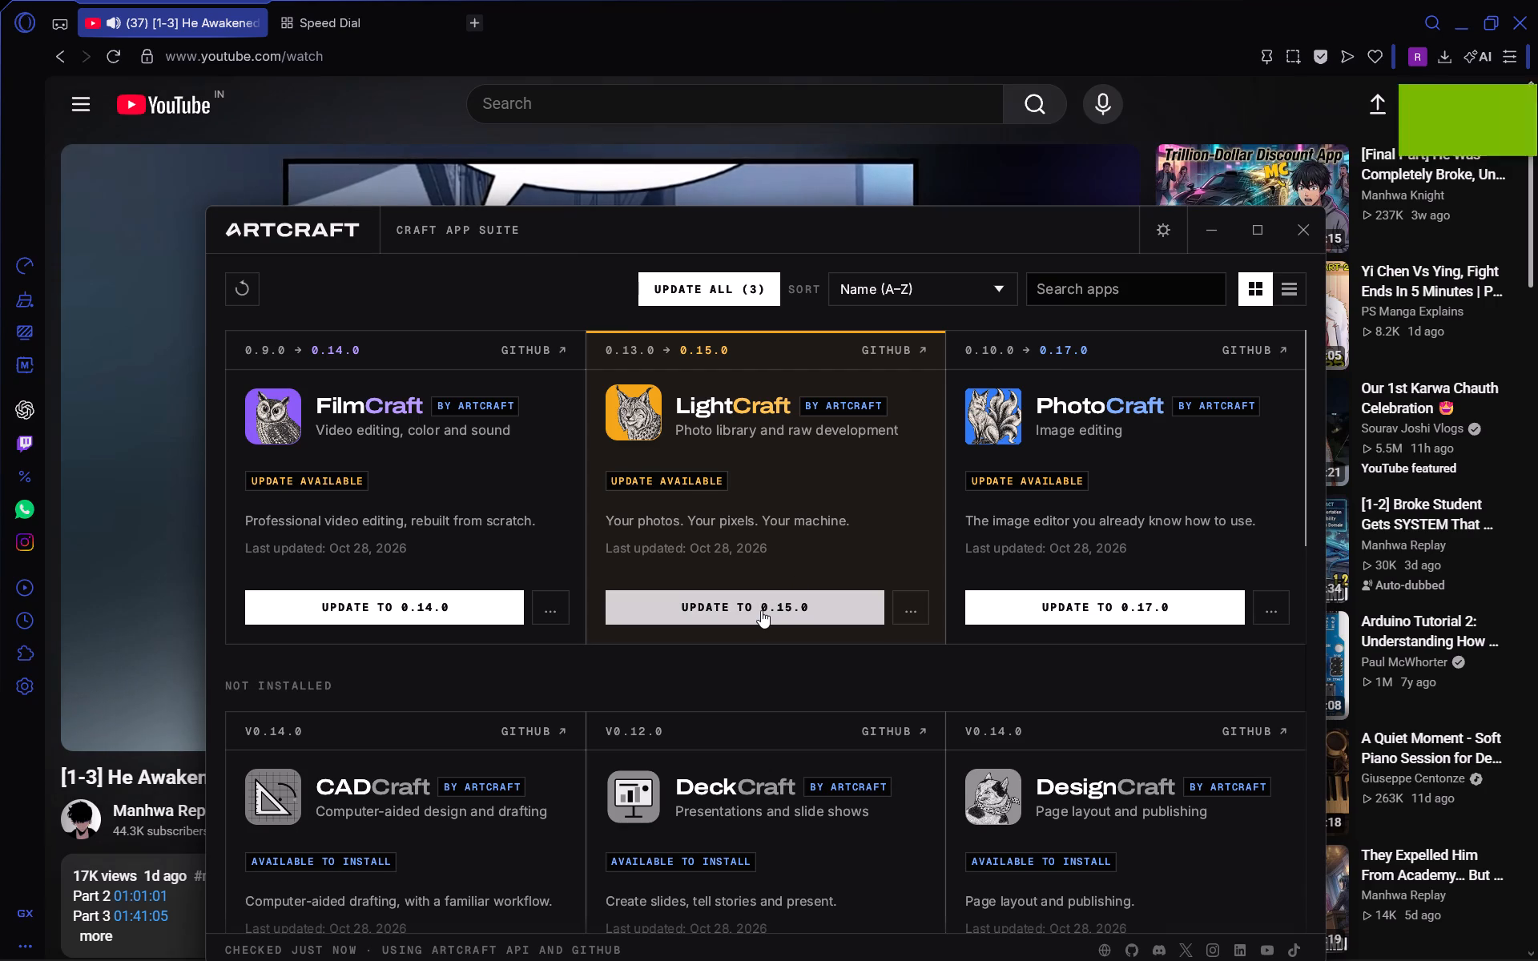
{"action": "left_click", "coordinate": [682, 605]}
{"action": "double_click", "coordinate": [699, 606]}
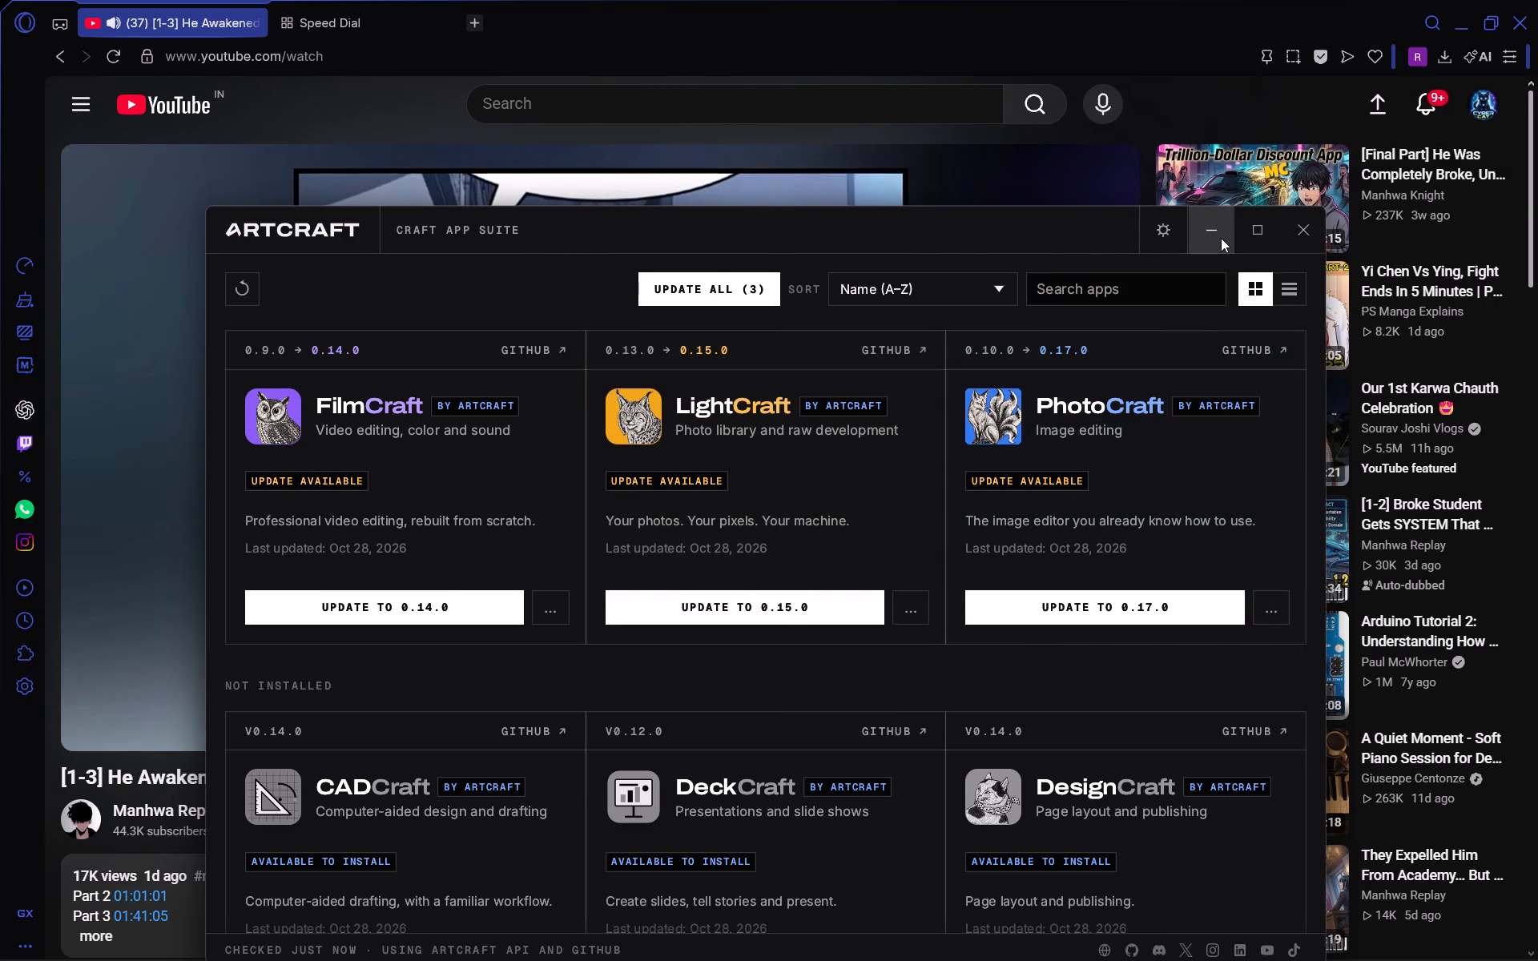
Close ArtCraft Launcher and reopen it through the computer search.
{"action": "left_click", "coordinate": [1220, 237]}
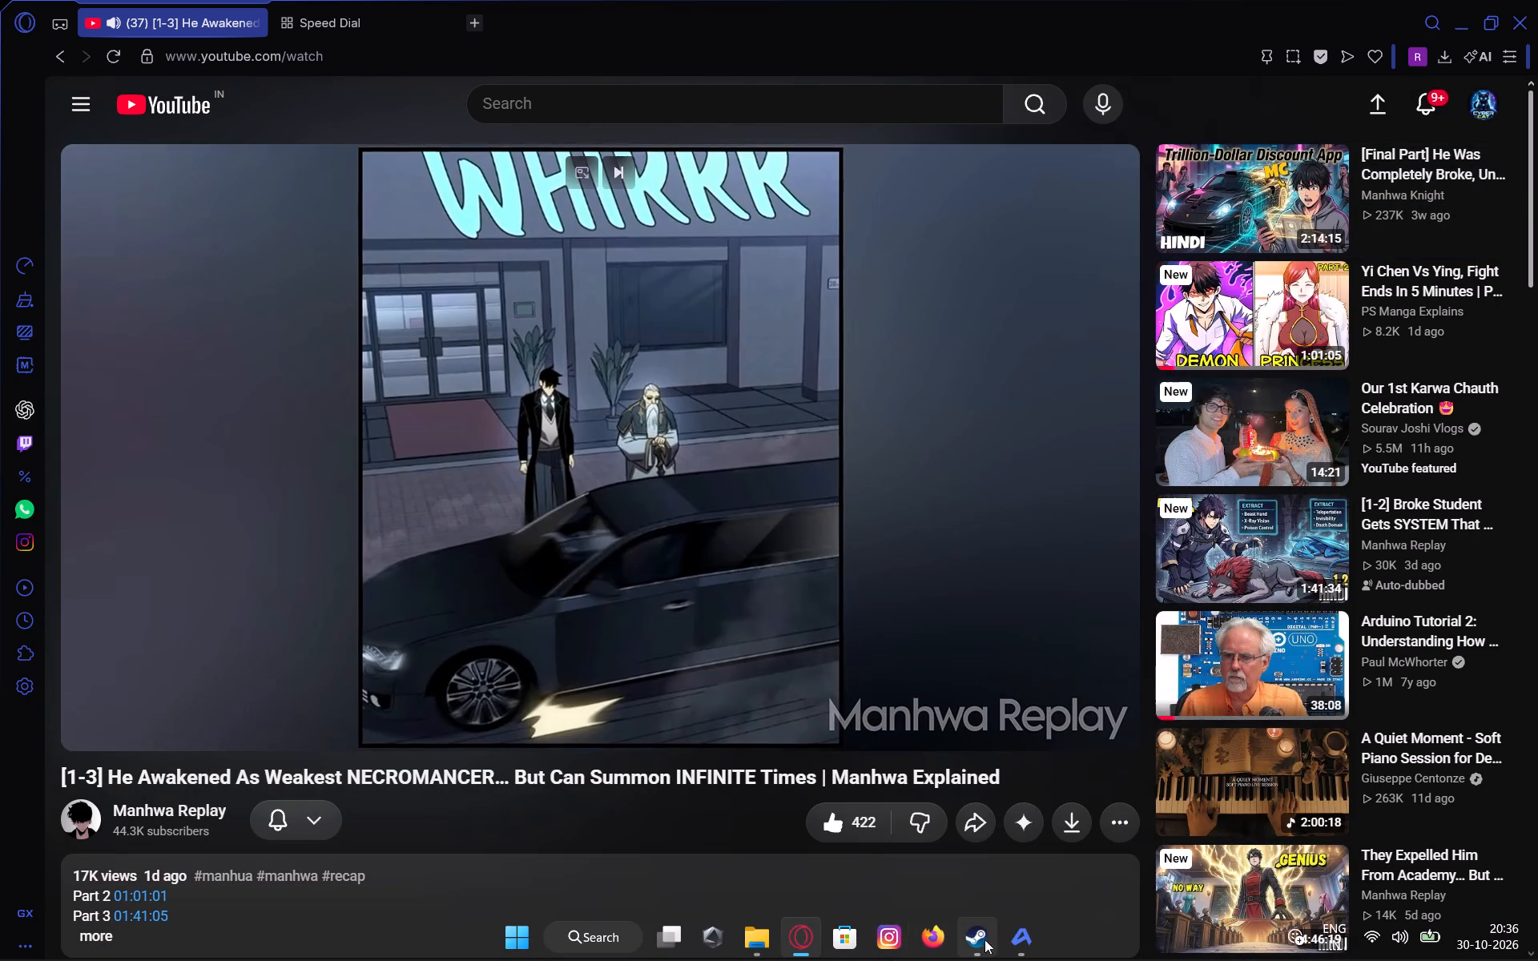
{"action": "left_click", "coordinate": [1009, 945]}
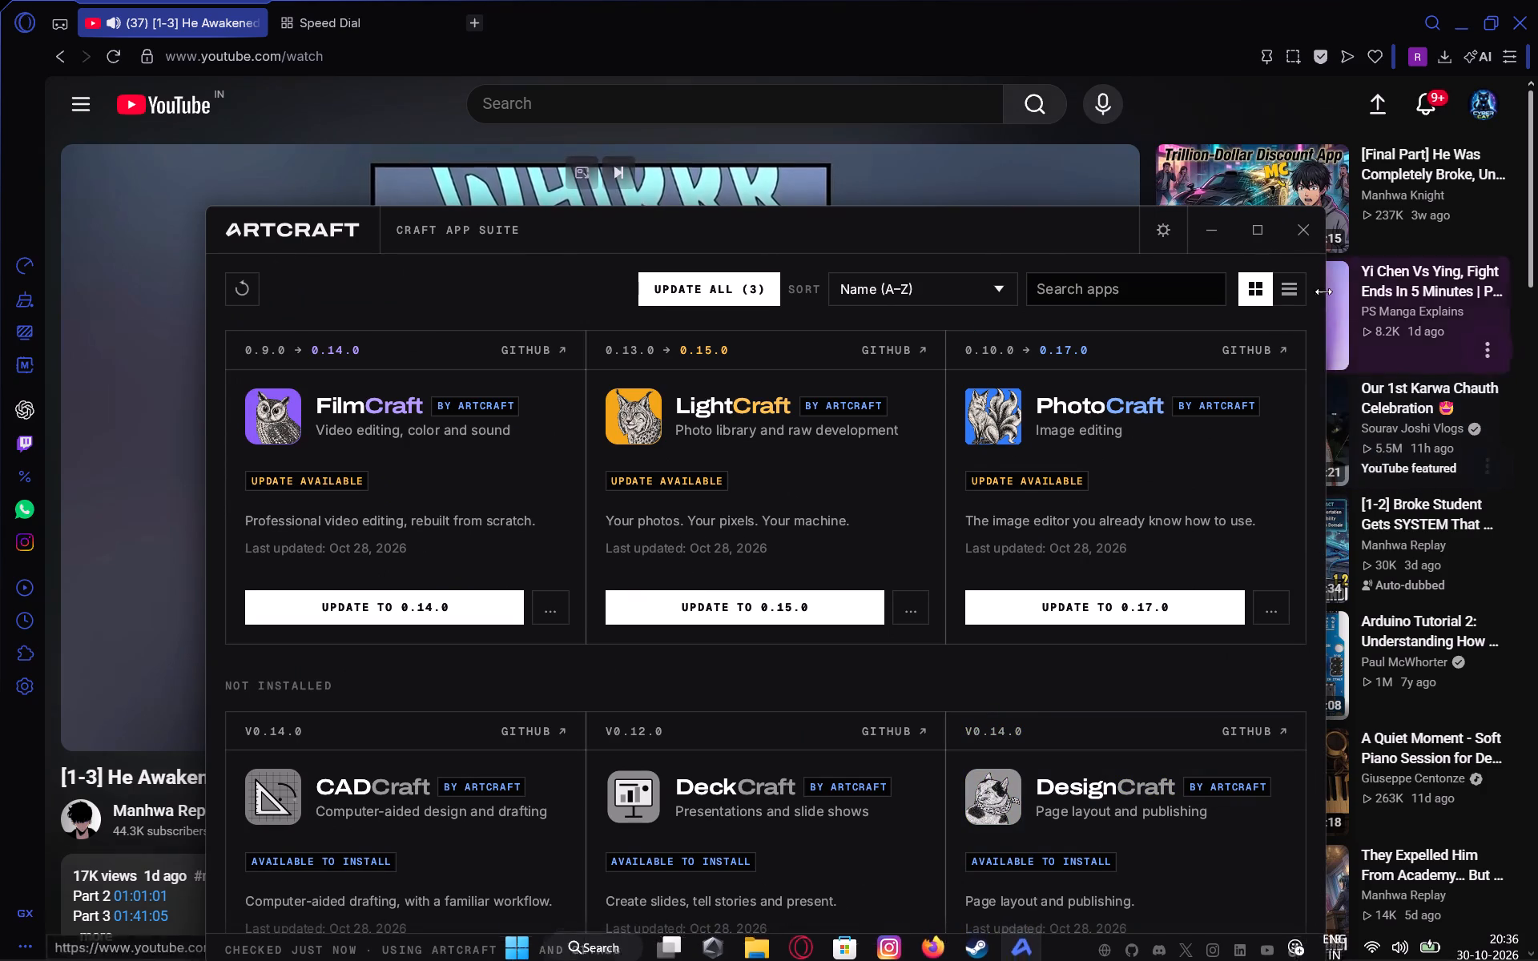
{"action": "left_click", "coordinate": [1281, 225]}
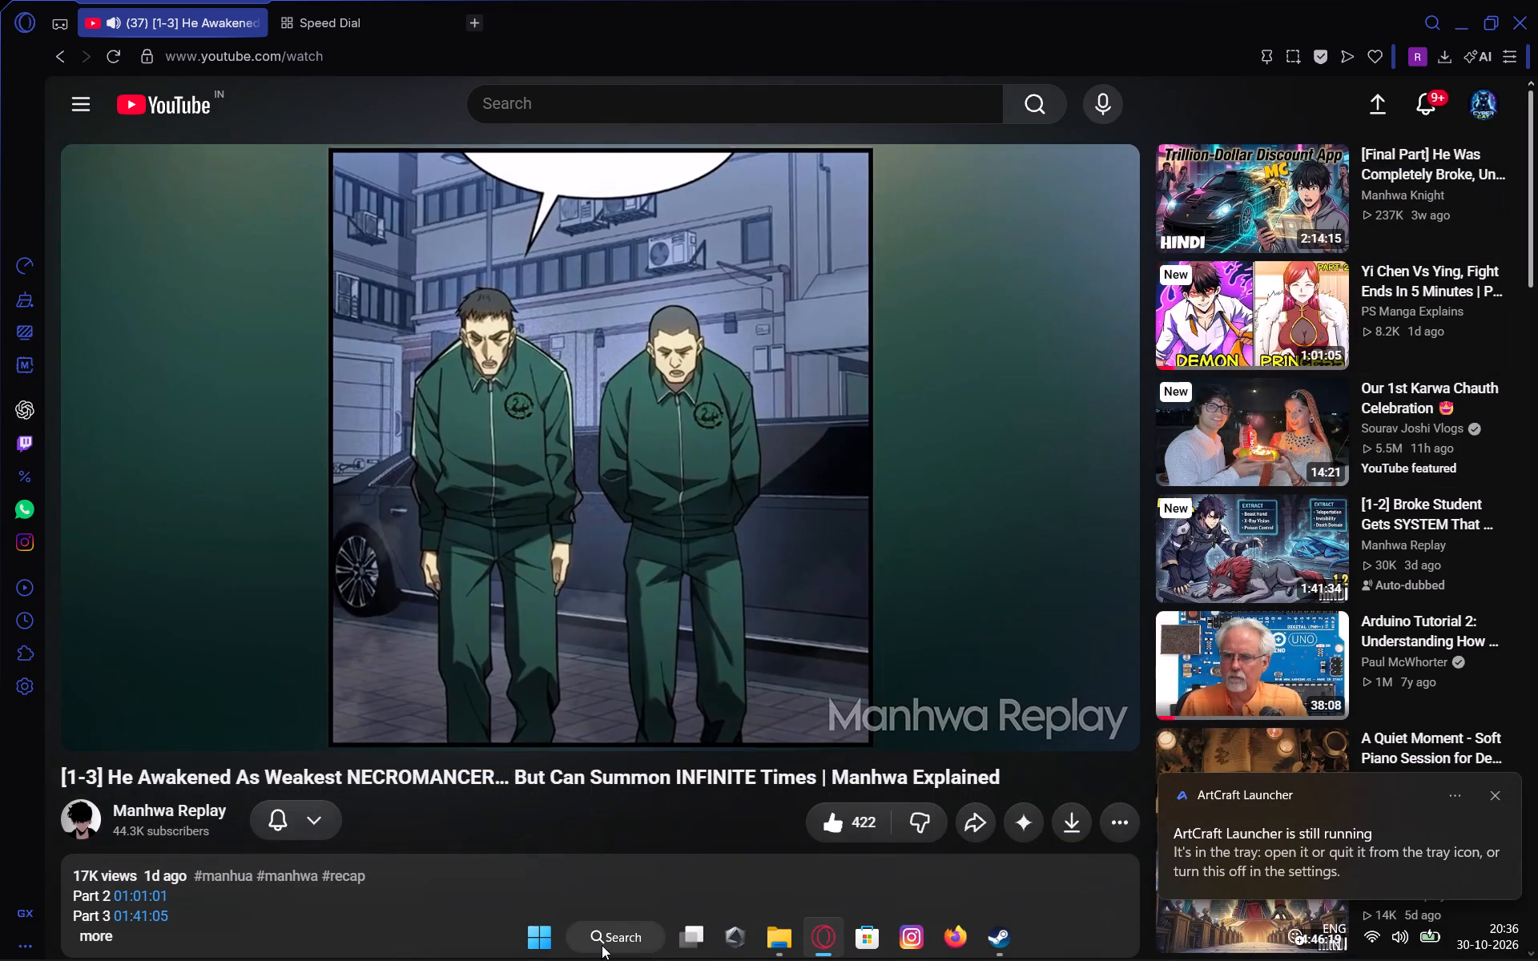
{"action": "left_click", "coordinate": [1218, 858]}
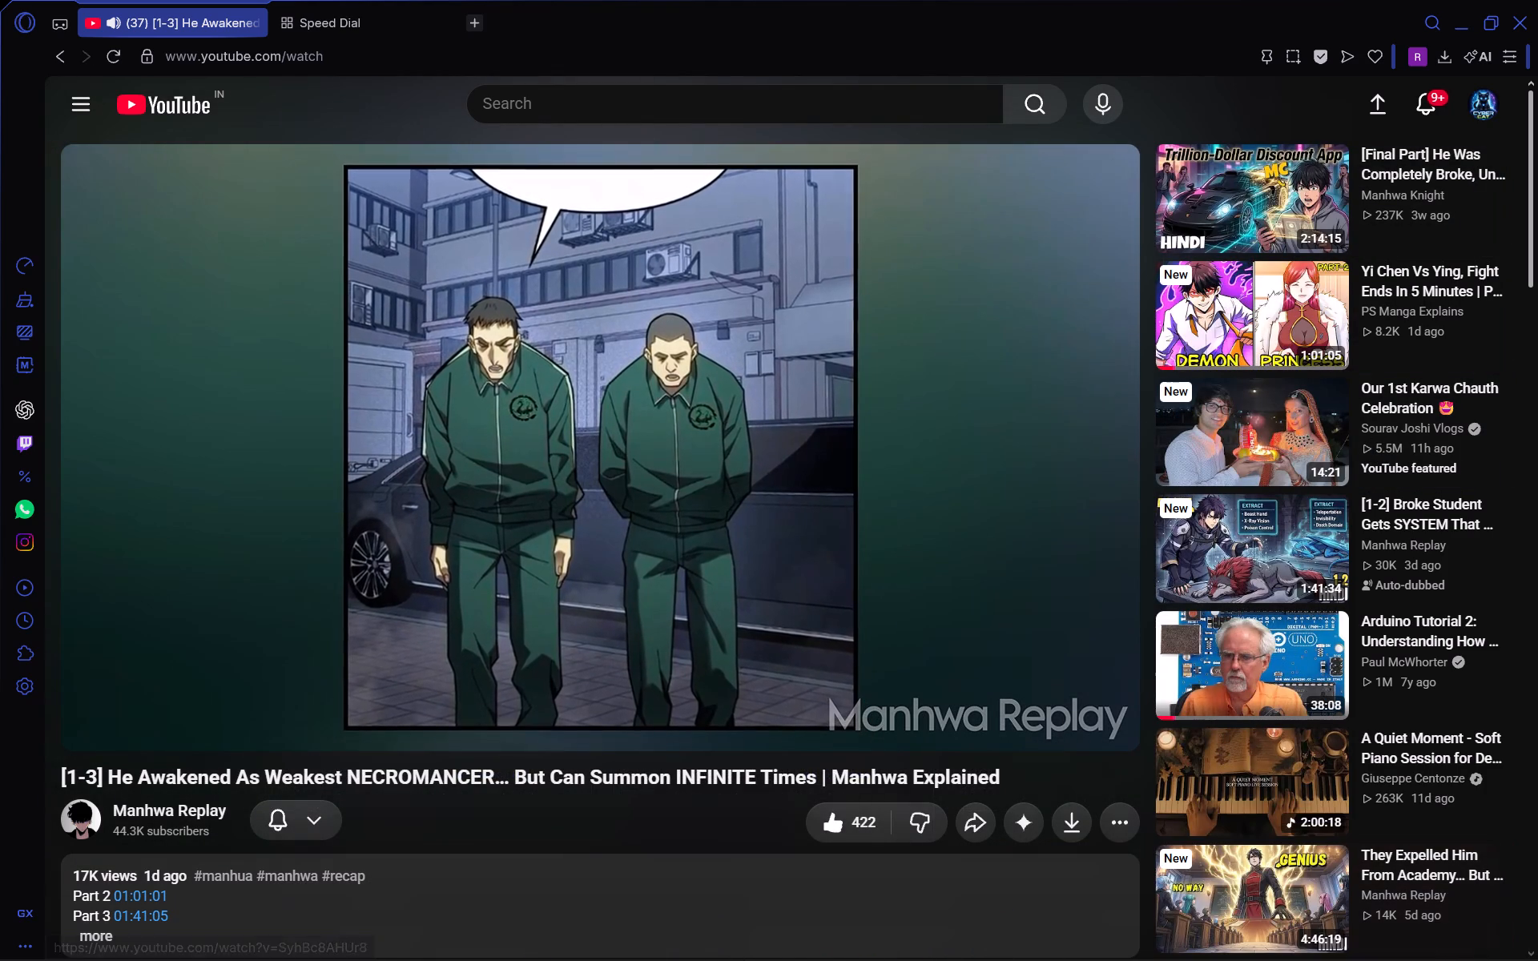
{"action": "left_click", "coordinate": [612, 928]}
{"action": "left_click", "coordinate": [508, 309]}
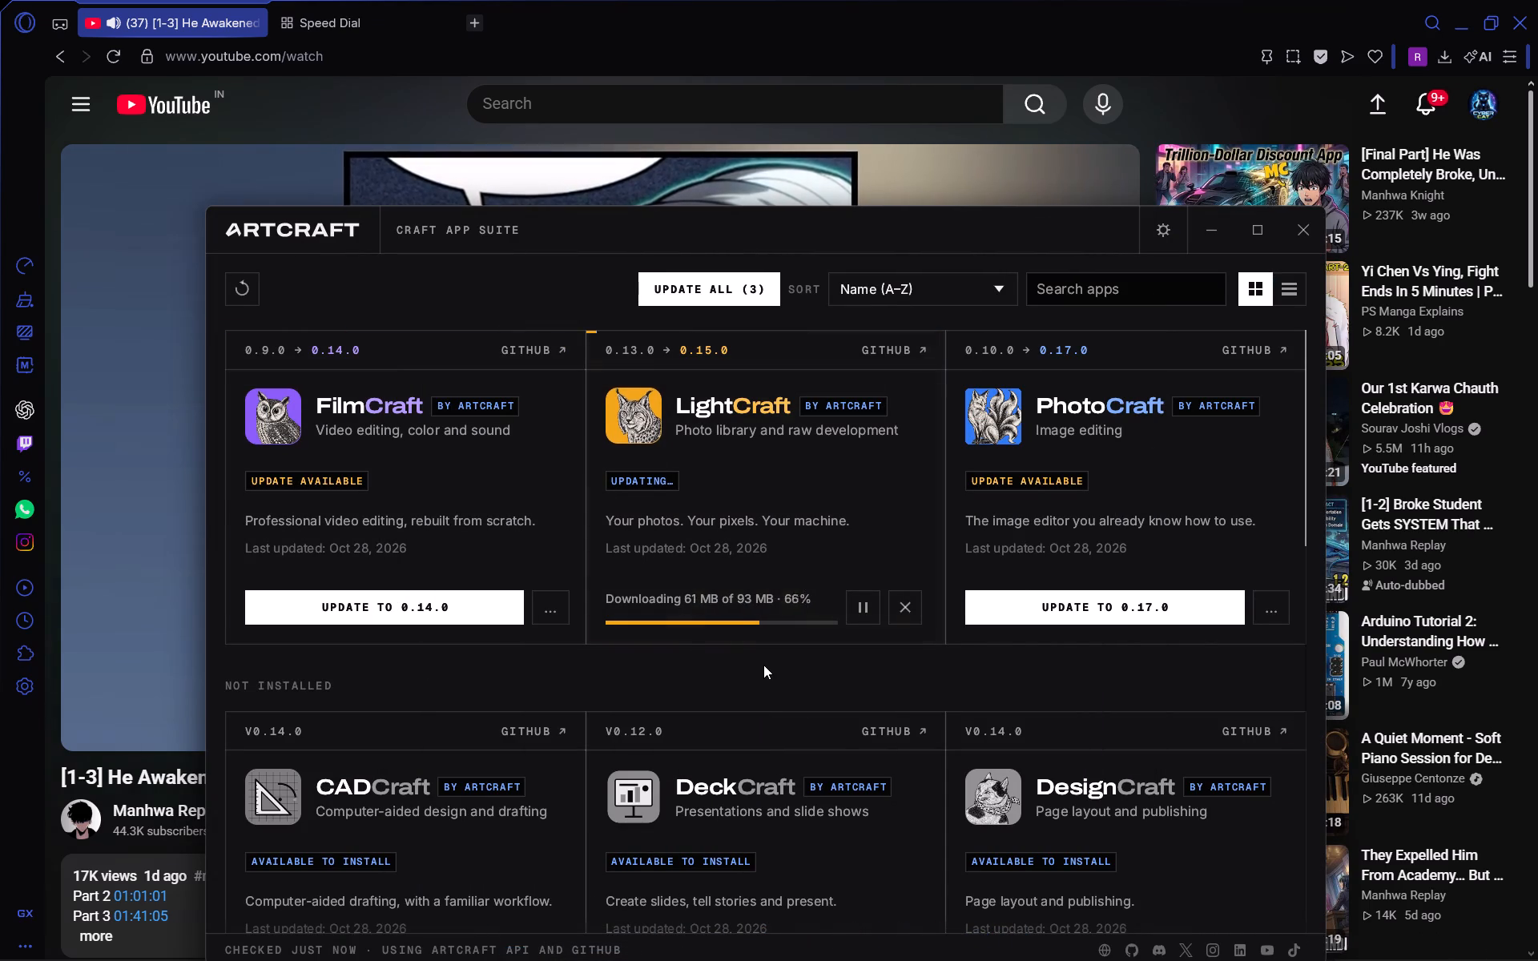
Start updating FilmCraft to 0.14.0 and PhotoCraft to 0.17.0.
{"action": "left_click", "coordinate": [410, 609]}
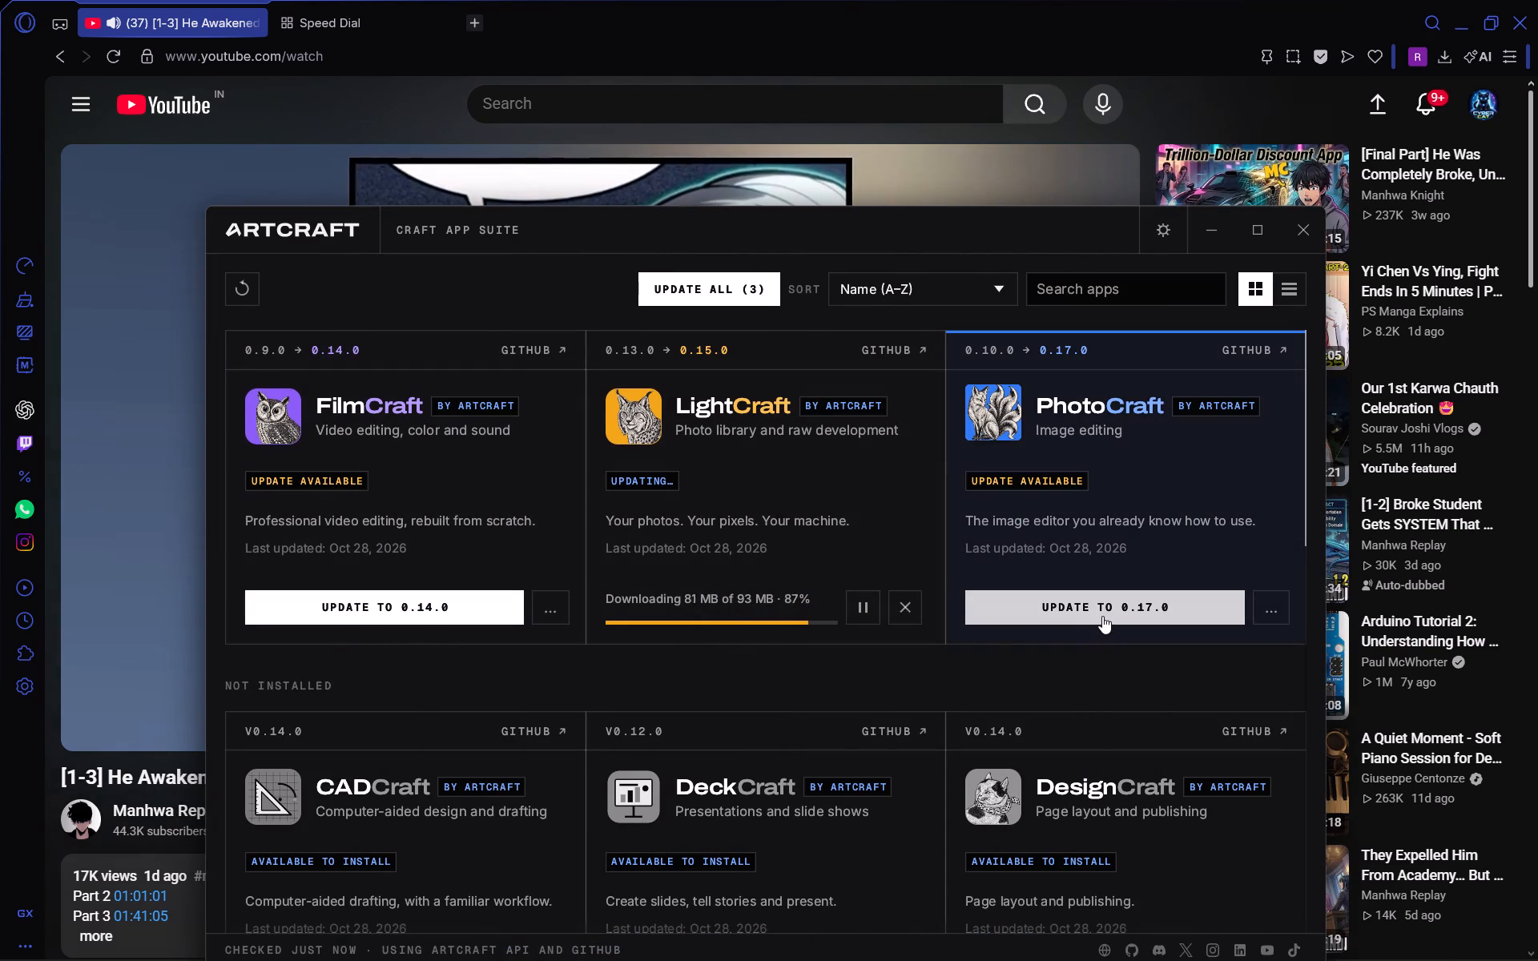
{"action": "left_click", "coordinate": [1102, 615]}
Minimise ArtCraft Launcher and close the Steam window.
{"action": "left_click", "coordinate": [1219, 239]}
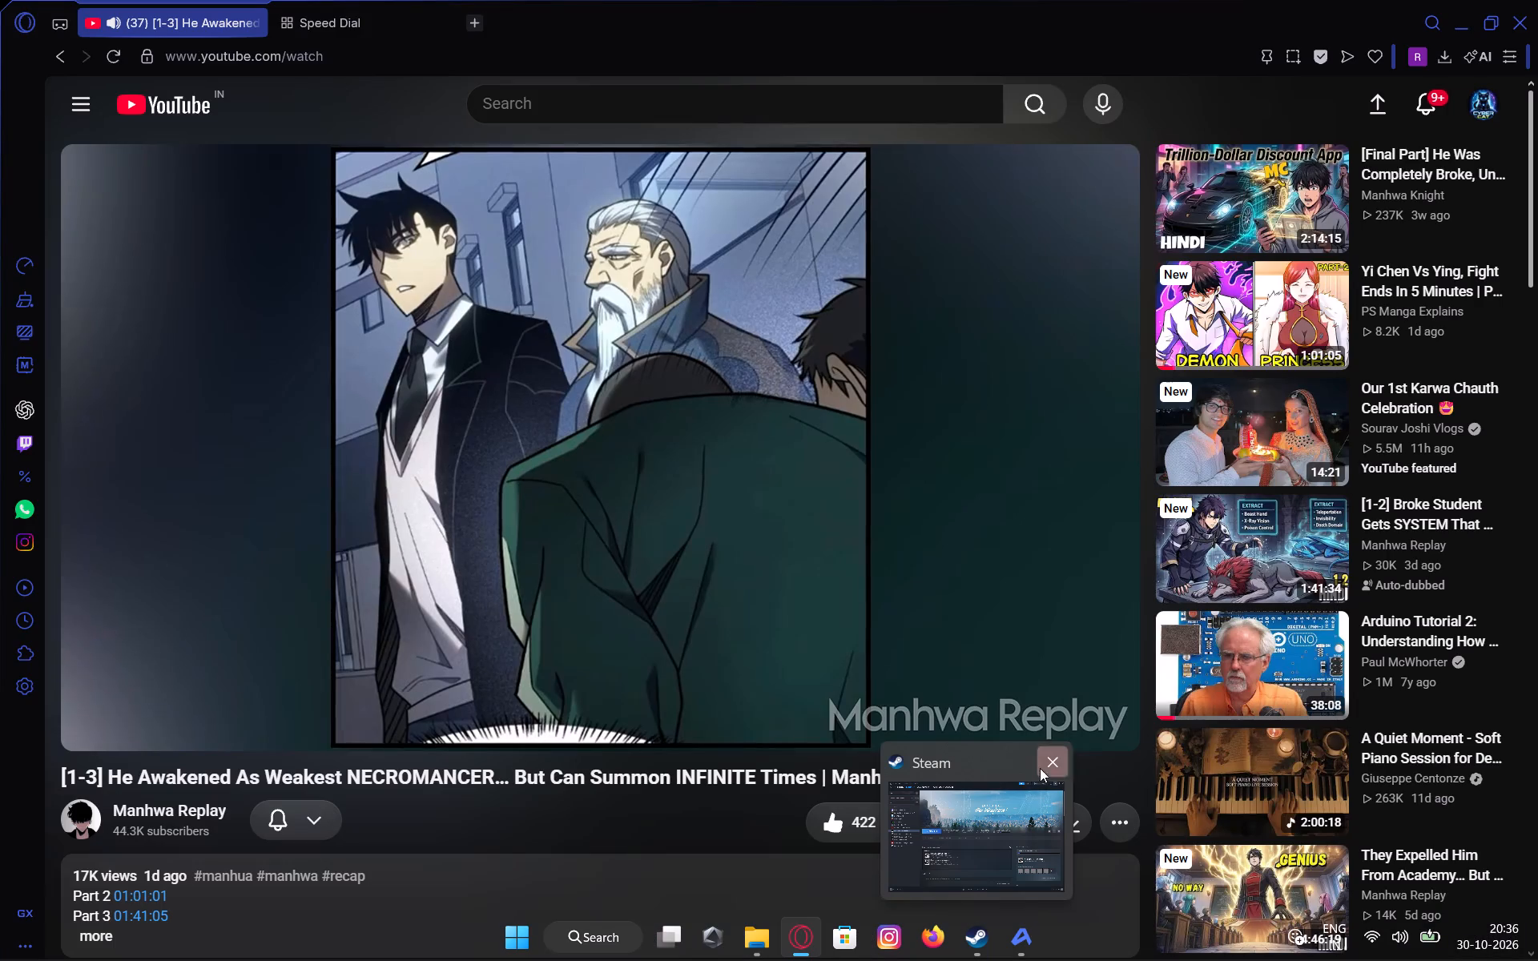
{"action": "left_click", "coordinate": [1049, 760]}
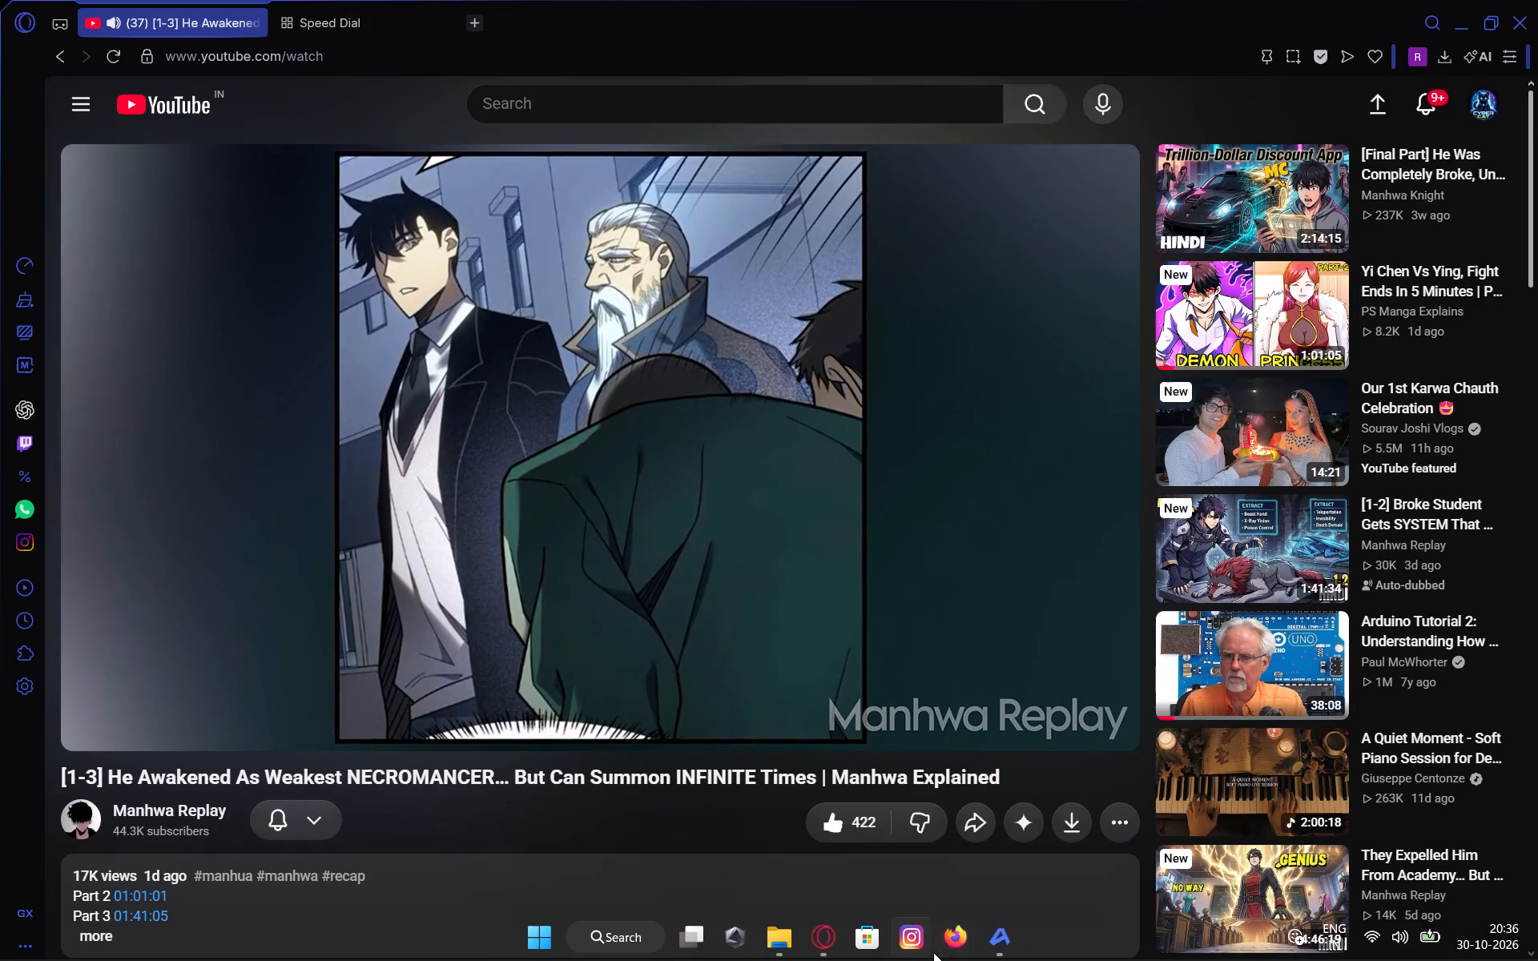
Check the progress of the FilmCraft, LightCraft and PhotoCraft updates in ArtCraft Launcher and return to the video.
{"action": "left_click", "coordinate": [995, 944]}
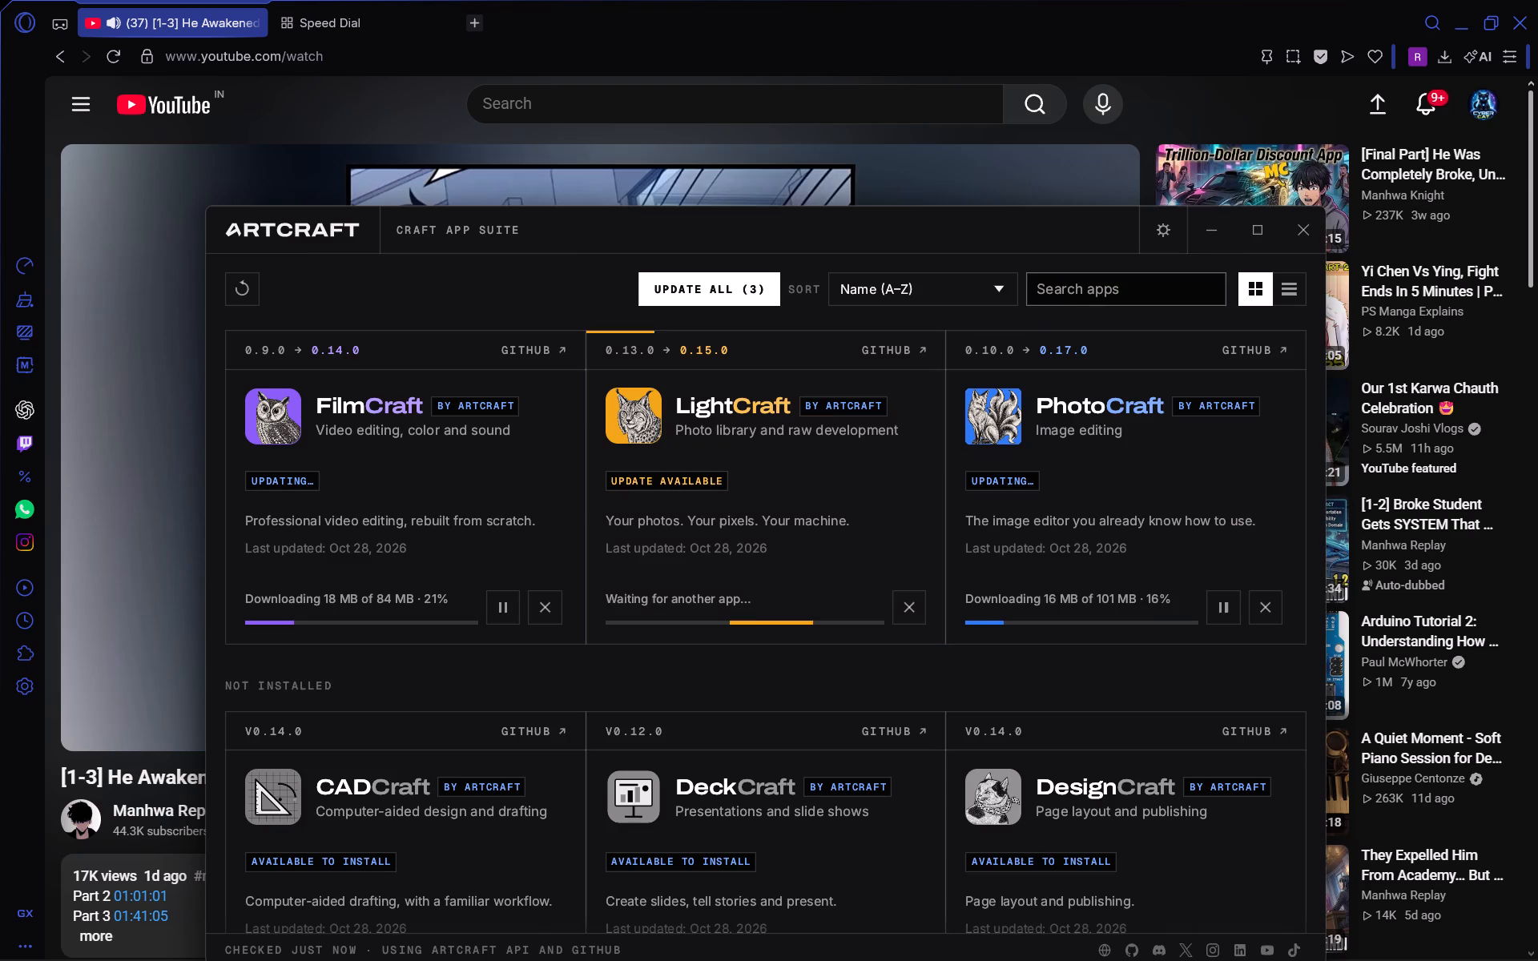
{"action": "left_click", "coordinate": [1206, 242]}
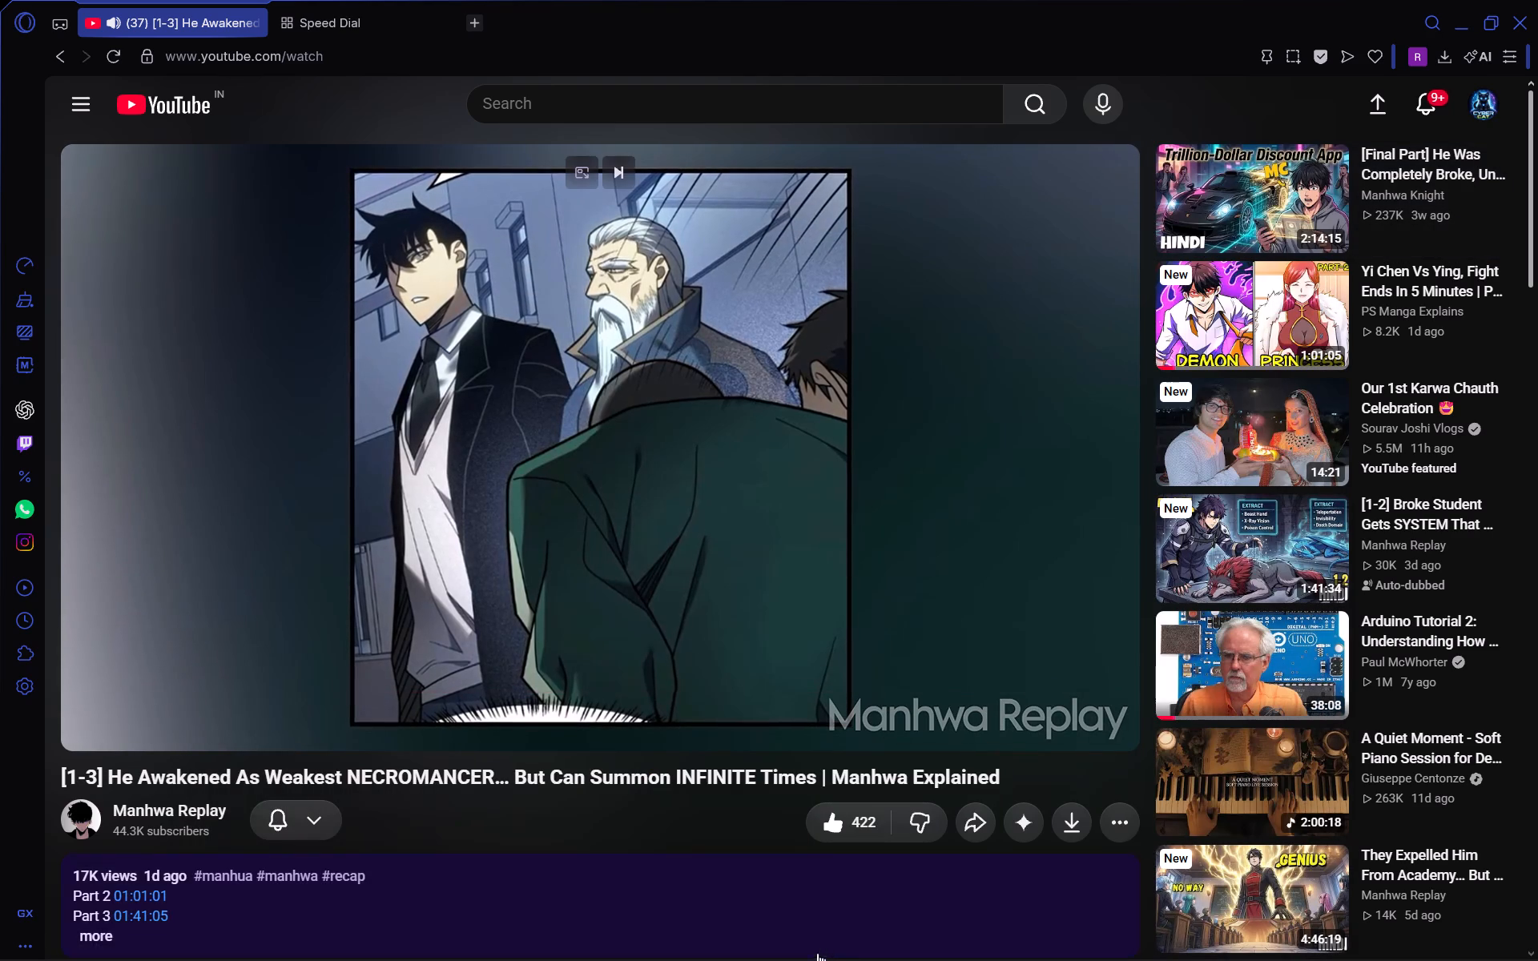
{"action": "left_click", "coordinate": [999, 931]}
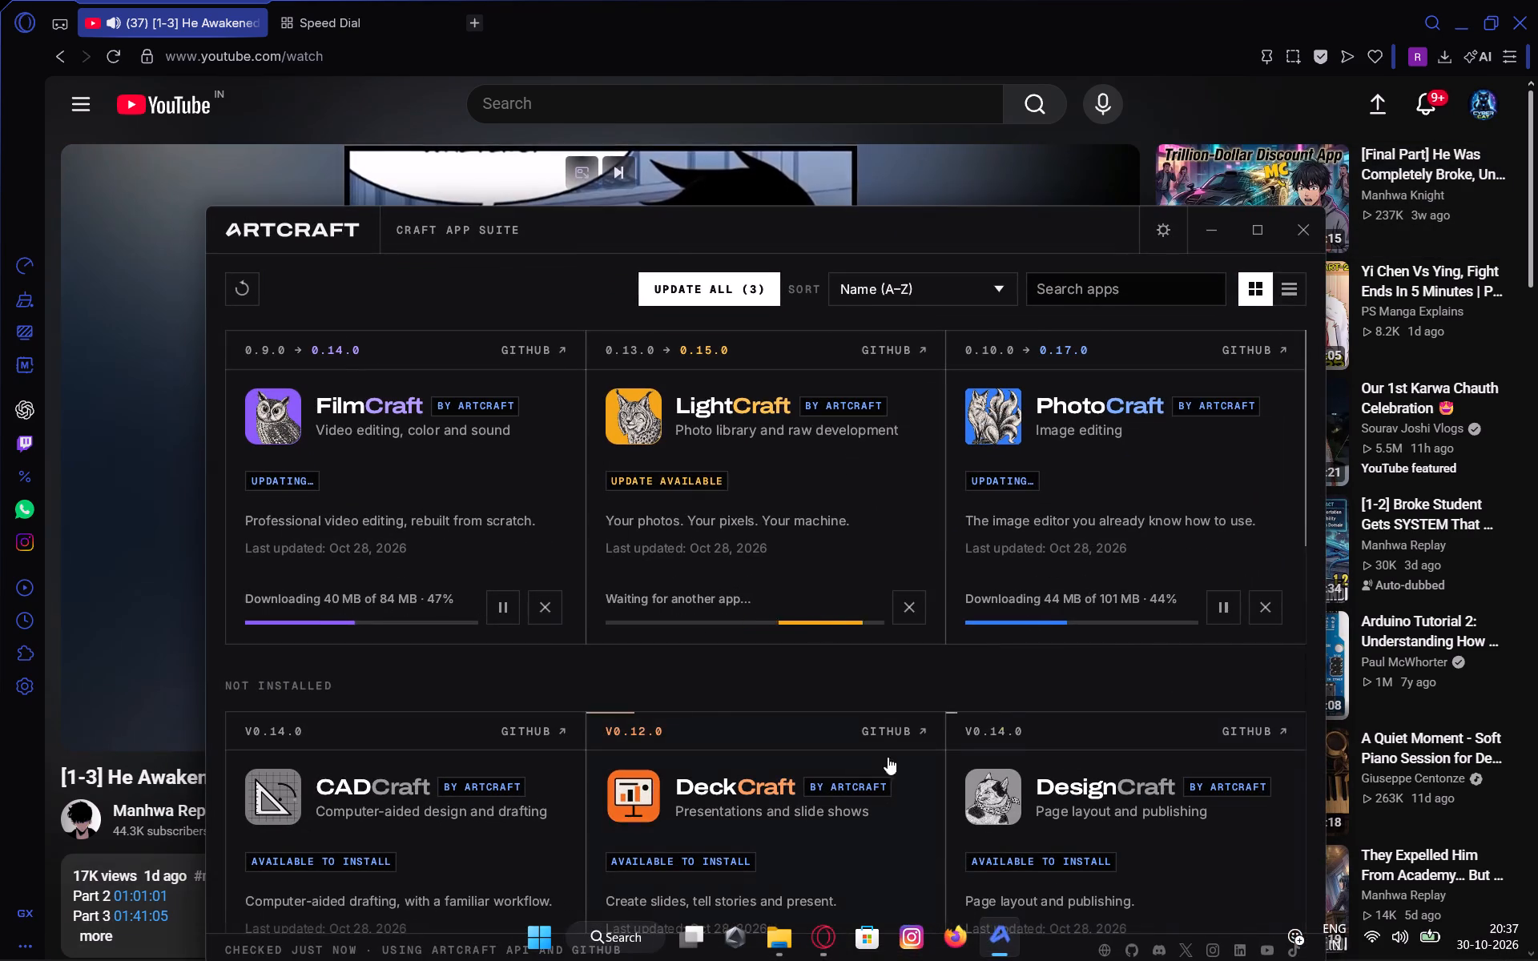
{"action": "left_click_drag", "start_coordinate": [679, 227], "coordinate": [695, 115]}
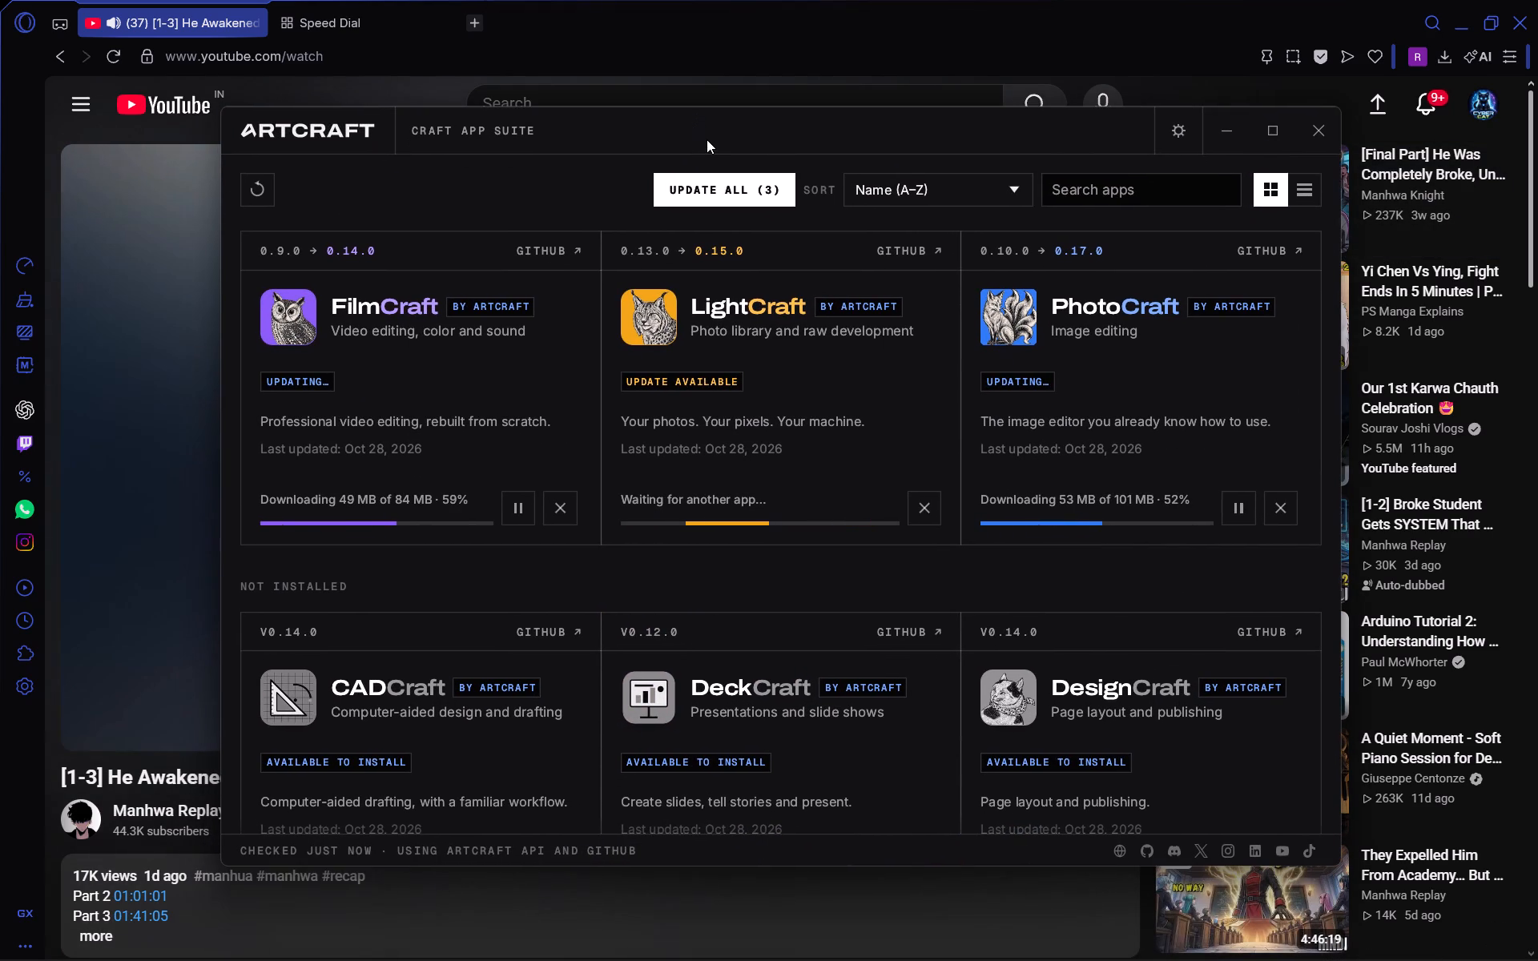
{"action": "left_click", "coordinate": [146, 443]}
{"action": "left_click", "coordinate": [146, 443]}
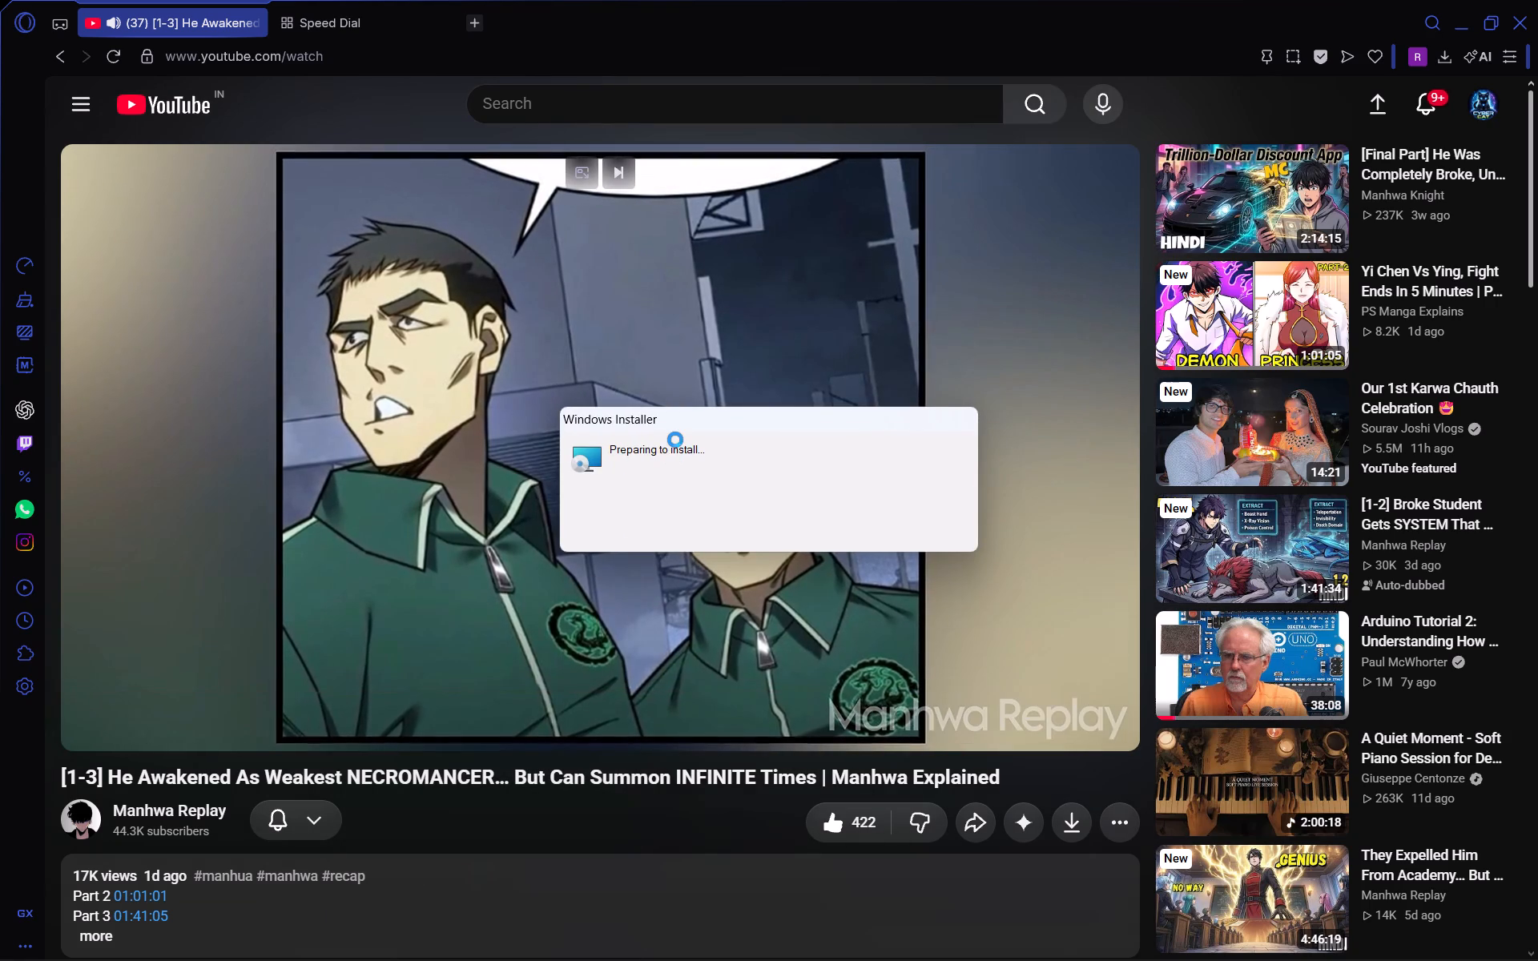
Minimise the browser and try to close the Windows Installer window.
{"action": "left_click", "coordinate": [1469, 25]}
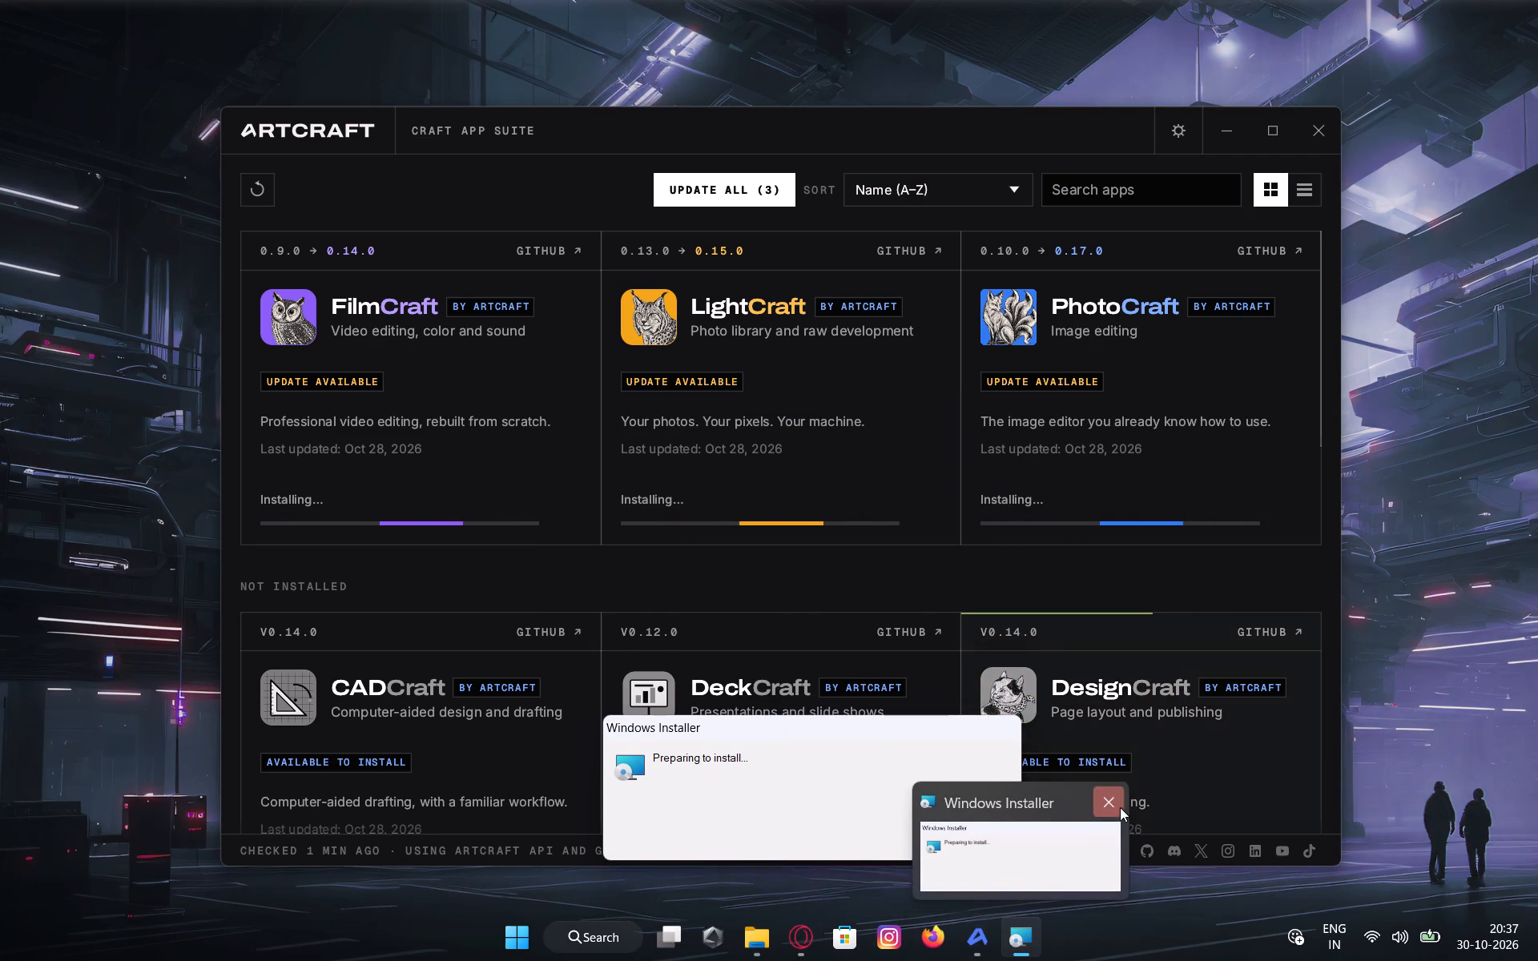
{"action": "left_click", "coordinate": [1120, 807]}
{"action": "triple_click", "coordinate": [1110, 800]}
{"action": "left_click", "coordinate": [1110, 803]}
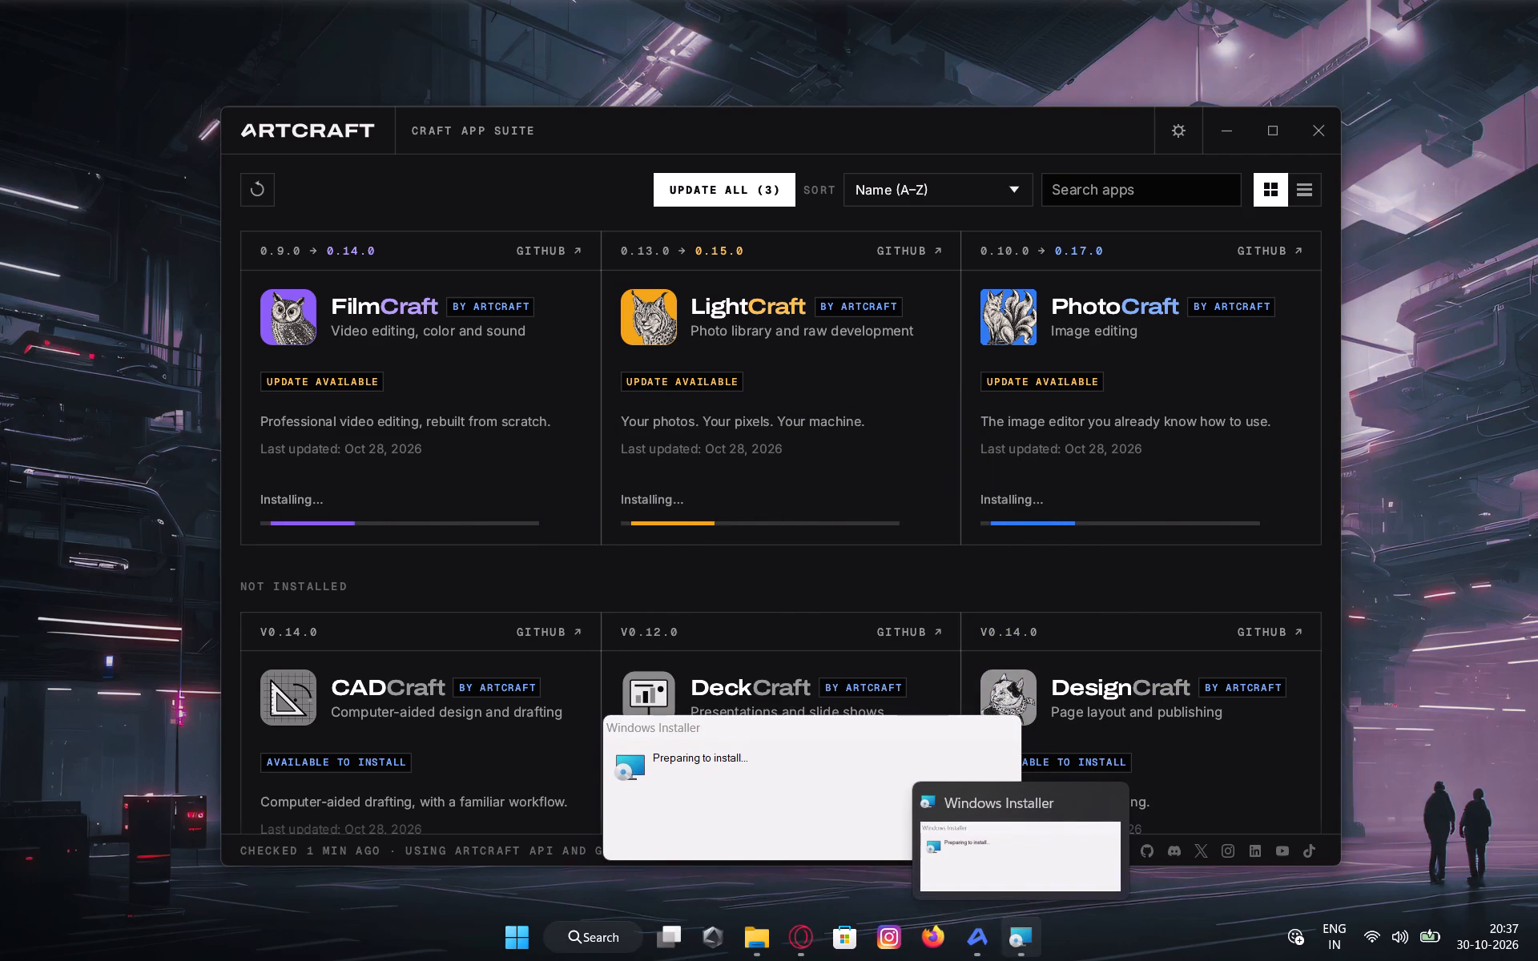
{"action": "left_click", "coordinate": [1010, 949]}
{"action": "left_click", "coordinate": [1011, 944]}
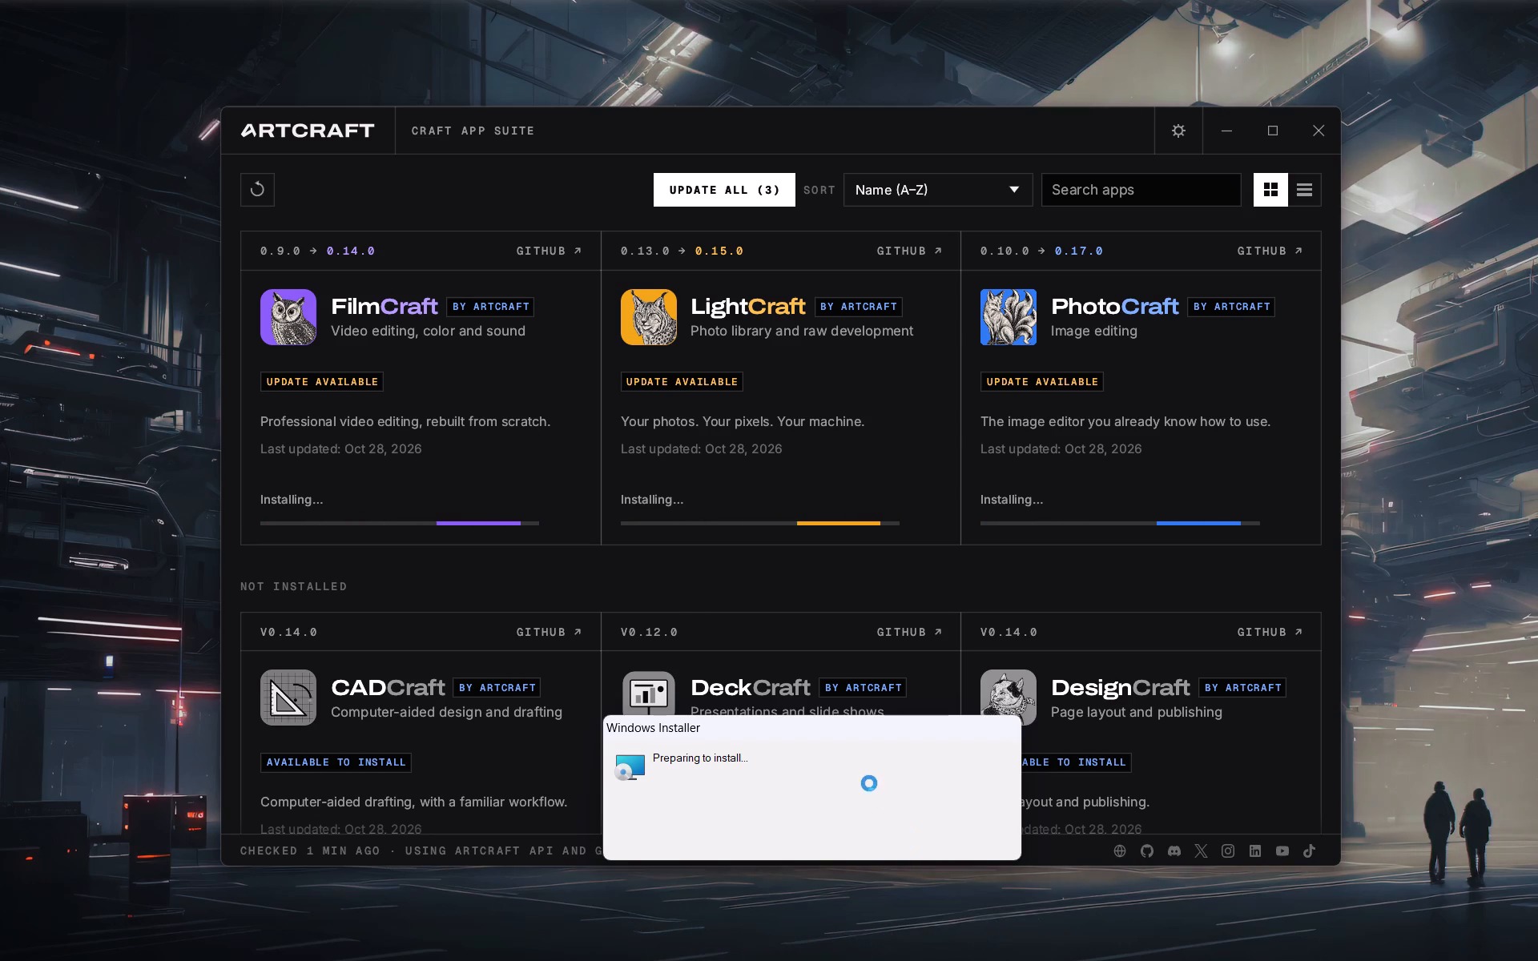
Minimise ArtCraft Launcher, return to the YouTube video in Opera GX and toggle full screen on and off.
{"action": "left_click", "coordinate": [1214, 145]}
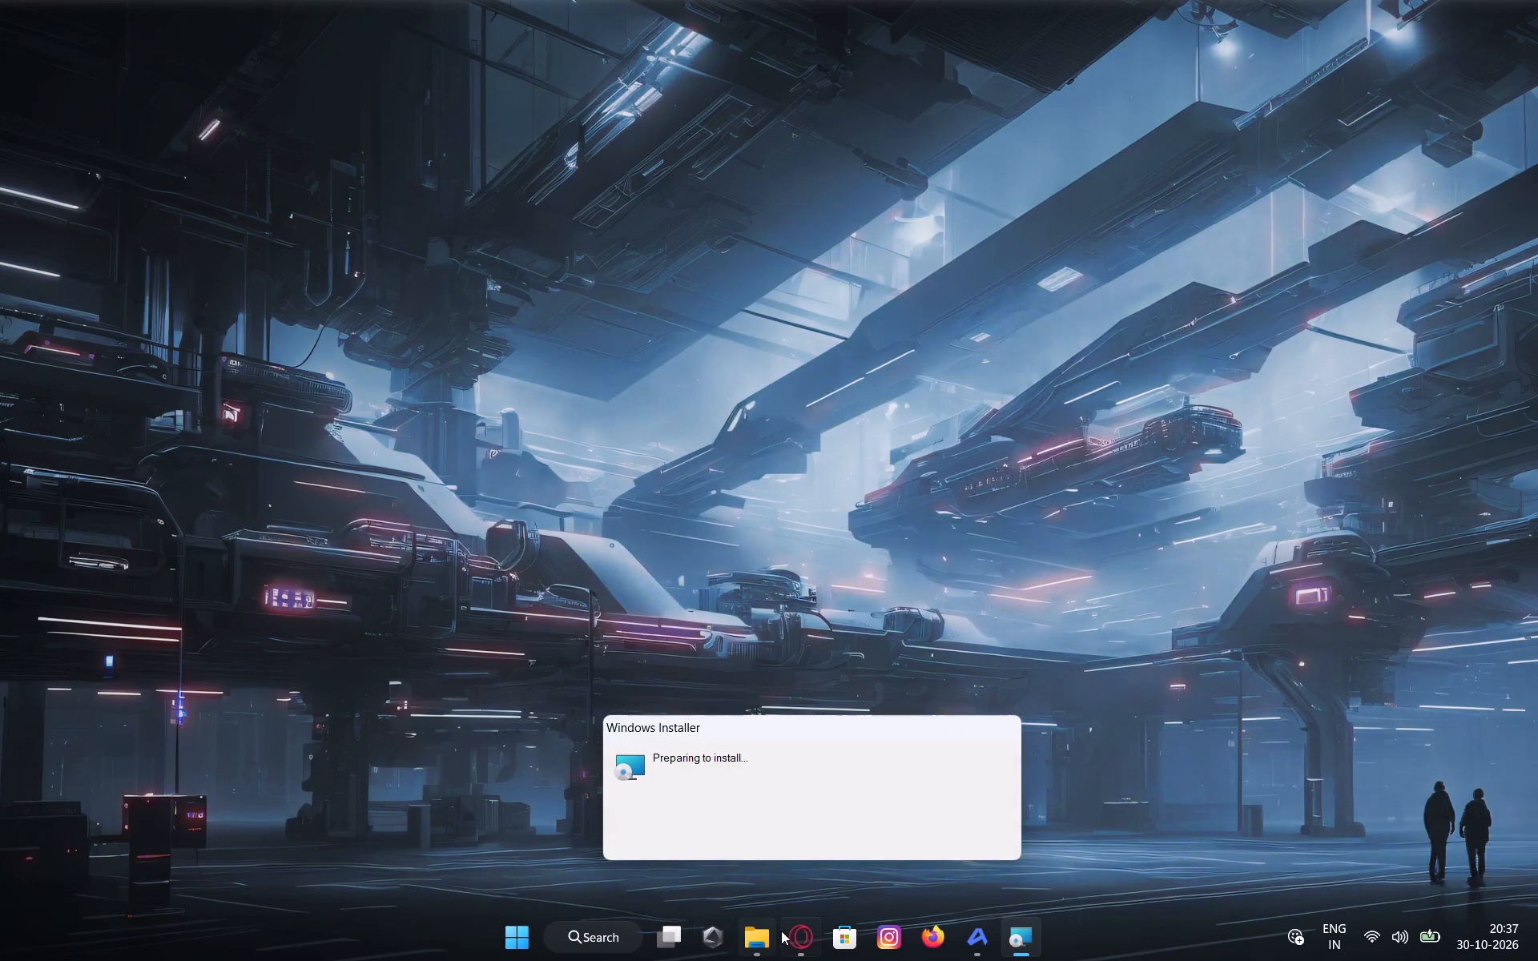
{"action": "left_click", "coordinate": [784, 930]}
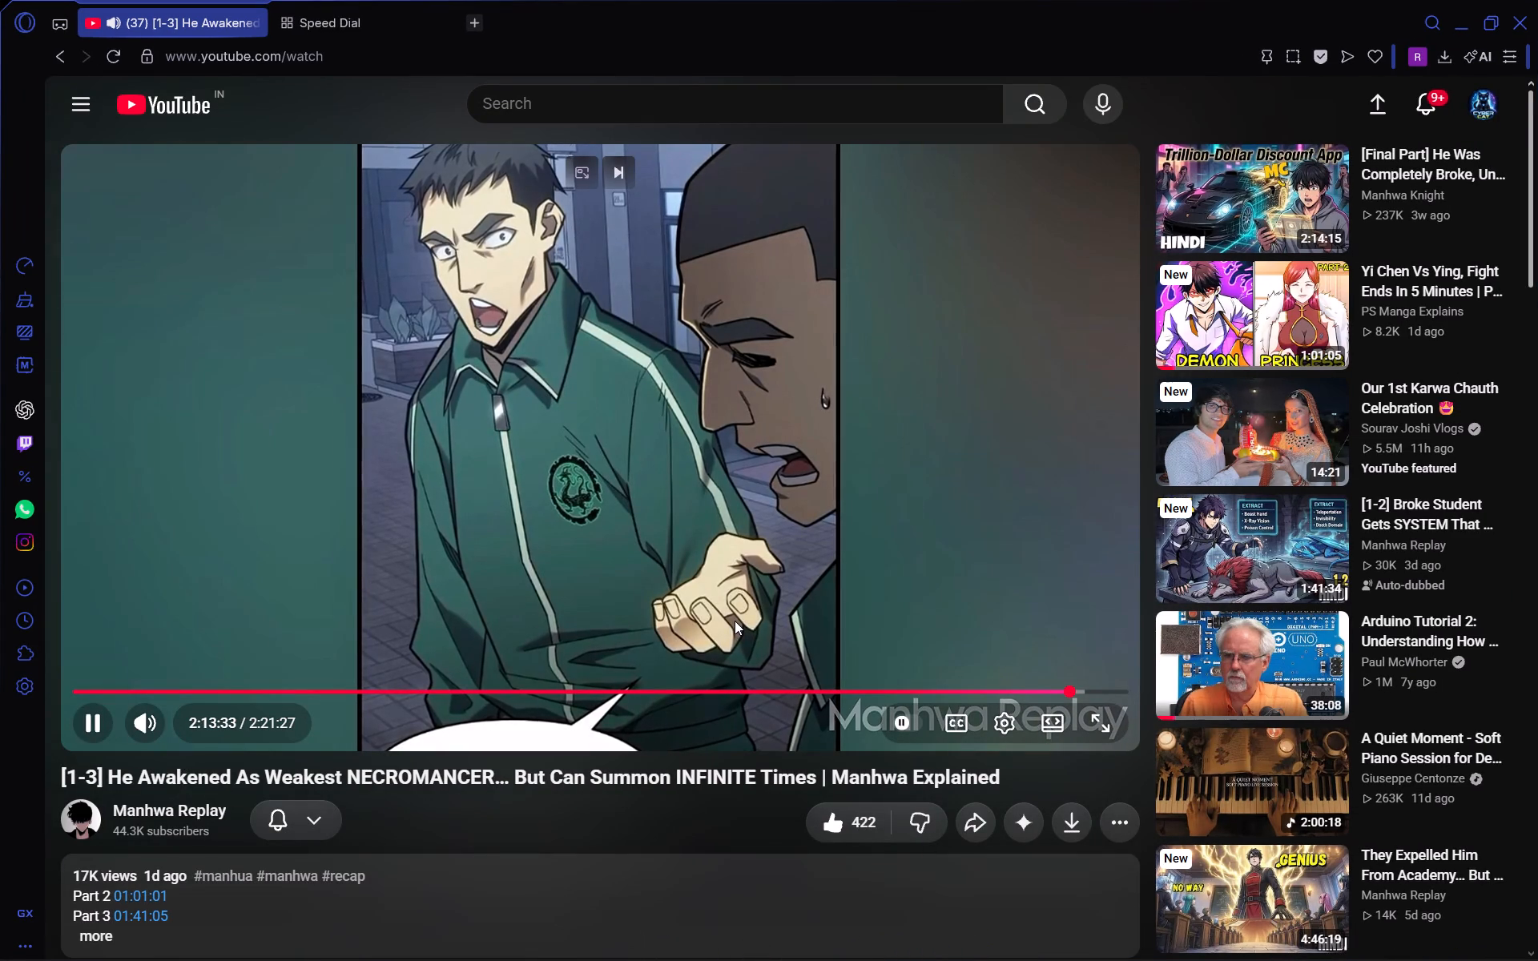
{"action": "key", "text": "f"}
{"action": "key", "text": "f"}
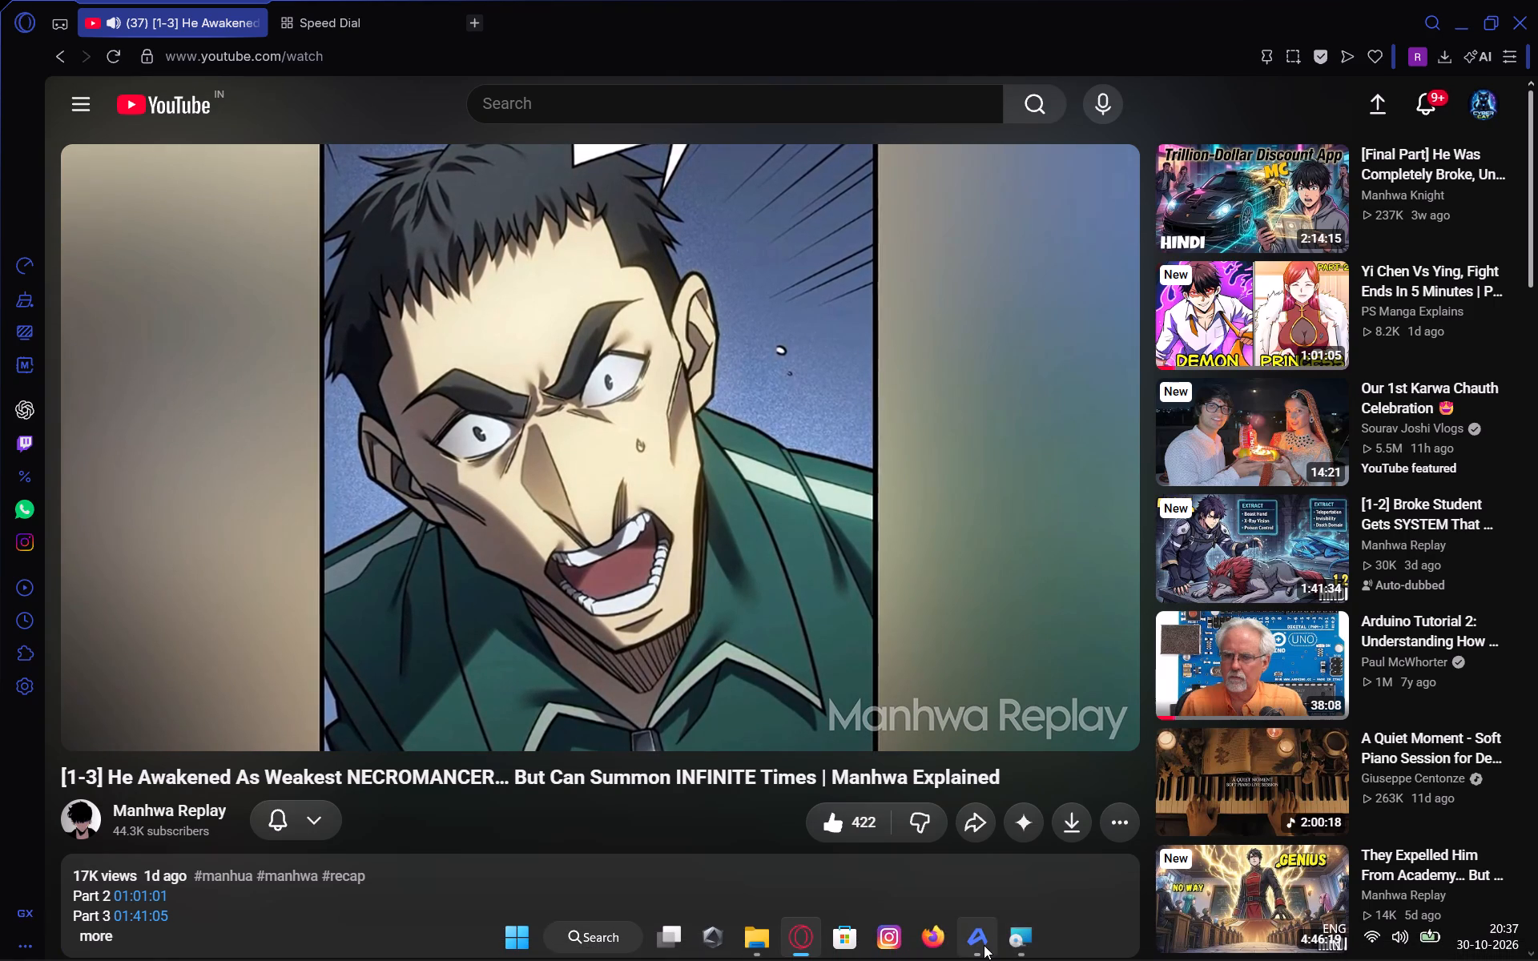
View the LightCraft app details in ArtCraft Launcher, close them and minimise the launcher.
{"action": "left_click", "coordinate": [1009, 822]}
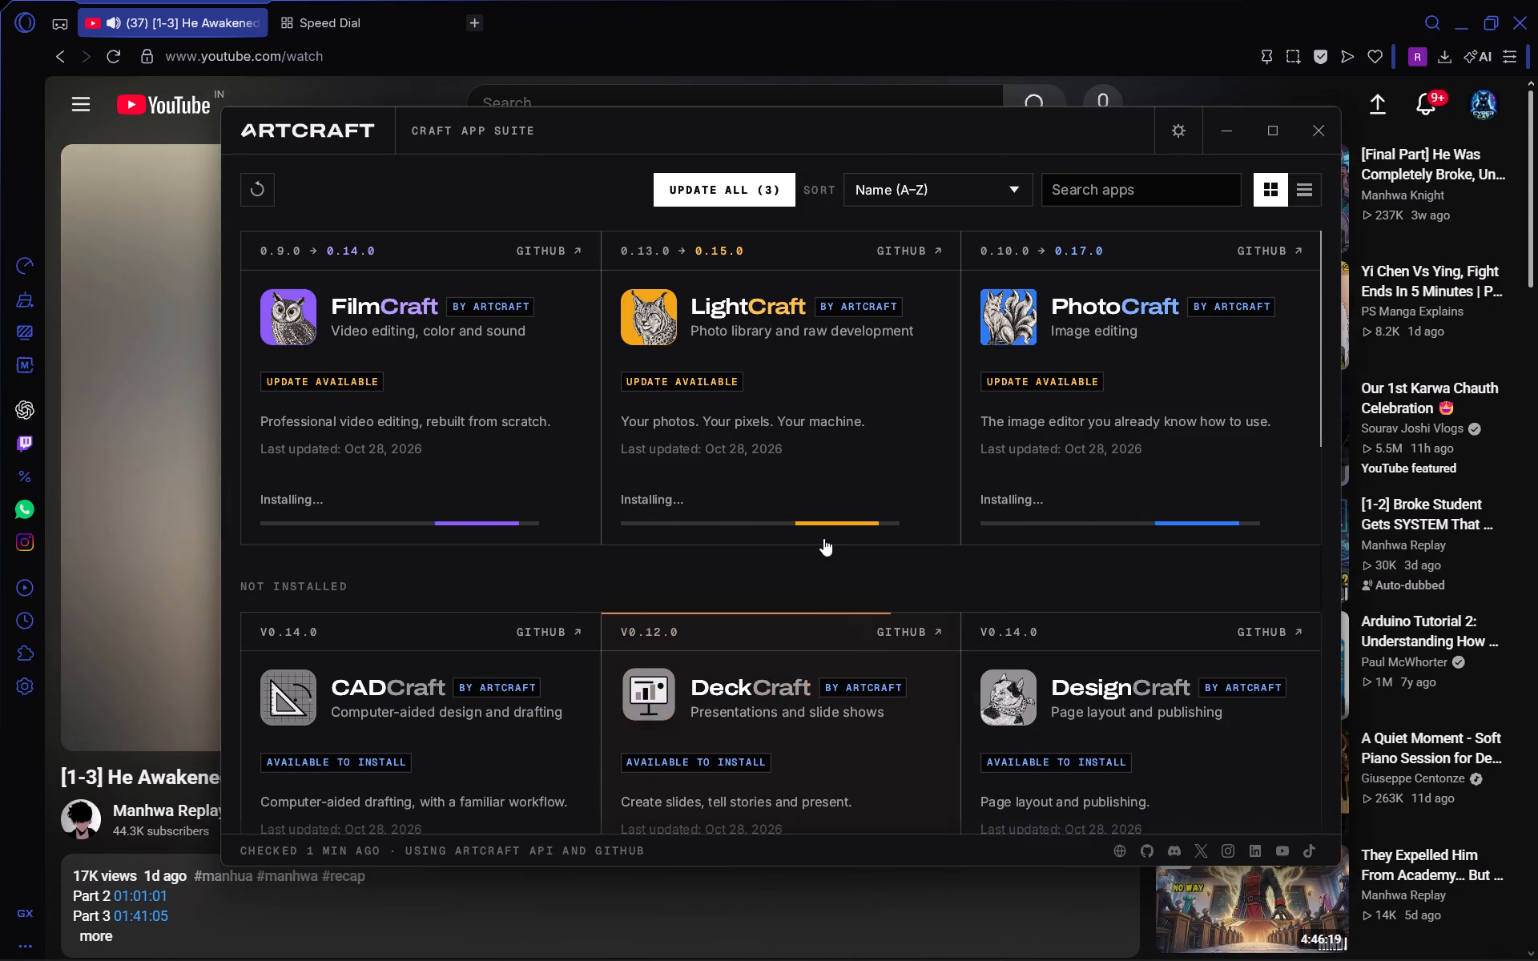
{"action": "left_click", "coordinate": [742, 505]}
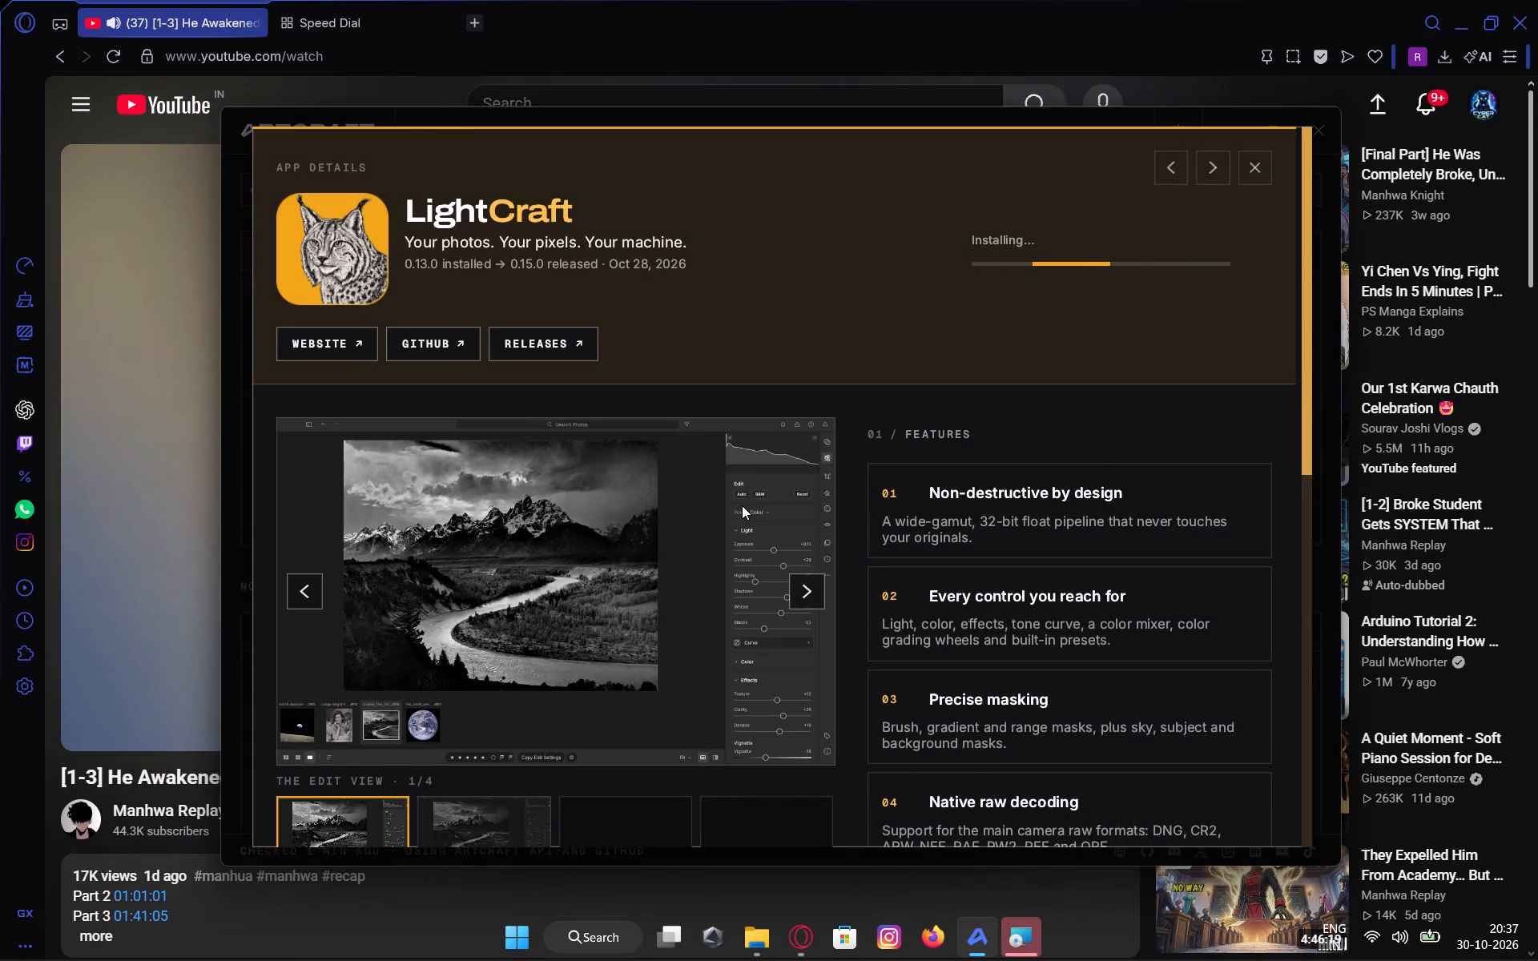
{"action": "scroll", "coordinate": [742, 504], "scroll_direction": "down", "scroll_amount": 2}
{"action": "left_click", "coordinate": [1025, 948]}
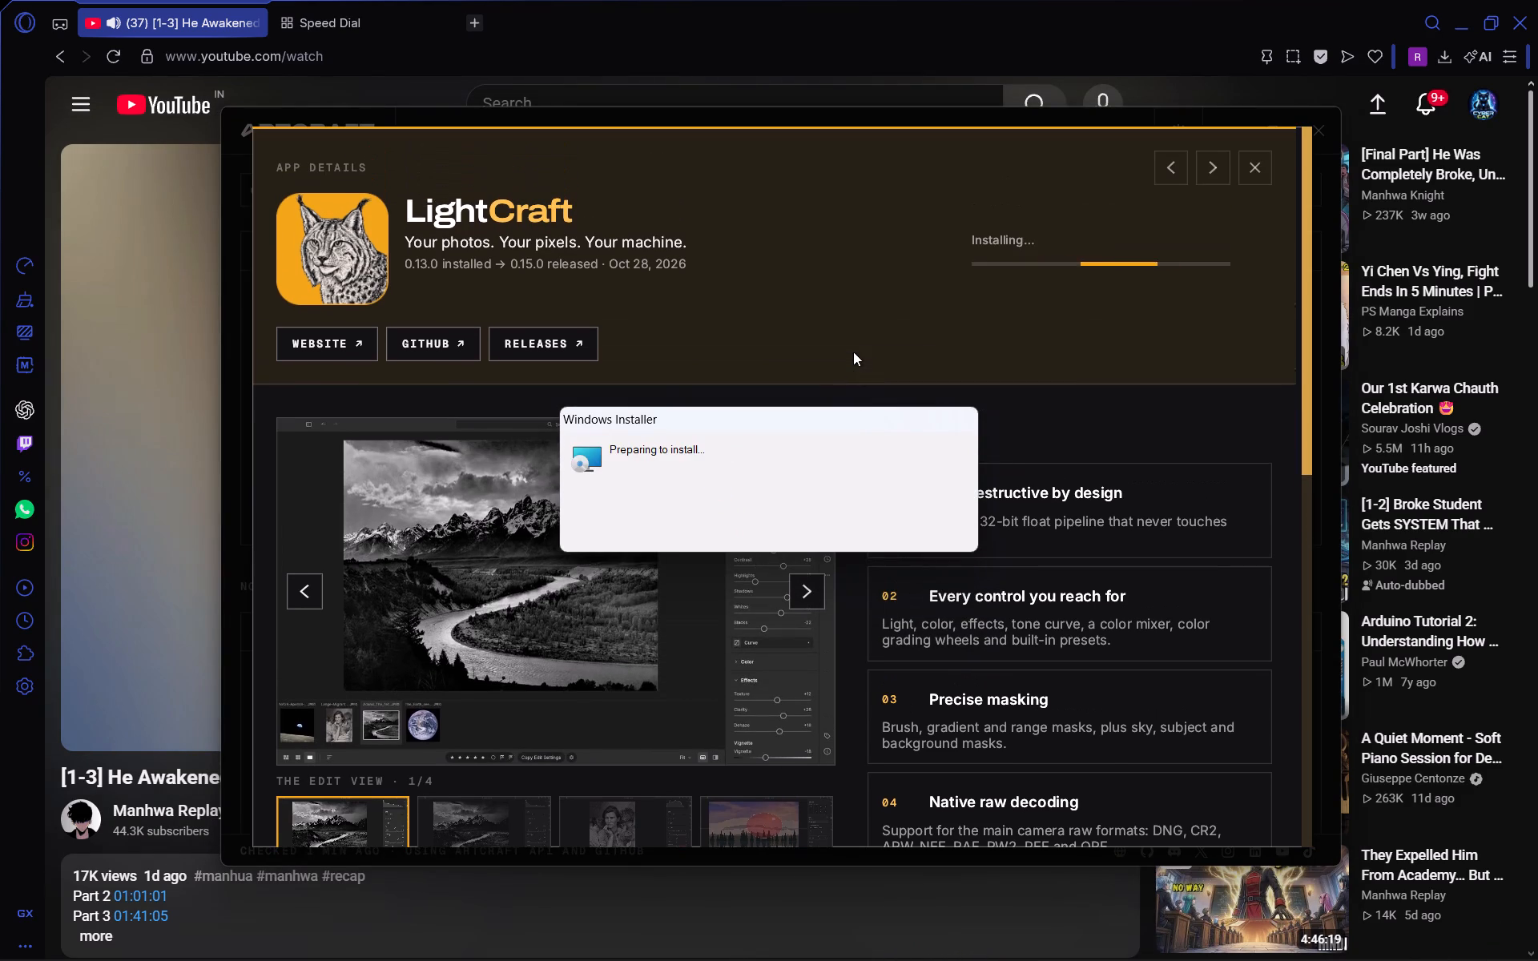
{"action": "left_click", "coordinate": [1246, 176]}
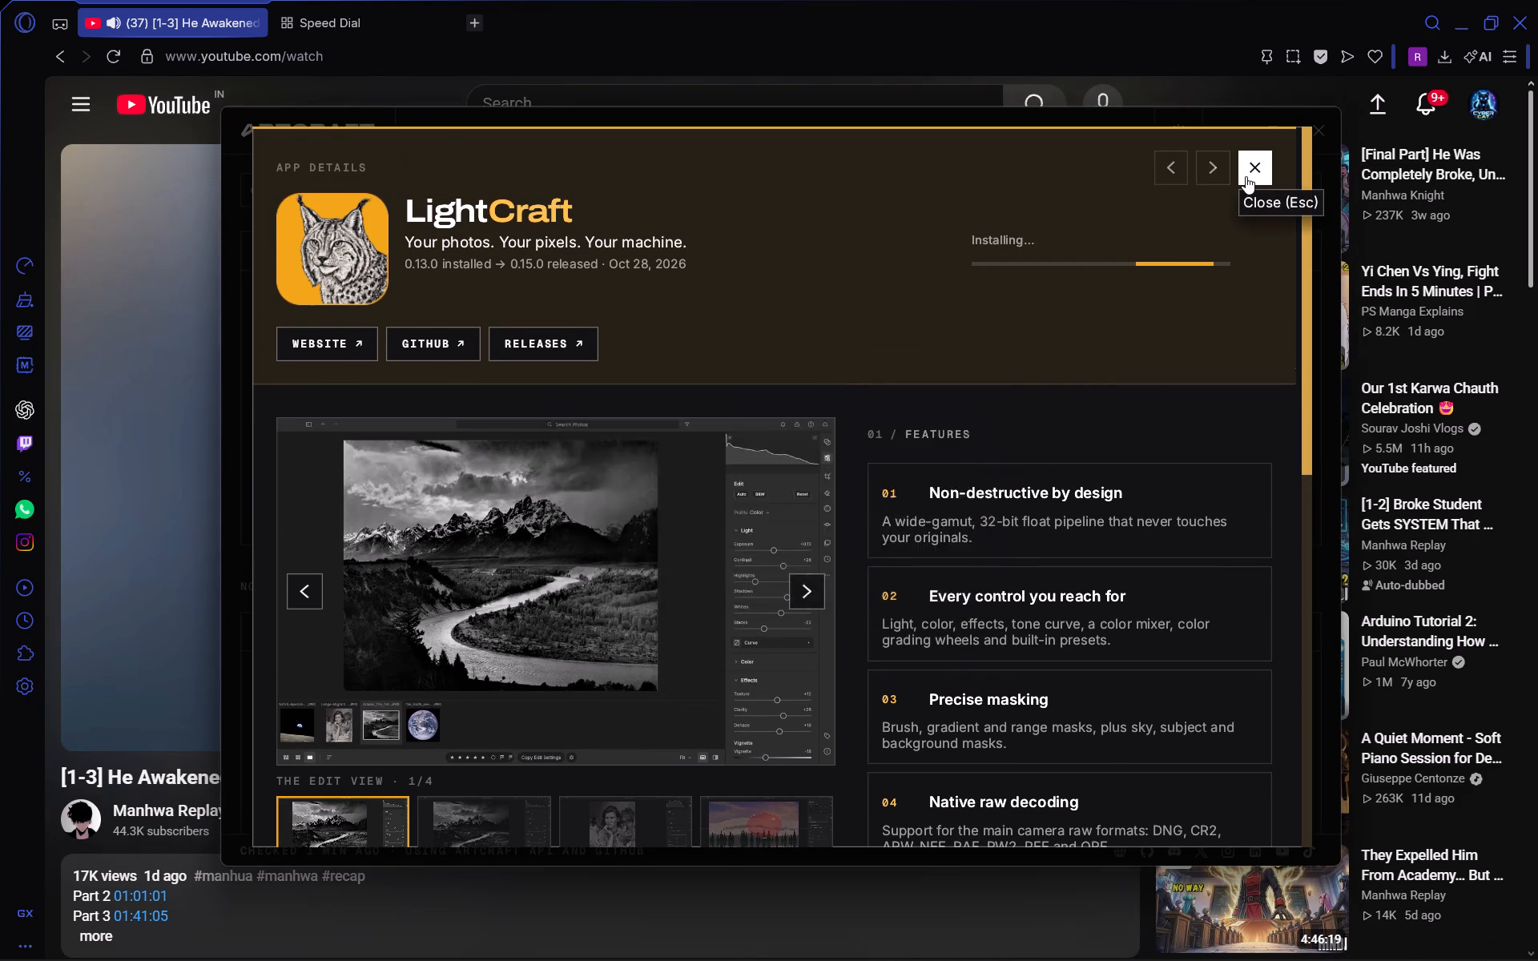
{"action": "left_click", "coordinate": [1222, 143]}
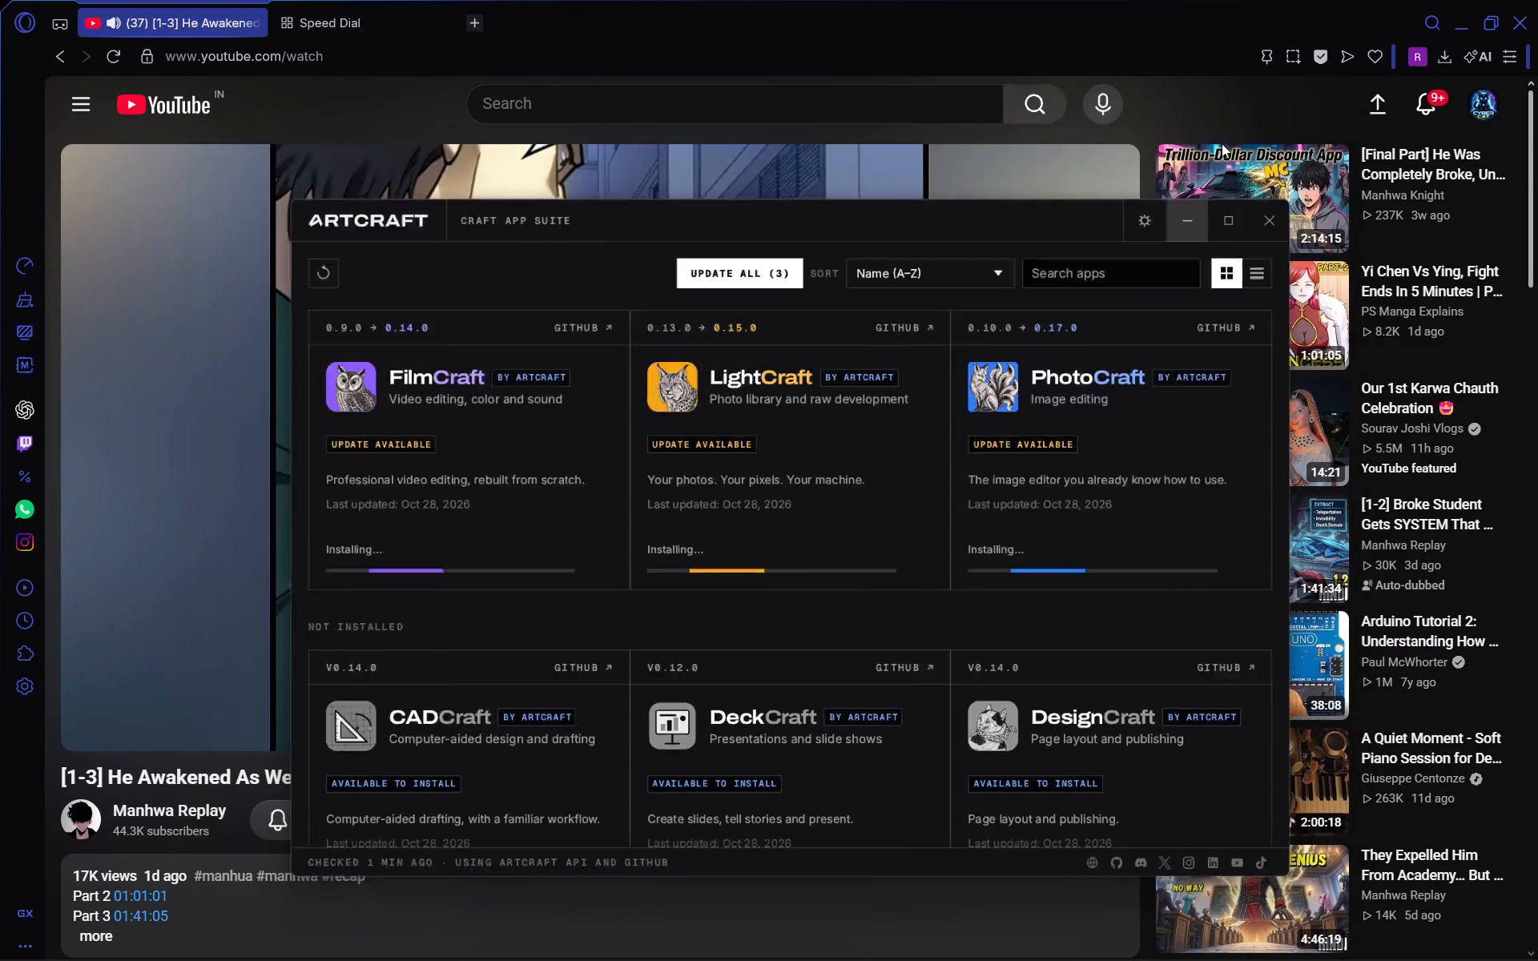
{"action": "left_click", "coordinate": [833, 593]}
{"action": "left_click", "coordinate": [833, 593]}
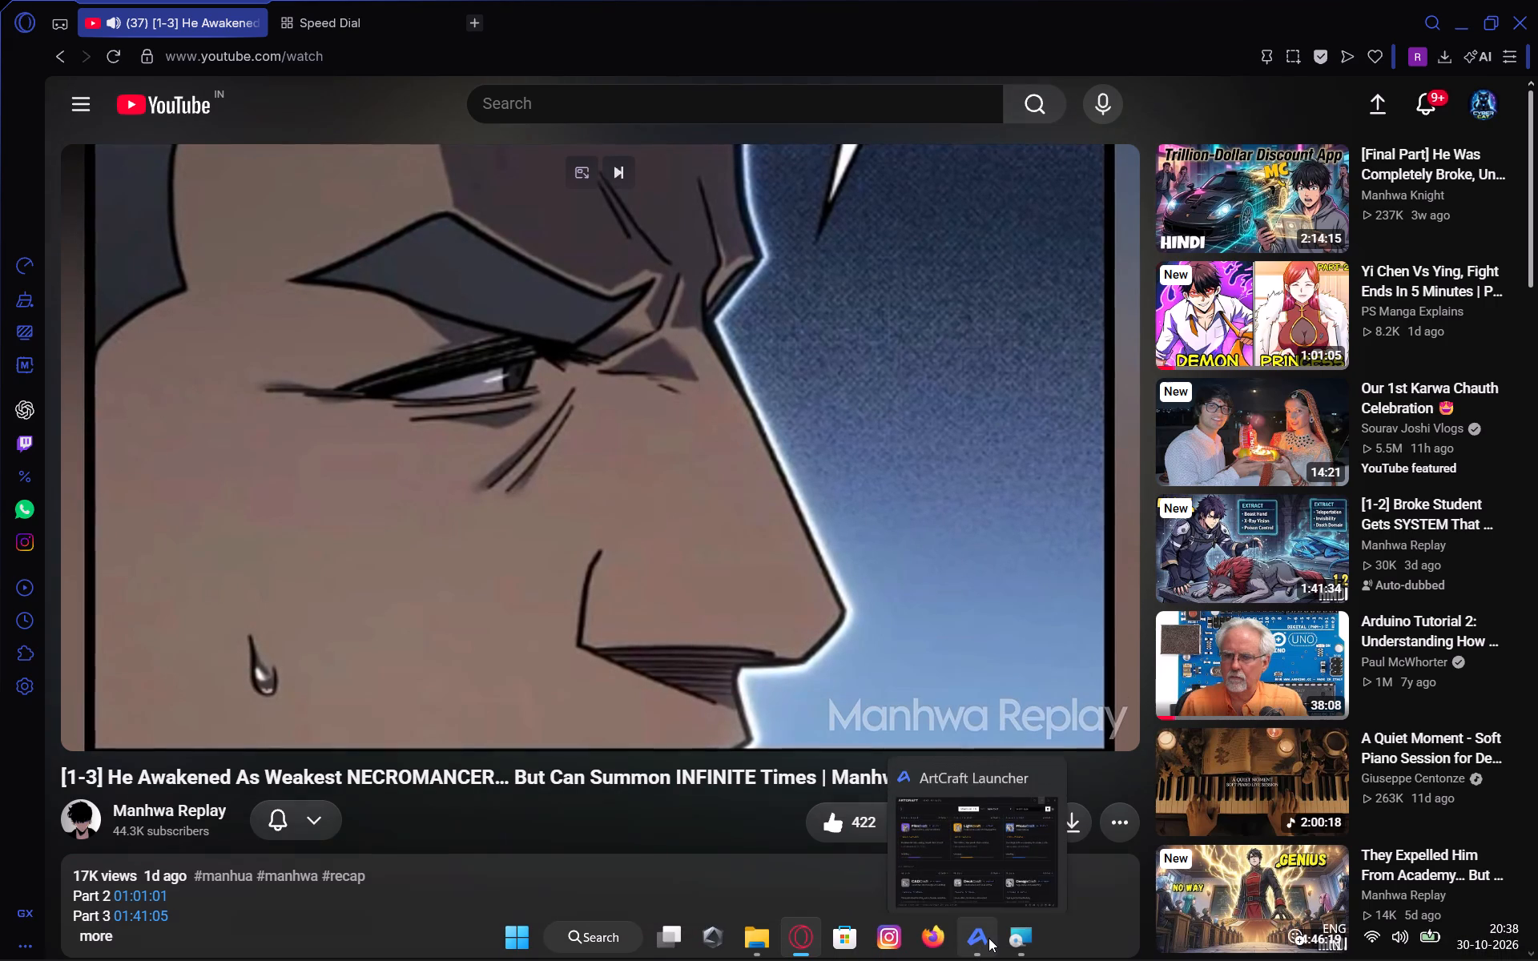
Close ArtCraft Launcher, minimise the browser and relaunch the launcher through the computer search.
{"action": "left_click", "coordinate": [990, 950]}
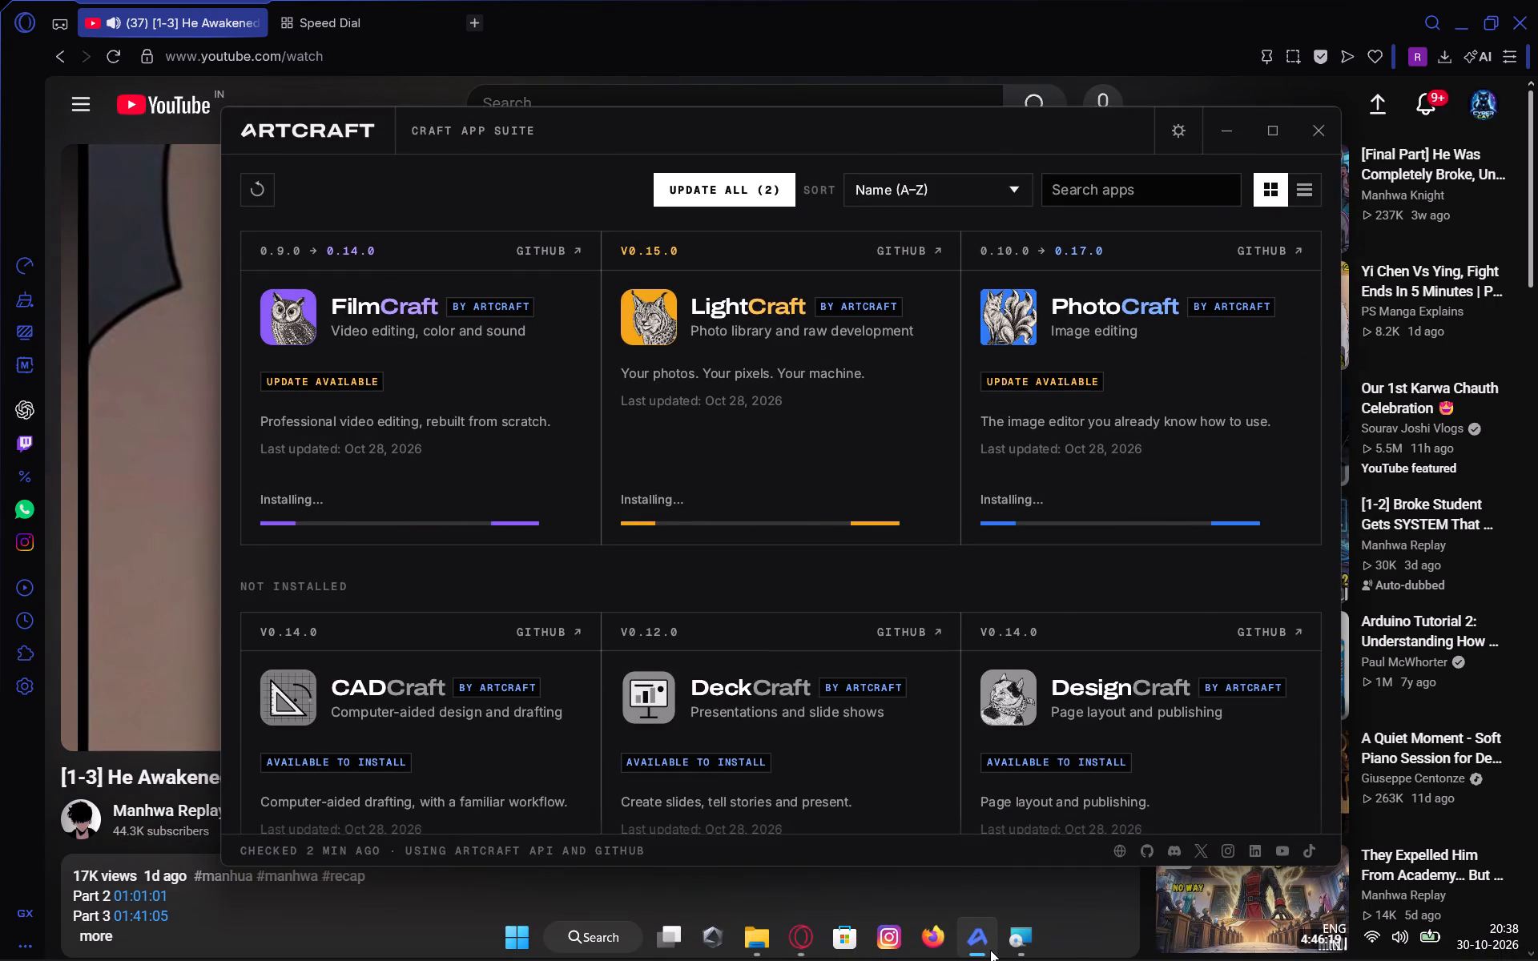
{"action": "left_click", "coordinate": [1319, 116]}
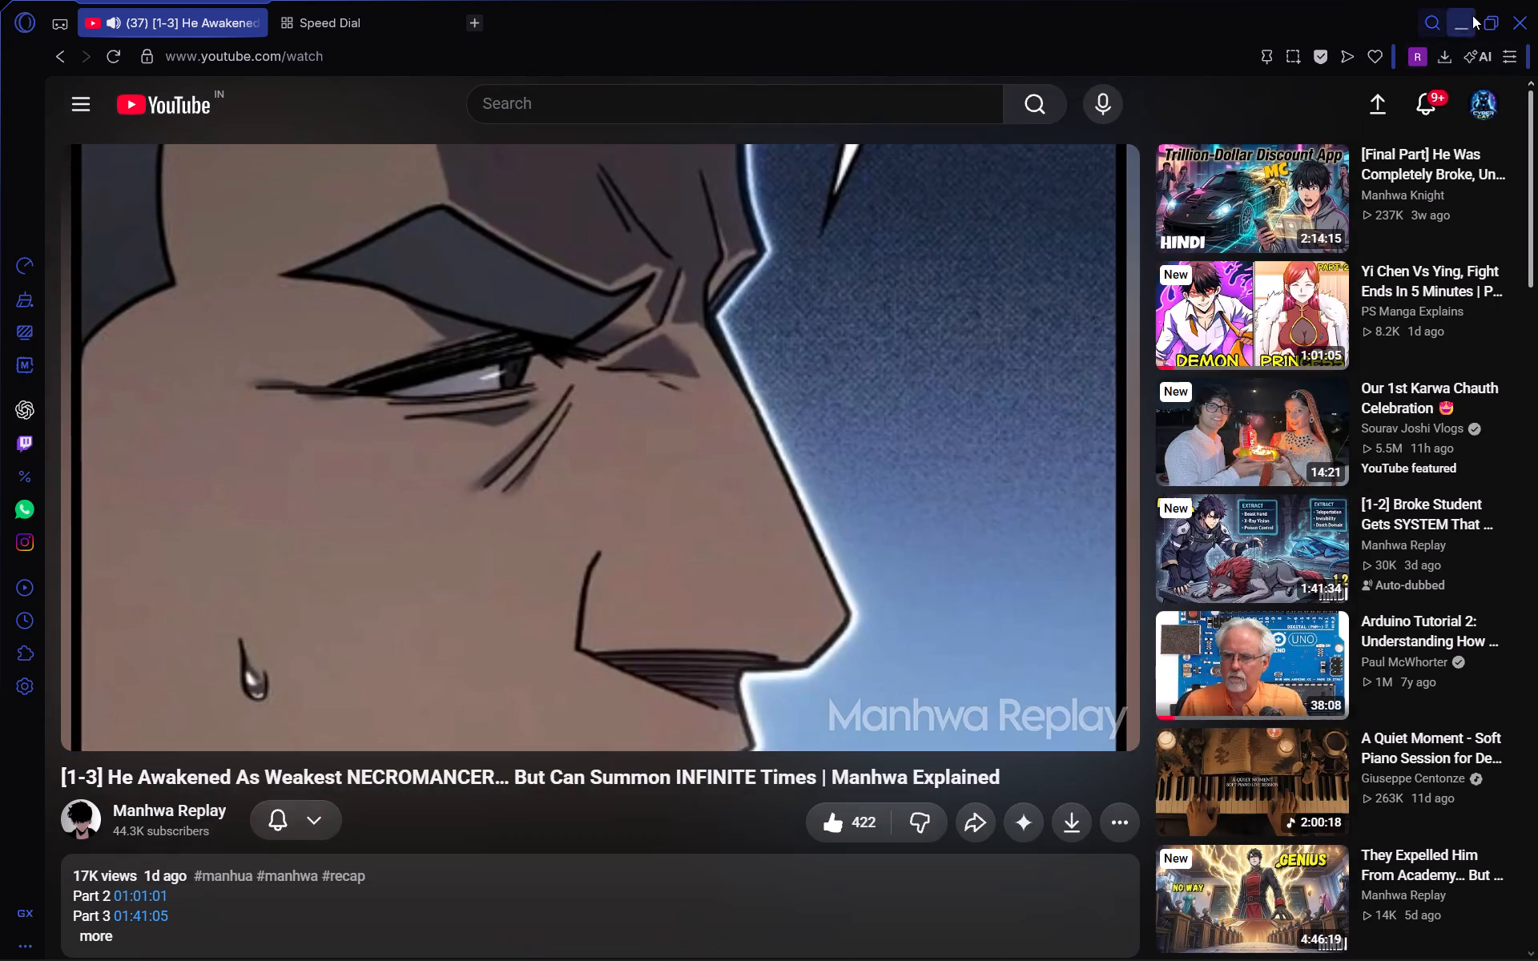
{"action": "left_click", "coordinate": [1472, 15]}
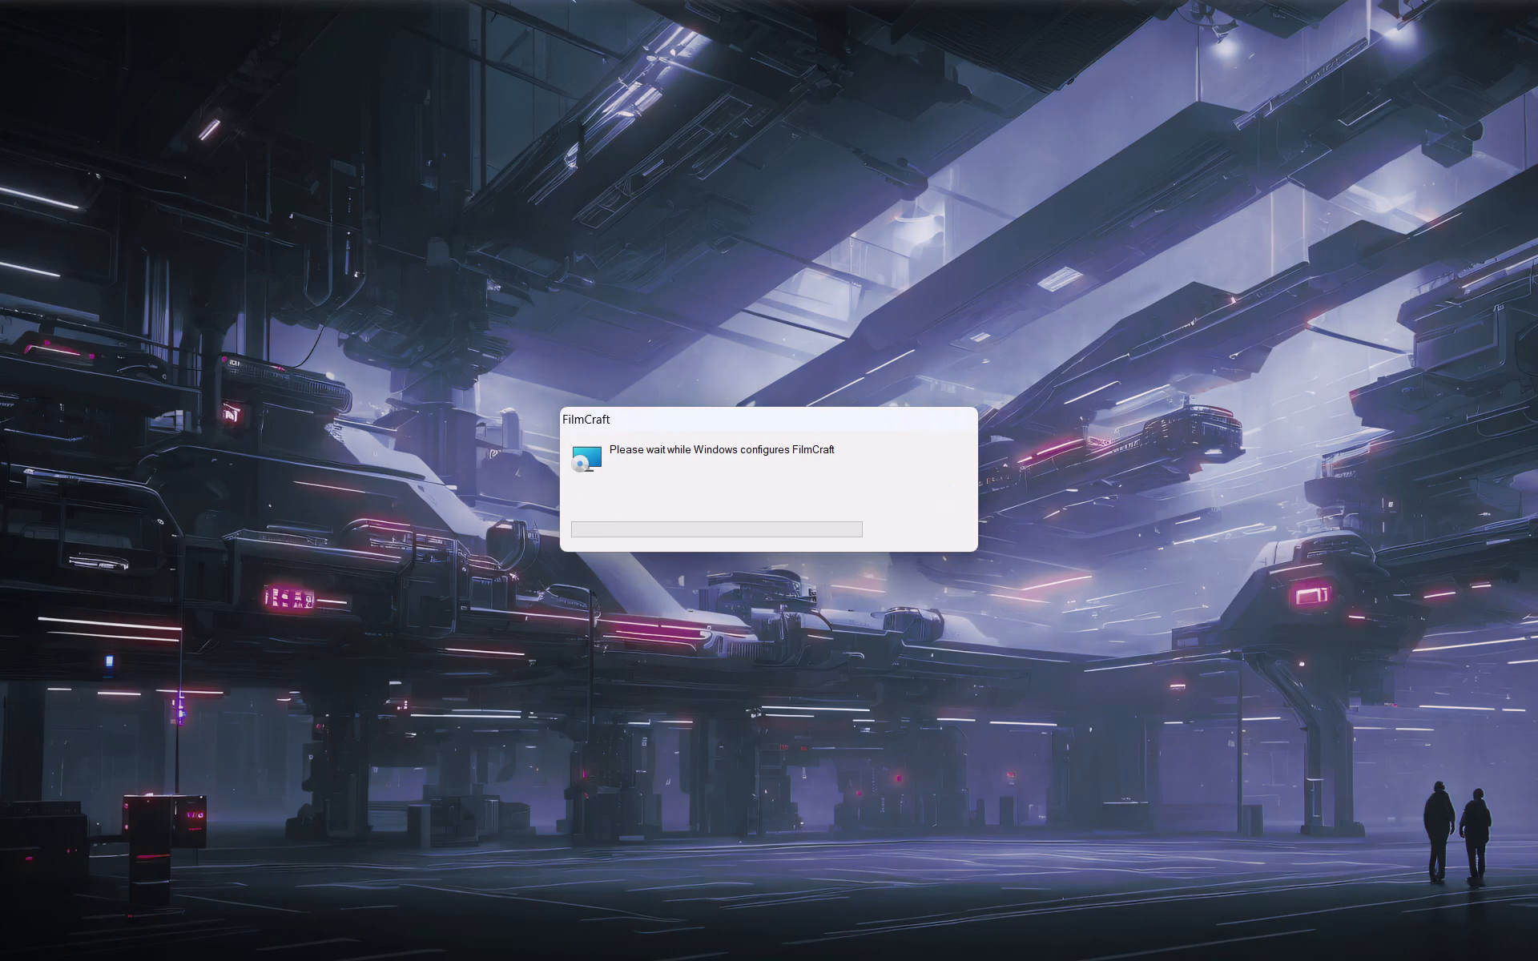
{"action": "left_click", "coordinate": [596, 934]}
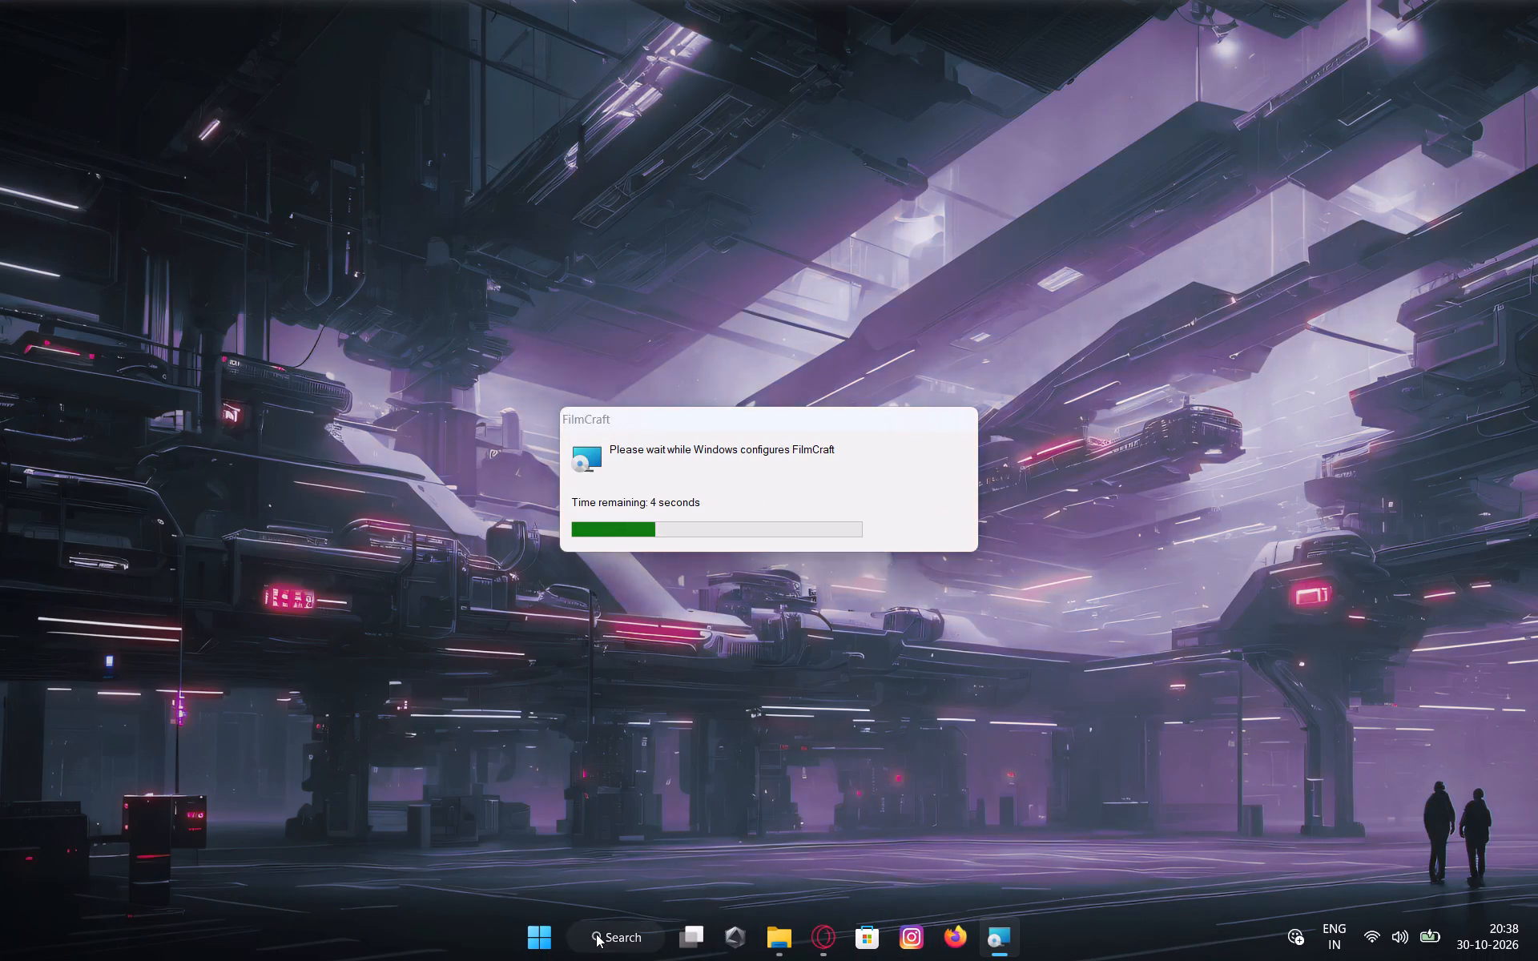
{"action": "left_click", "coordinate": [590, 308]}
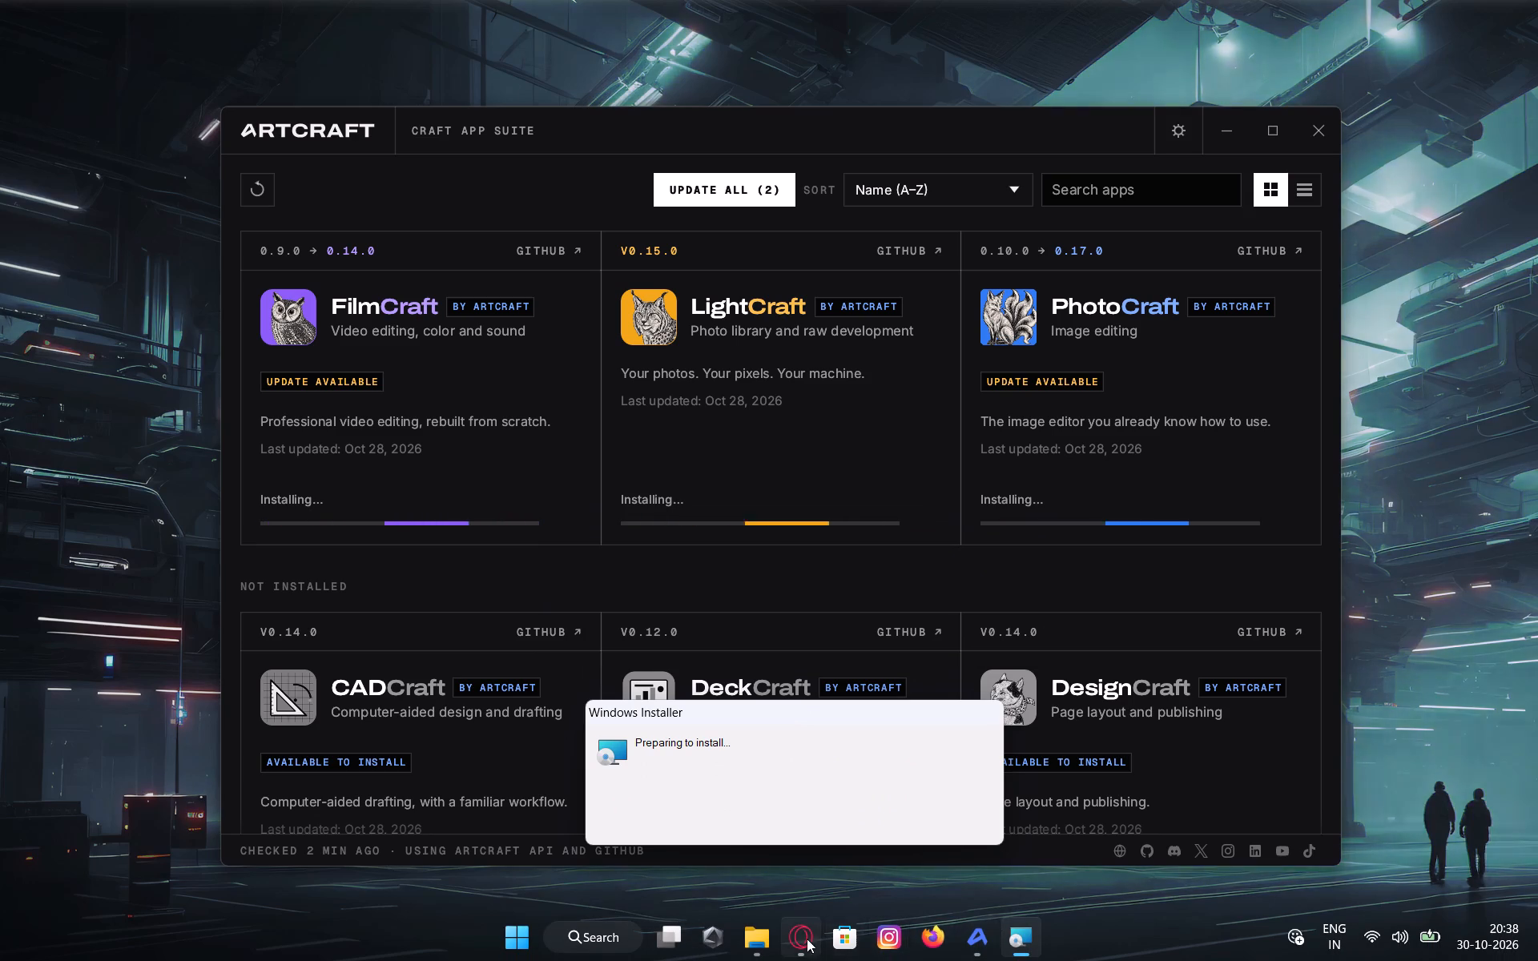
Return to the YouTube video in Opera GX, pause it and resume playback.
{"action": "left_click", "coordinate": [804, 939]}
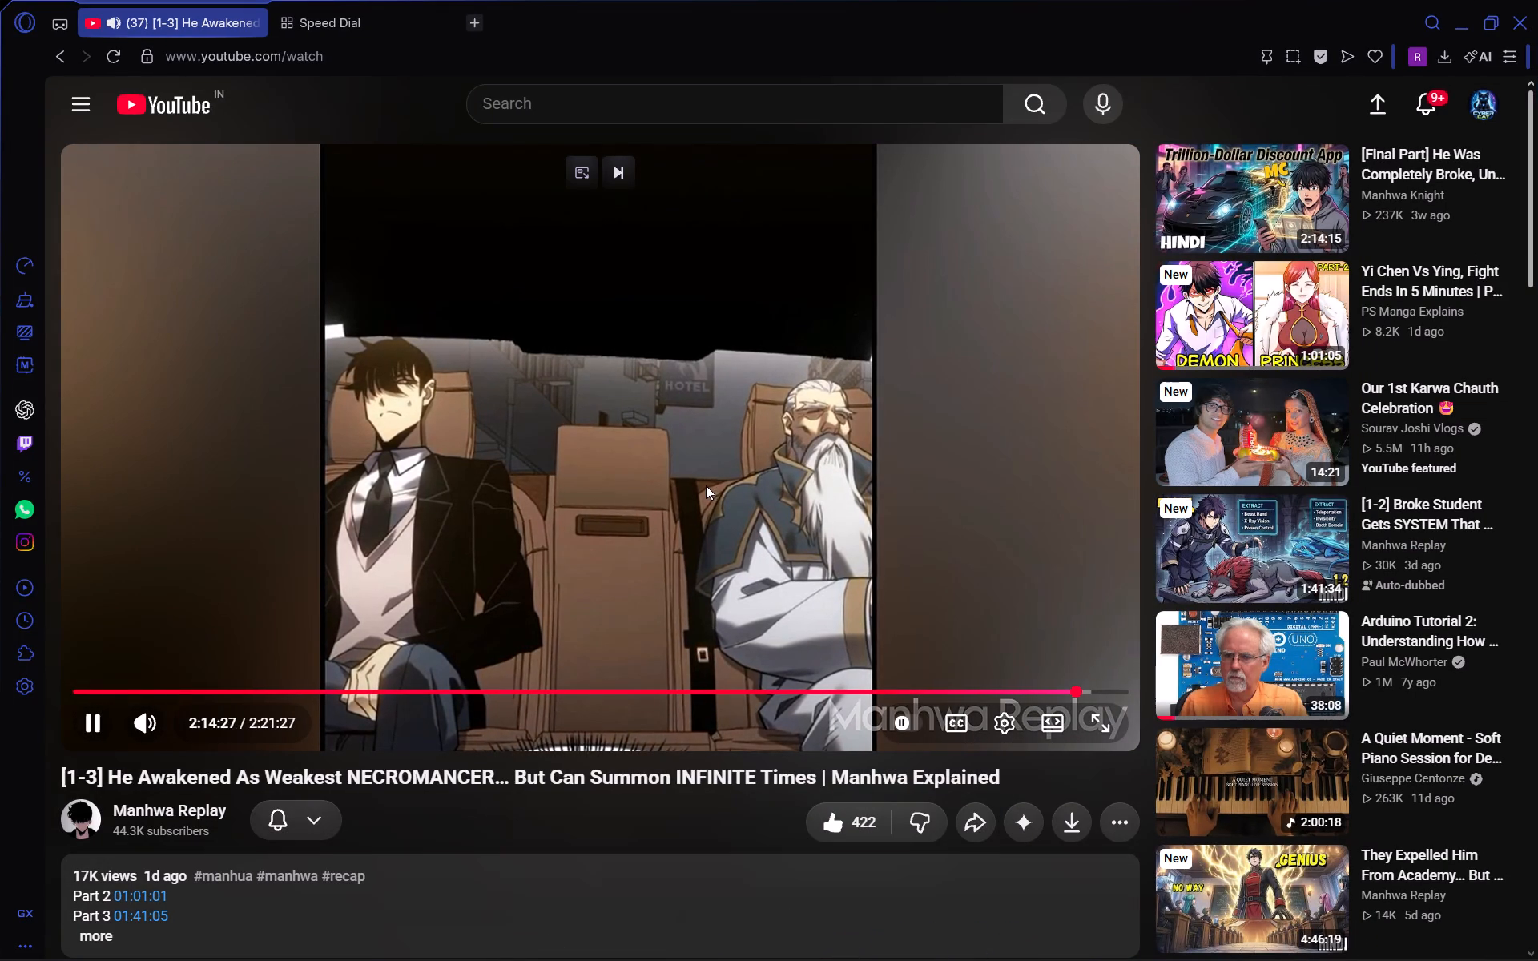
{"action": "left_click", "coordinate": [706, 485]}
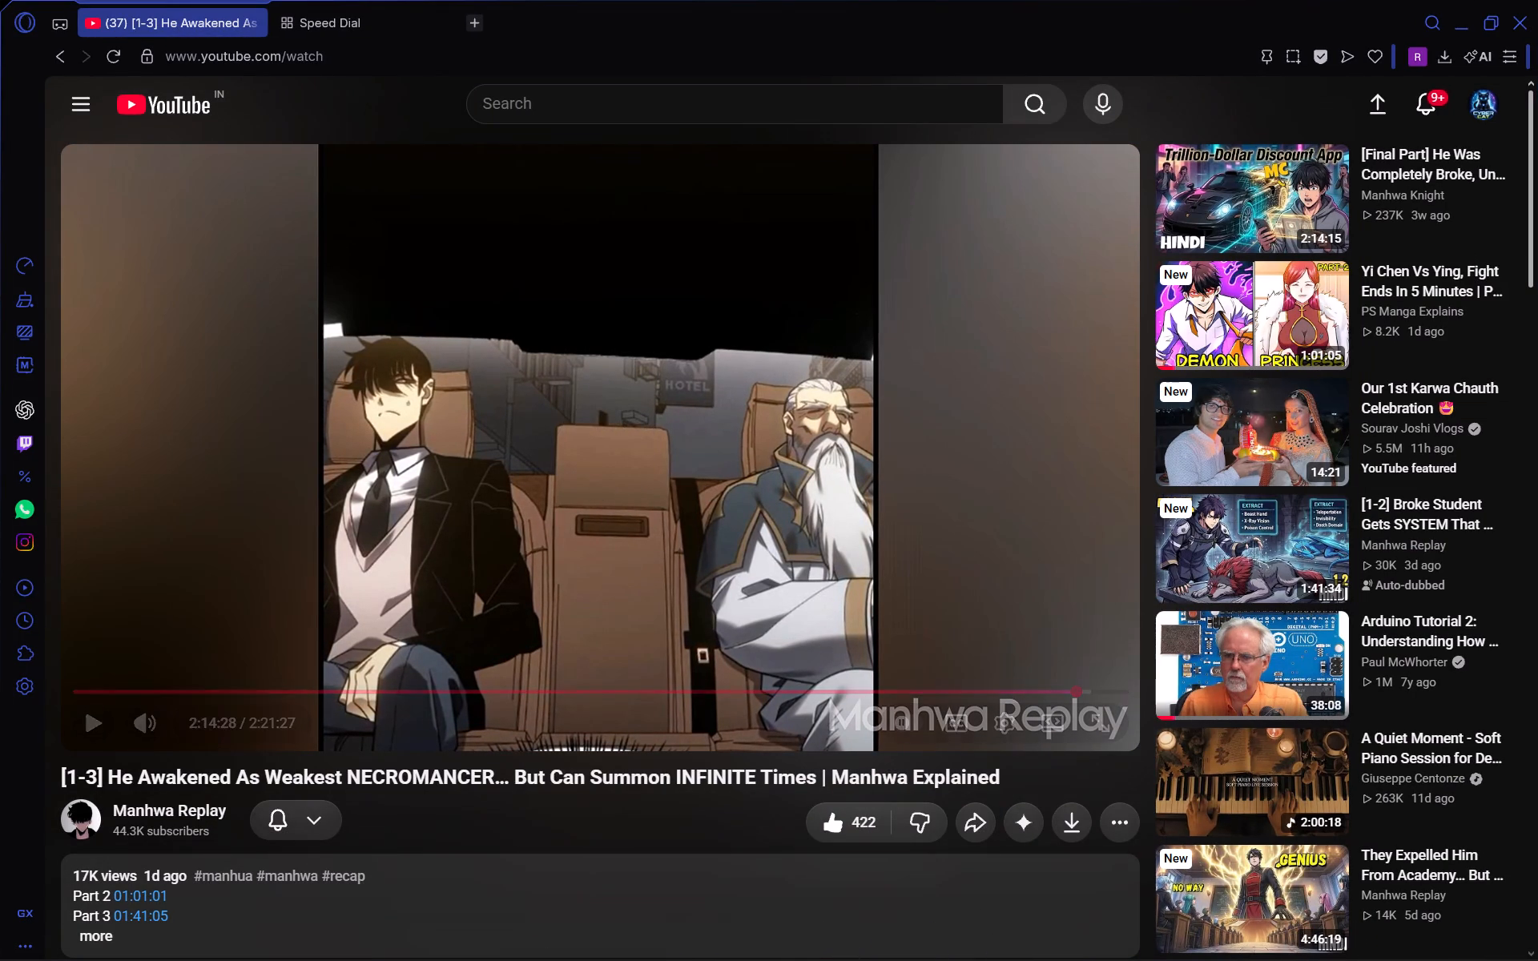
{"action": "key", "text": "space"}
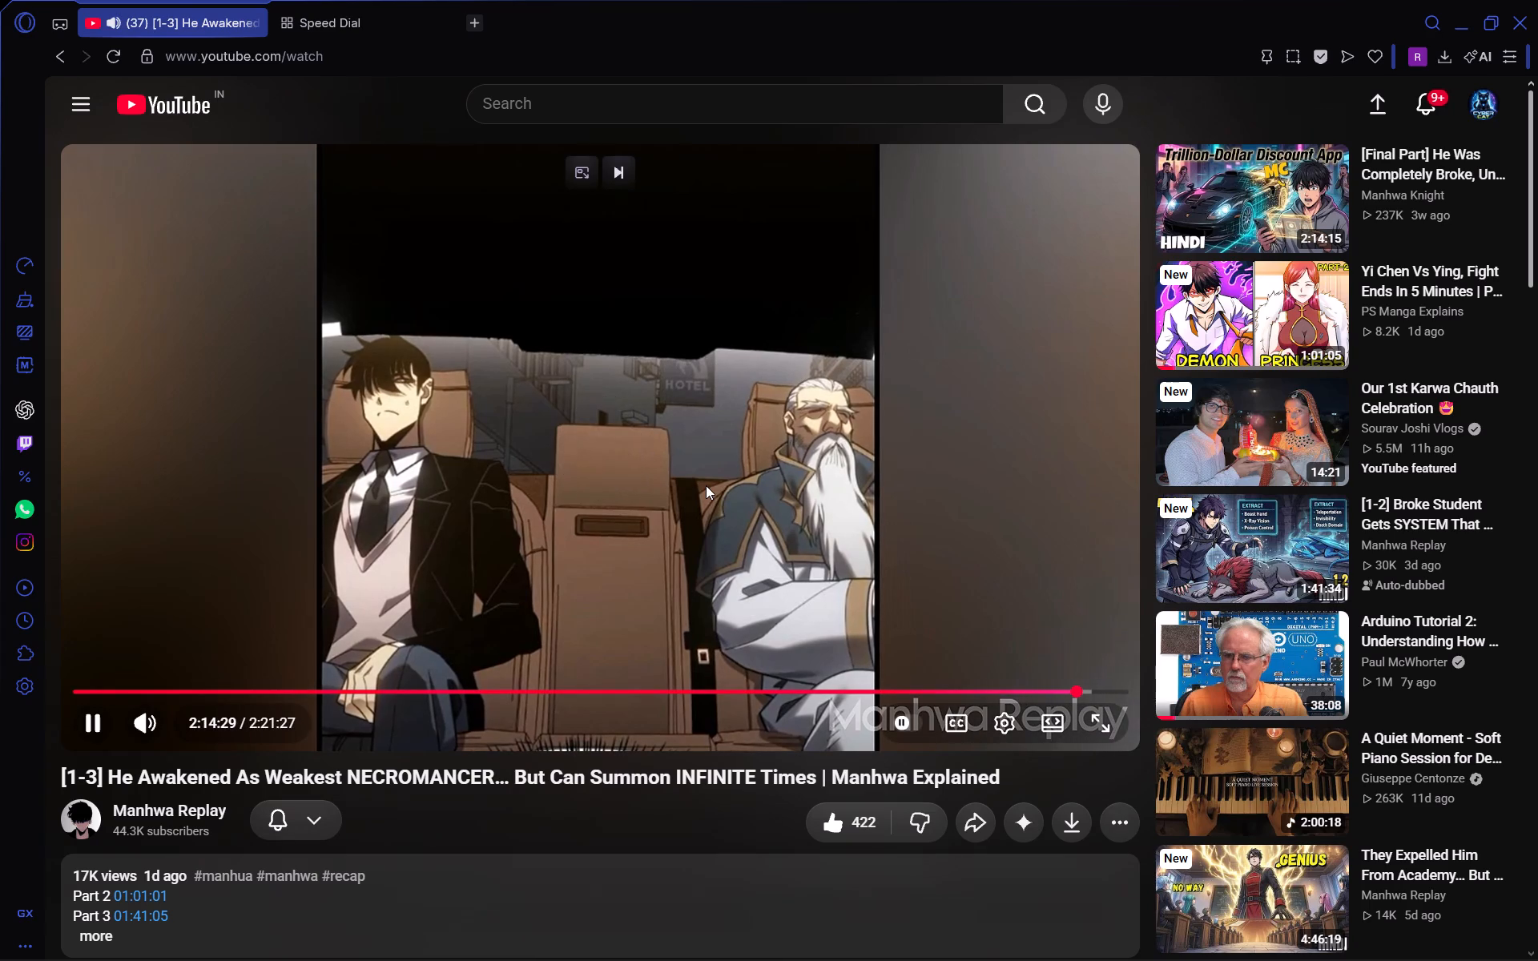
Disable the touchpad and dismiss the Armoury Crate notification.
{"action": "key", "text": "ctrl+super+F24"}
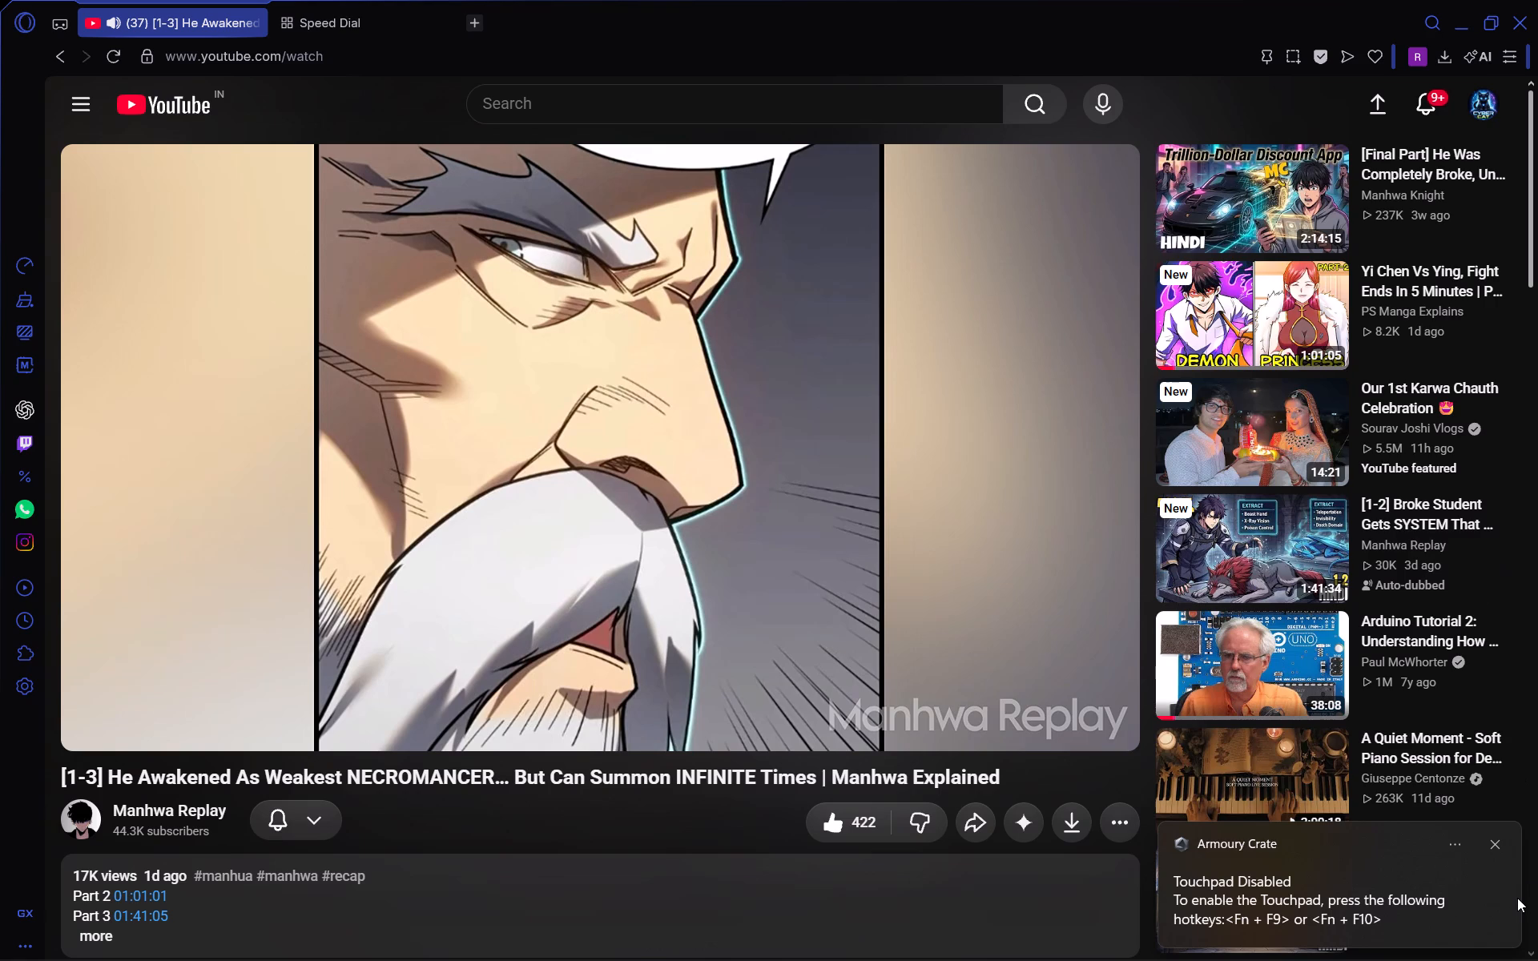
{"action": "left_click", "coordinate": [1491, 842]}
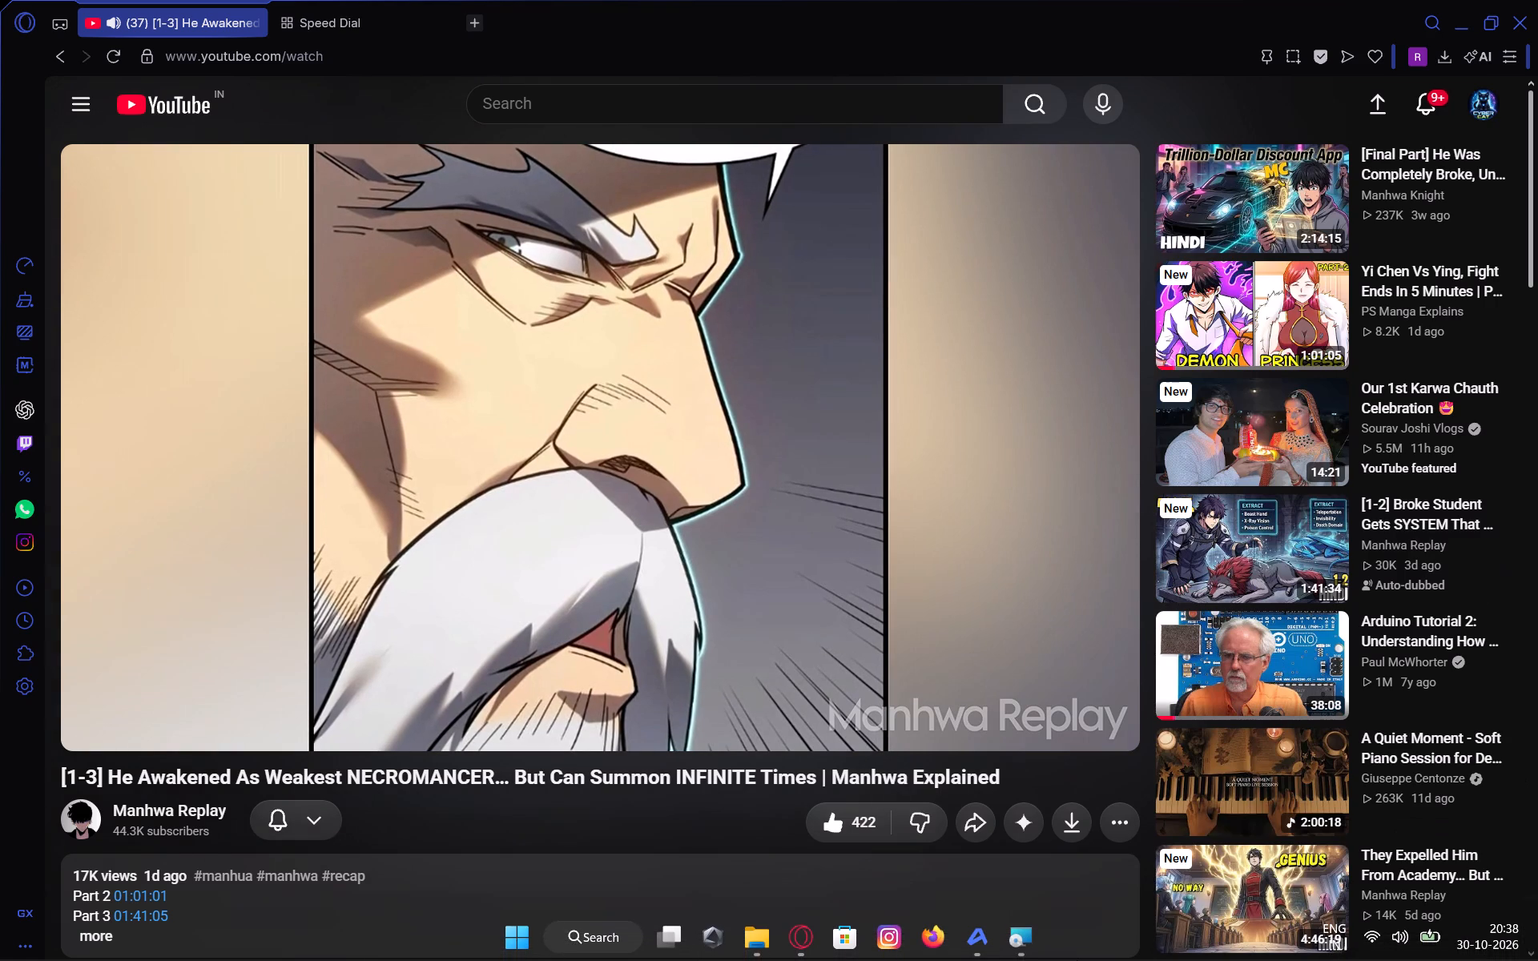
Bring up ArtCraft Launcher, request the update of the one remaining app and minimise the launcher.
{"action": "left_click", "coordinate": [1018, 934]}
{"action": "left_click", "coordinate": [980, 942]}
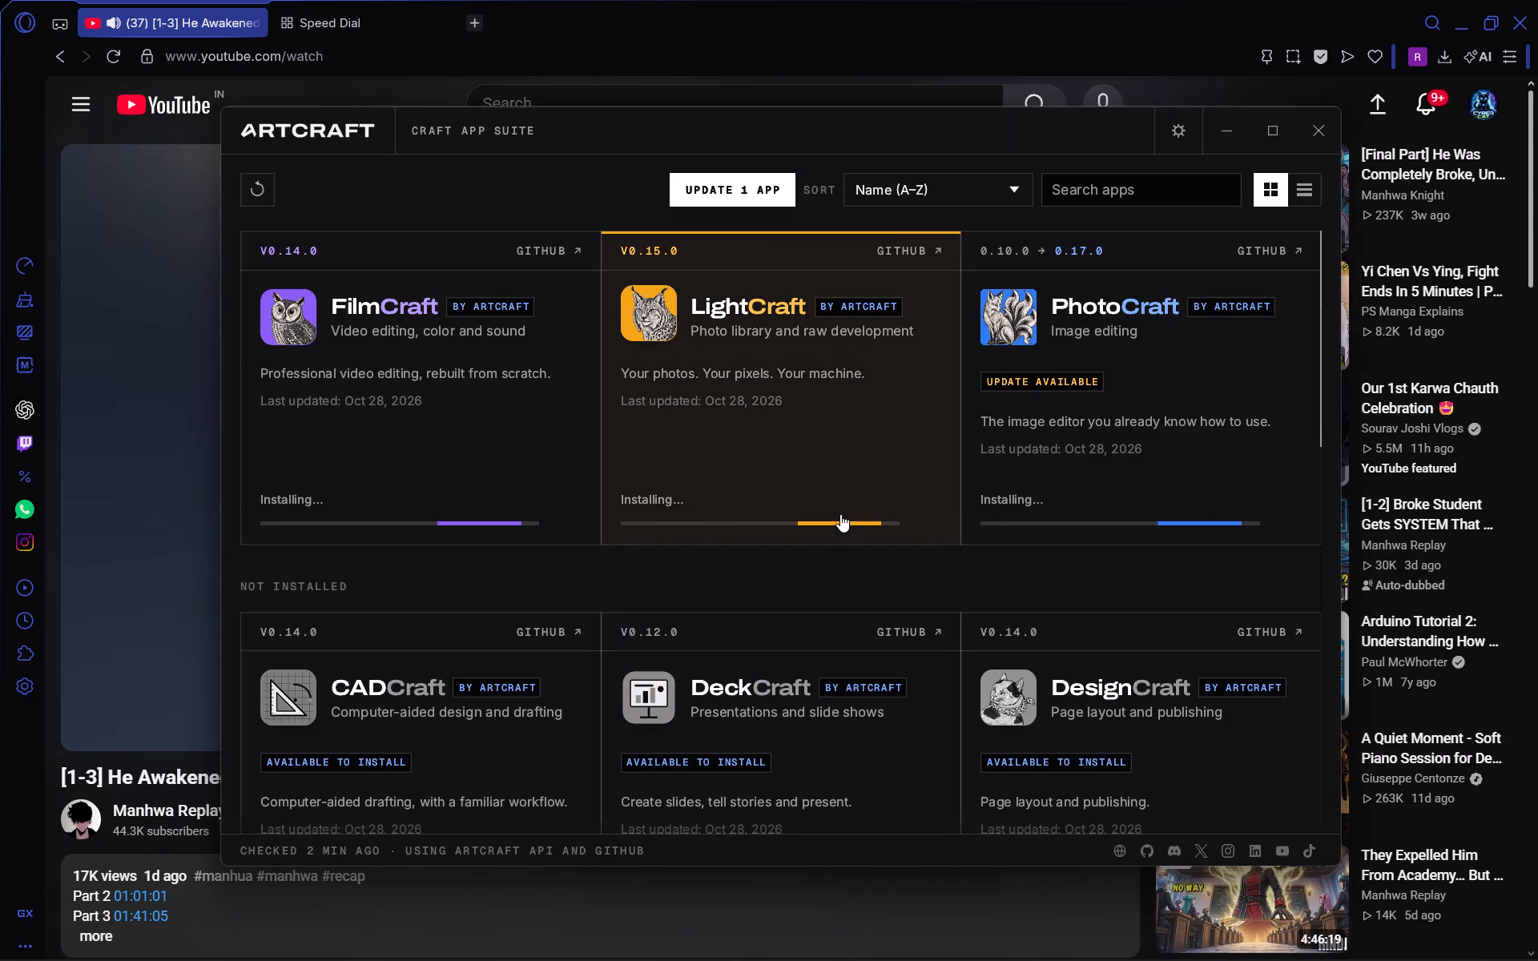
{"action": "left_click", "coordinate": [755, 195]}
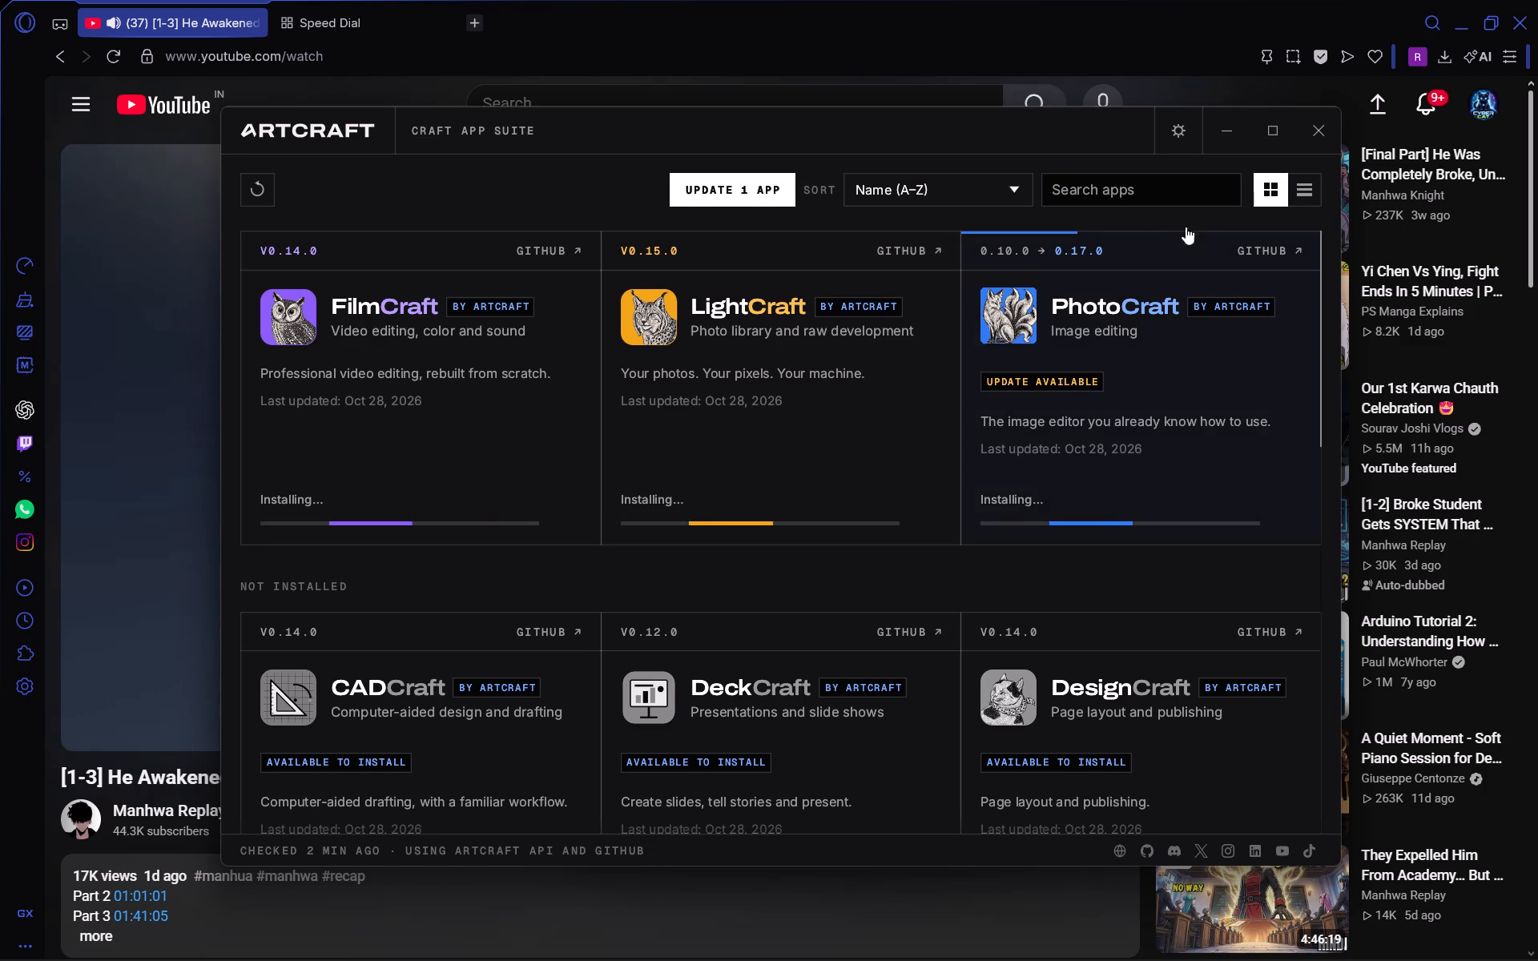
{"action": "left_click", "coordinate": [1240, 131]}
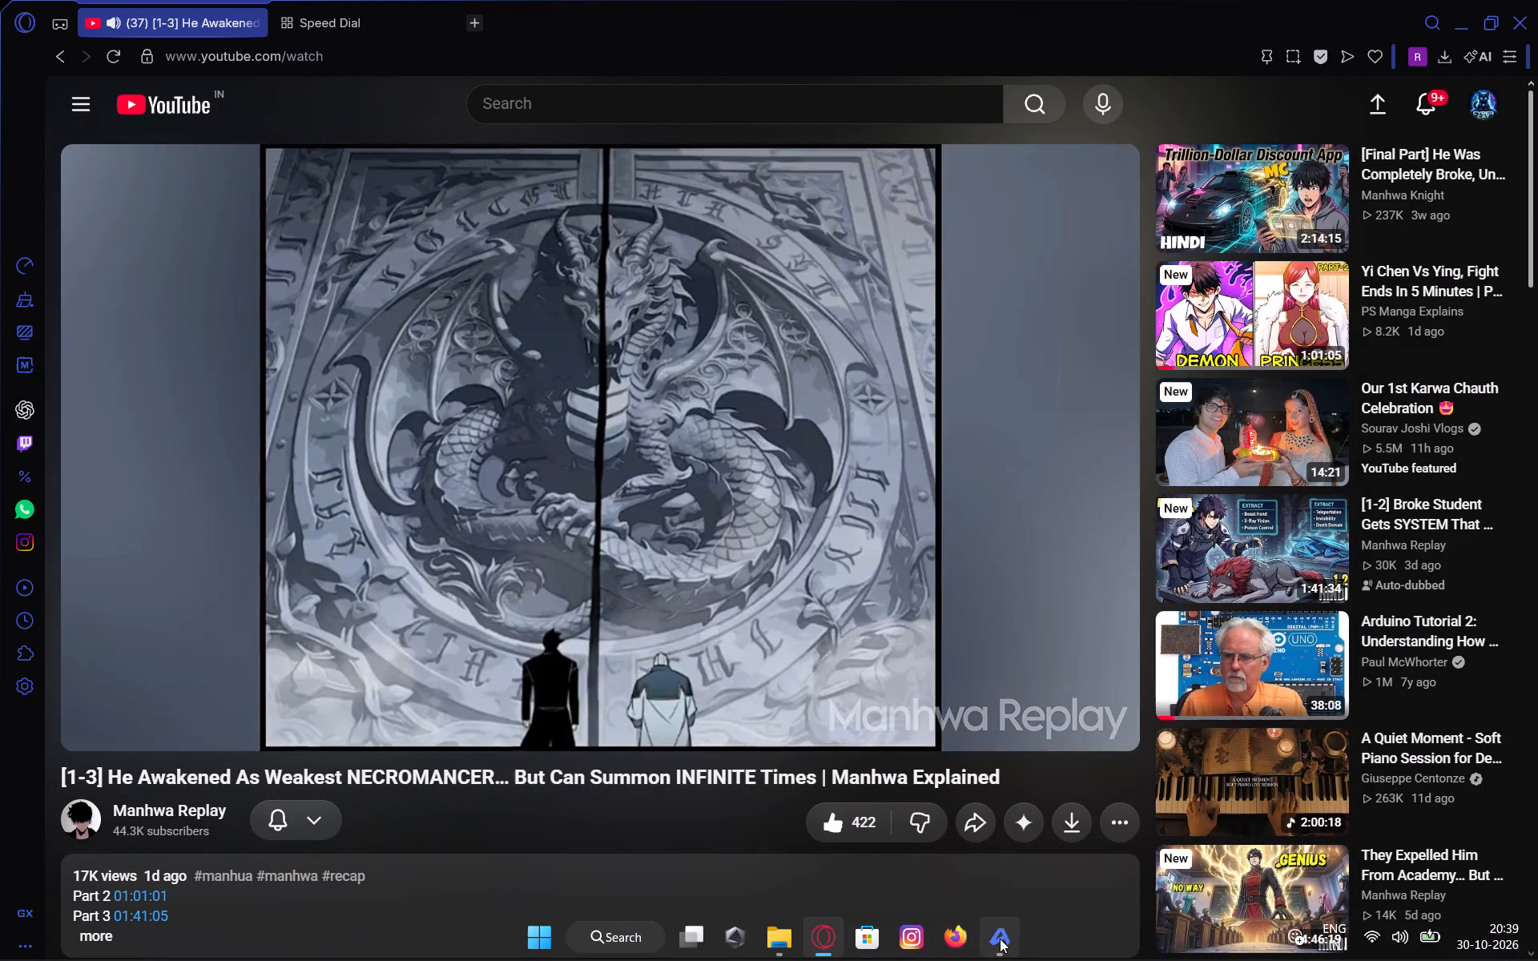
Restore ArtCraft Launcher and open LightCraft from it.
{"action": "left_click", "coordinate": [1000, 939]}
{"action": "left_click", "coordinate": [803, 521]}
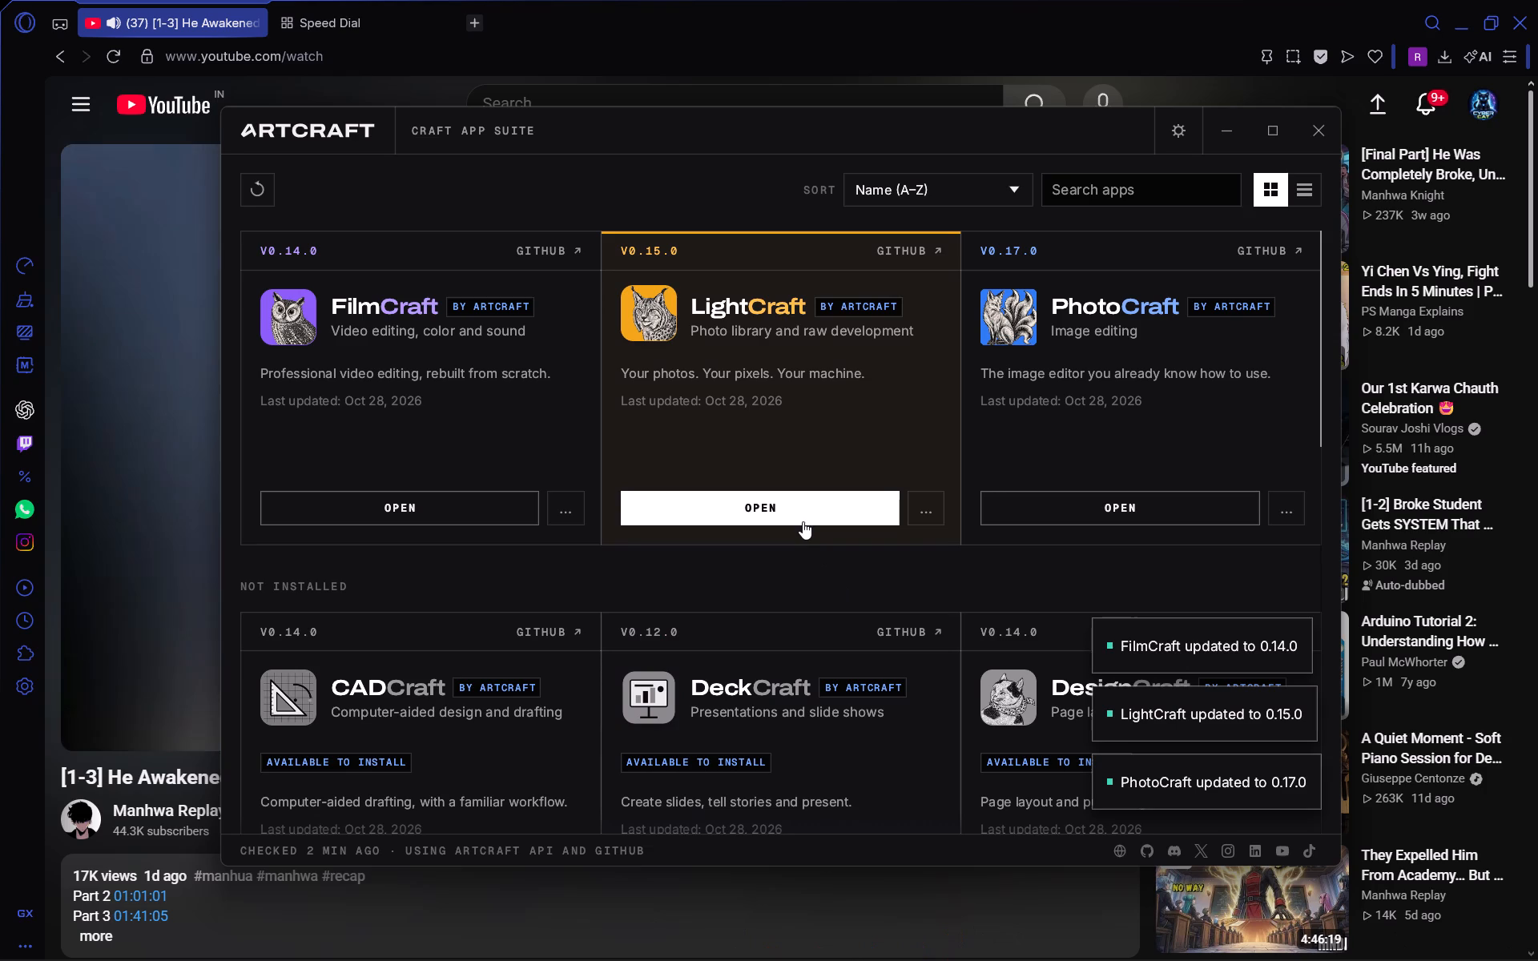
Switch back to the YouTube video, watch it in full screen with a pause and resume, and exit full screen.
{"action": "left_click", "coordinate": [80, 336]}
{"action": "left_click", "coordinate": [80, 336]}
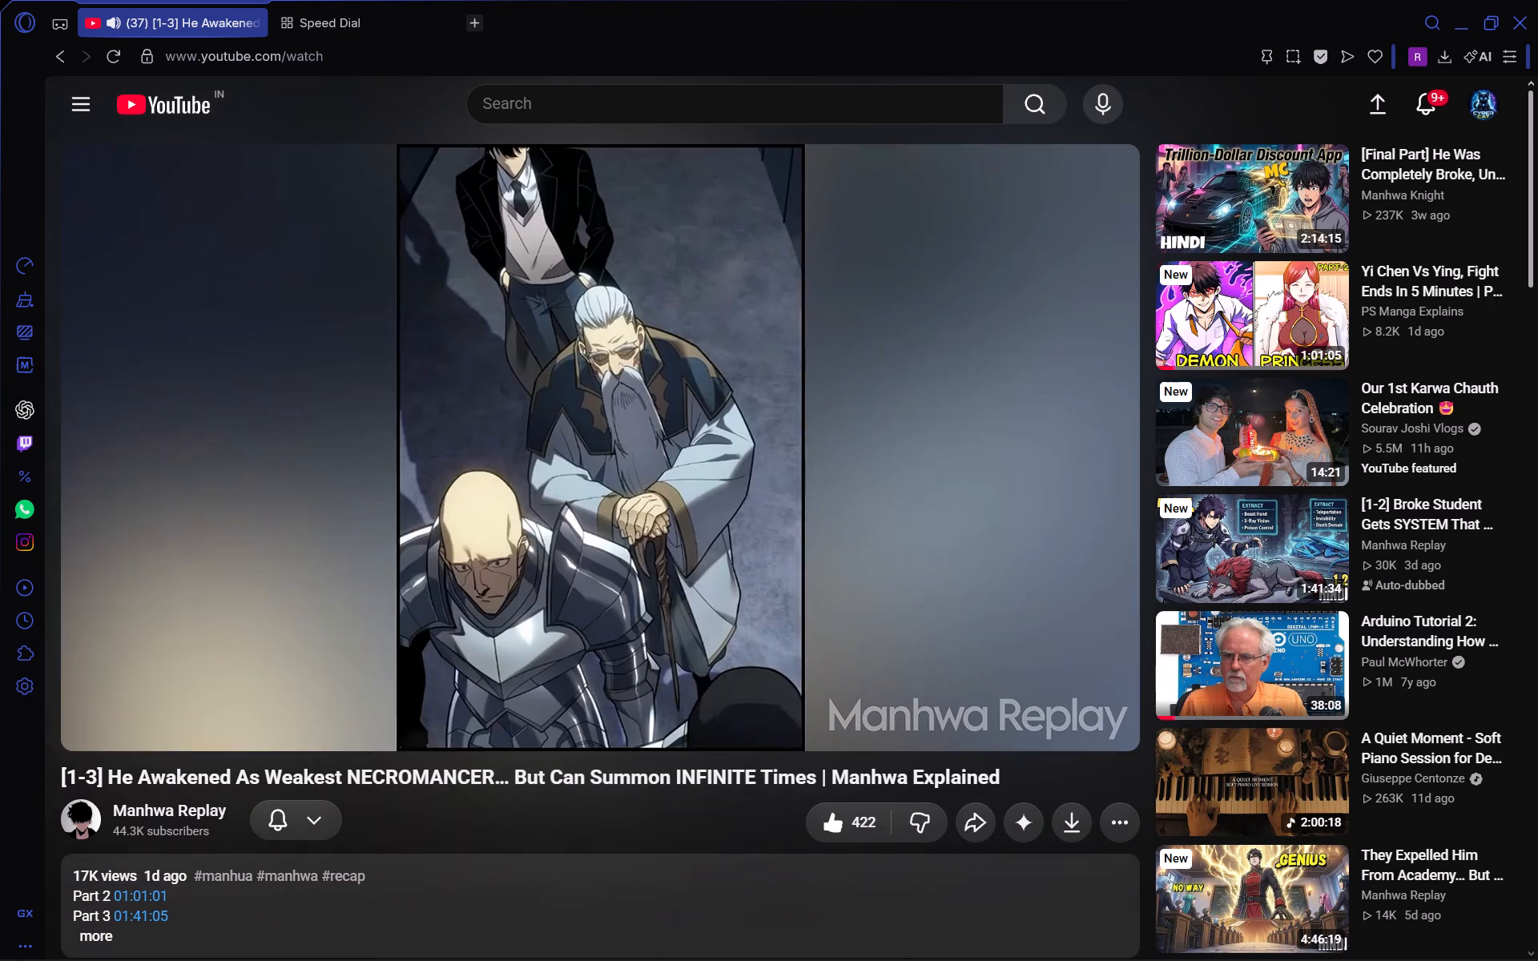
{"action": "key", "text": "f"}
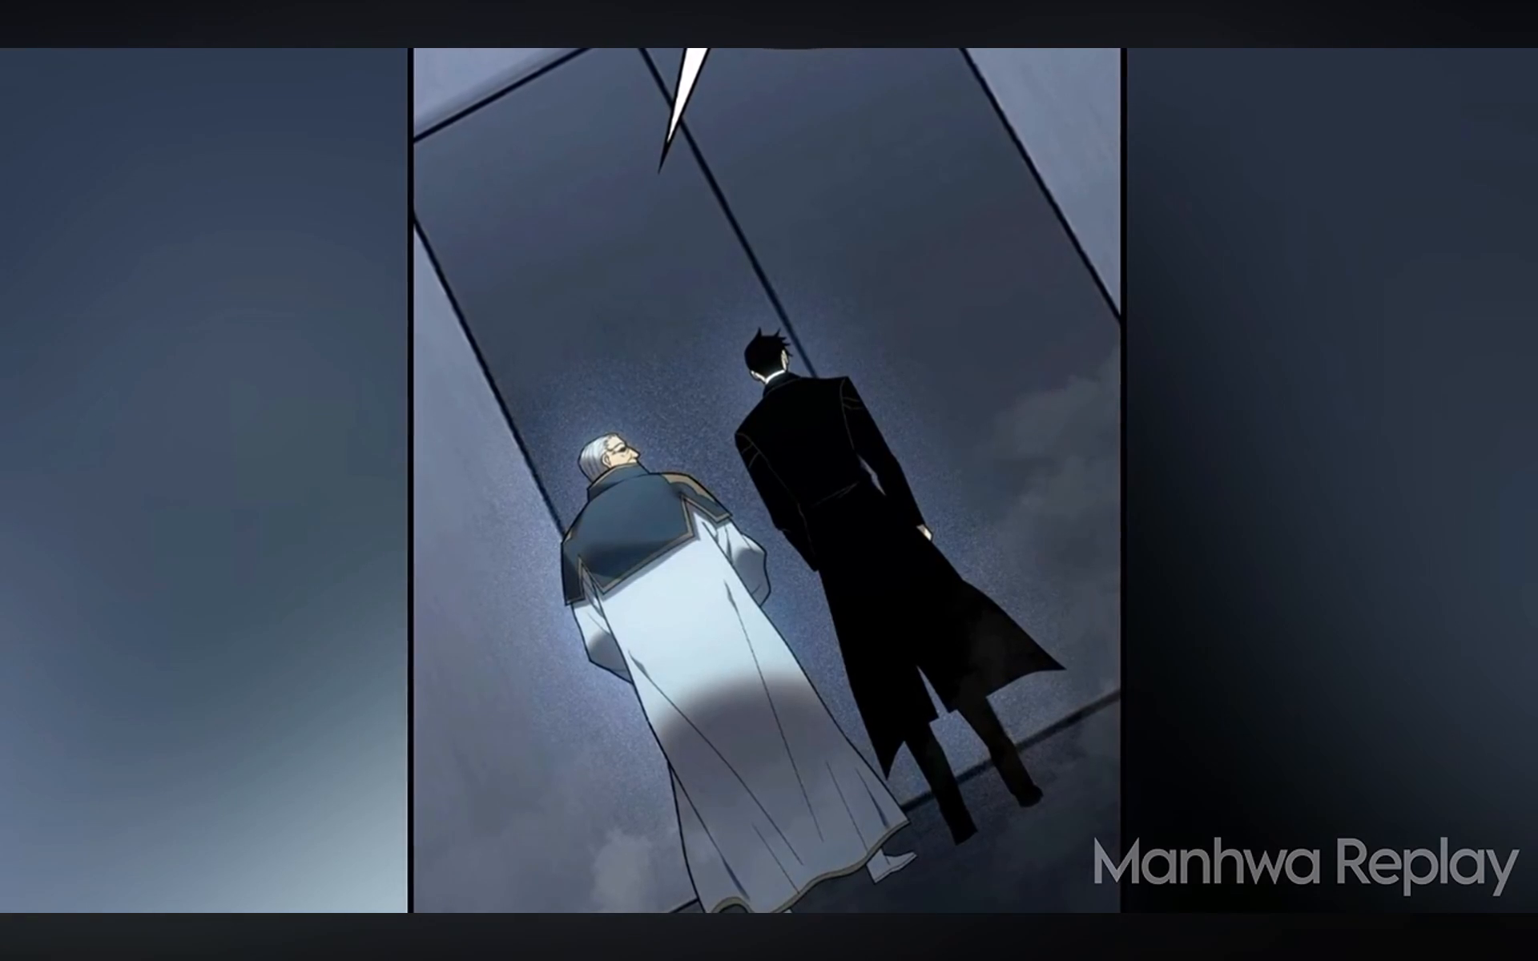
{"action": "key", "text": "space"}
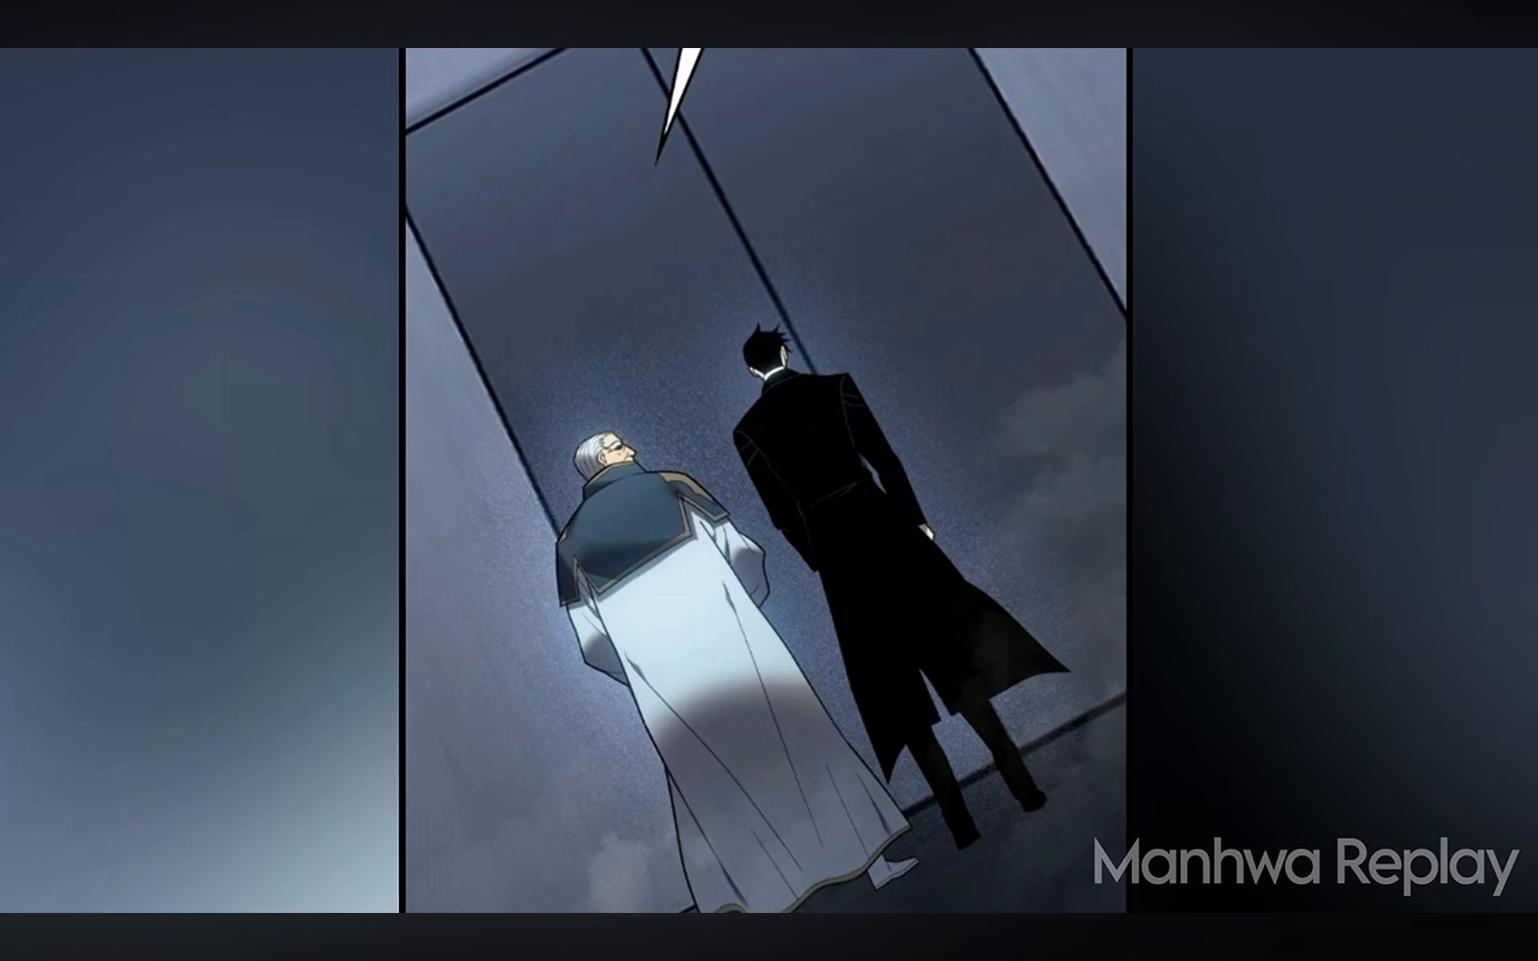
{"action": "key", "text": "space"}
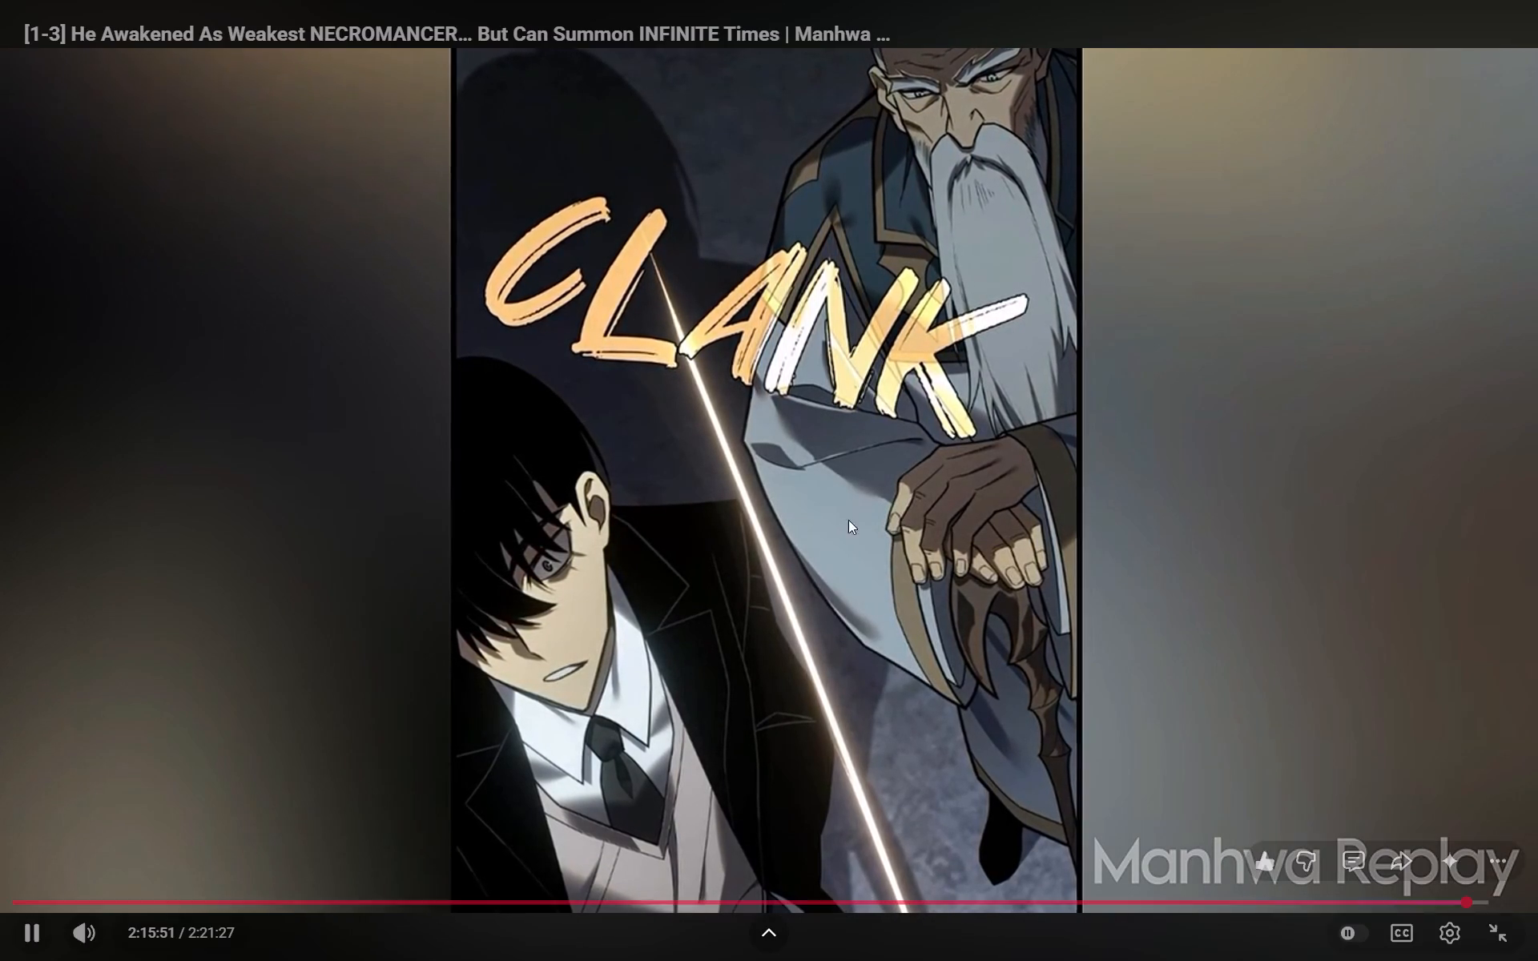
{"action": "left_click", "coordinate": [1492, 923]}
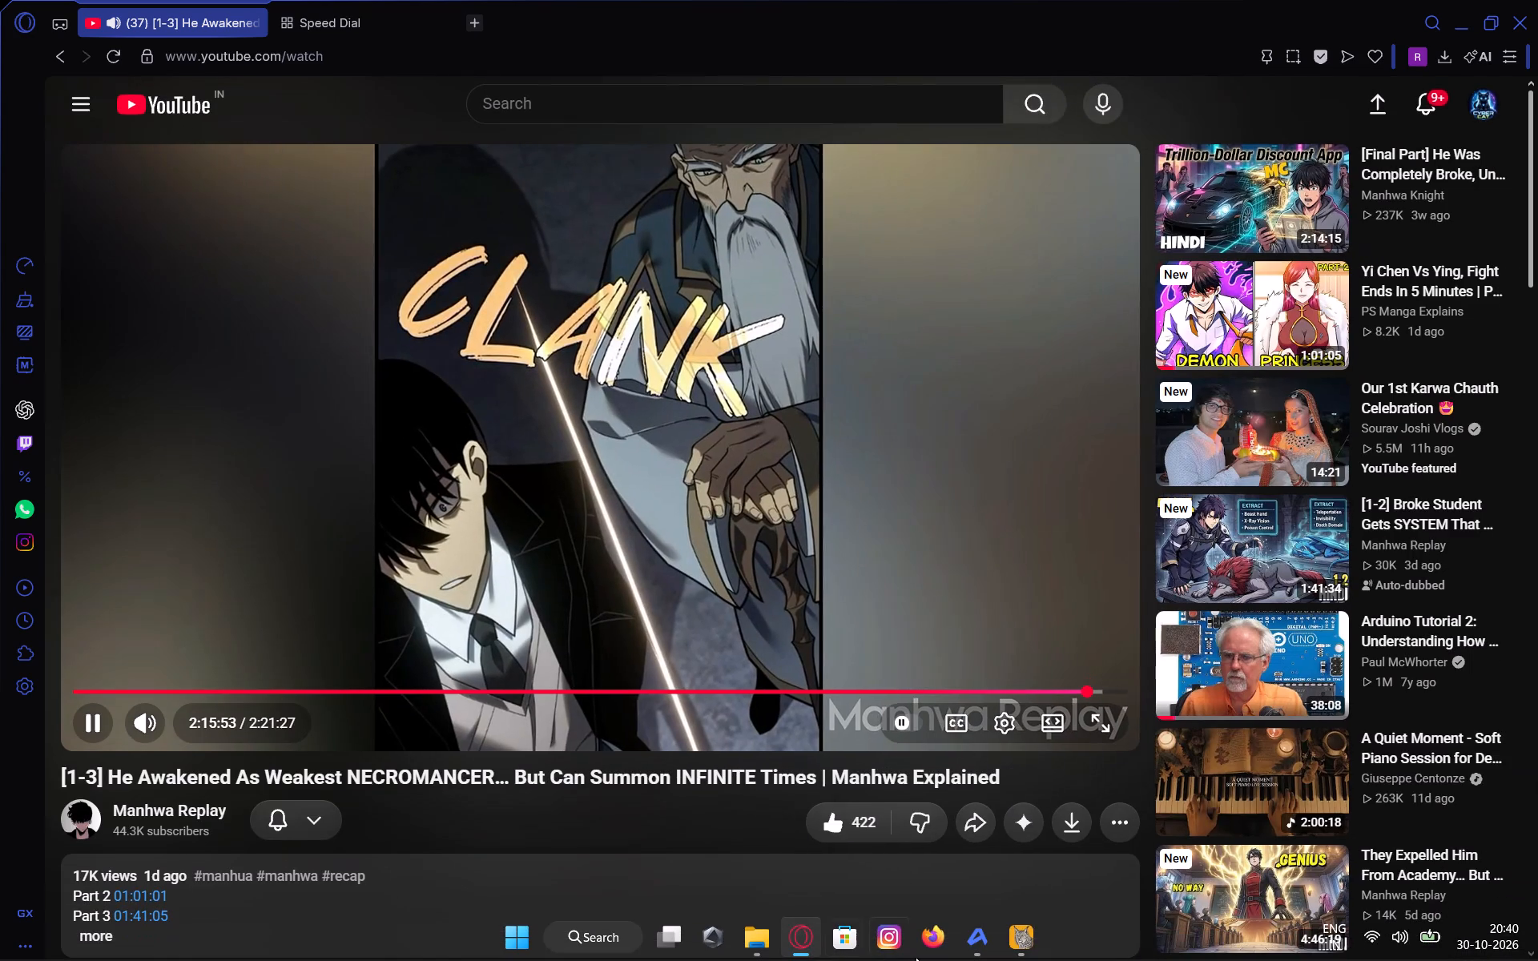
Switch to LightCraft and import the landscape photo of the open plots from the Mobile Devices folder in Downloads.
{"action": "left_click", "coordinate": [1031, 927]}
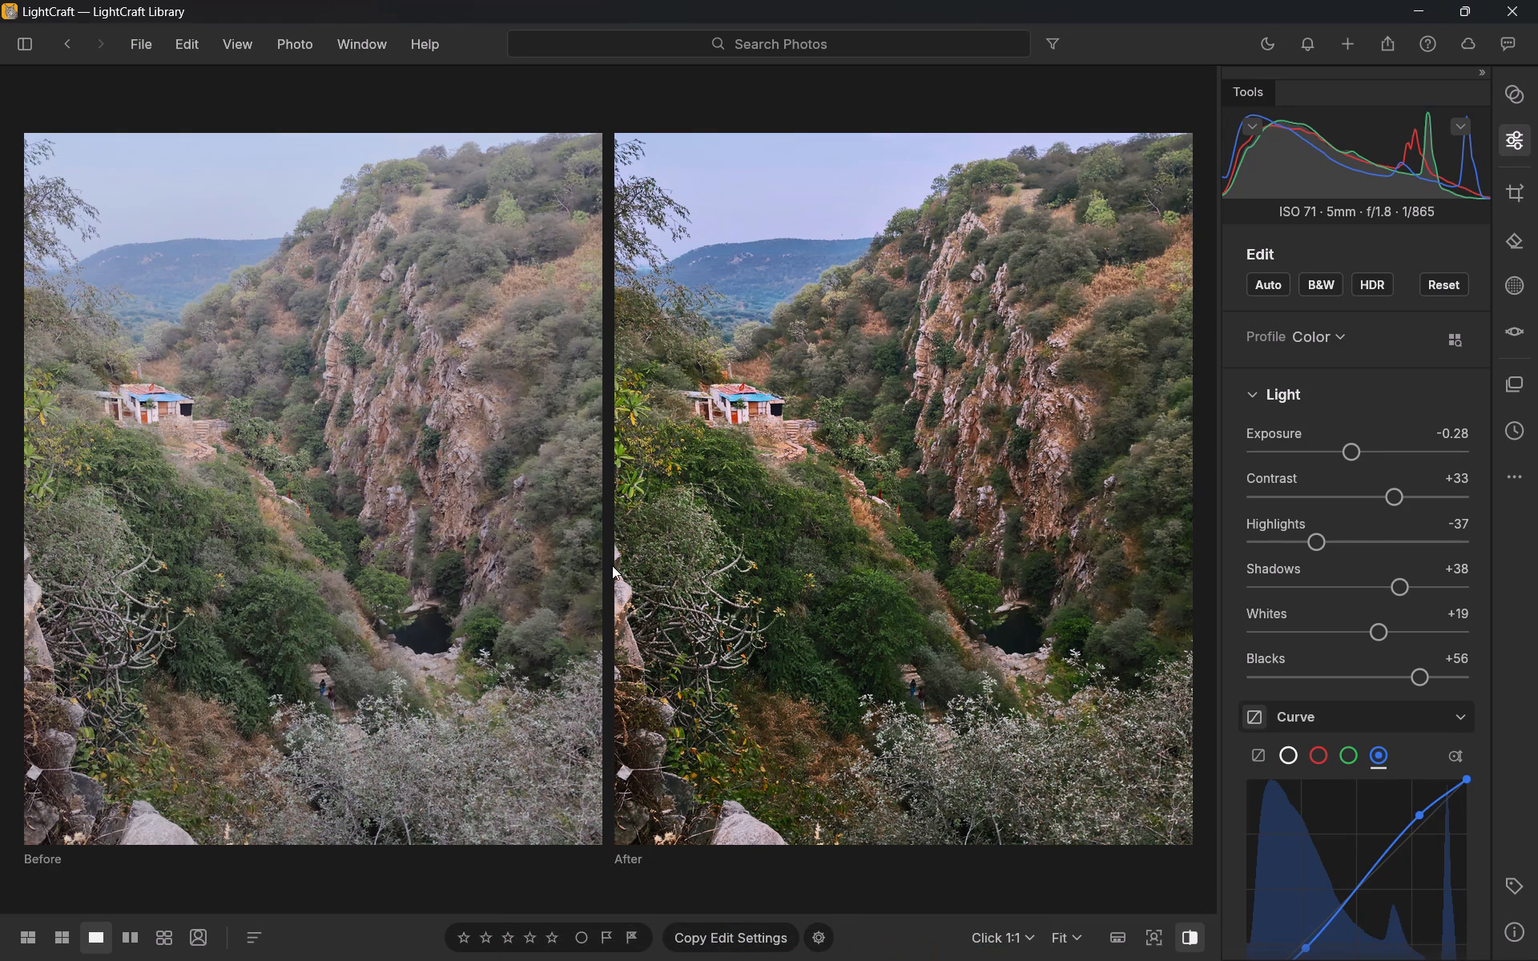
{"action": "left_click", "coordinate": [183, 42]}
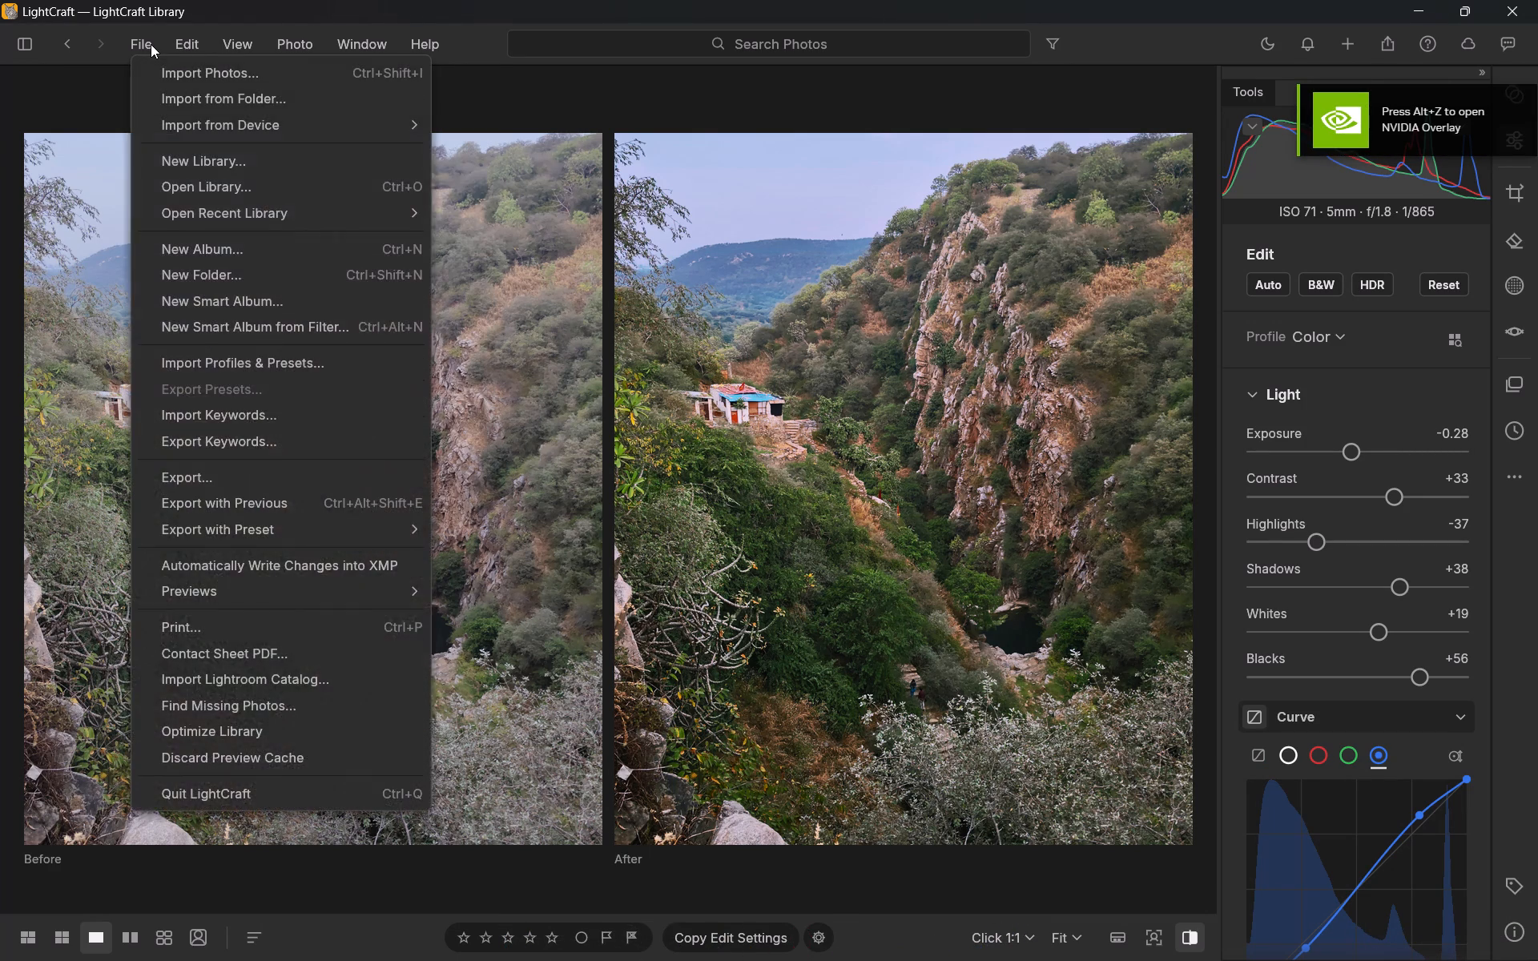
{"action": "left_click", "coordinate": [151, 44]}
{"action": "left_click", "coordinate": [151, 44]}
{"action": "left_click", "coordinate": [182, 70]}
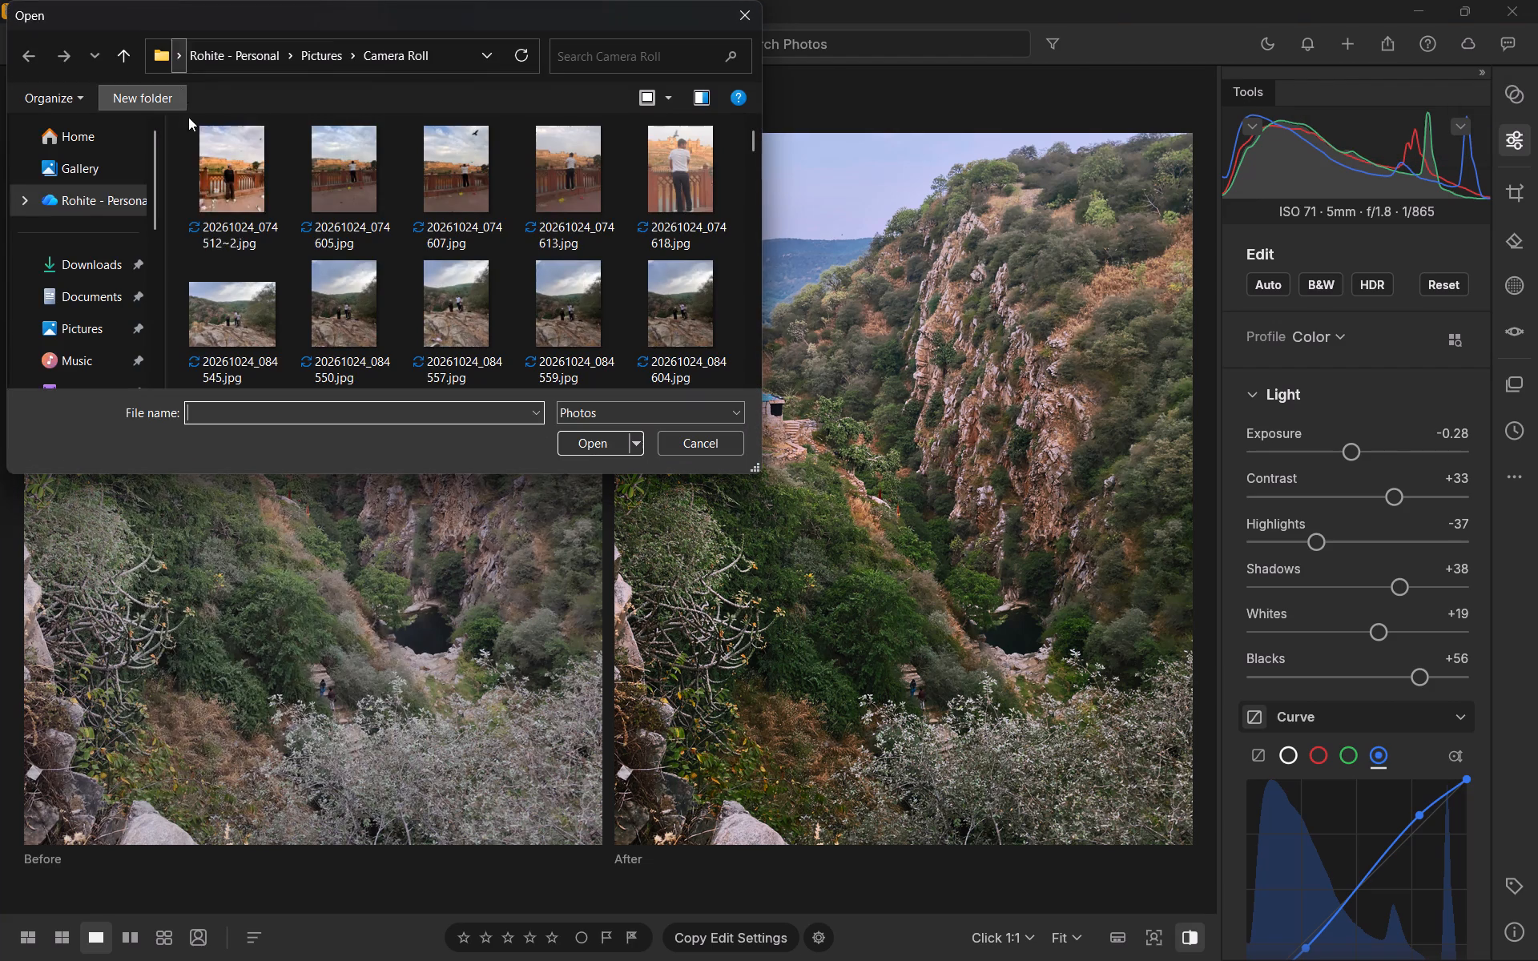
{"action": "left_click", "coordinate": [106, 265]}
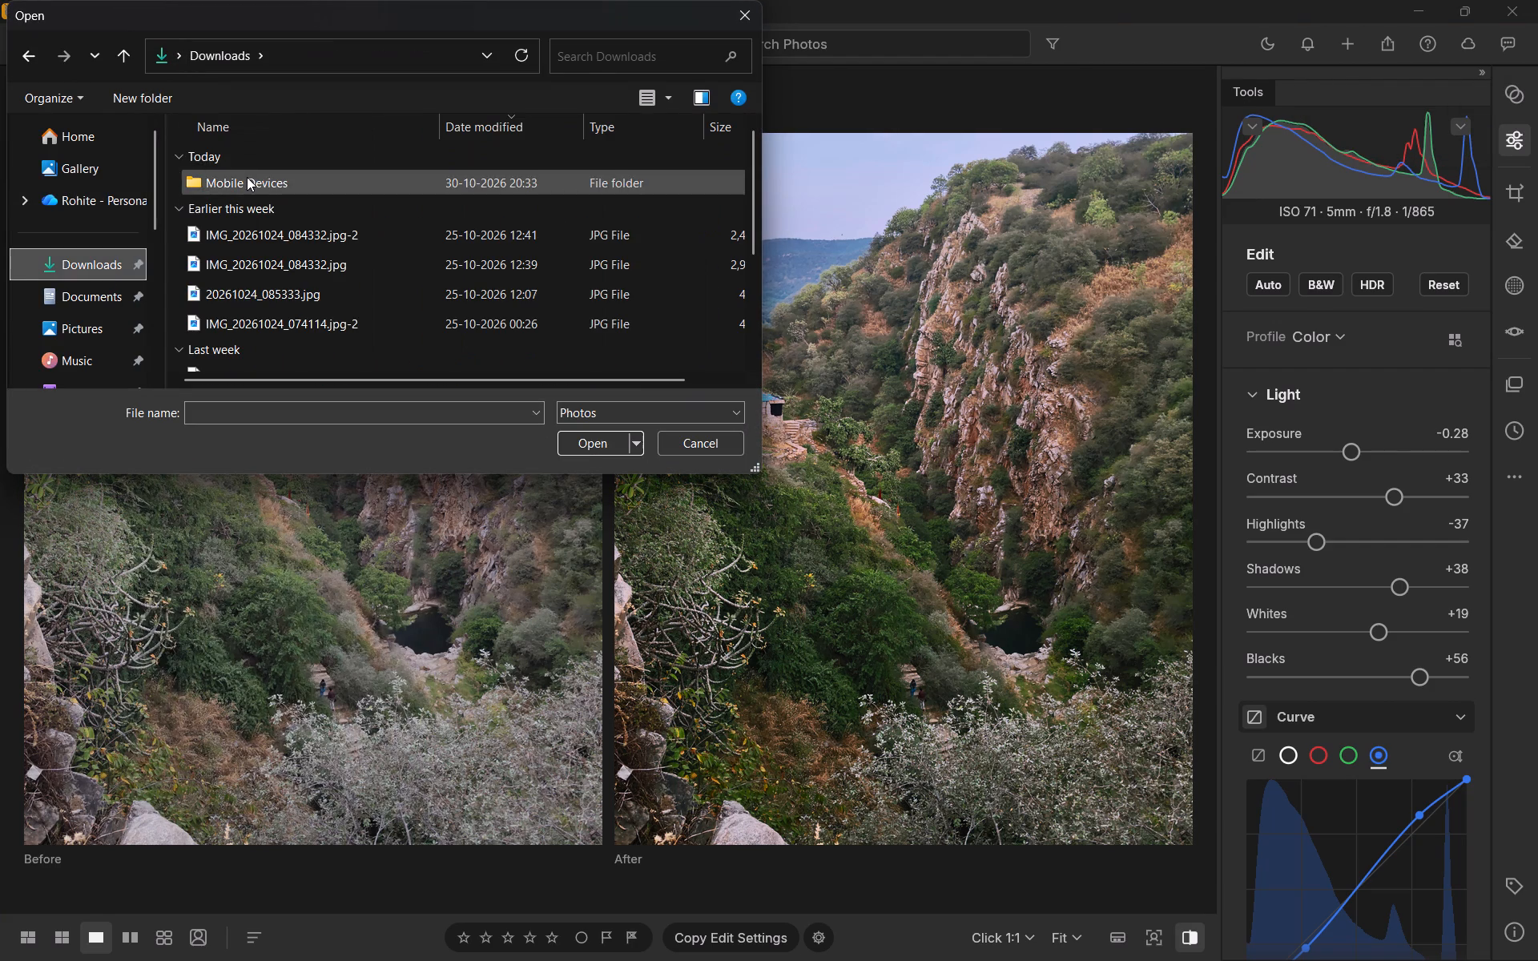
{"action": "double_click", "coordinate": [247, 177]}
{"action": "left_click", "coordinate": [259, 209]}
{"action": "left_click", "coordinate": [592, 442]}
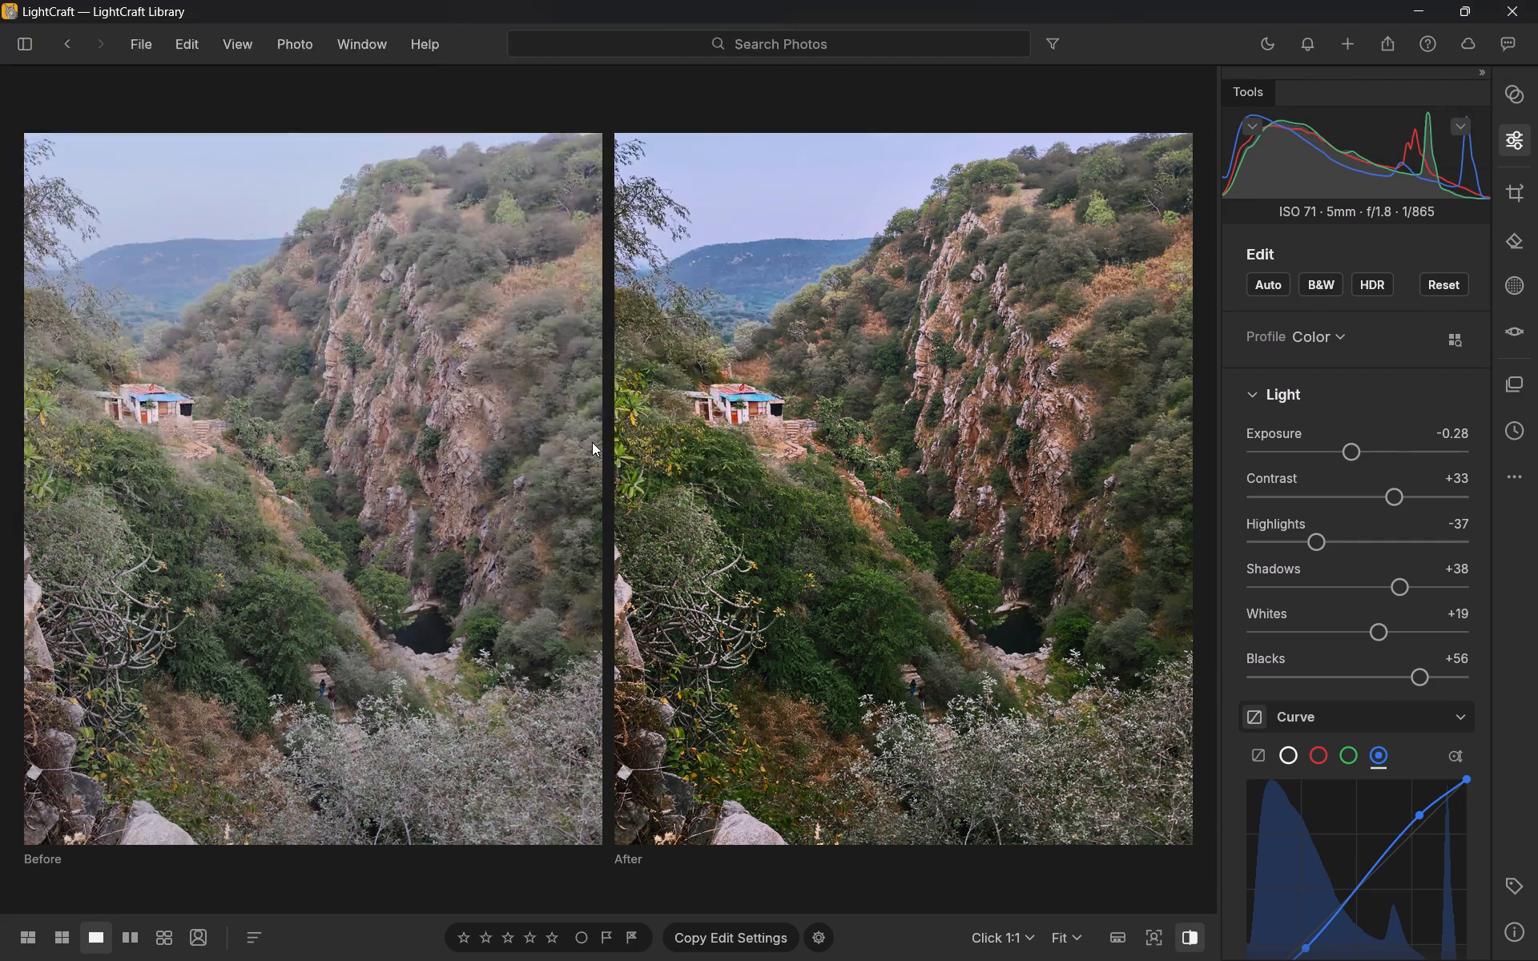
{"action": "left_click", "coordinate": [1164, 830]}
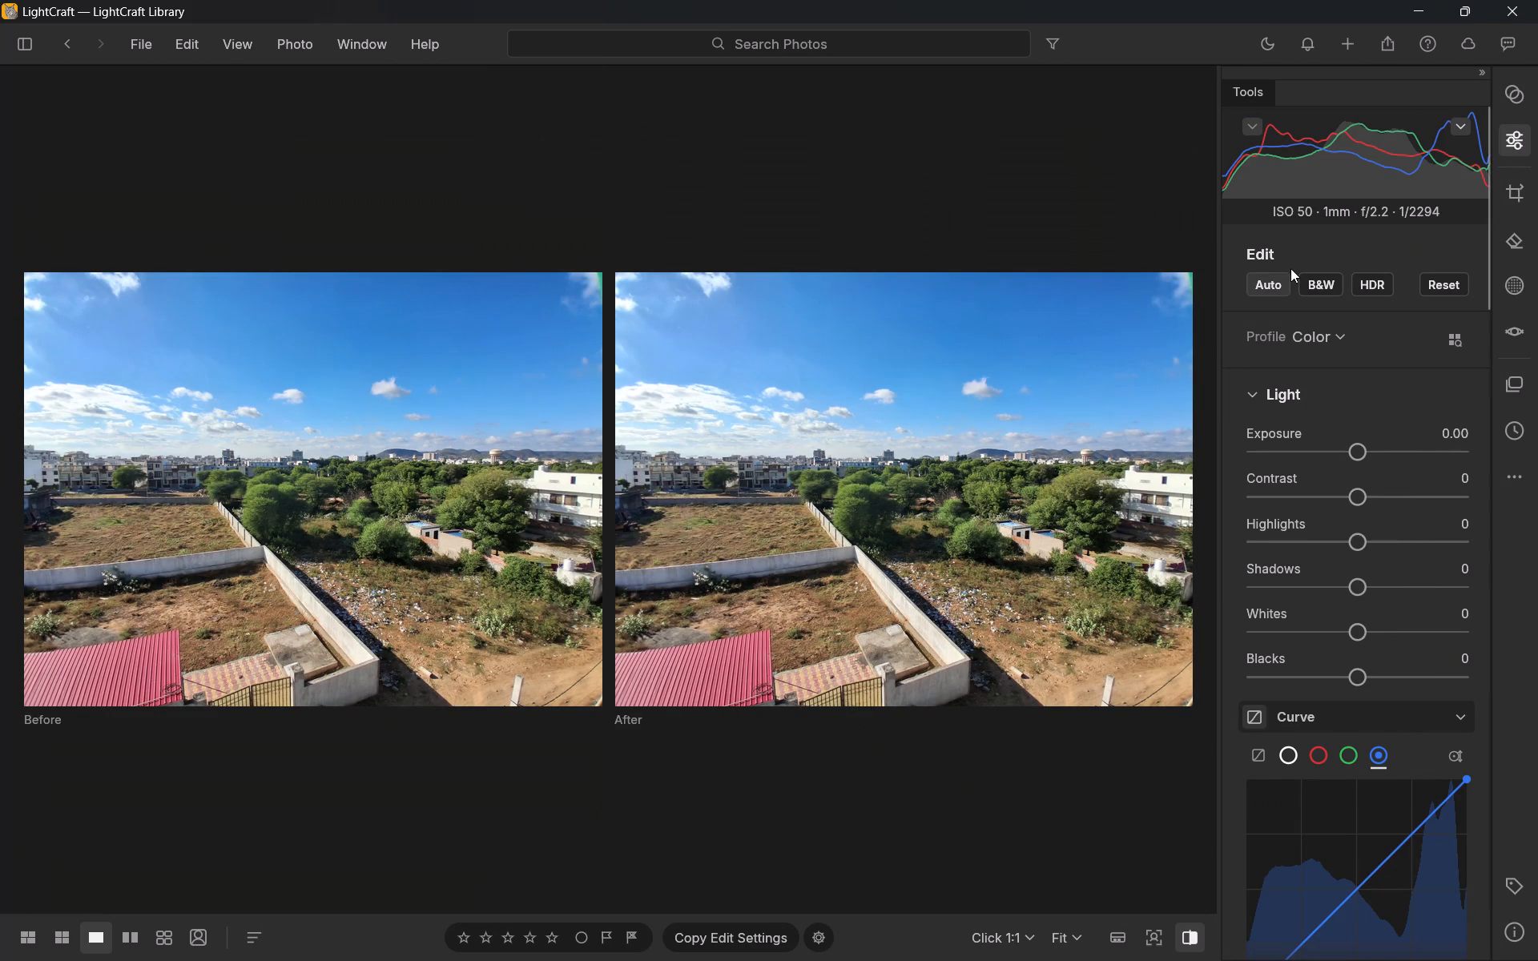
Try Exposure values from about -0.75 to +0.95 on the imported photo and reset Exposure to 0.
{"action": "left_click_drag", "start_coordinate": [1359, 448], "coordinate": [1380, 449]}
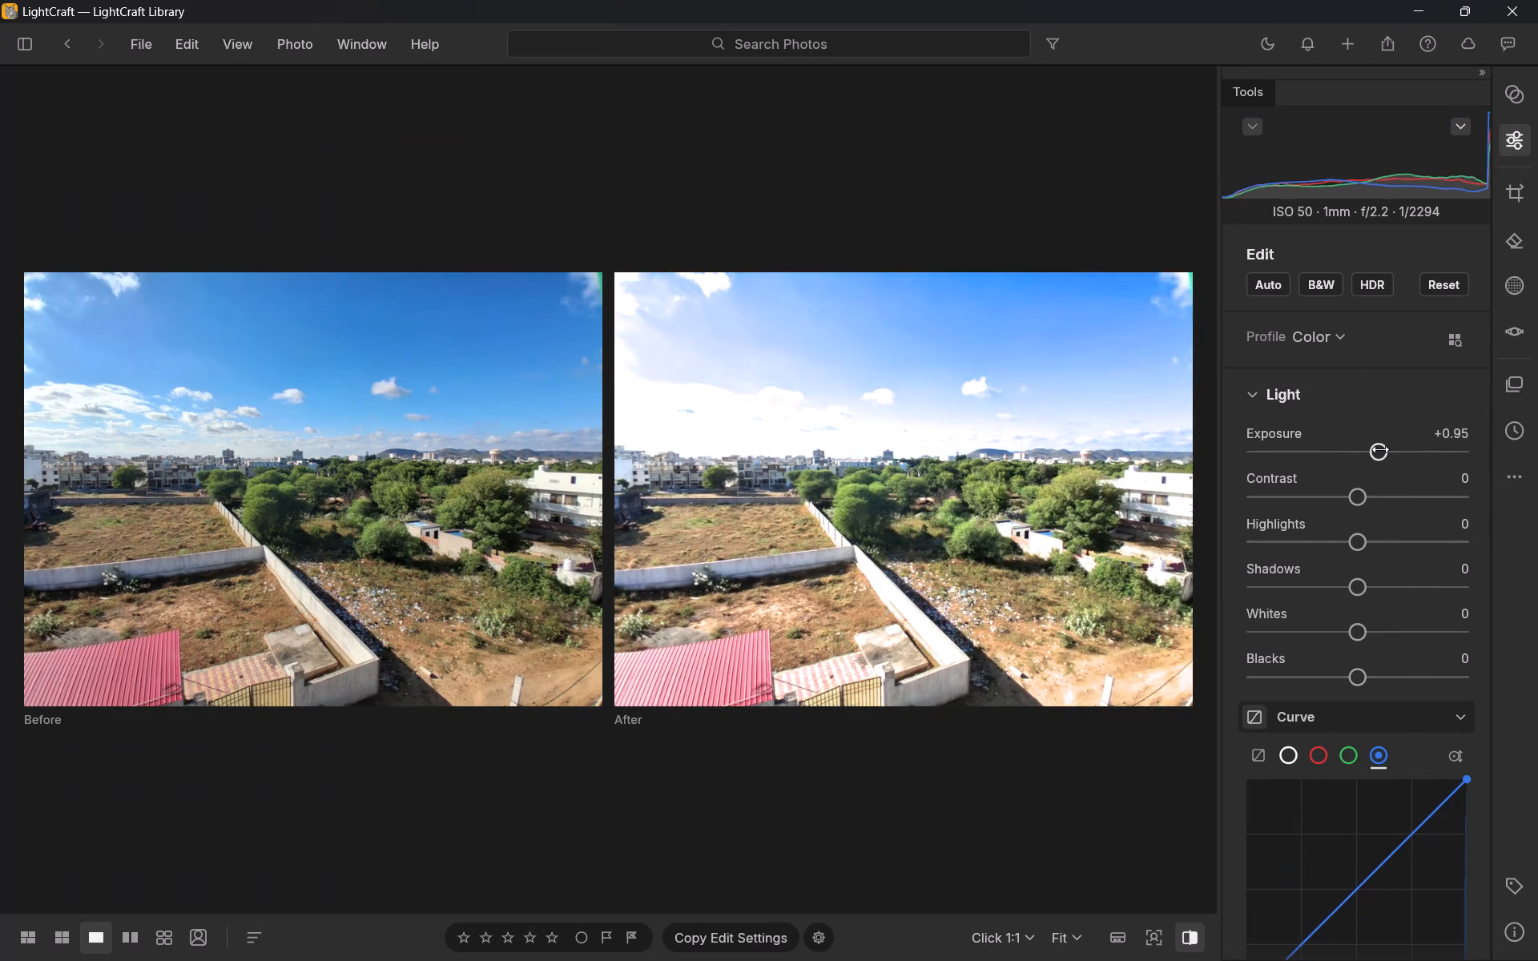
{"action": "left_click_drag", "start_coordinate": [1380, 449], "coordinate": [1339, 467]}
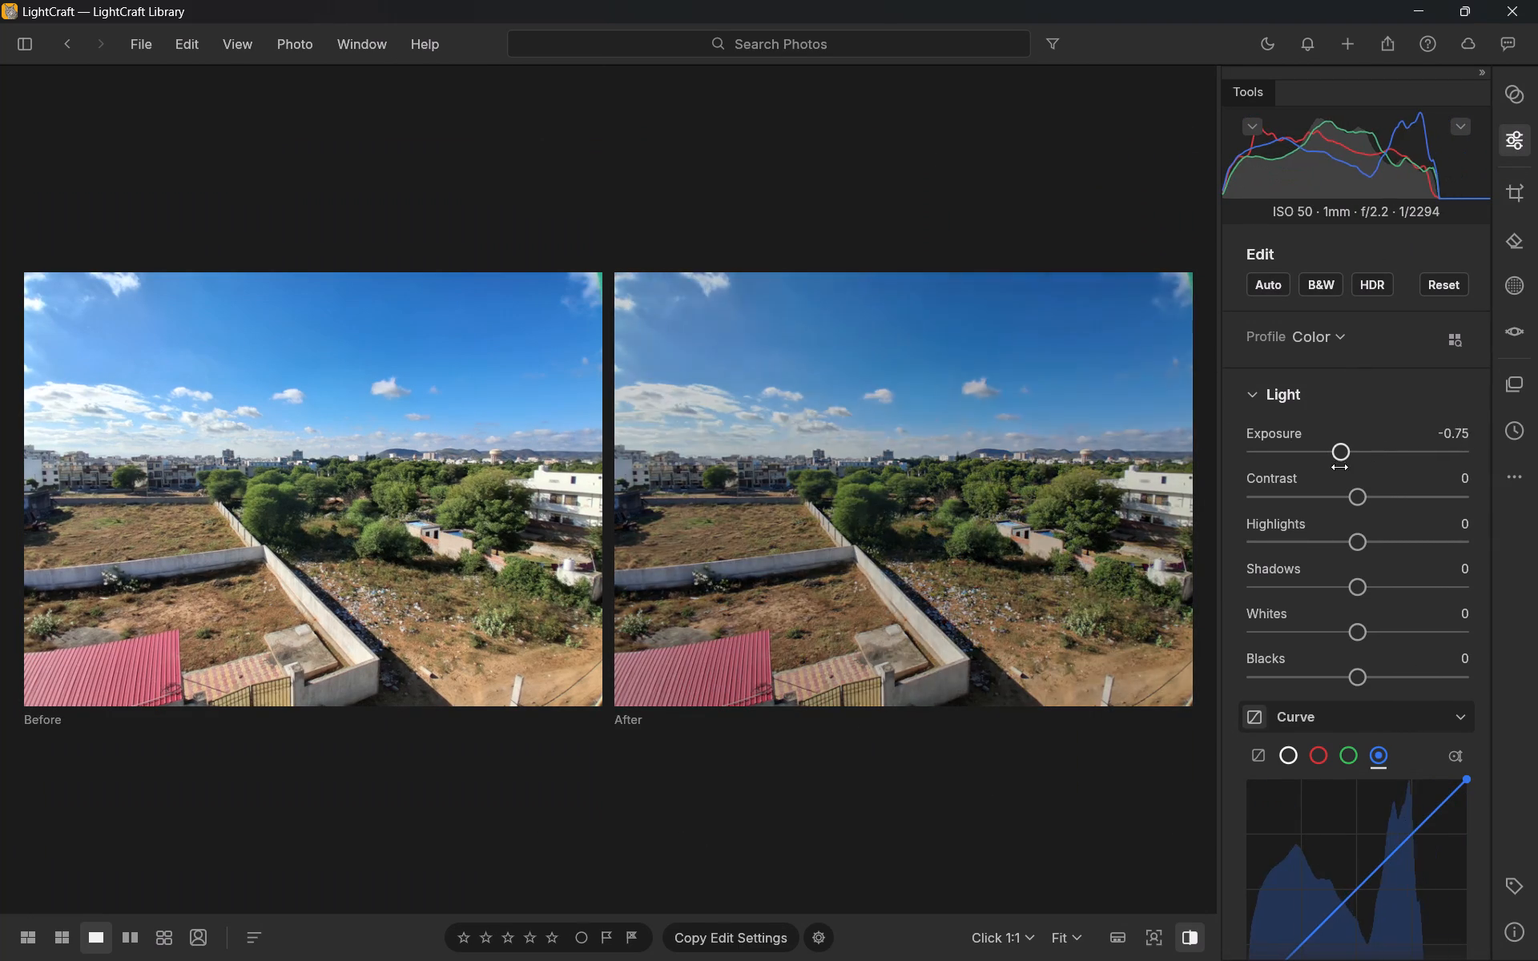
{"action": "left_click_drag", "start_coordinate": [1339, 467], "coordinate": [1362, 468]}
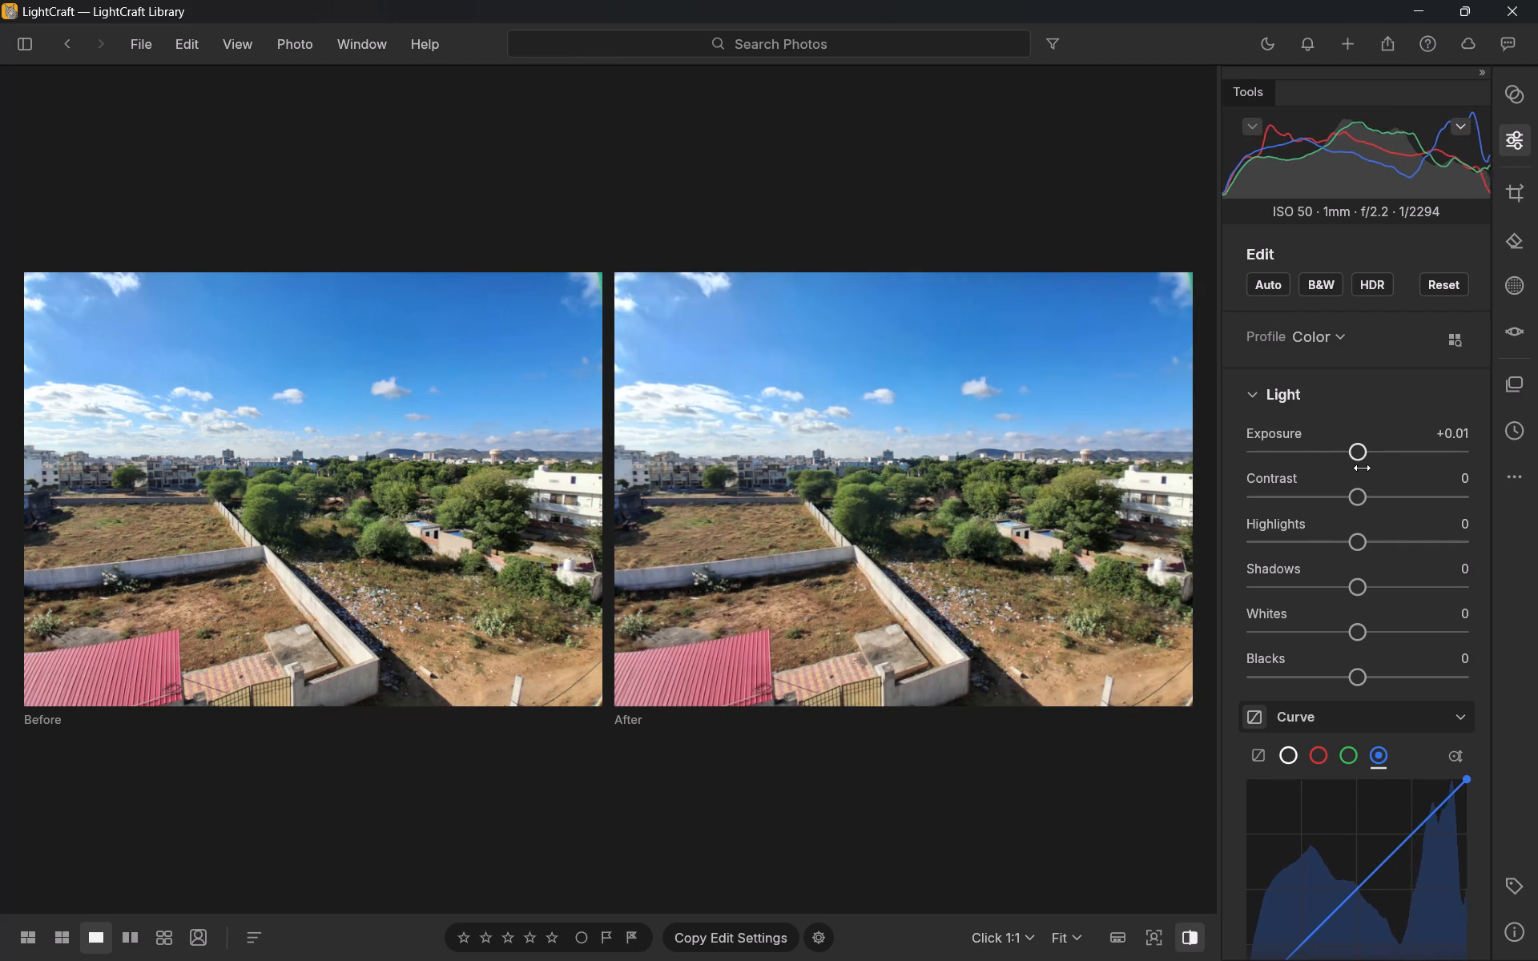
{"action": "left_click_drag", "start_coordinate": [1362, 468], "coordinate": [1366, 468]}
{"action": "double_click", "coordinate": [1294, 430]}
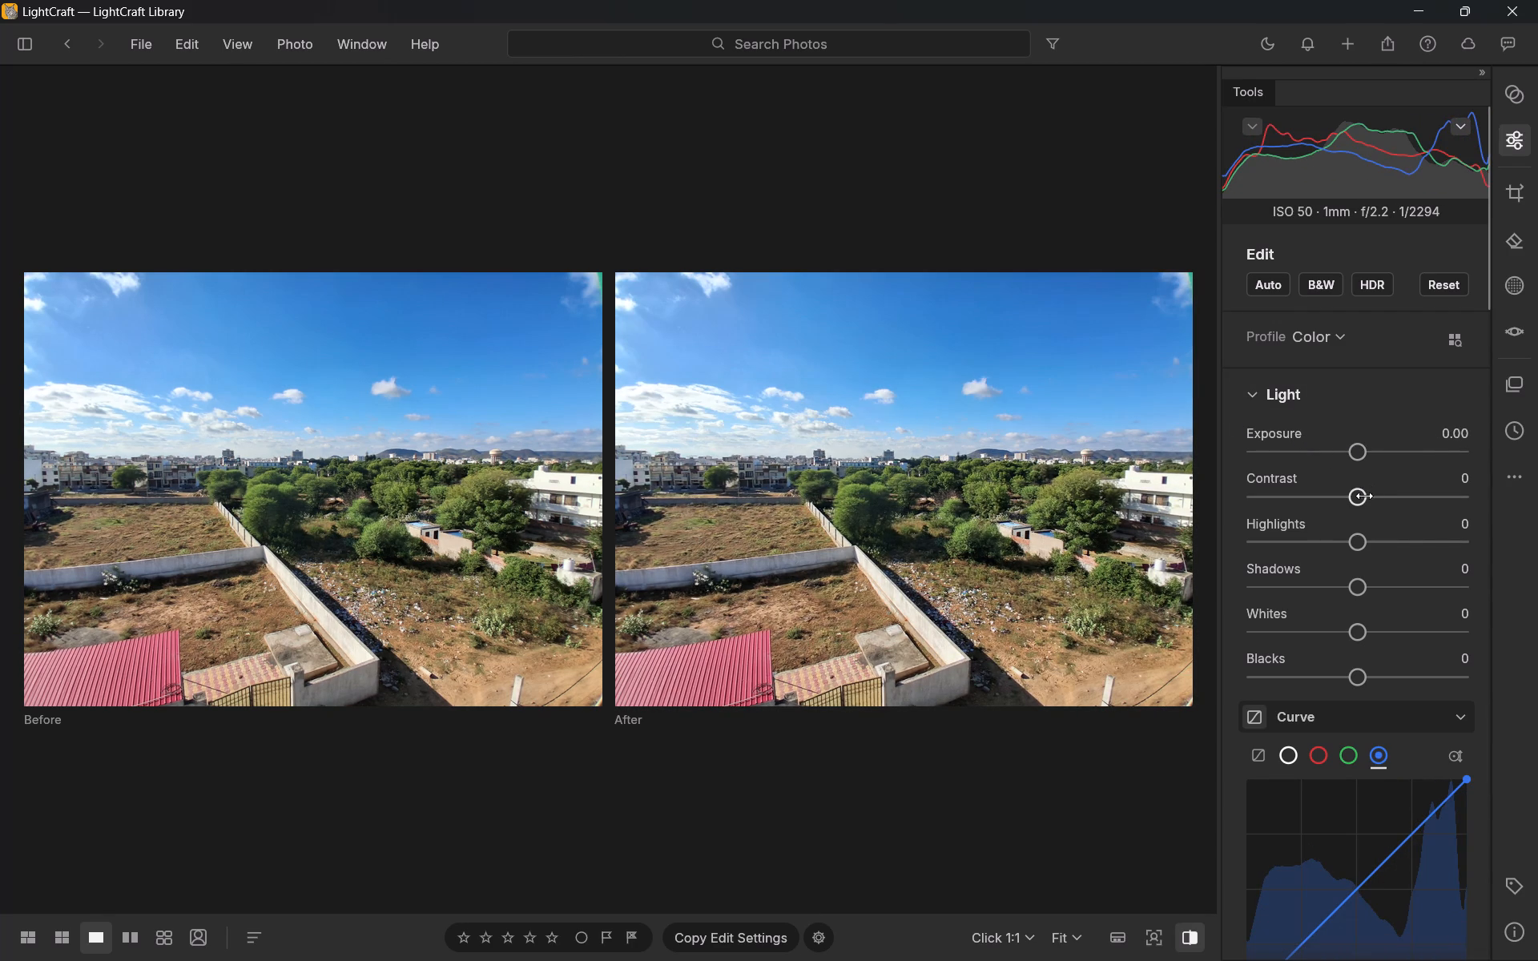
Compare several lower and higher contrast levels on the photo and set Contrast to +40.
{"action": "left_click_drag", "start_coordinate": [1364, 499], "coordinate": [1385, 502]}
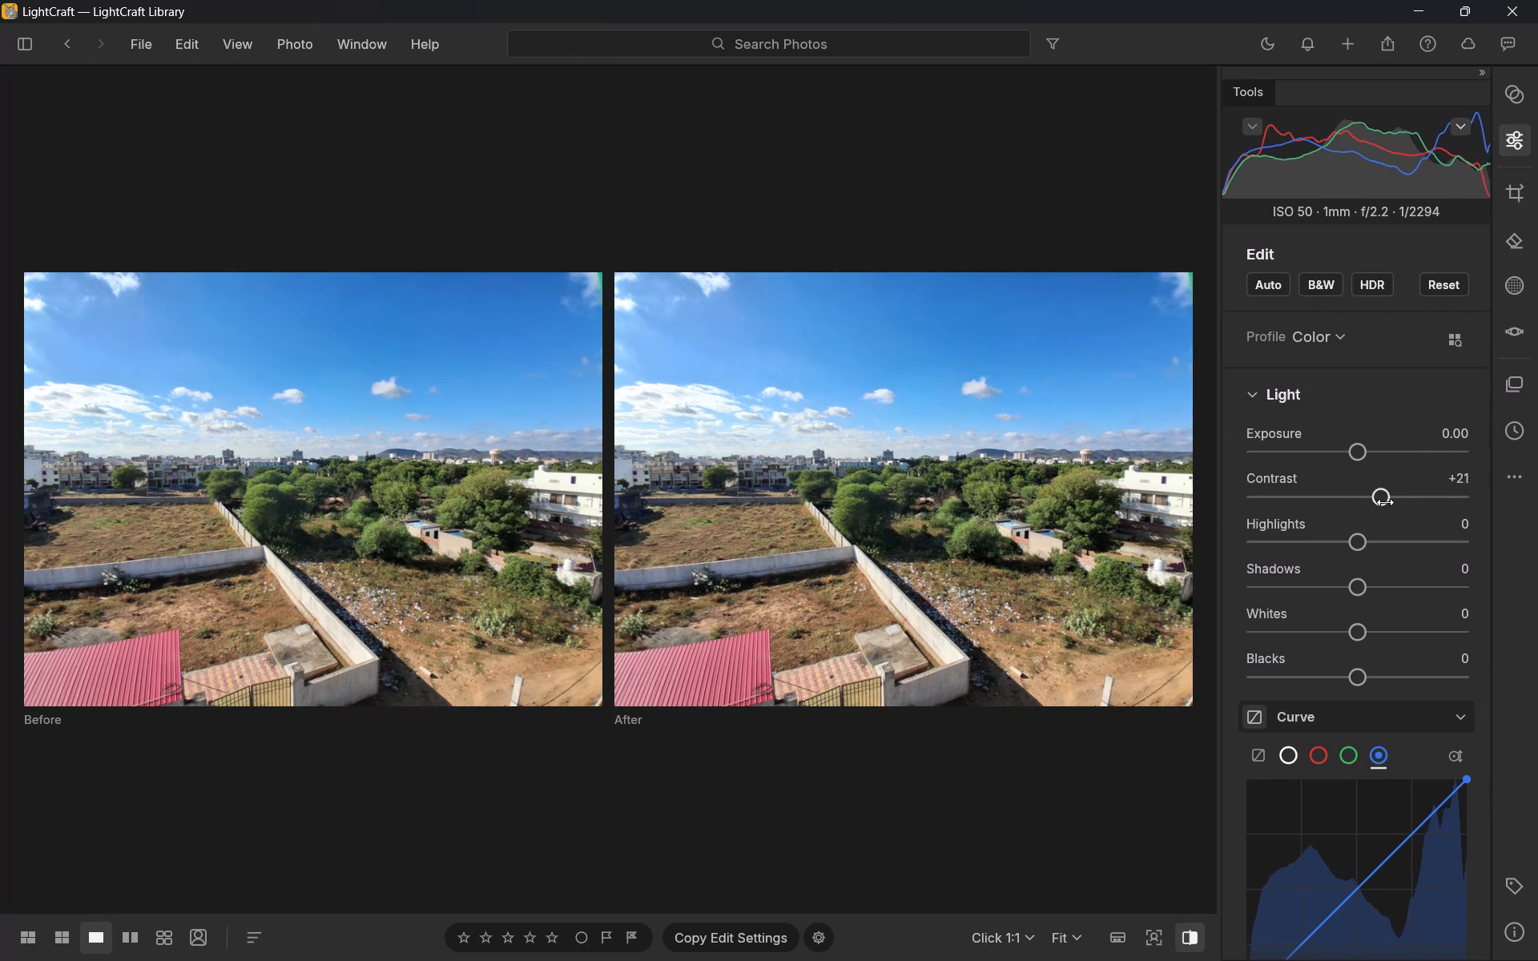
{"action": "left_click_drag", "start_coordinate": [1385, 502], "coordinate": [1262, 513]}
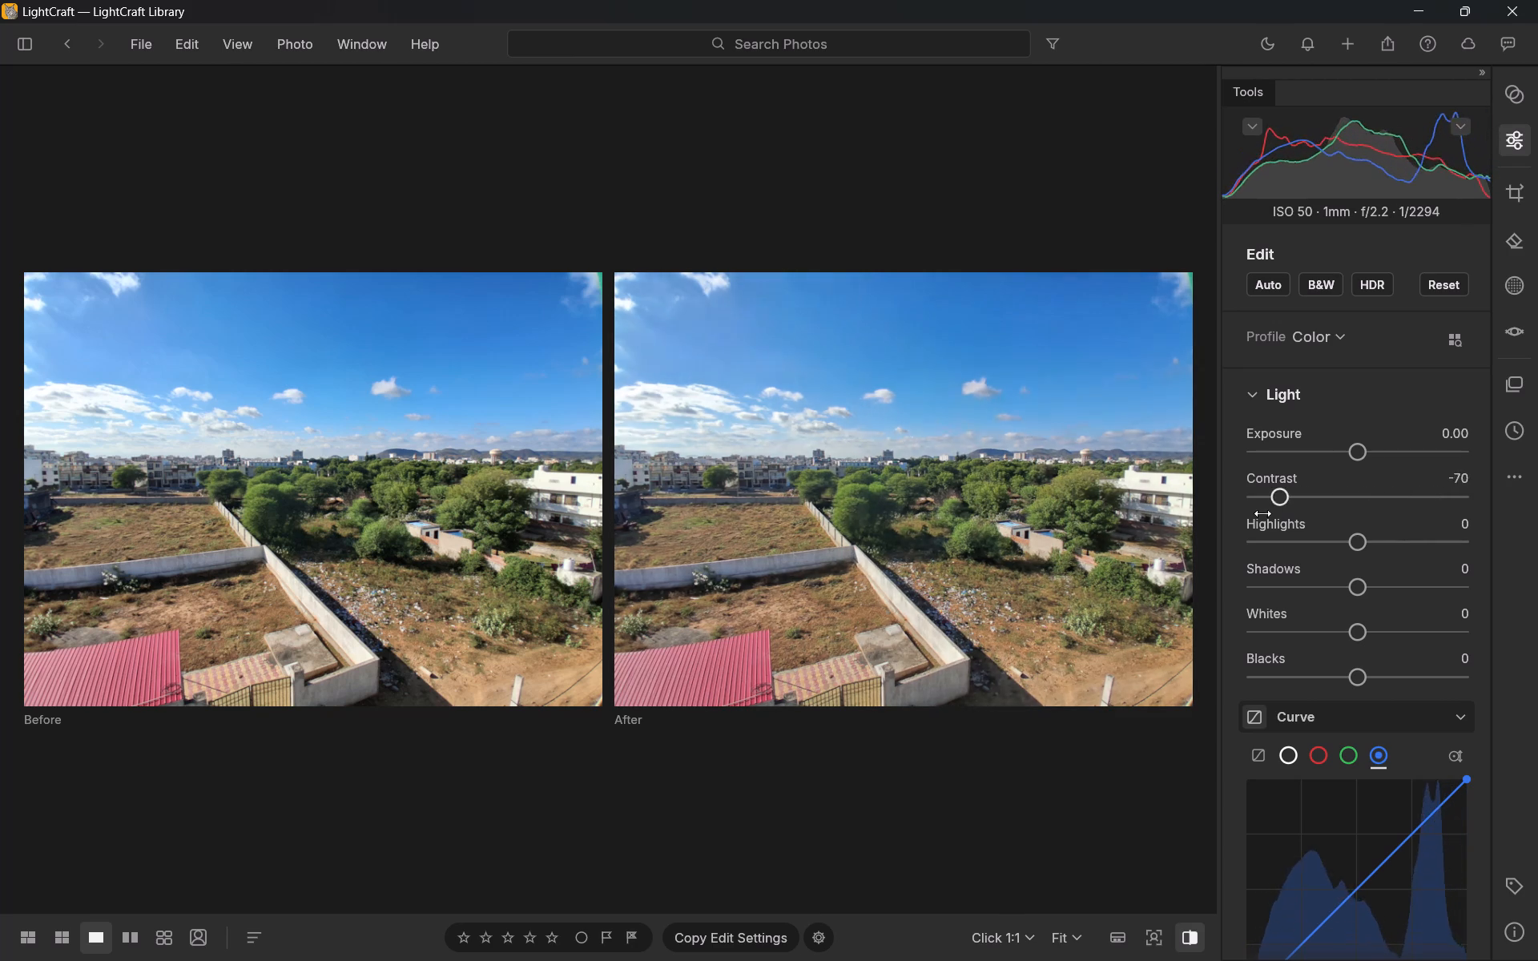
{"action": "left_click_drag", "start_coordinate": [1262, 513], "coordinate": [1393, 511]}
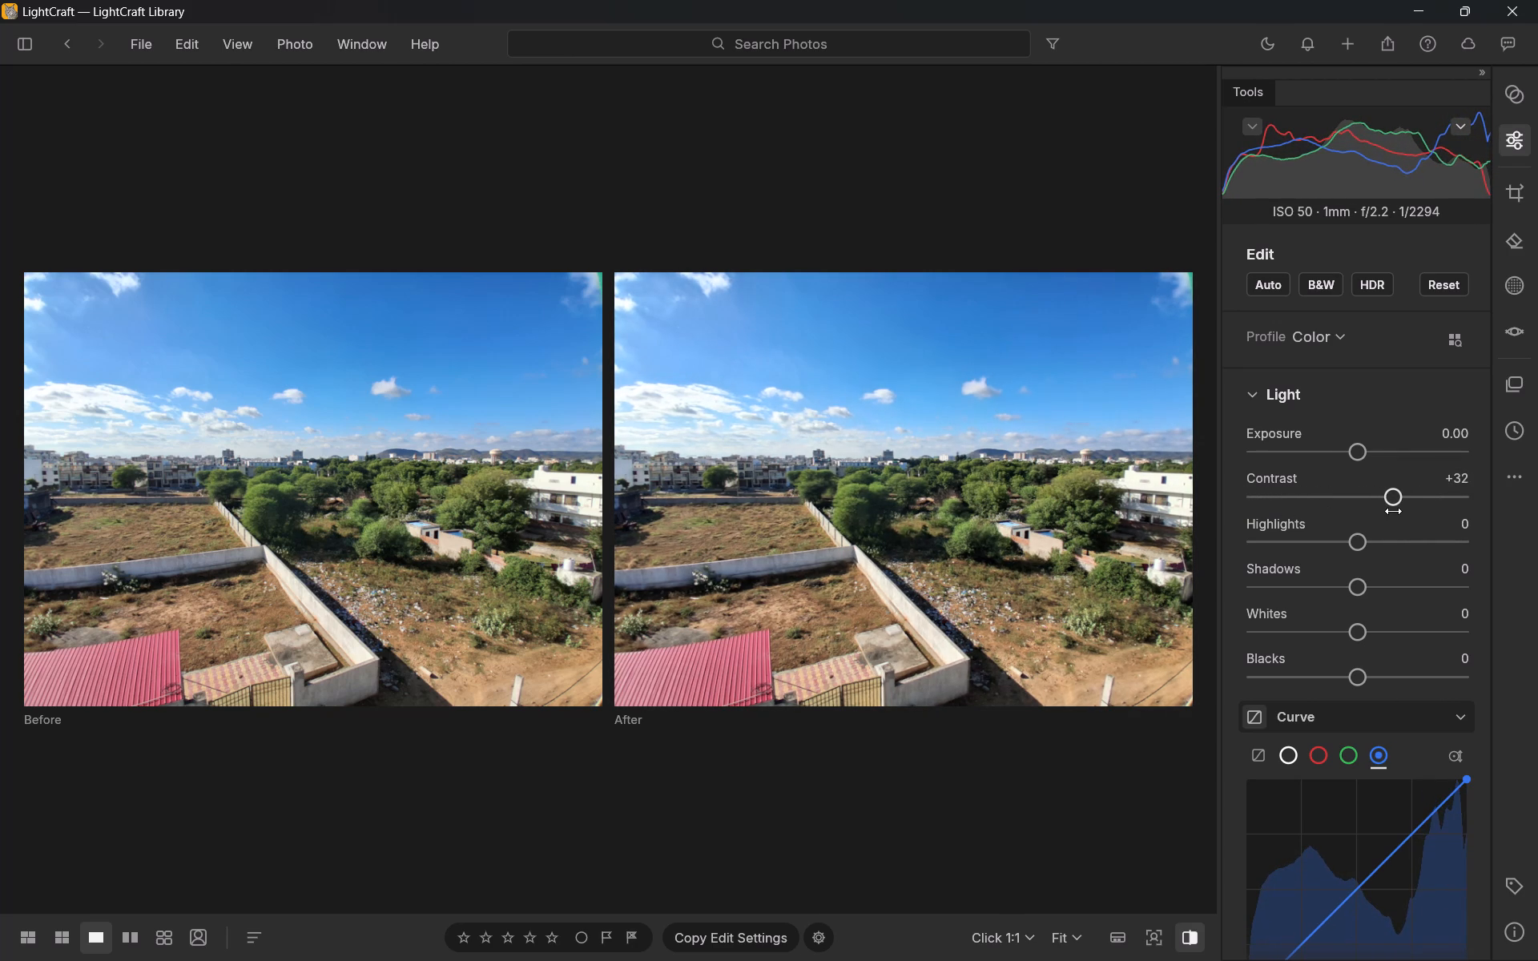
{"action": "left_click_drag", "start_coordinate": [1393, 511], "coordinate": [1385, 514]}
{"action": "double_click", "coordinate": [1272, 475]}
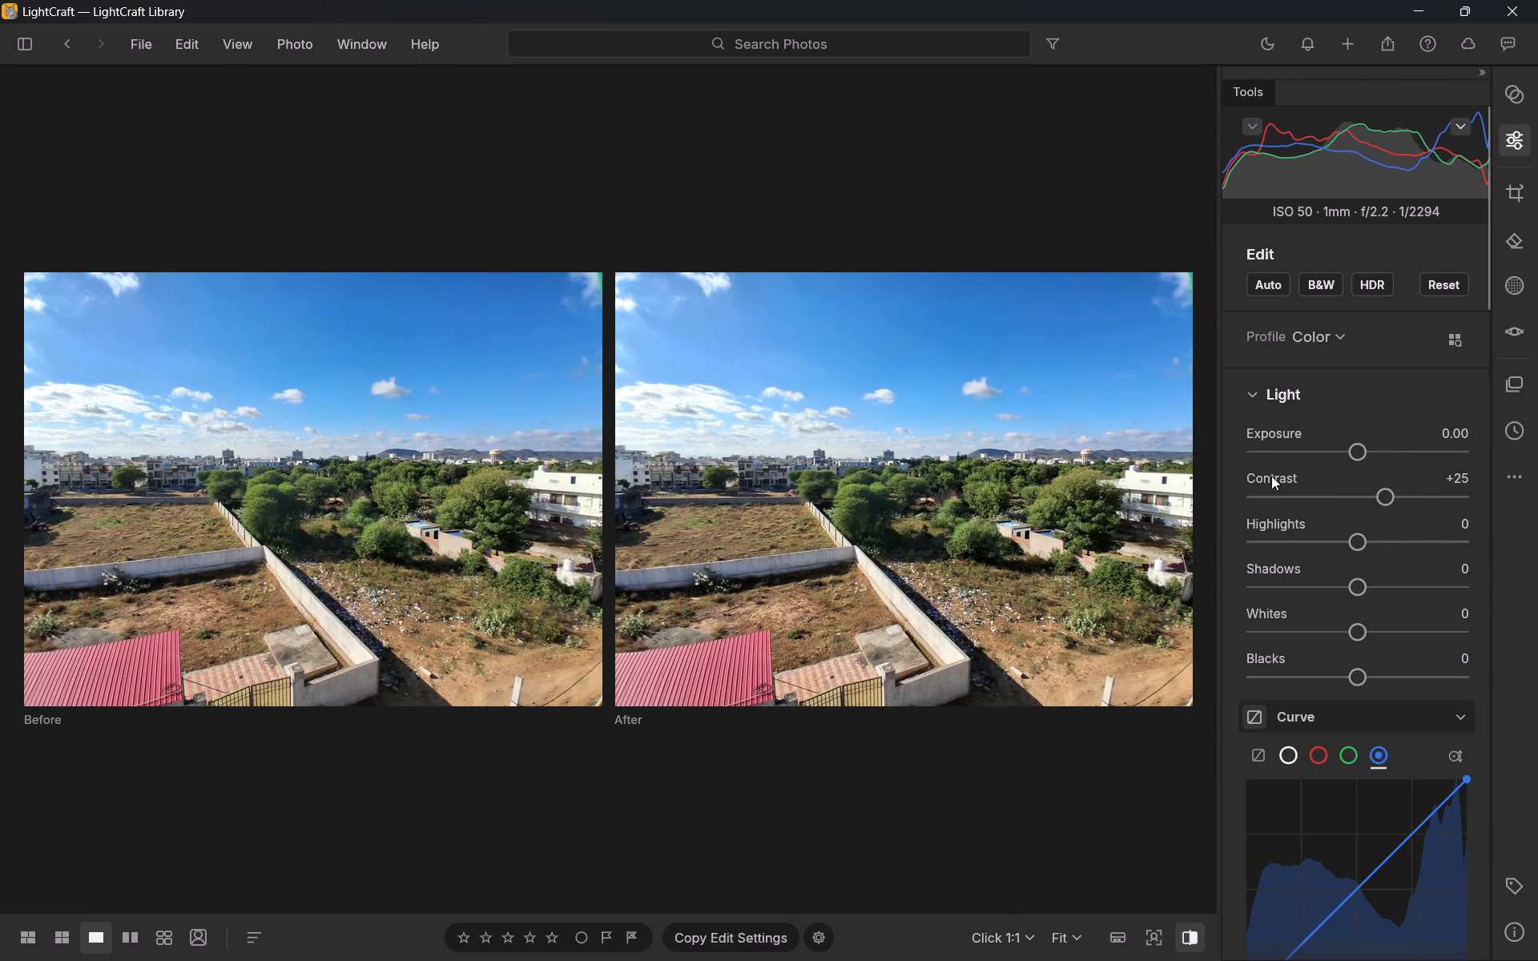
{"action": "left_click_drag", "start_coordinate": [1353, 497], "coordinate": [1403, 500]}
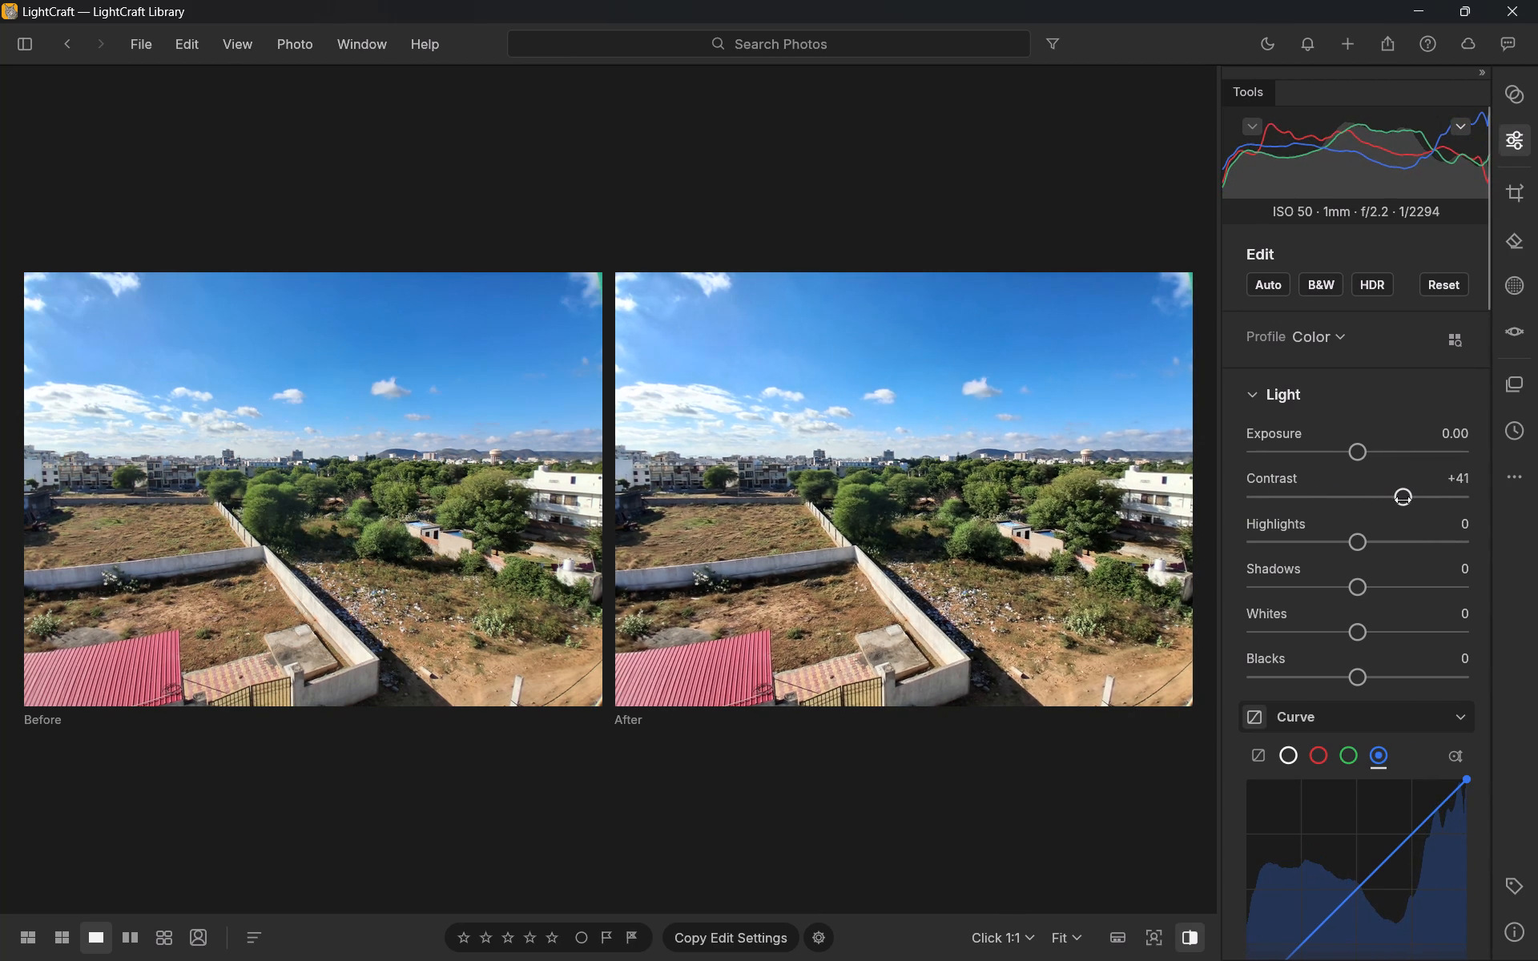
{"action": "left_click", "coordinate": [1367, 496]}
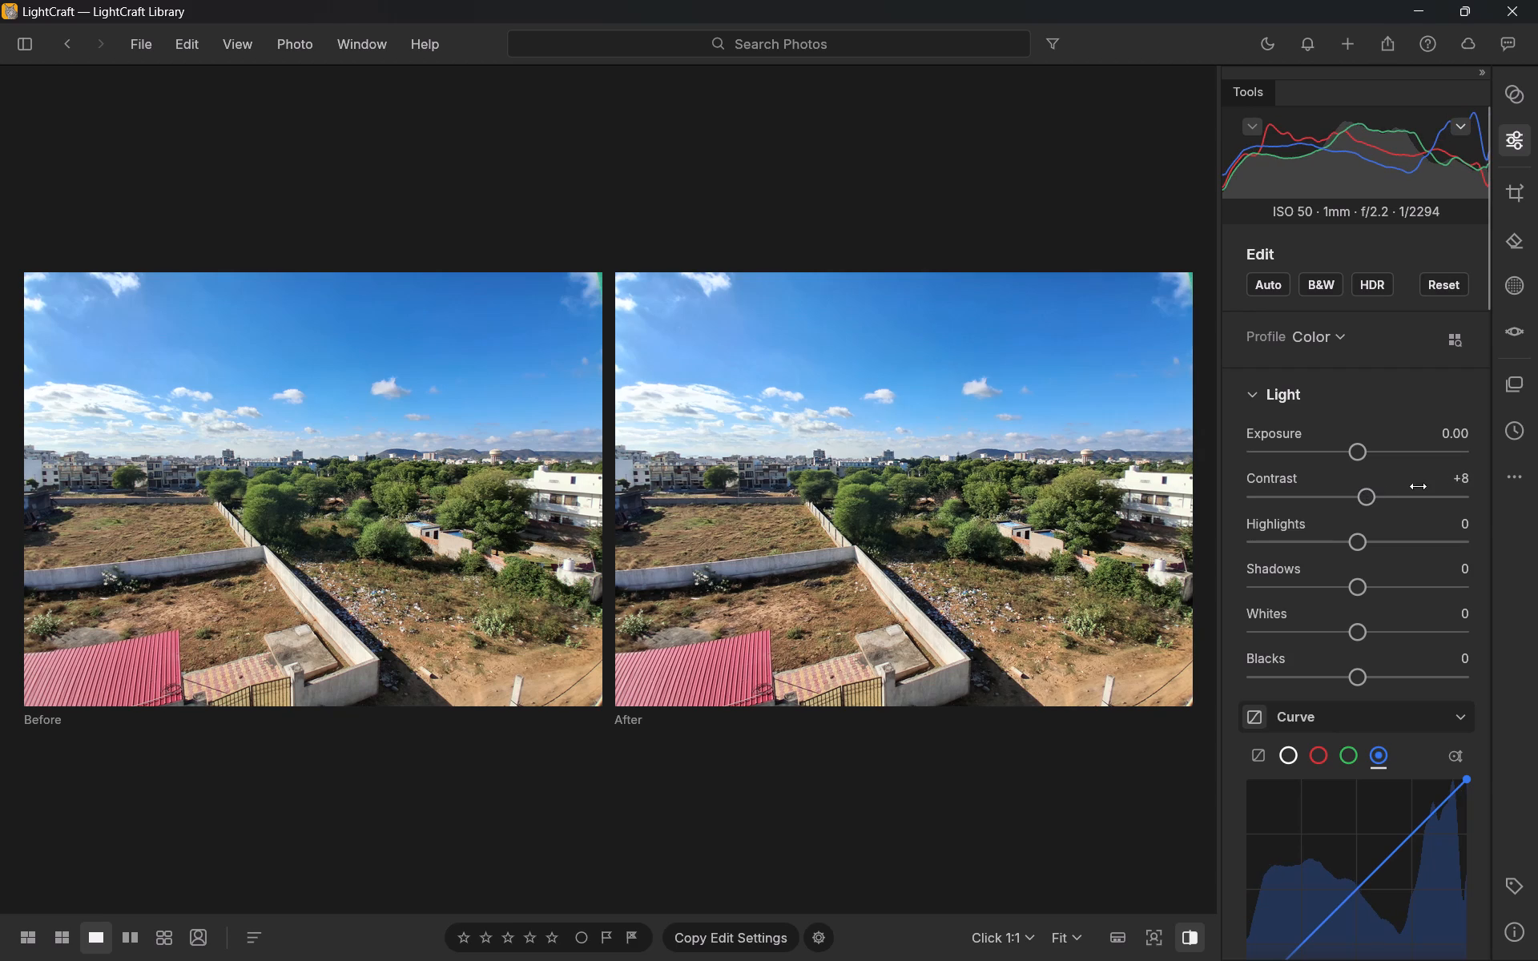
{"action": "left_click", "coordinate": [1399, 498]}
{"action": "left_click", "coordinate": [1361, 495]}
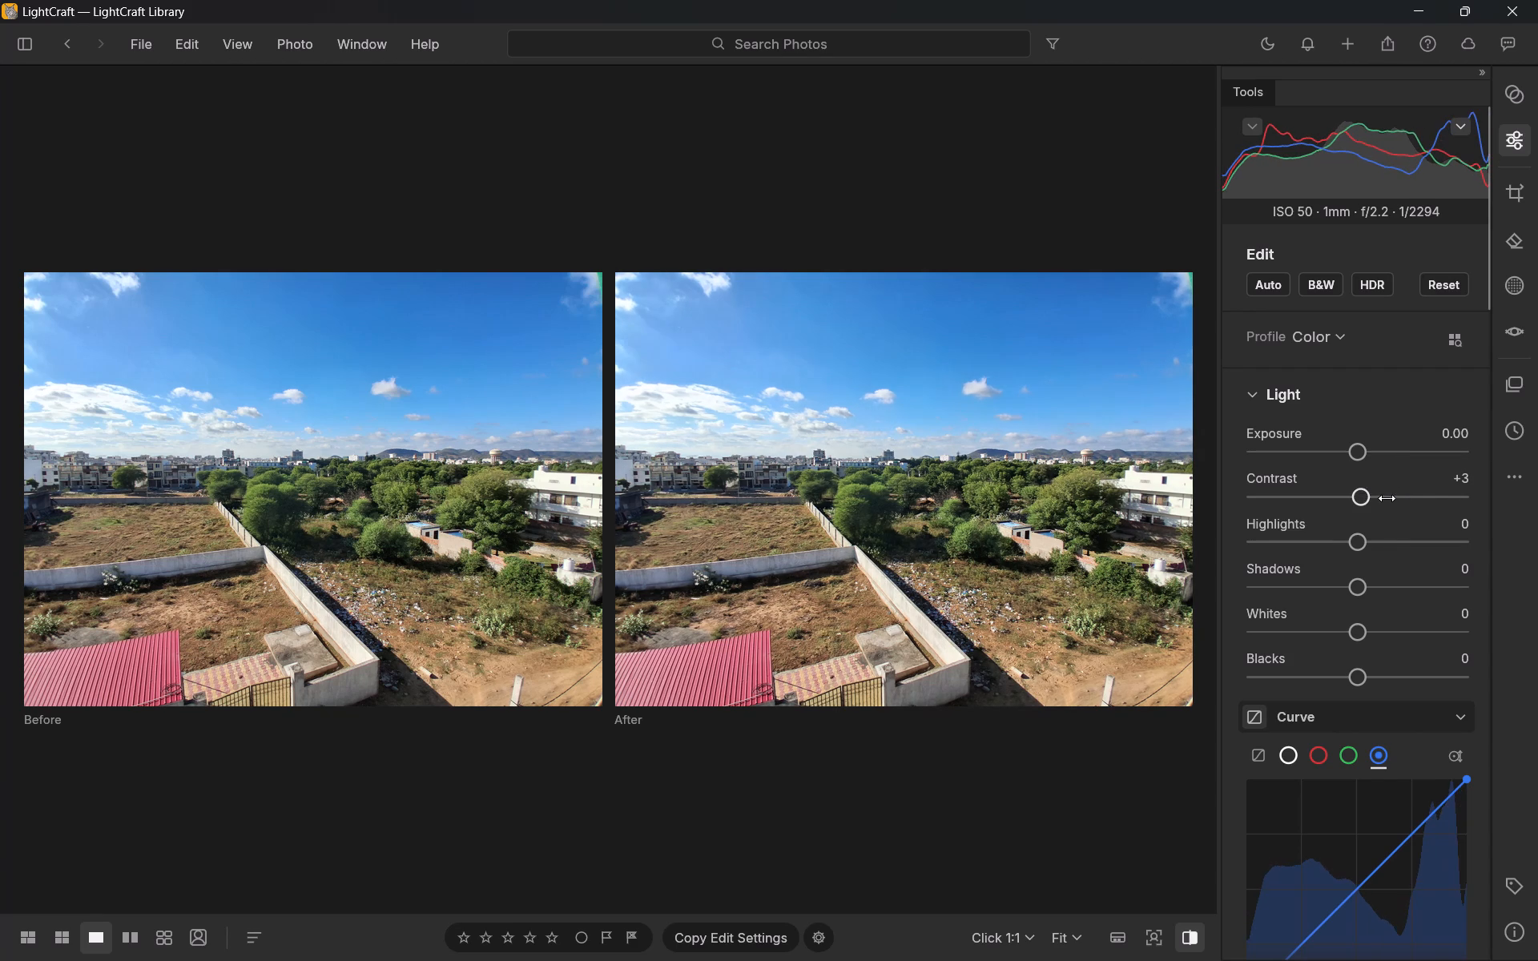
{"action": "left_click", "coordinate": [1402, 499]}
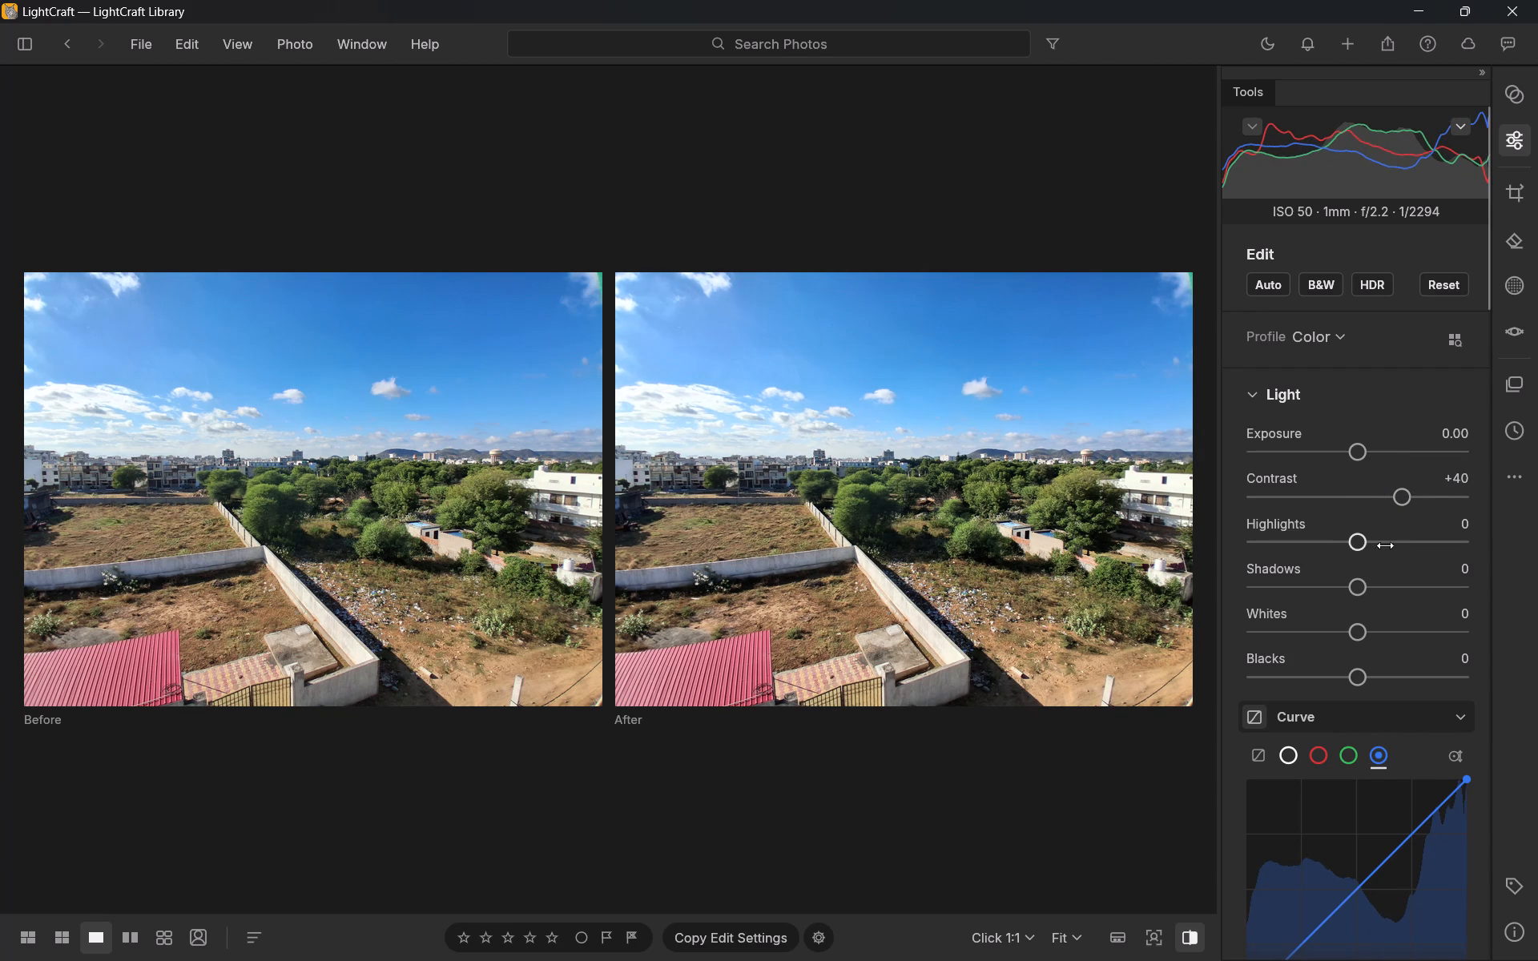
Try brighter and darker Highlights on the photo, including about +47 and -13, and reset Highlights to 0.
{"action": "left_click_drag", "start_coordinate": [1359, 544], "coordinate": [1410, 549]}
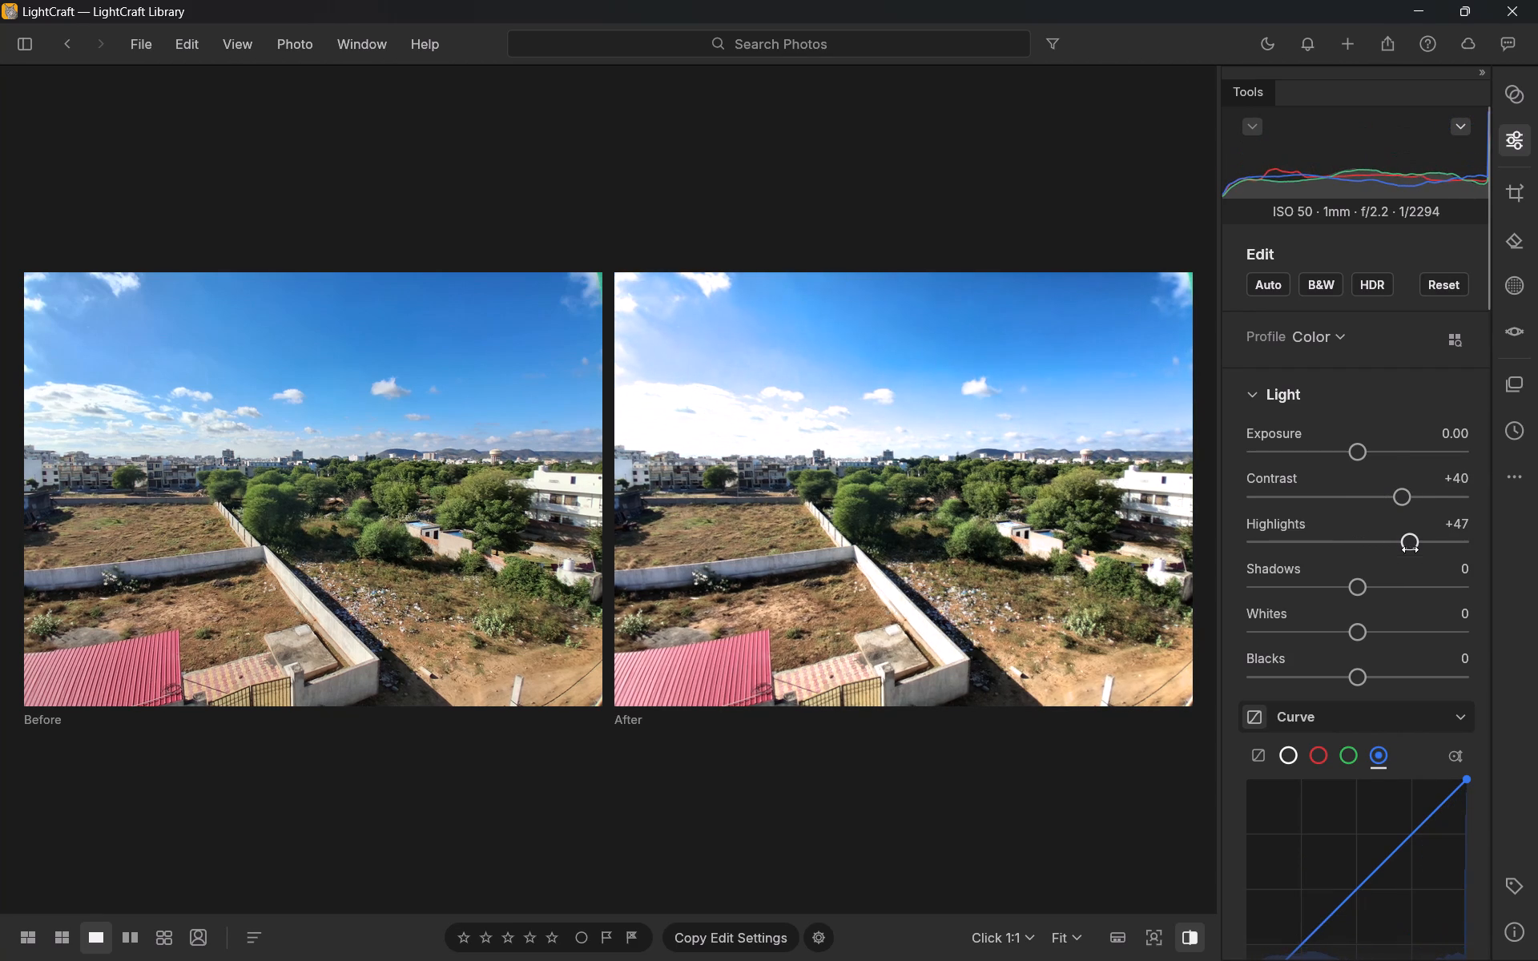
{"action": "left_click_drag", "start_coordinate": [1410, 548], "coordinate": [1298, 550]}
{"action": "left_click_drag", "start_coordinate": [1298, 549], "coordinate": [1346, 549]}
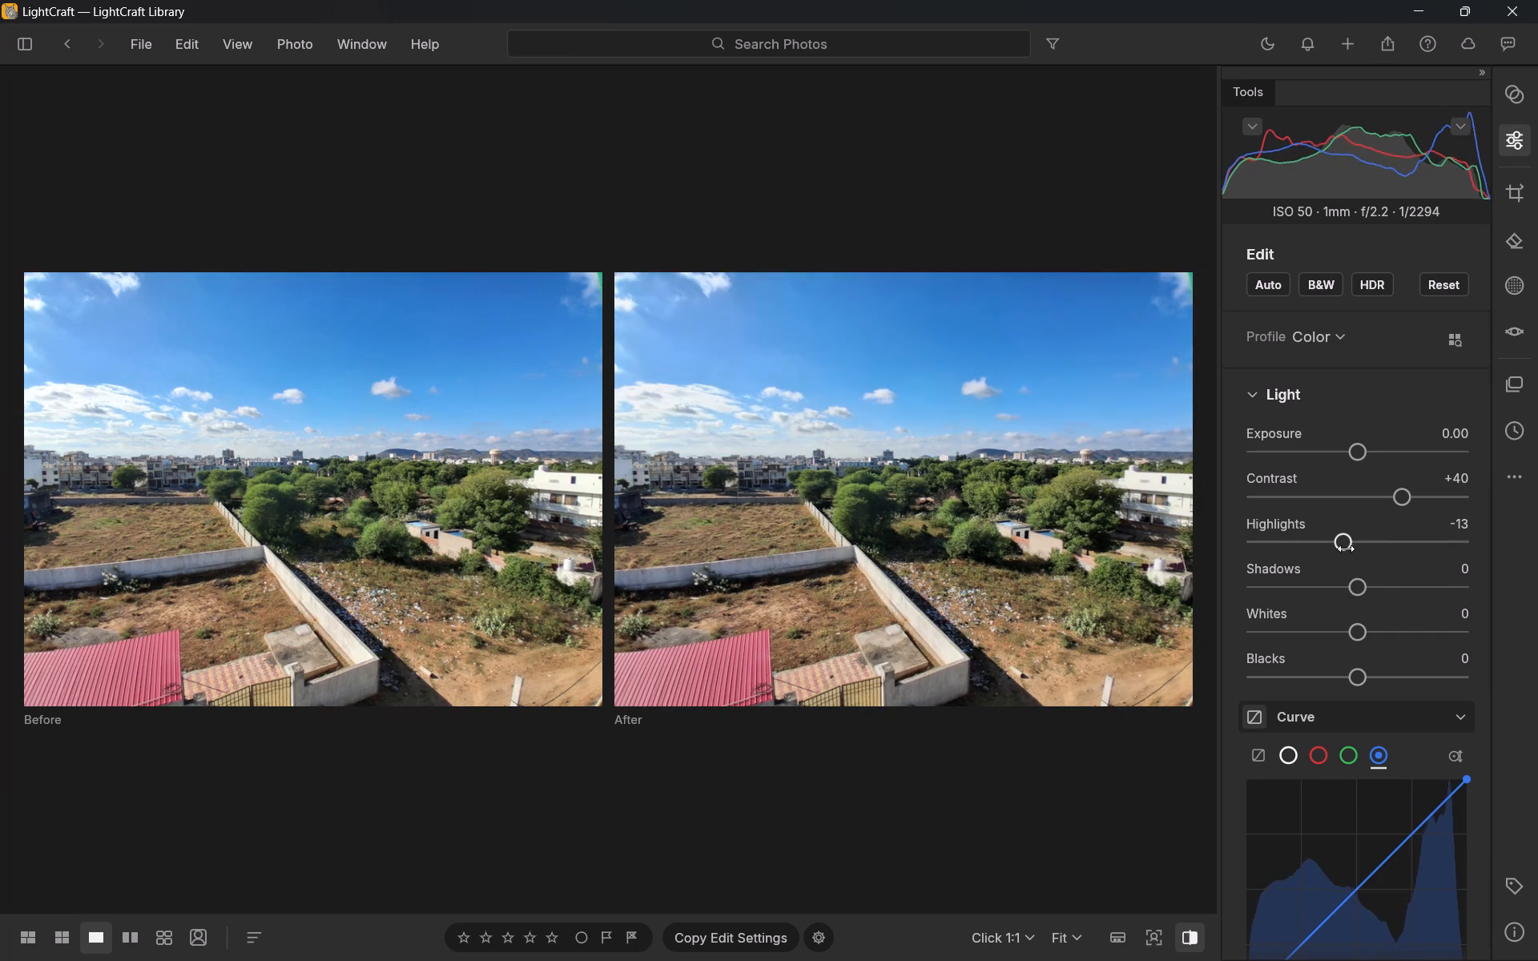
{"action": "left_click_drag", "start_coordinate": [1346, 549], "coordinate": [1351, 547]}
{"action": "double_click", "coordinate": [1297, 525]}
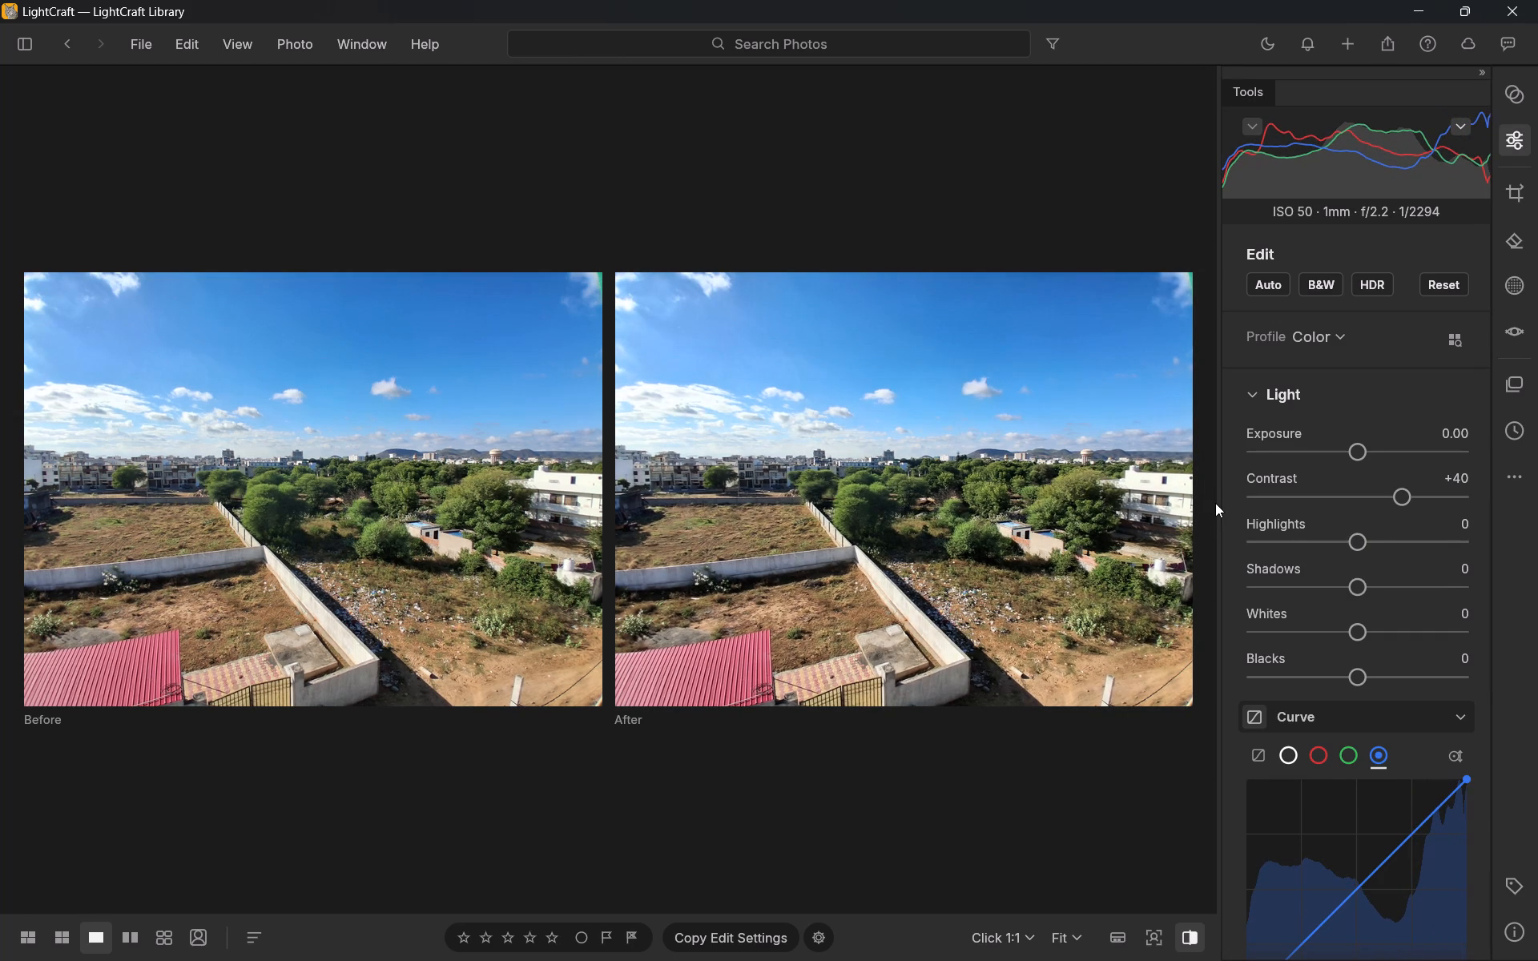
Reset Contrast to 0 and clear all edits on the photo.
{"action": "double_click", "coordinate": [1274, 477]}
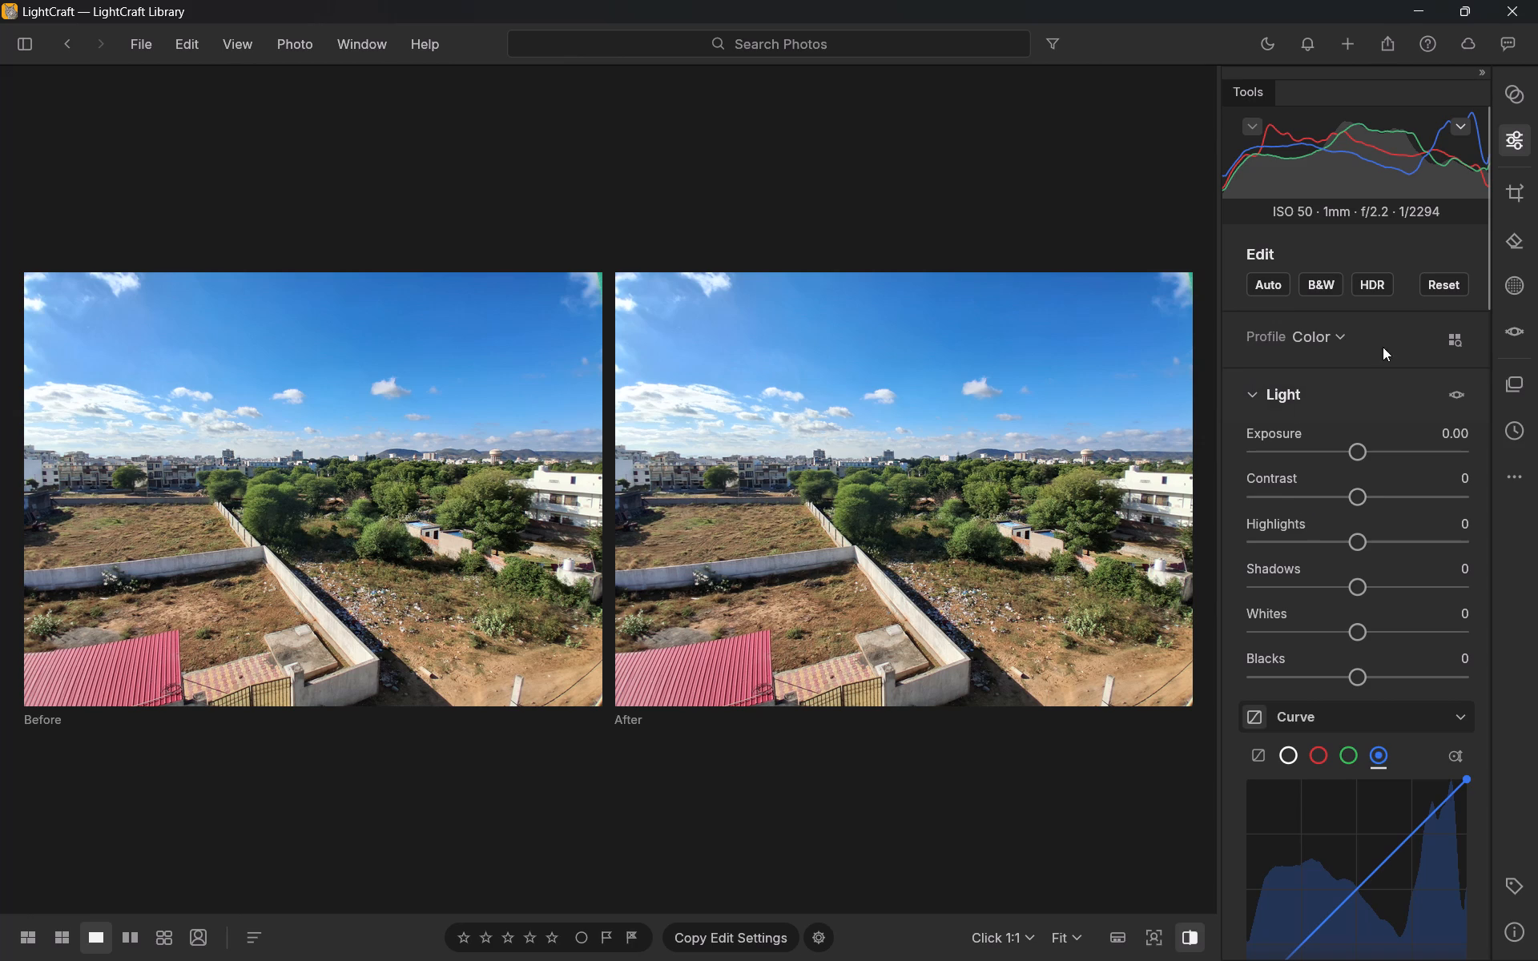
{"action": "left_click", "coordinate": [1444, 276]}
{"action": "double_click", "coordinate": [1444, 276]}
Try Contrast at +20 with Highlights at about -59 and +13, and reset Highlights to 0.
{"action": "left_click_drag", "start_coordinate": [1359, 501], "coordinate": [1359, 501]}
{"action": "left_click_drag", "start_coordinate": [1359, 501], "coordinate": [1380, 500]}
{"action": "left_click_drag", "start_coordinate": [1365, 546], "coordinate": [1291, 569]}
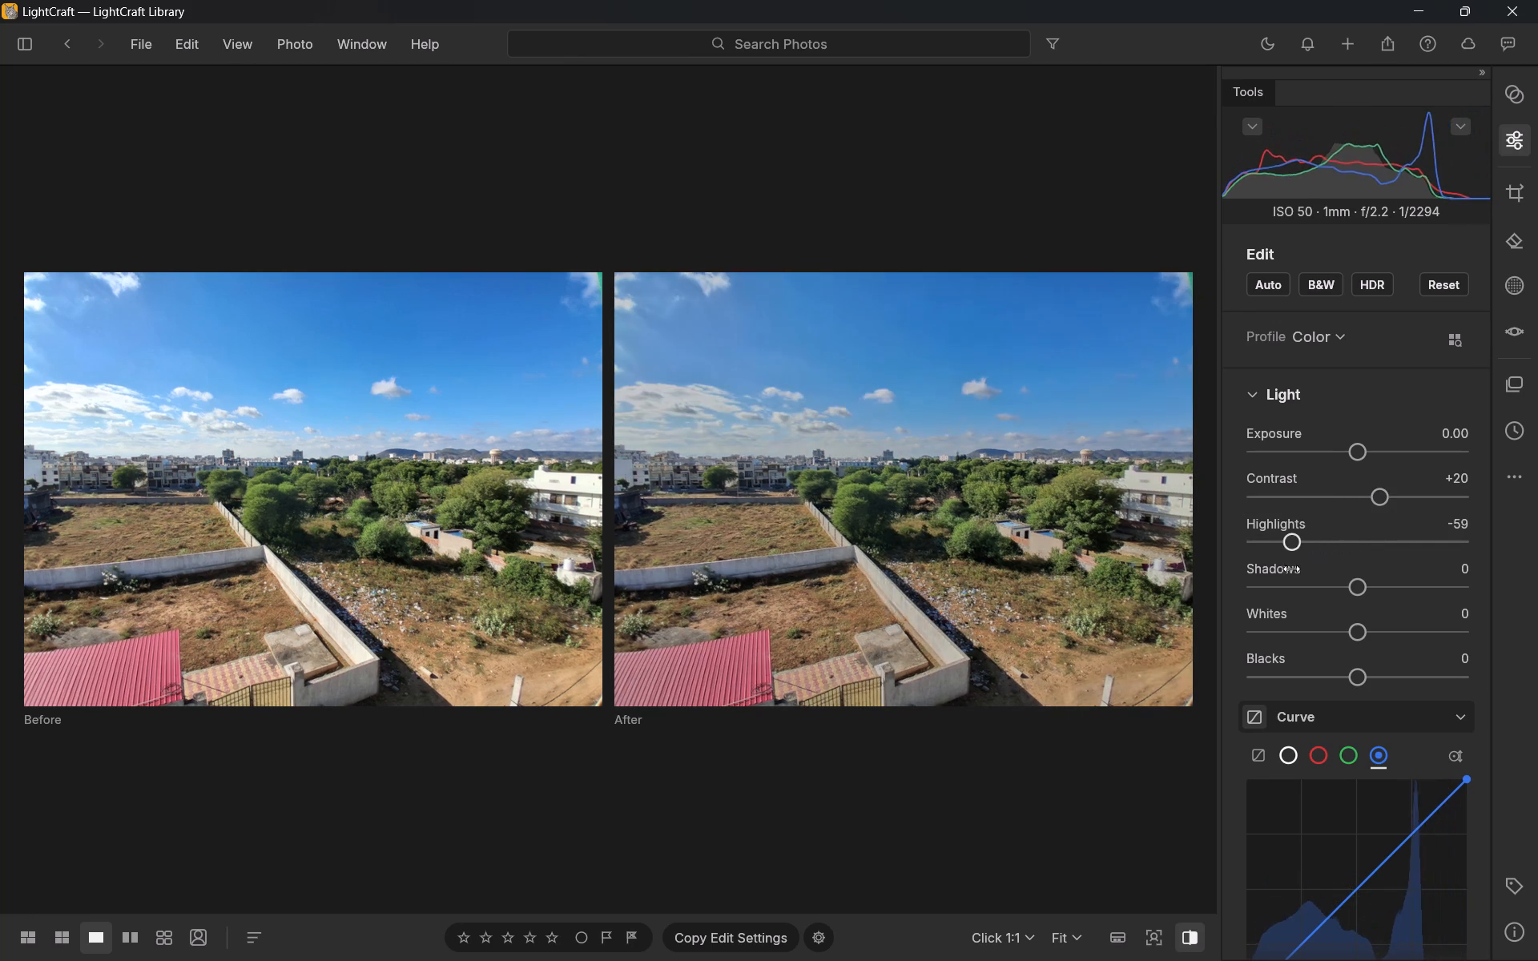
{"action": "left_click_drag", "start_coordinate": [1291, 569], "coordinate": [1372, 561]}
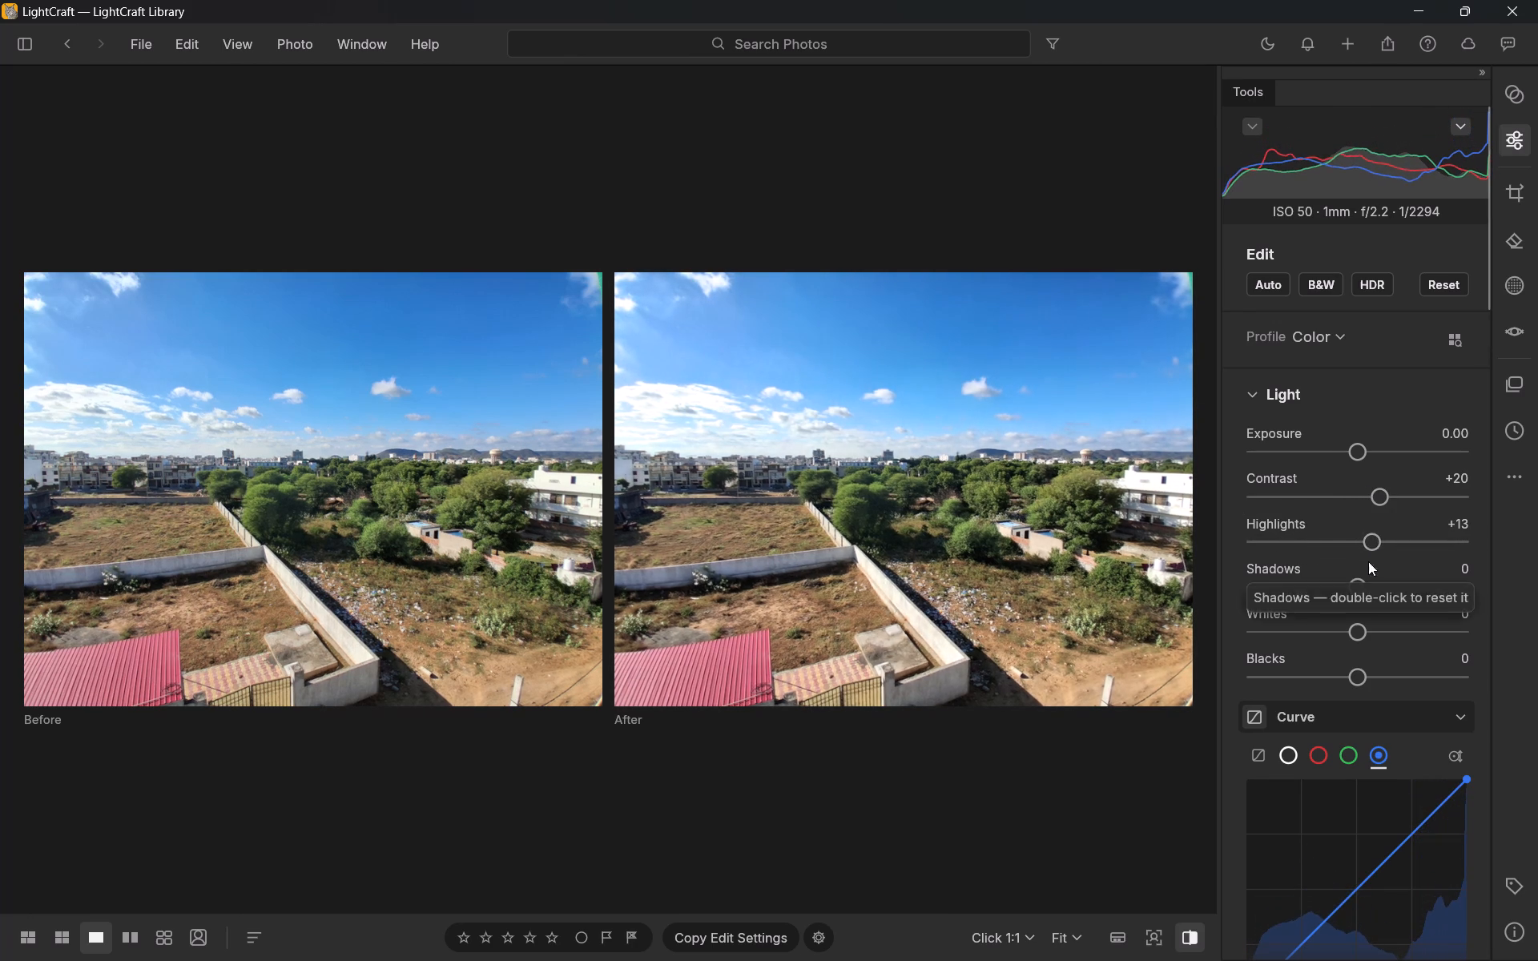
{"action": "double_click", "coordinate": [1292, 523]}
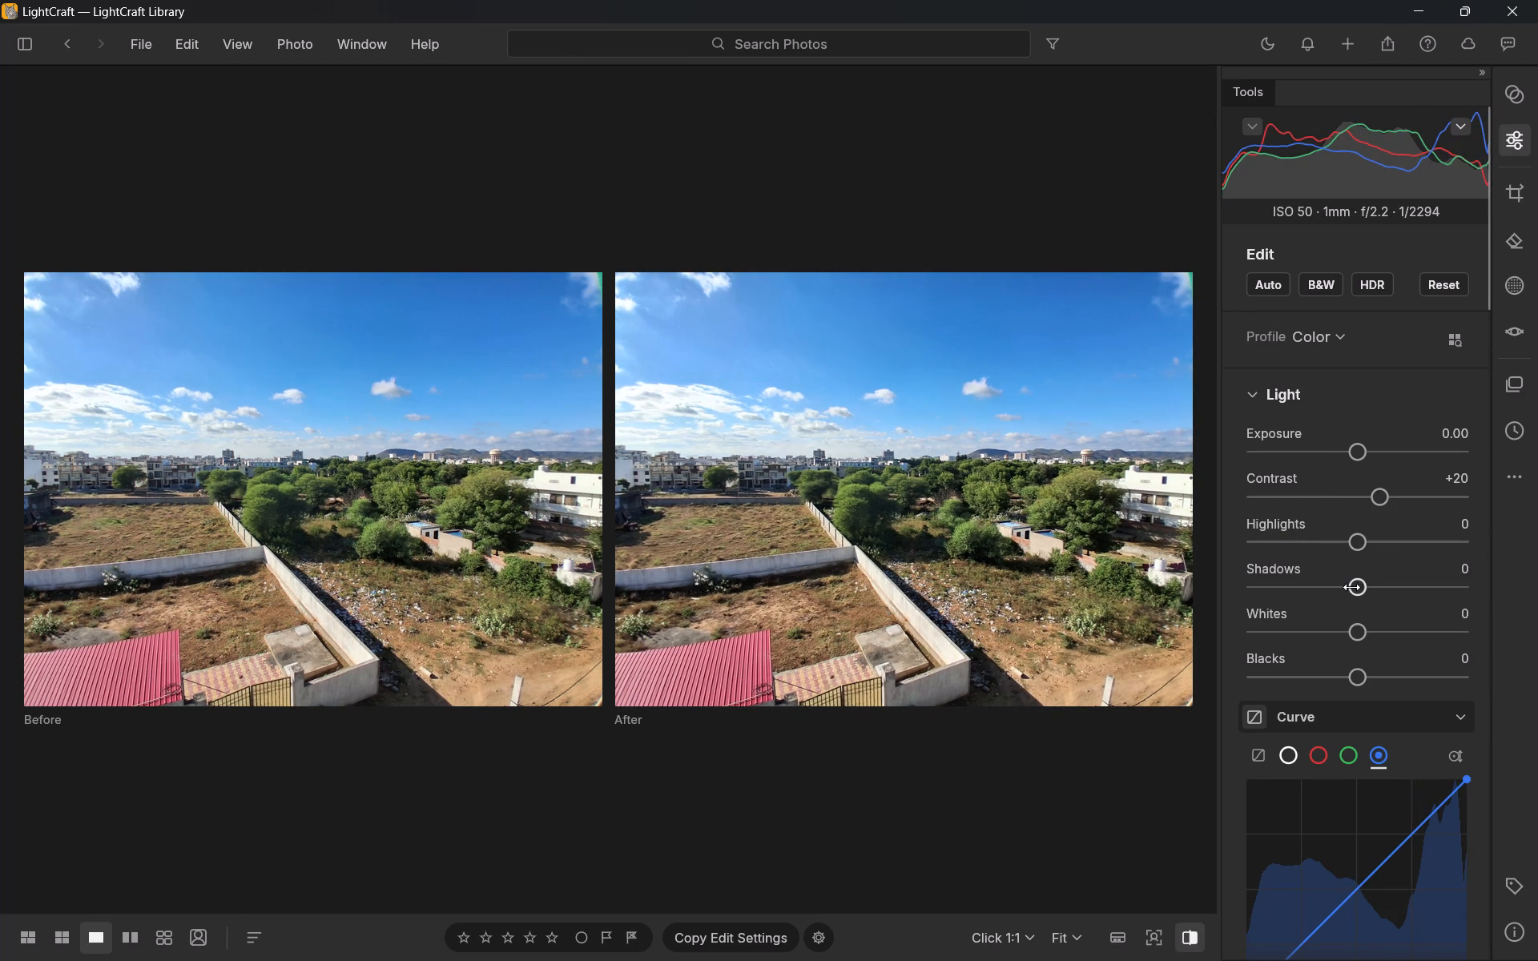
Set the photo's Highlights to -18 and Shadows to +23.
{"action": "left_click_drag", "start_coordinate": [1354, 588], "coordinate": [1401, 592]}
{"action": "left_click_drag", "start_coordinate": [1361, 544], "coordinate": [1338, 554]}
{"action": "left_click_drag", "start_coordinate": [1392, 586], "coordinate": [1385, 592]}
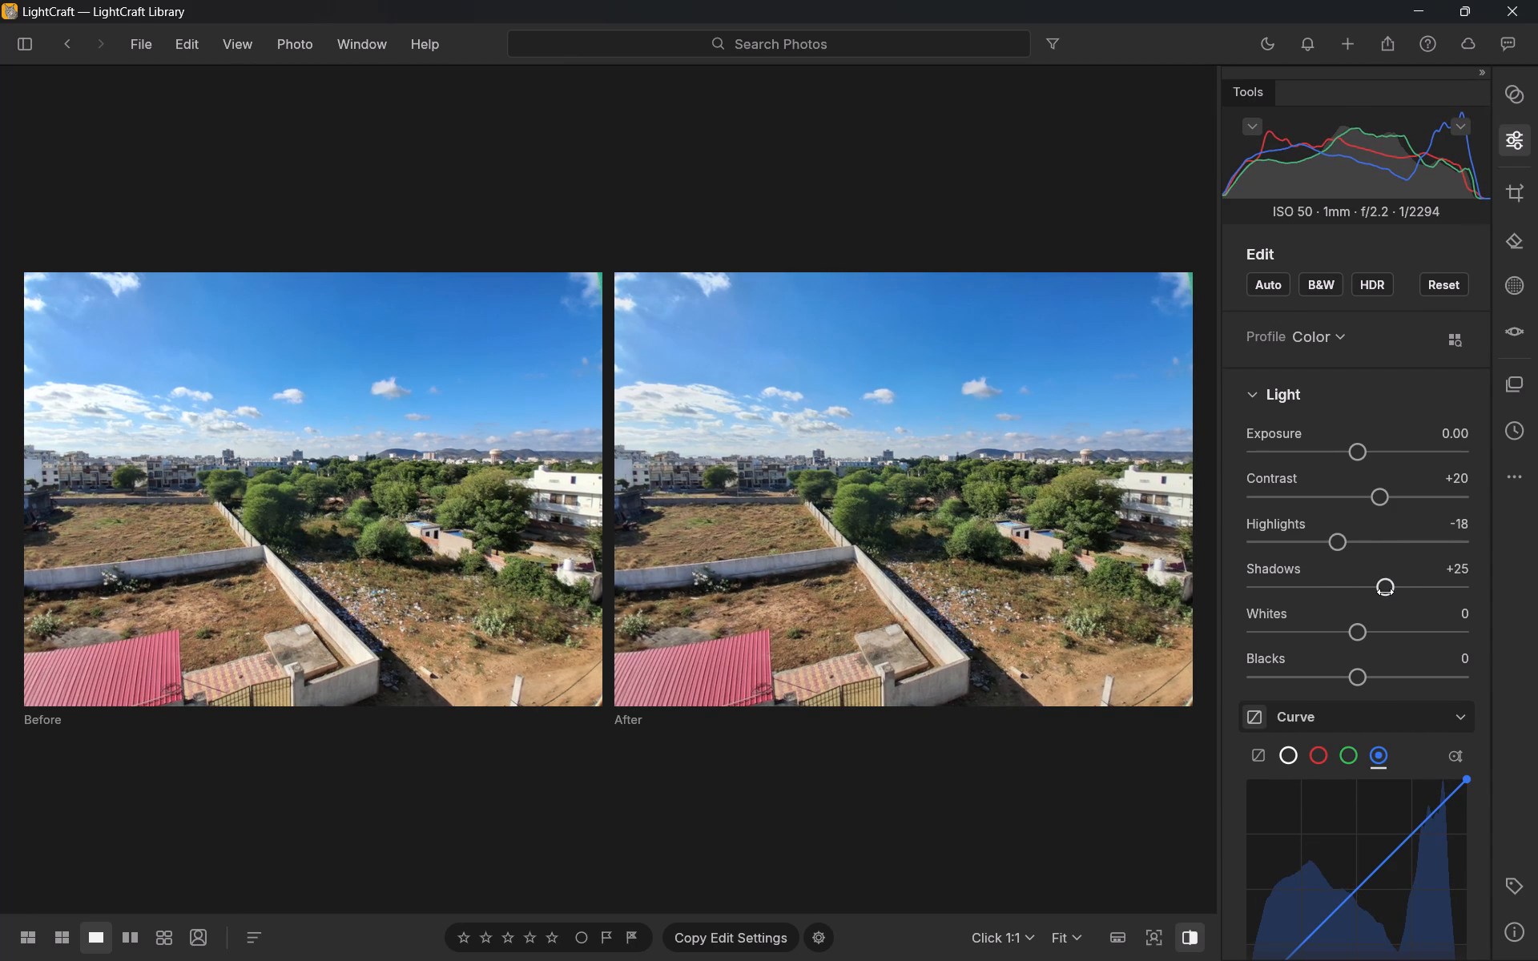
{"action": "left_click_drag", "start_coordinate": [1385, 592], "coordinate": [1383, 593]}
Try a strong Contrast of about +80 on the photo and settle on +61.
{"action": "left_click_drag", "start_coordinate": [1380, 495], "coordinate": [1453, 514]}
{"action": "left_click_drag", "start_coordinate": [1451, 510], "coordinate": [1444, 525]}
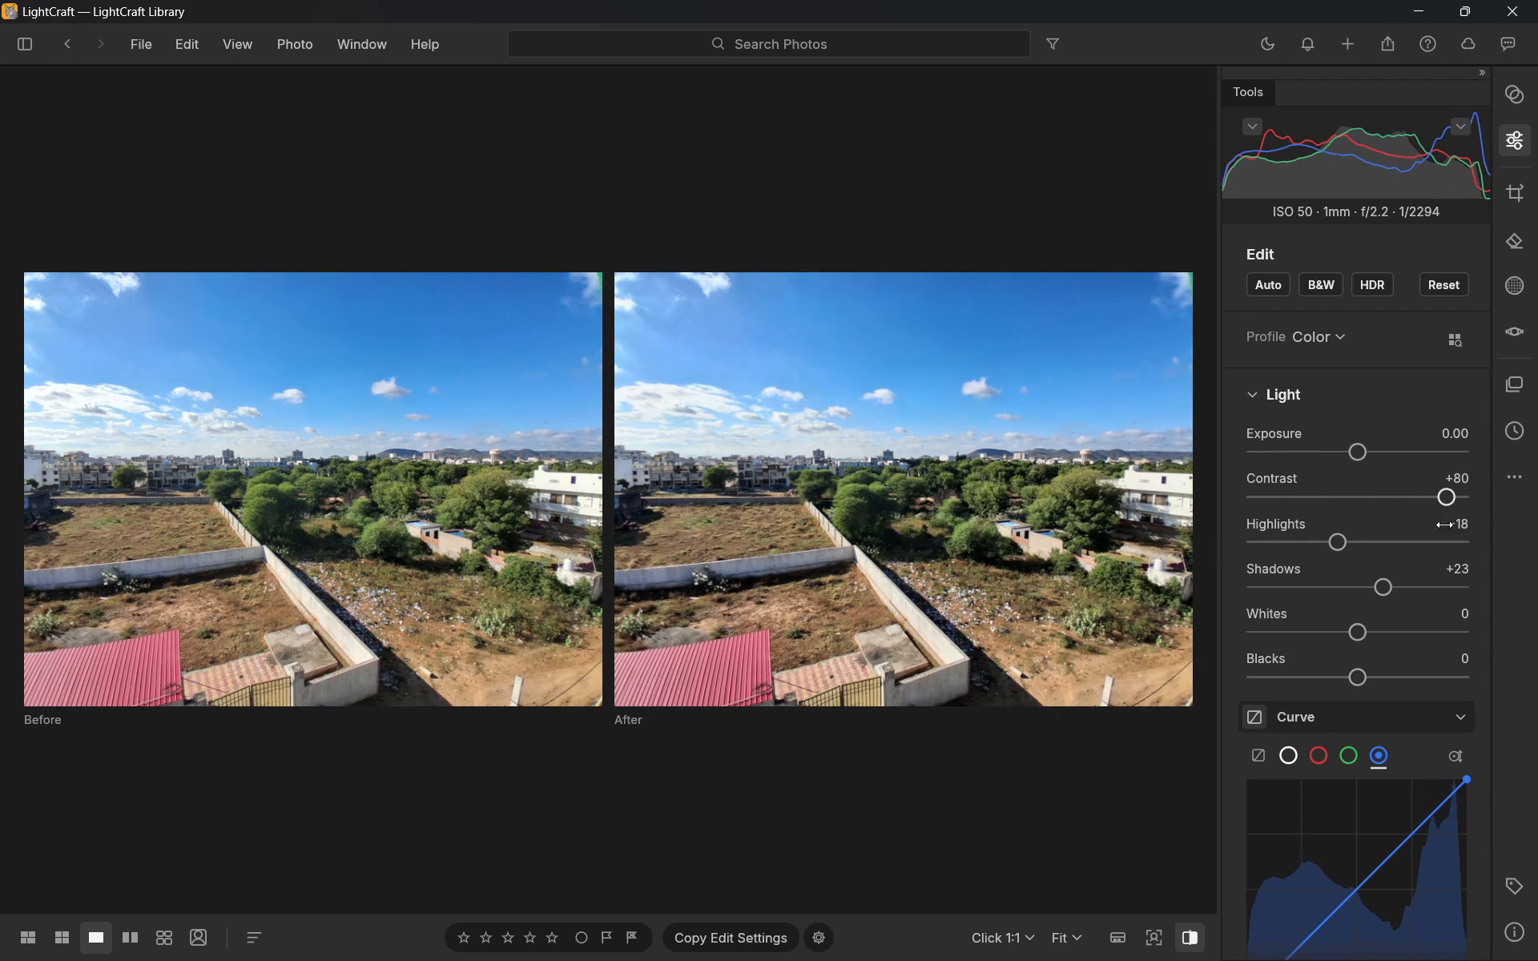
{"action": "left_click_drag", "start_coordinate": [1444, 525], "coordinate": [1425, 537]}
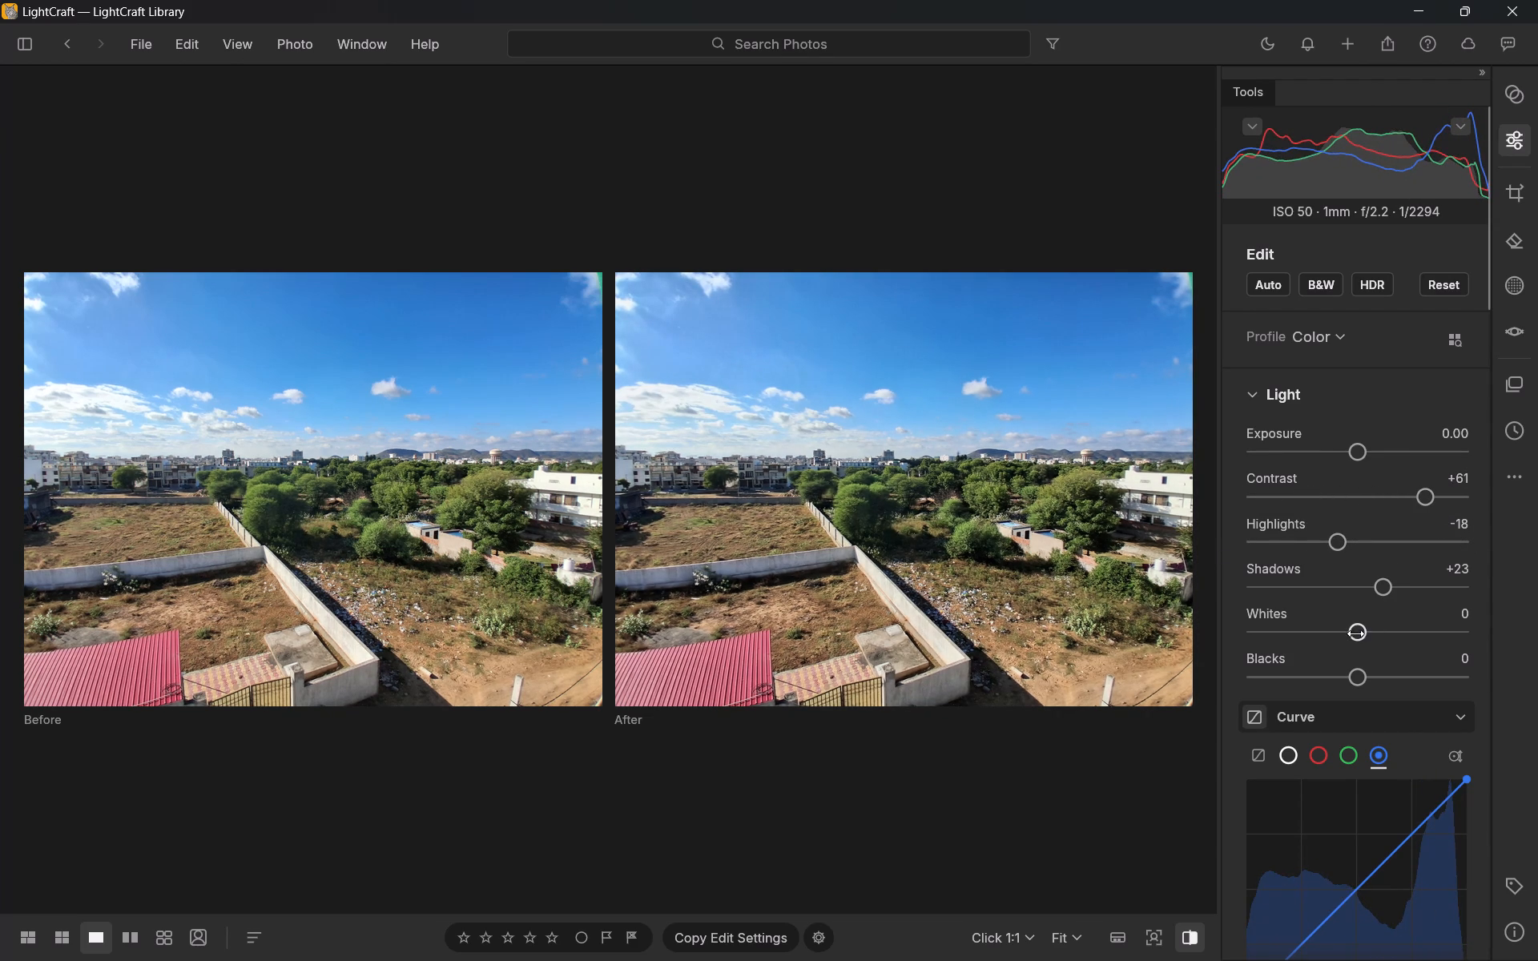
Compare low and high Whites levels, including about -76 and +46, and set Whites to +54.
{"action": "left_click_drag", "start_coordinate": [1355, 633], "coordinate": [1273, 660]}
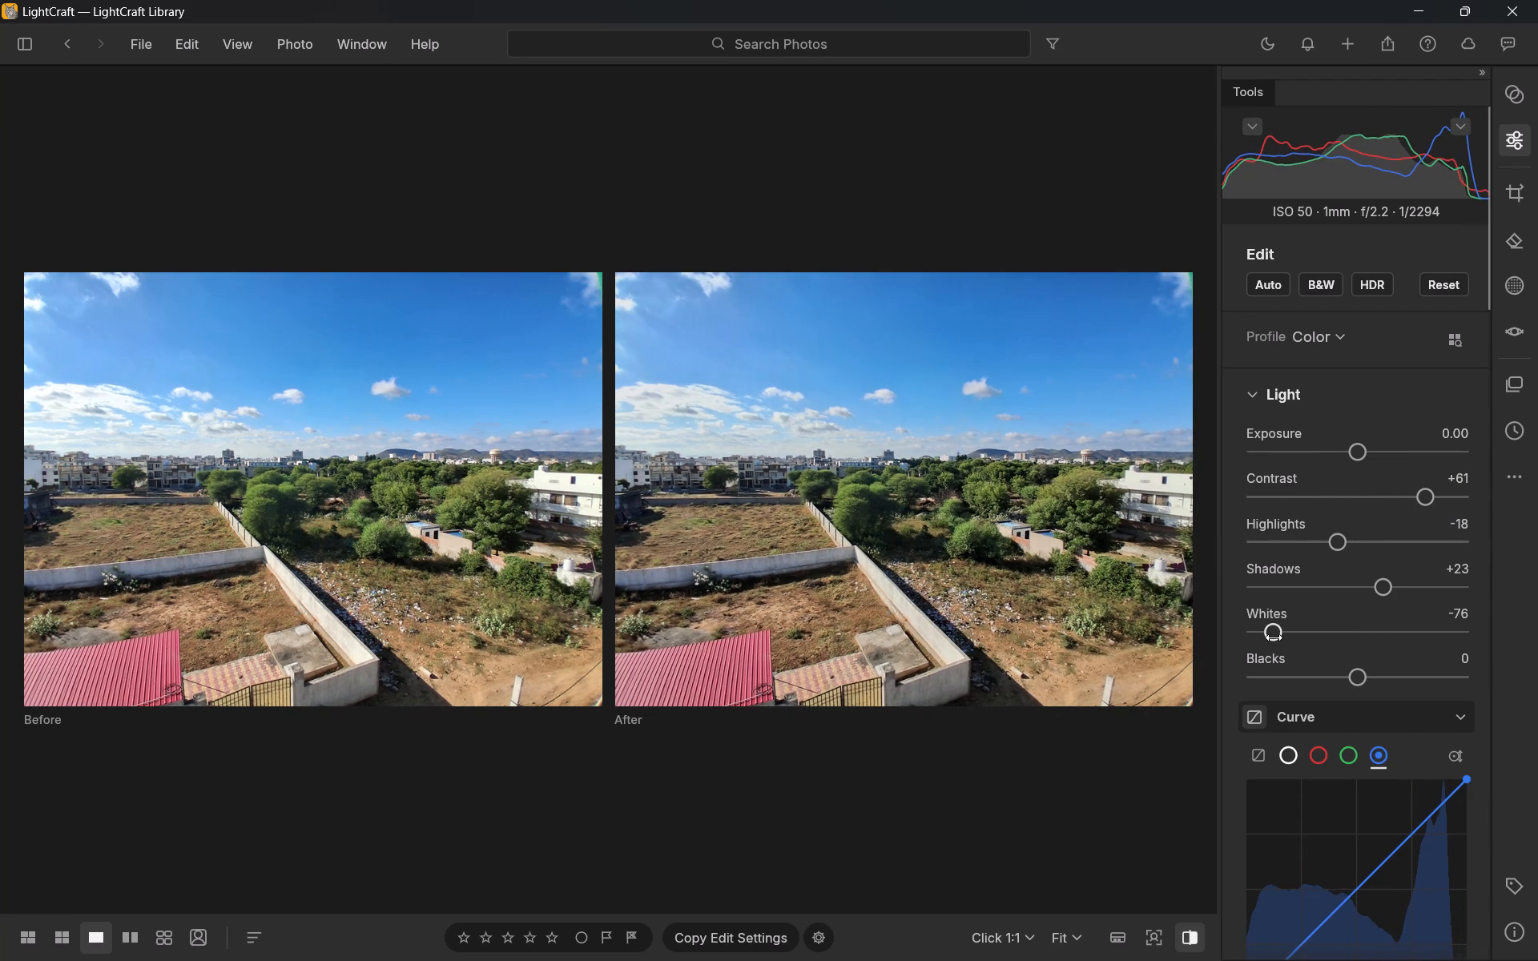
{"action": "left_click_drag", "start_coordinate": [1274, 637], "coordinate": [1408, 629]}
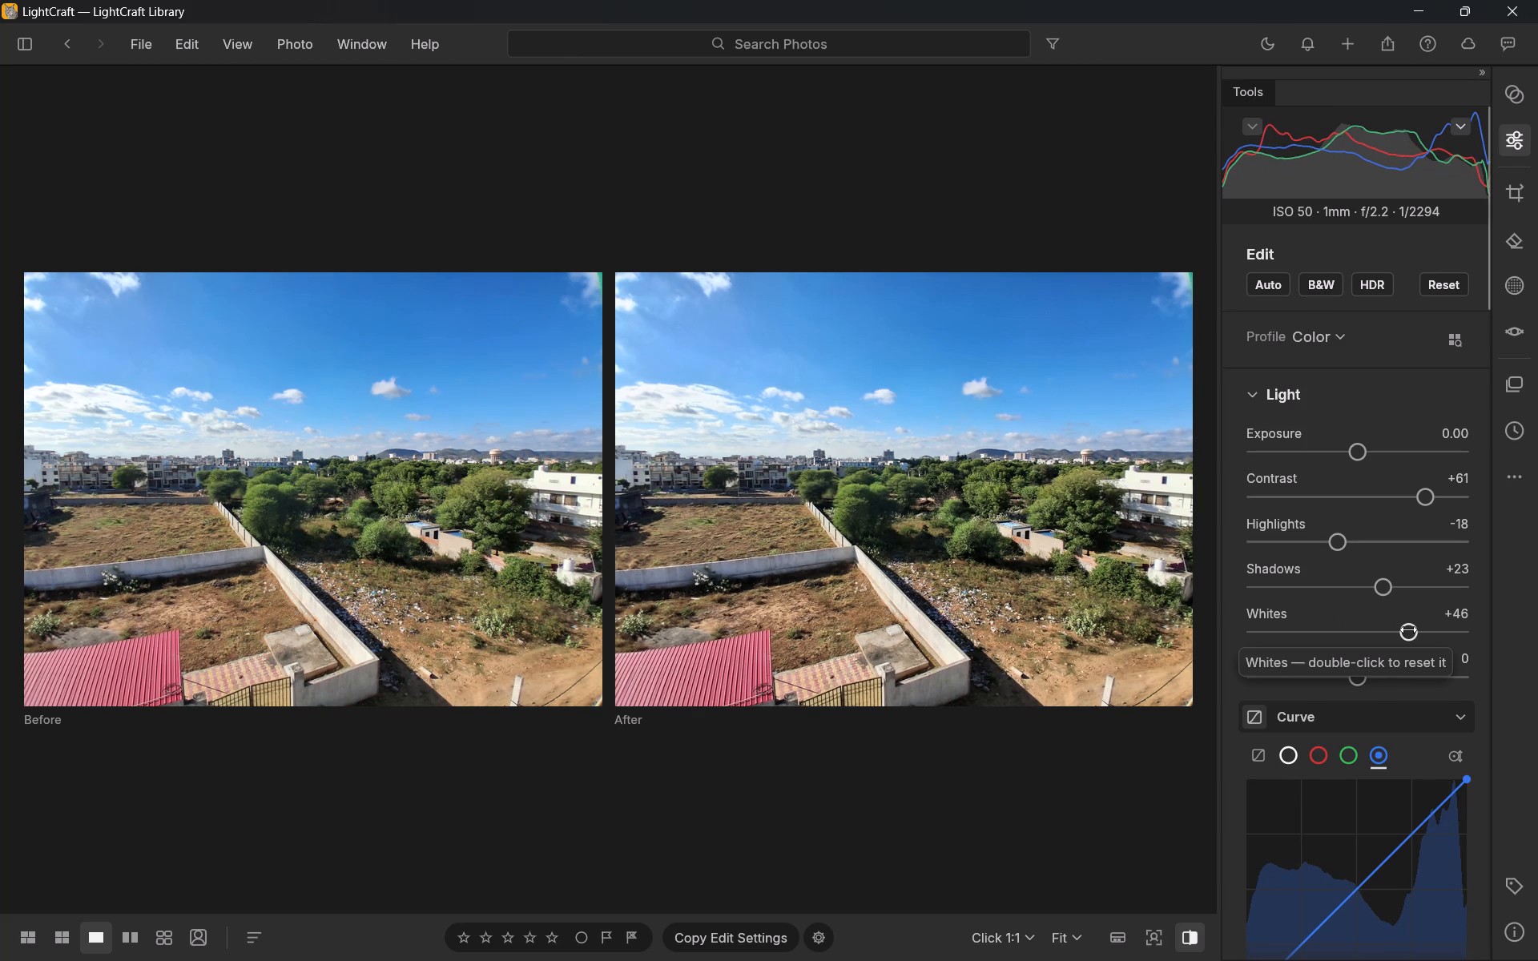
{"action": "left_click_drag", "start_coordinate": [1408, 629], "coordinate": [1274, 649]}
{"action": "left_click_drag", "start_coordinate": [1279, 637], "coordinate": [1391, 624]}
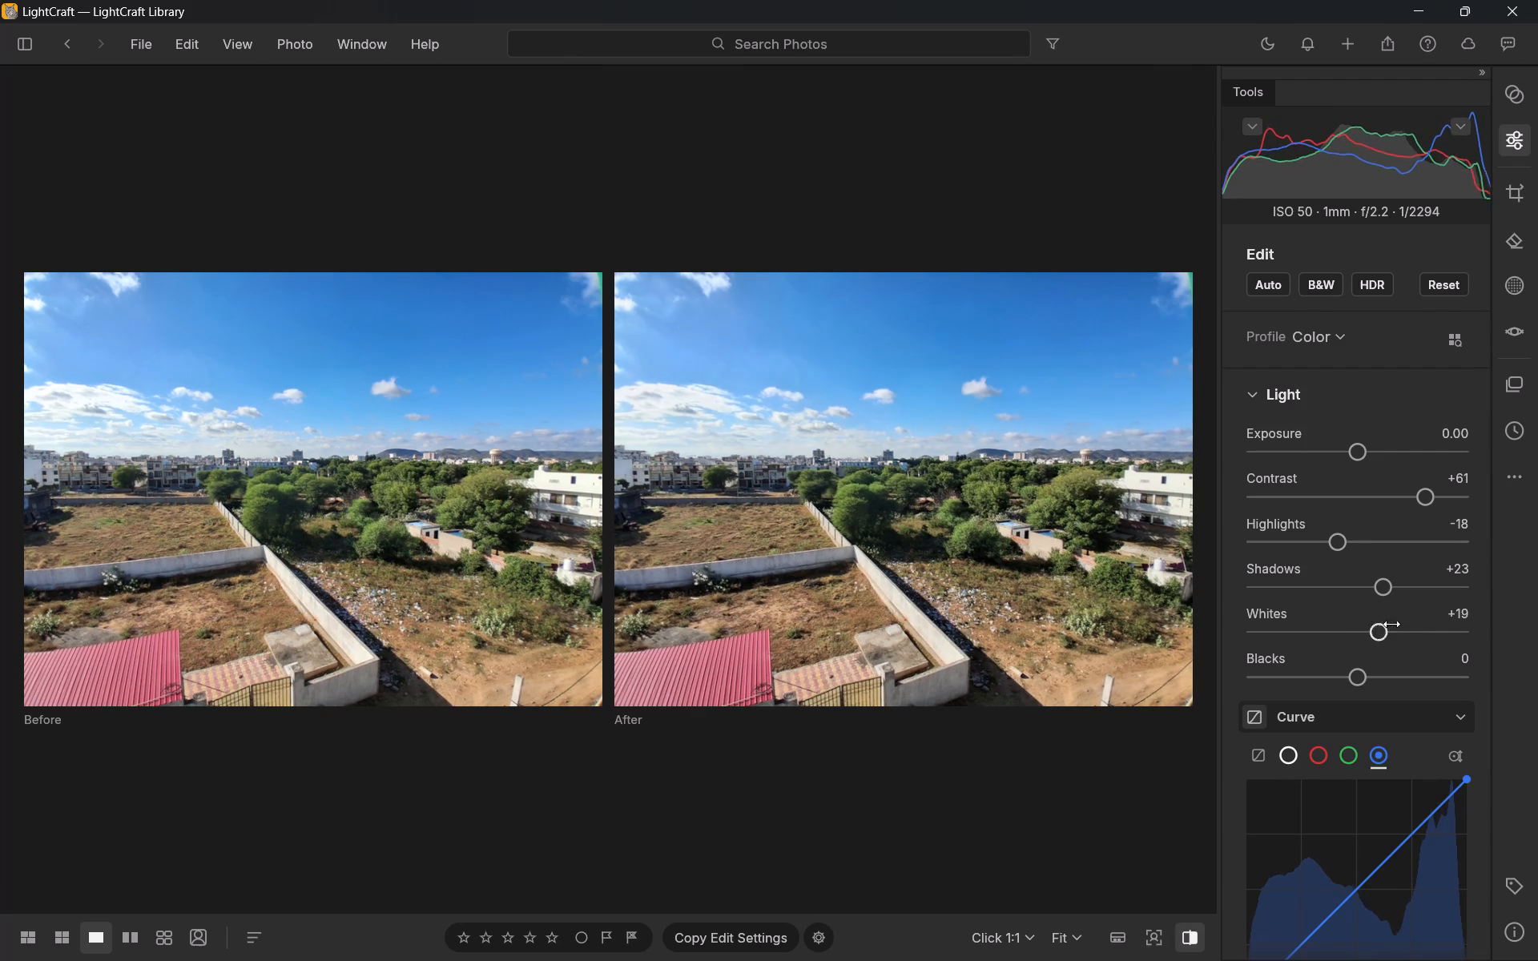
{"action": "left_click_drag", "start_coordinate": [1391, 624], "coordinate": [1417, 637]}
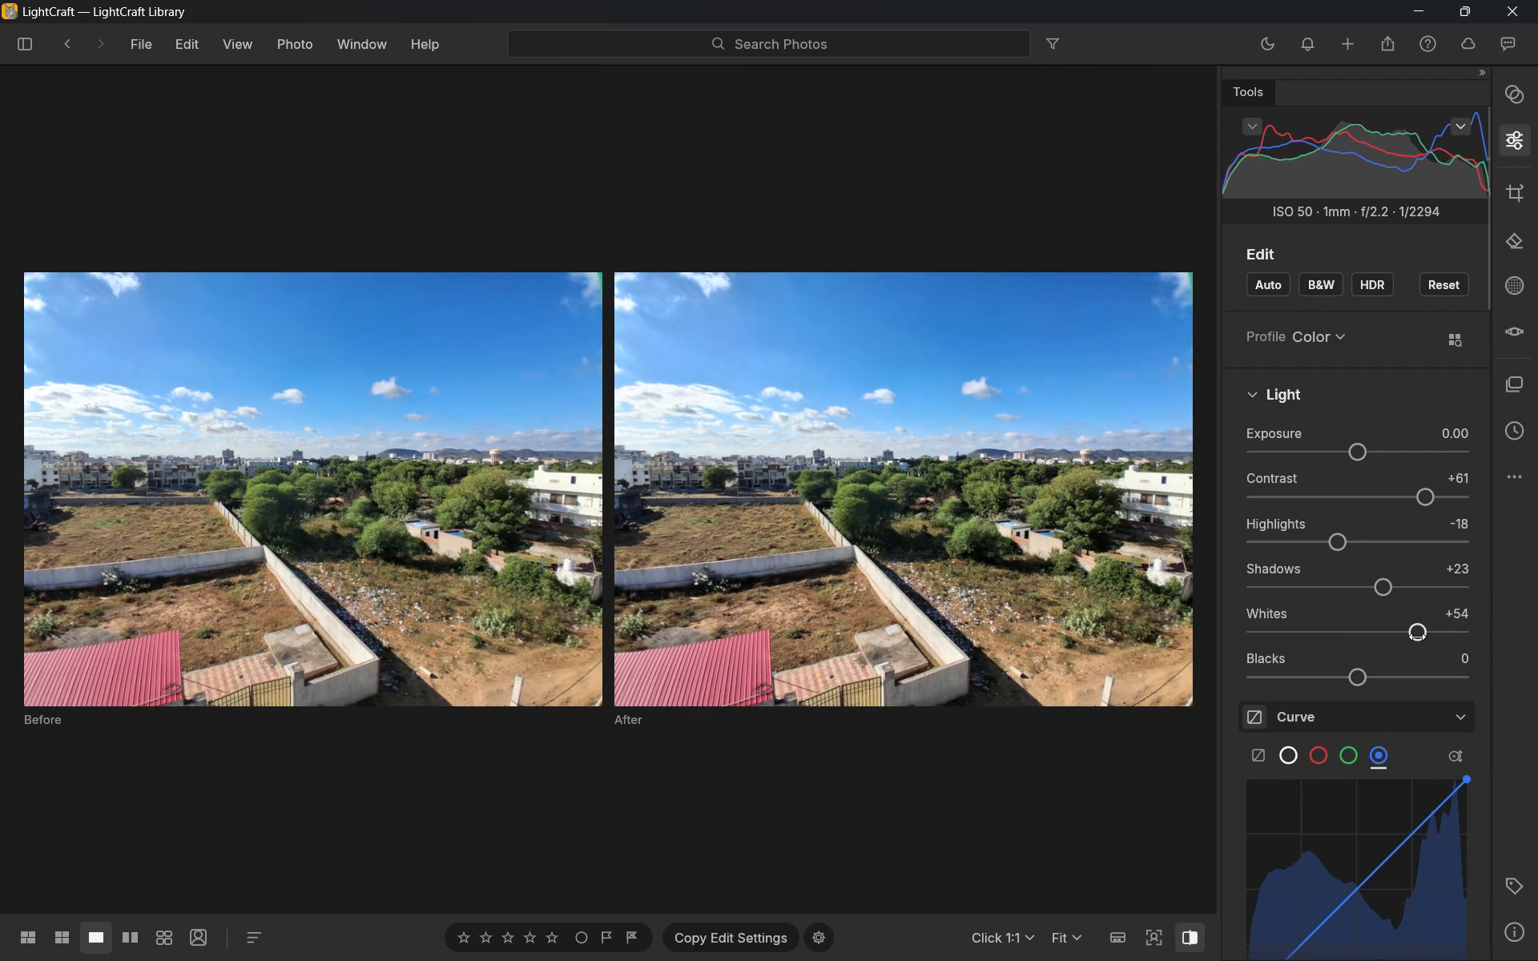
Compare Blacks at about +70 and -73 on the photo and set Blacks to +36.
{"action": "left_click_drag", "start_coordinate": [1367, 678], "coordinate": [1435, 674]}
{"action": "left_click_drag", "start_coordinate": [1427, 674], "coordinate": [1399, 682]}
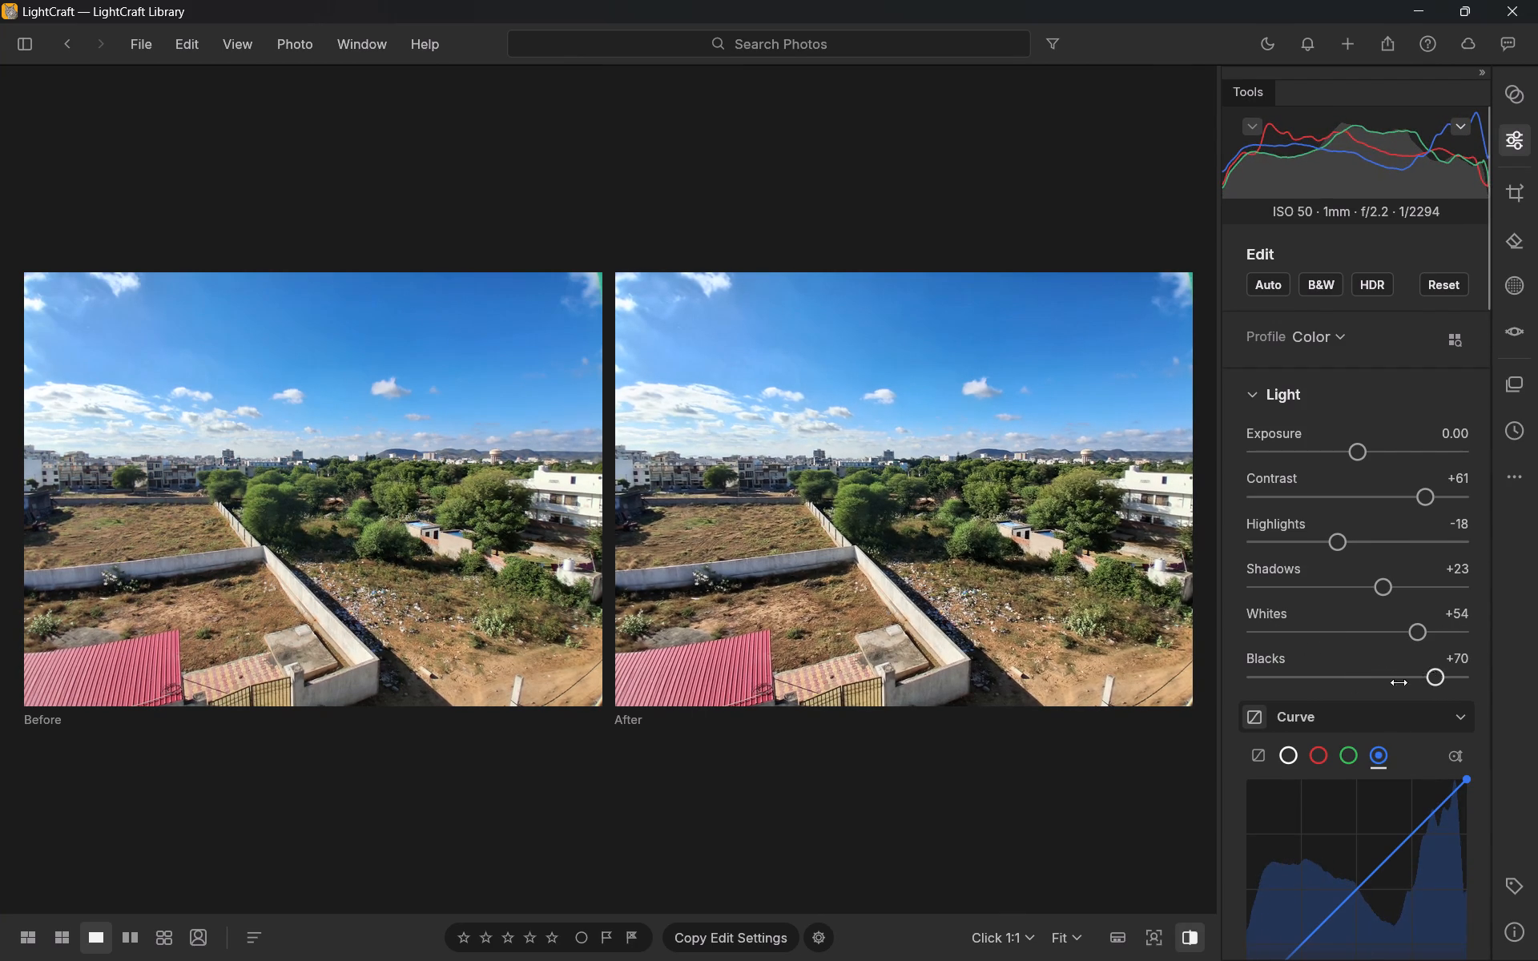
{"action": "left_click_drag", "start_coordinate": [1399, 682], "coordinate": [1277, 694]}
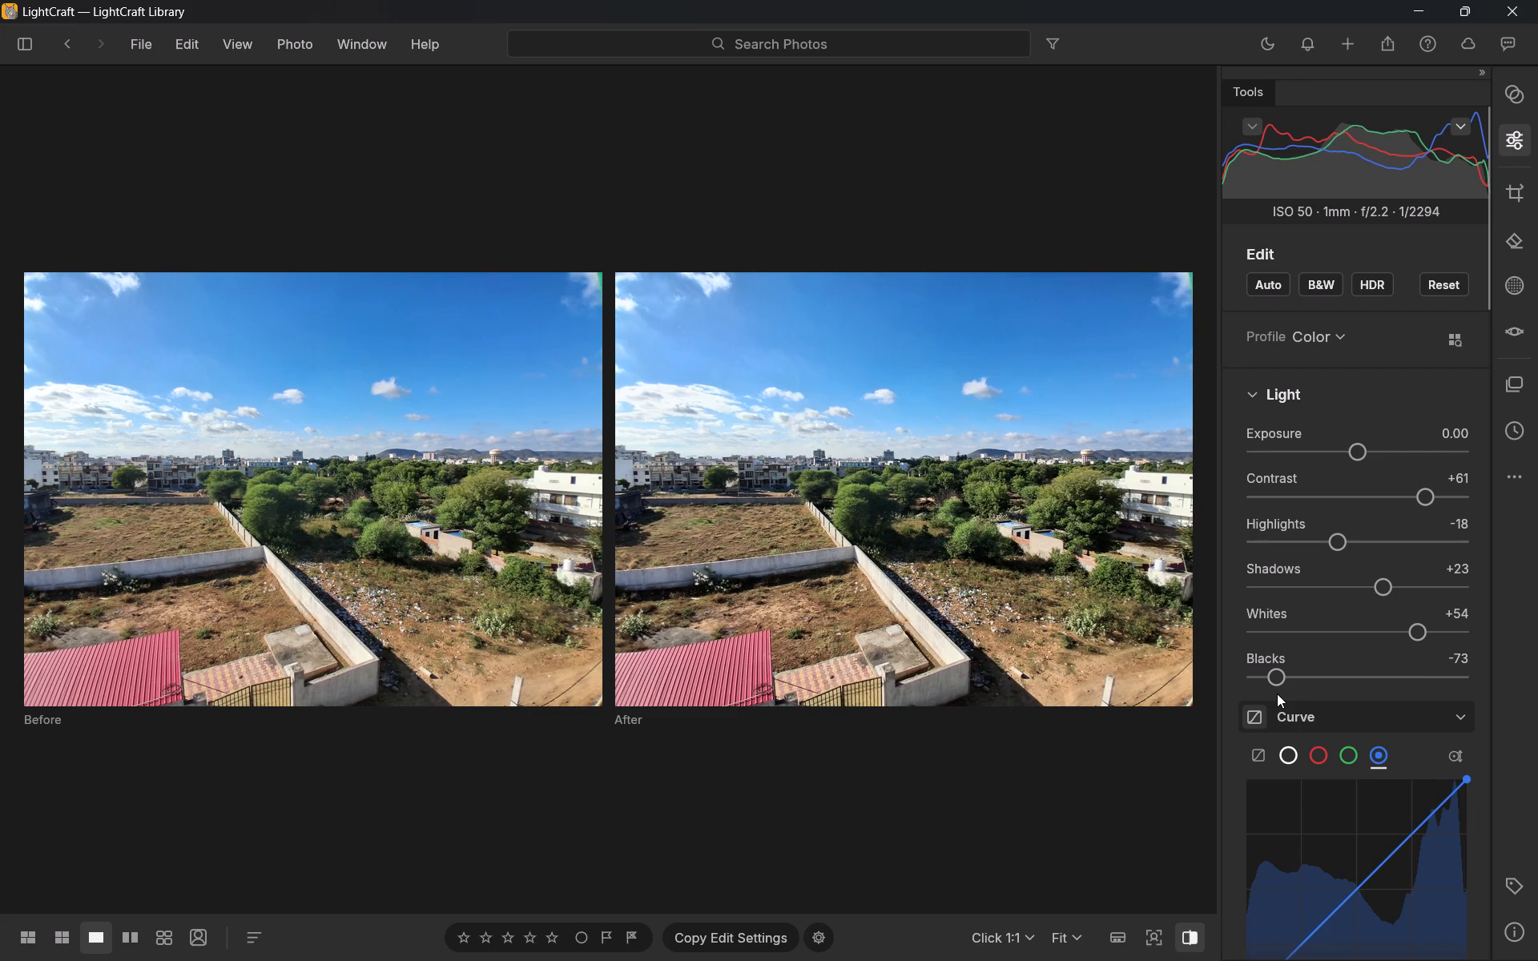
{"action": "left_click_drag", "start_coordinate": [1268, 676], "coordinate": [1398, 673]}
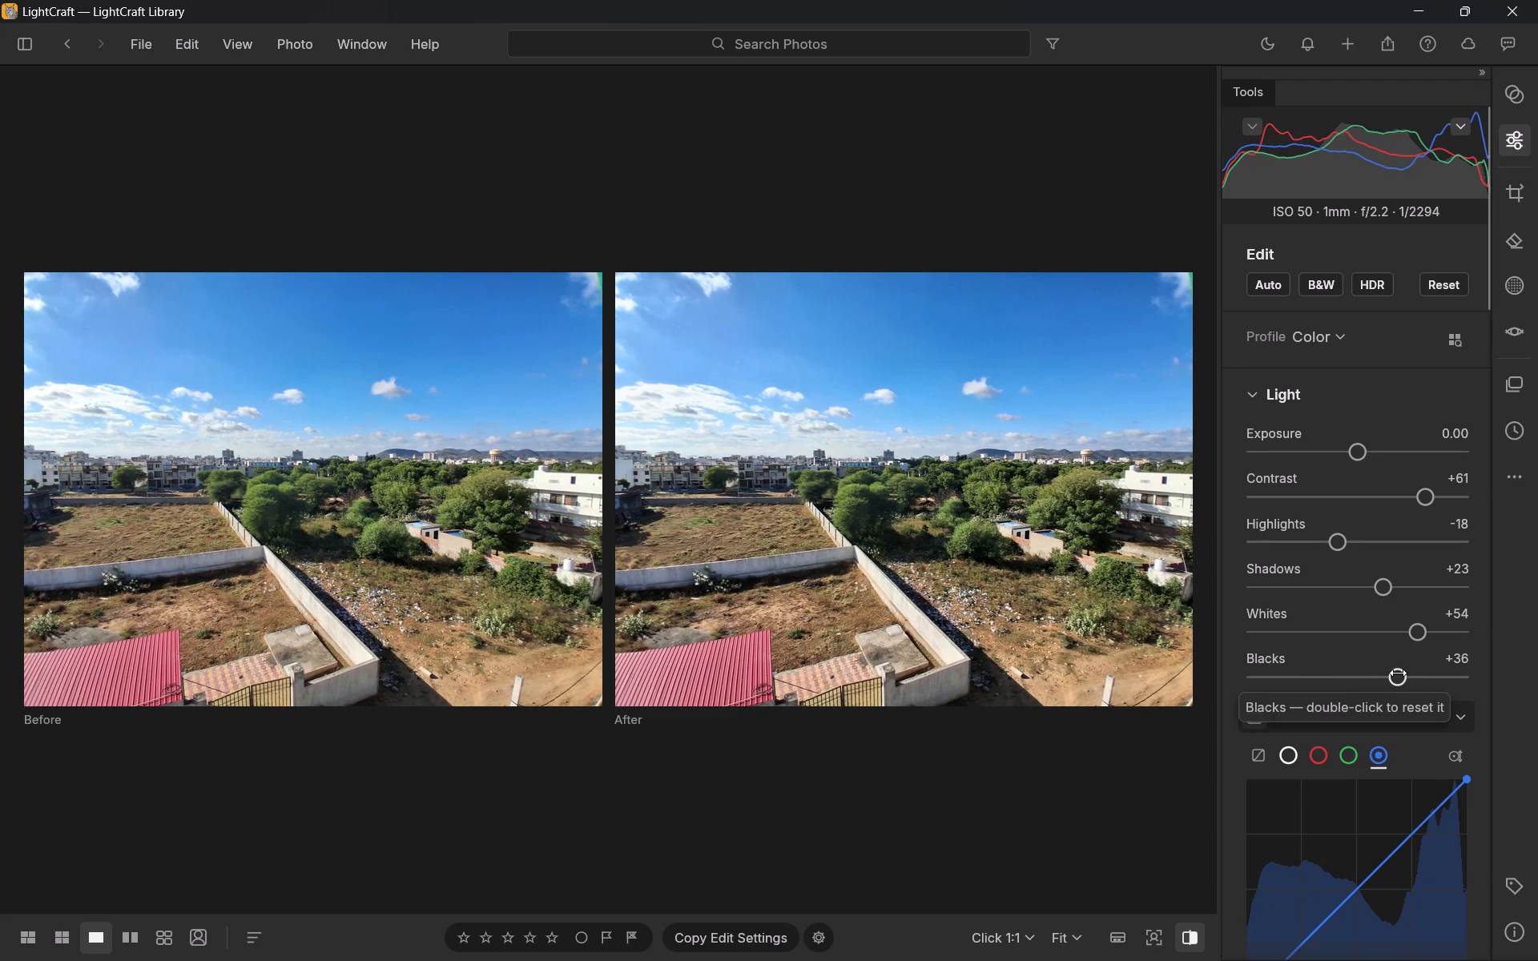
Switch the tone curve from the blue channel to the parametric curve.
{"action": "scroll", "coordinate": [1374, 637], "scroll_direction": "down", "scroll_amount": 3}
{"action": "left_click", "coordinate": [1258, 453]}
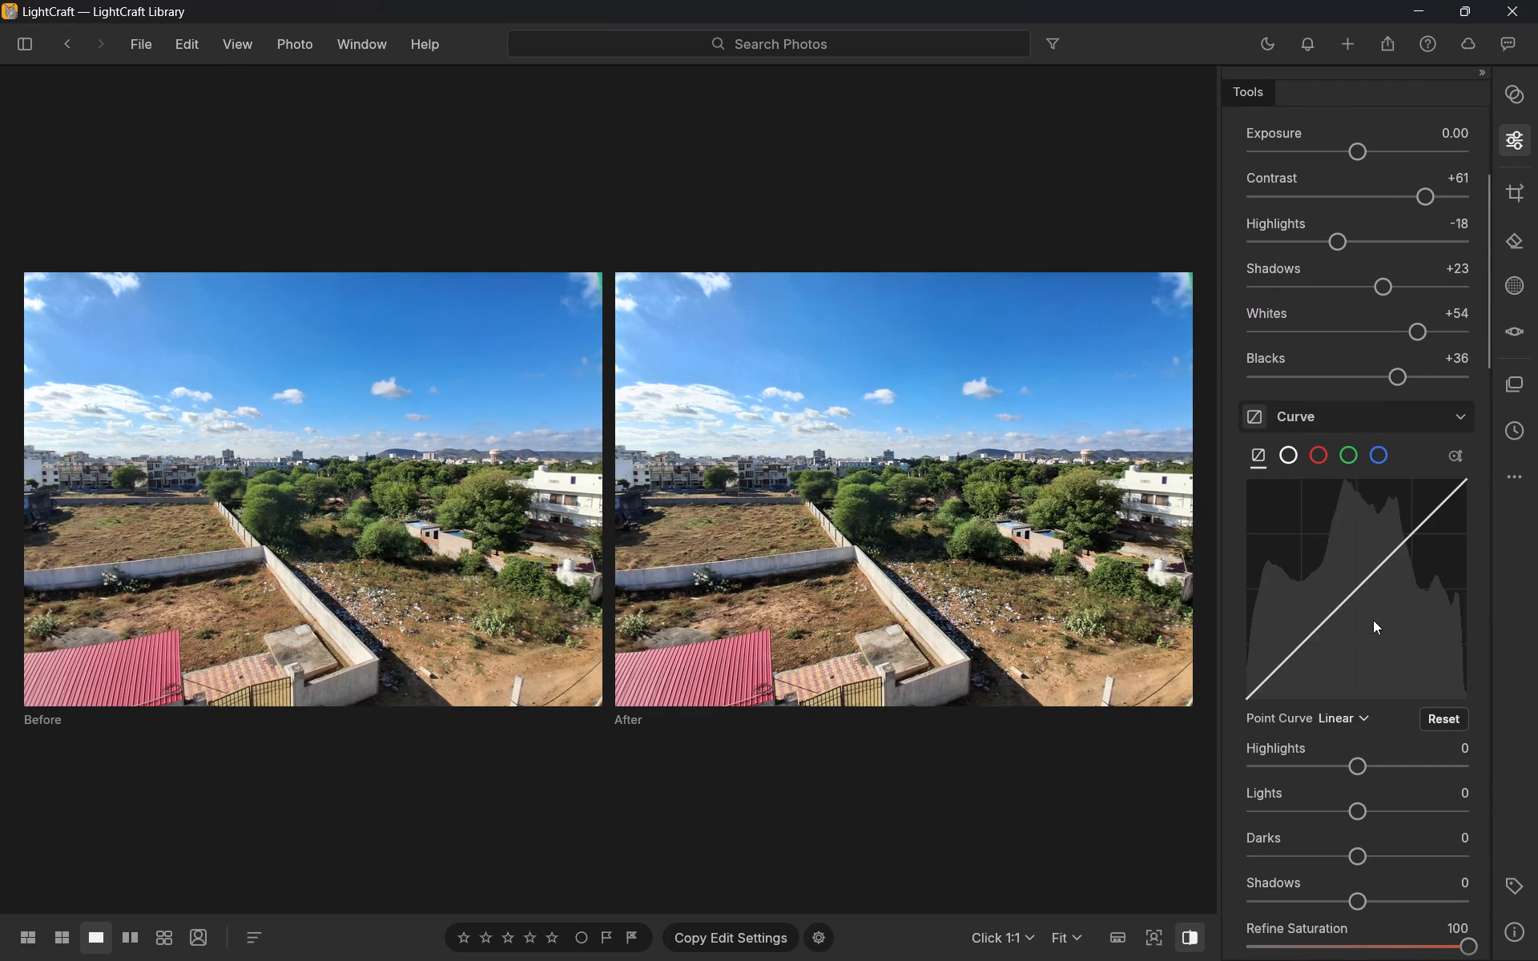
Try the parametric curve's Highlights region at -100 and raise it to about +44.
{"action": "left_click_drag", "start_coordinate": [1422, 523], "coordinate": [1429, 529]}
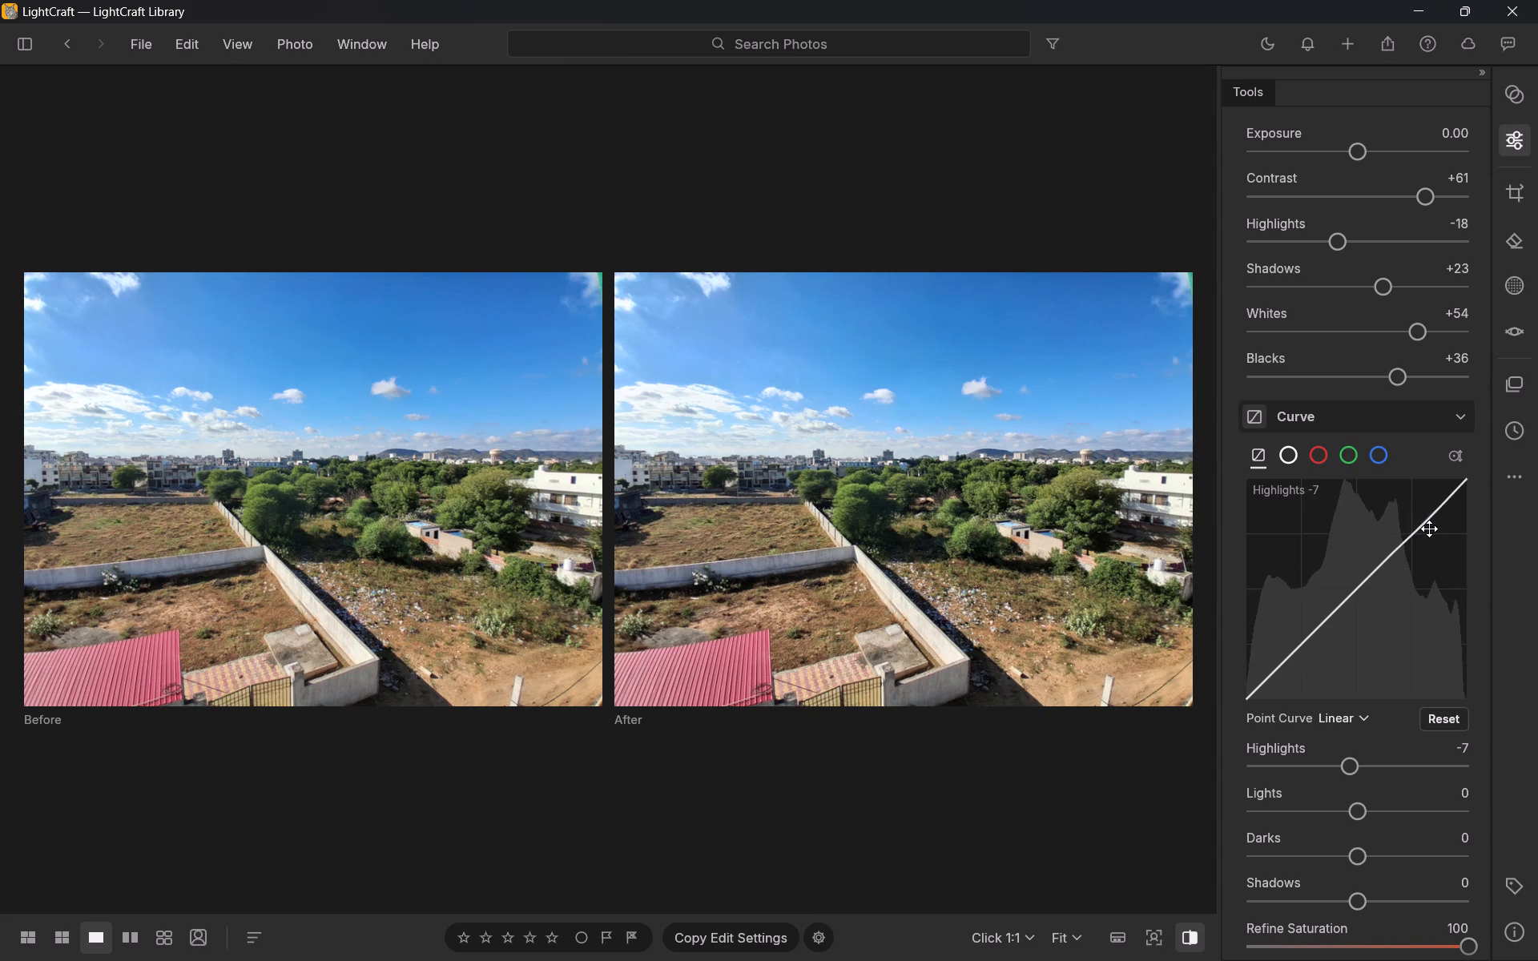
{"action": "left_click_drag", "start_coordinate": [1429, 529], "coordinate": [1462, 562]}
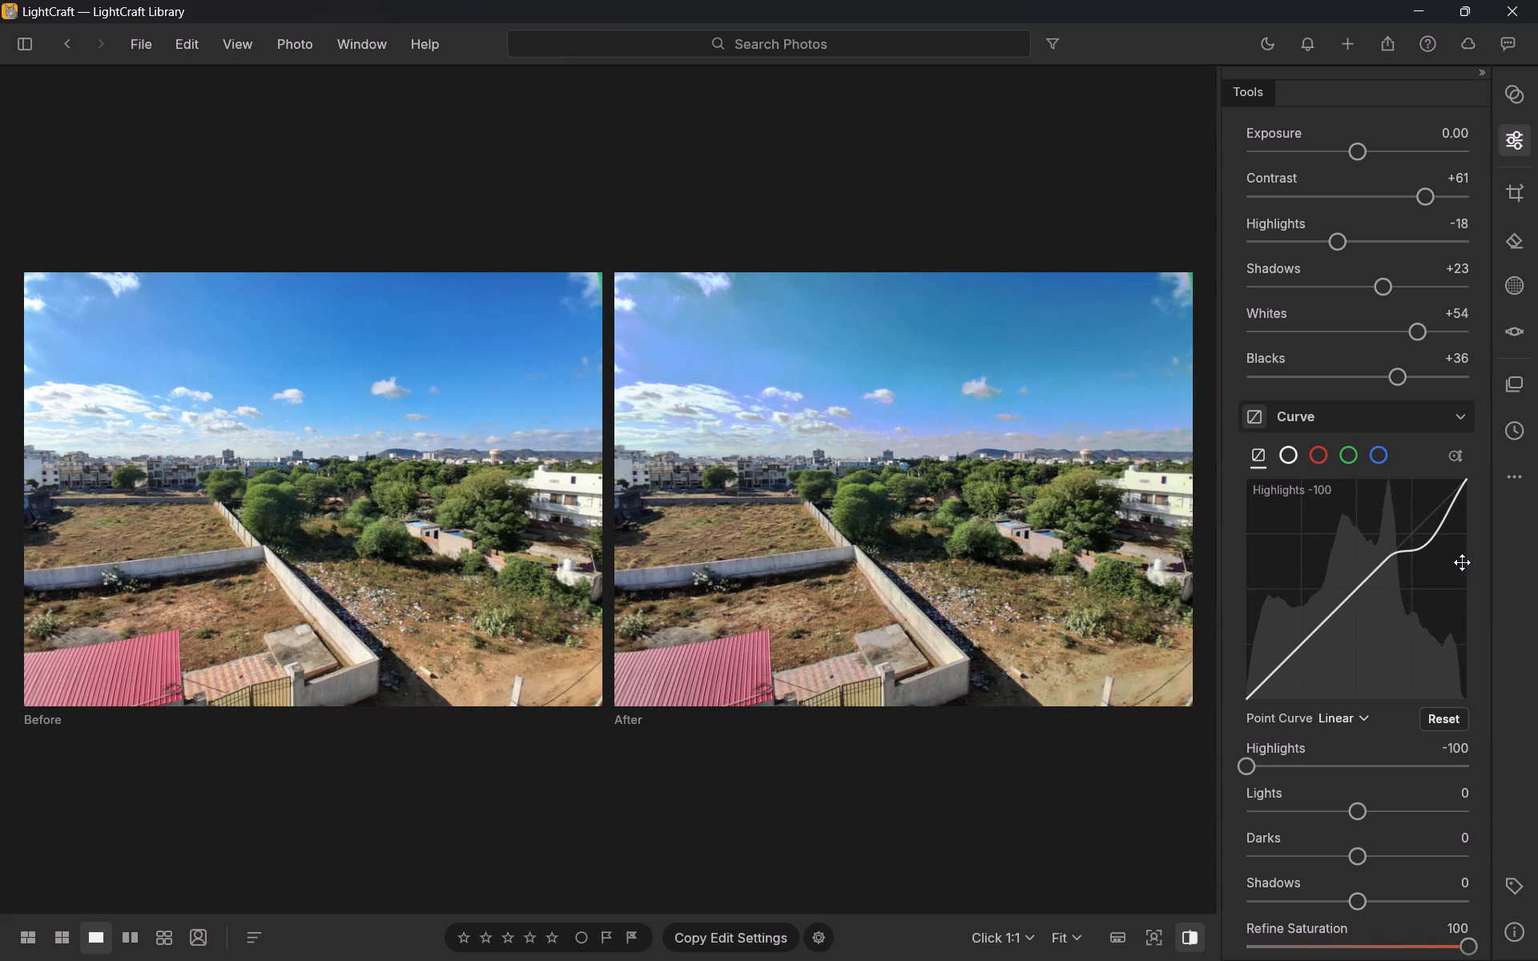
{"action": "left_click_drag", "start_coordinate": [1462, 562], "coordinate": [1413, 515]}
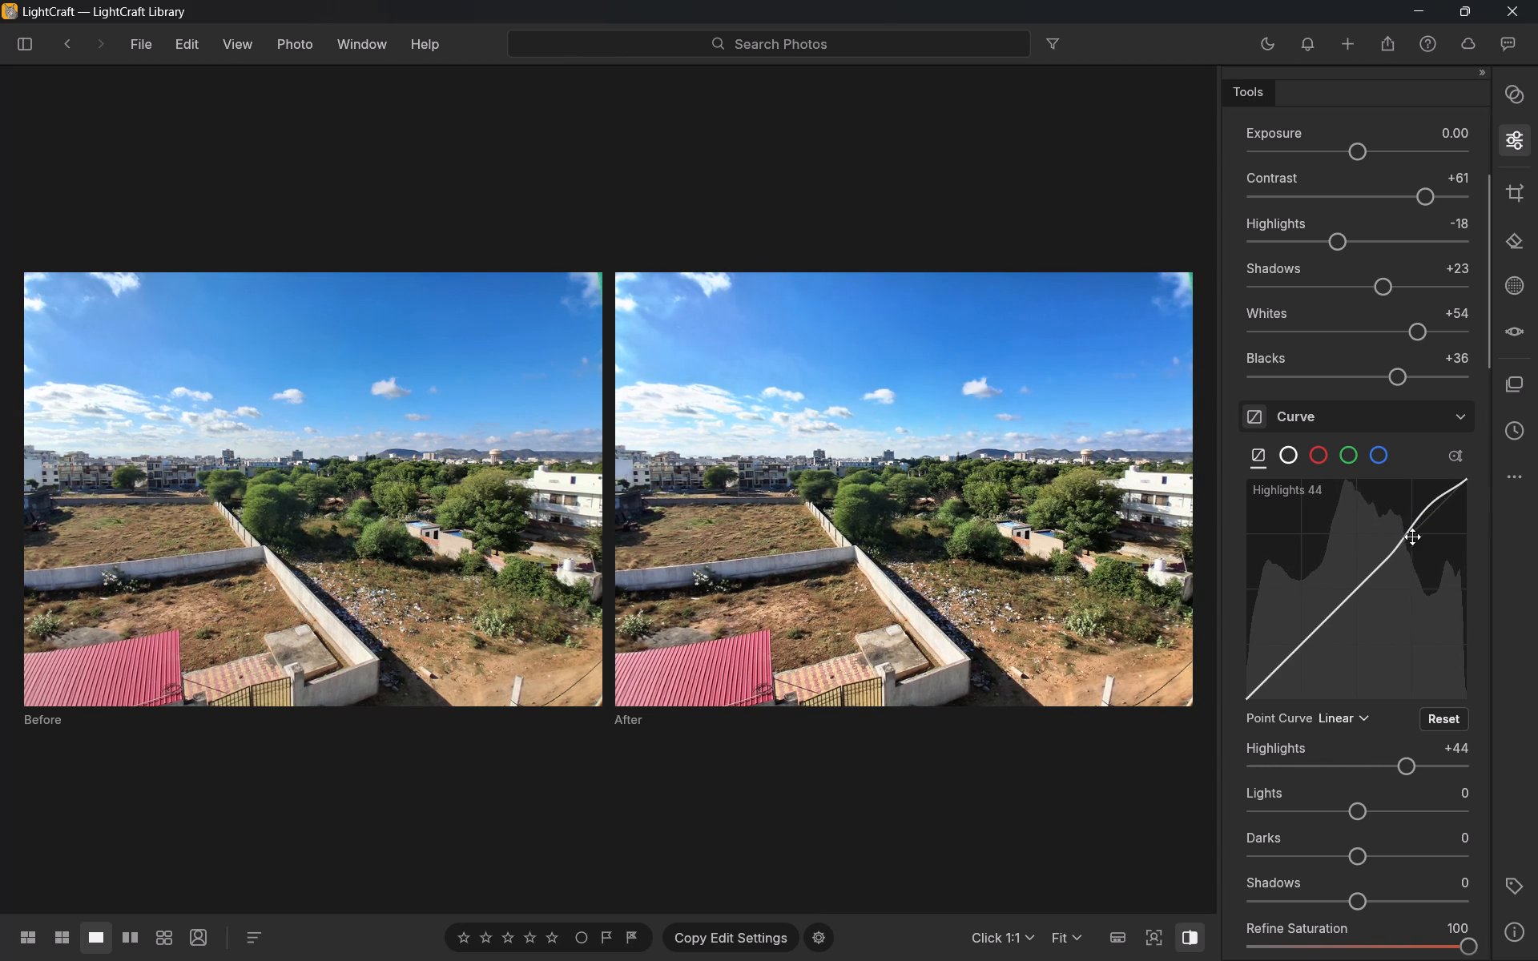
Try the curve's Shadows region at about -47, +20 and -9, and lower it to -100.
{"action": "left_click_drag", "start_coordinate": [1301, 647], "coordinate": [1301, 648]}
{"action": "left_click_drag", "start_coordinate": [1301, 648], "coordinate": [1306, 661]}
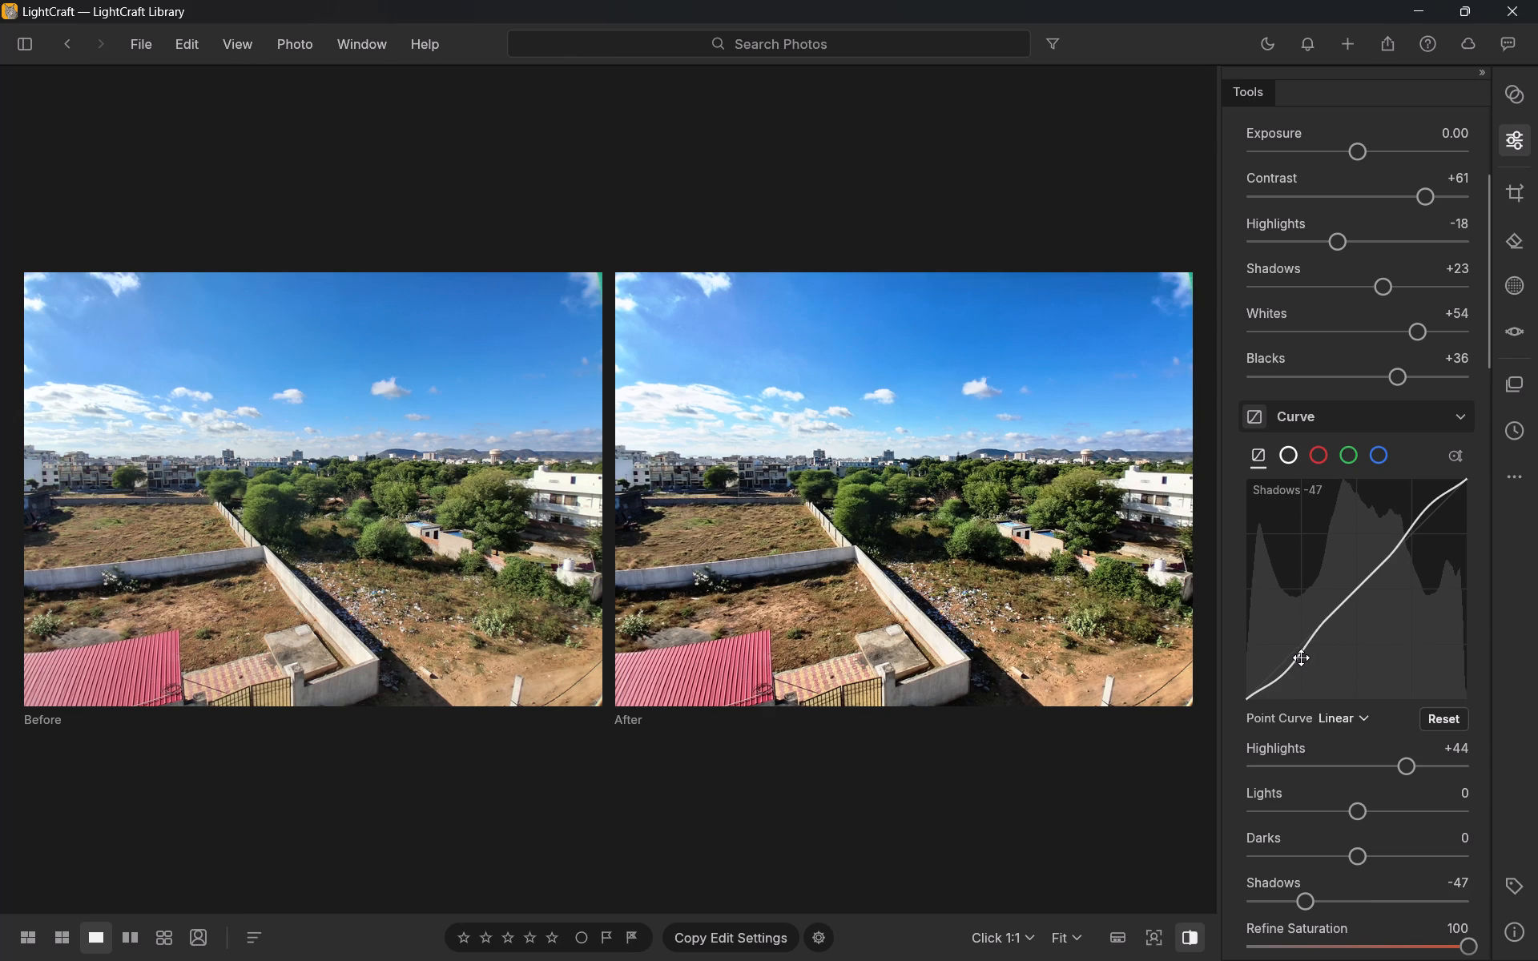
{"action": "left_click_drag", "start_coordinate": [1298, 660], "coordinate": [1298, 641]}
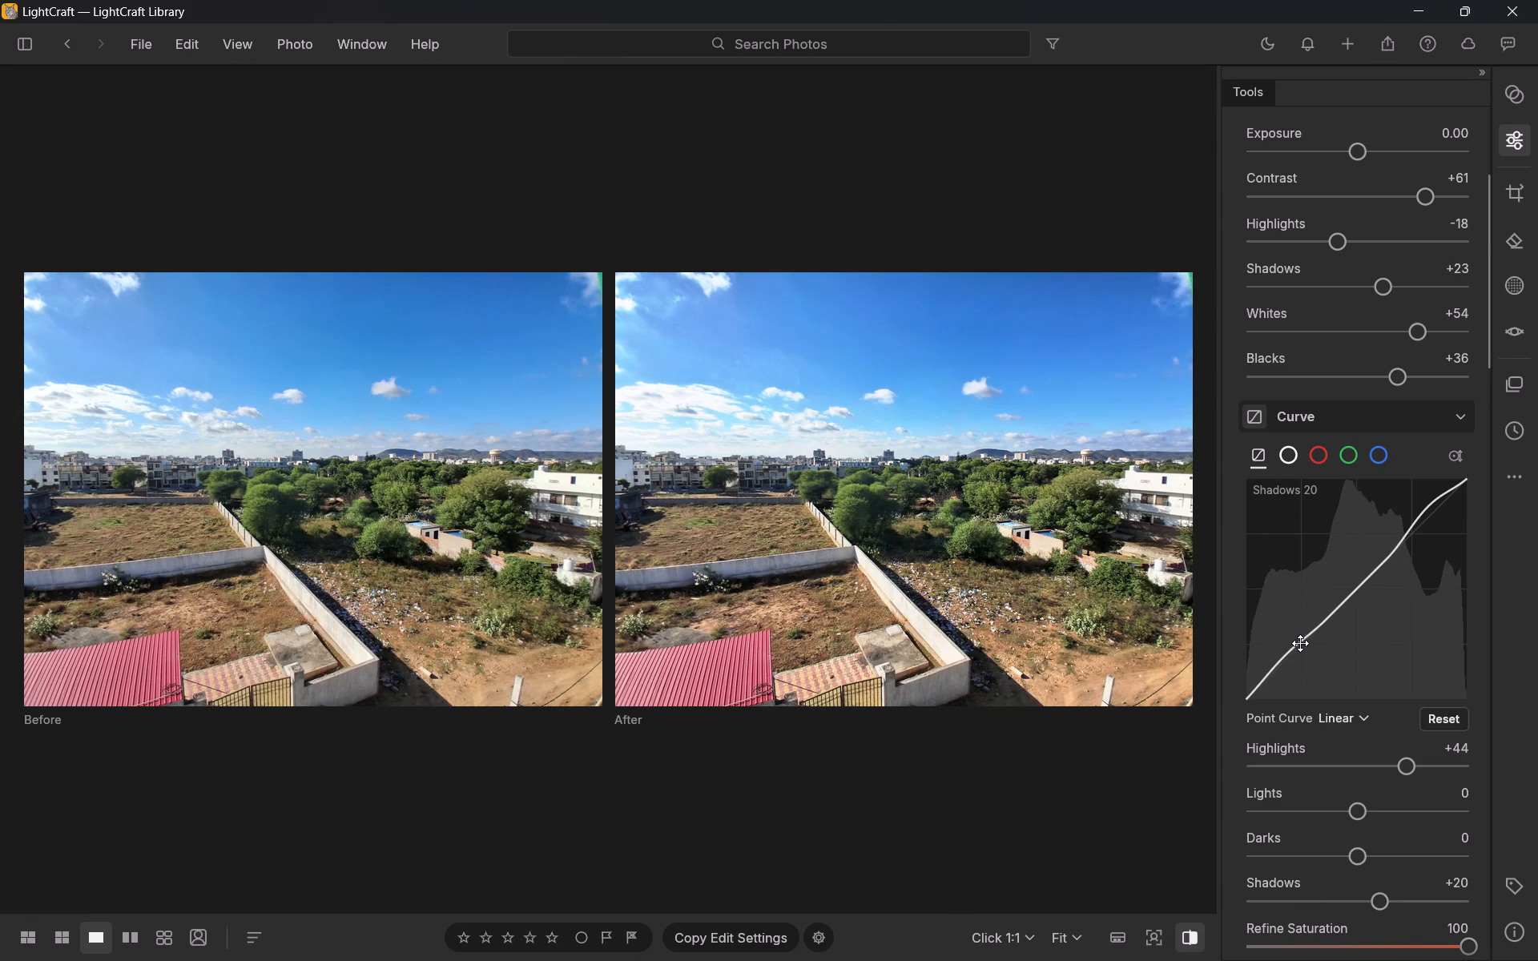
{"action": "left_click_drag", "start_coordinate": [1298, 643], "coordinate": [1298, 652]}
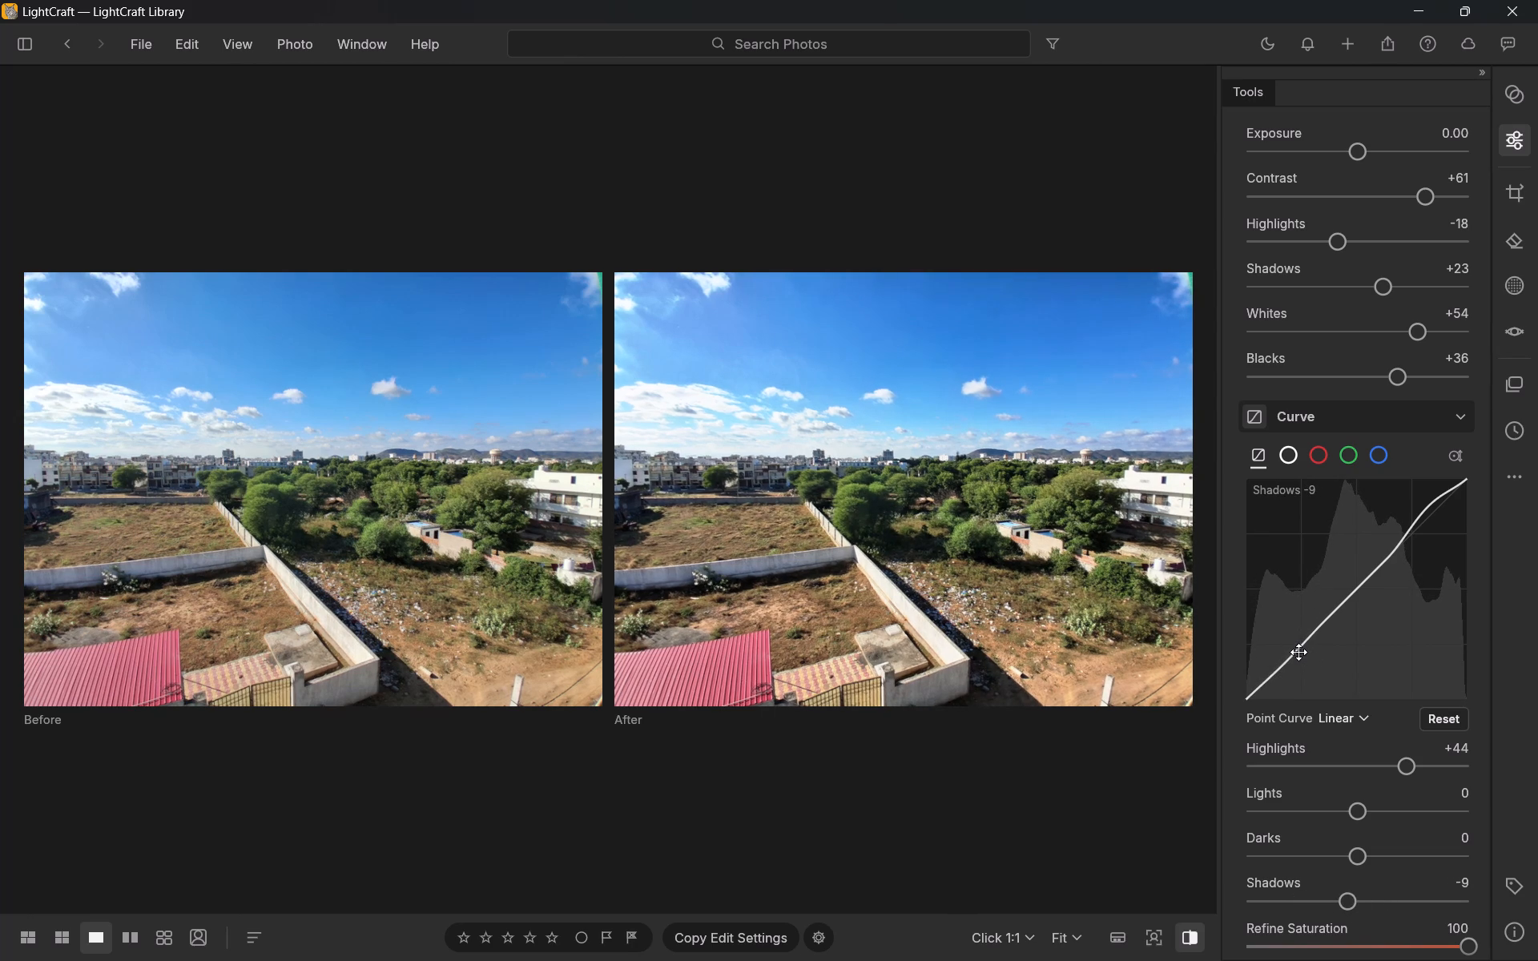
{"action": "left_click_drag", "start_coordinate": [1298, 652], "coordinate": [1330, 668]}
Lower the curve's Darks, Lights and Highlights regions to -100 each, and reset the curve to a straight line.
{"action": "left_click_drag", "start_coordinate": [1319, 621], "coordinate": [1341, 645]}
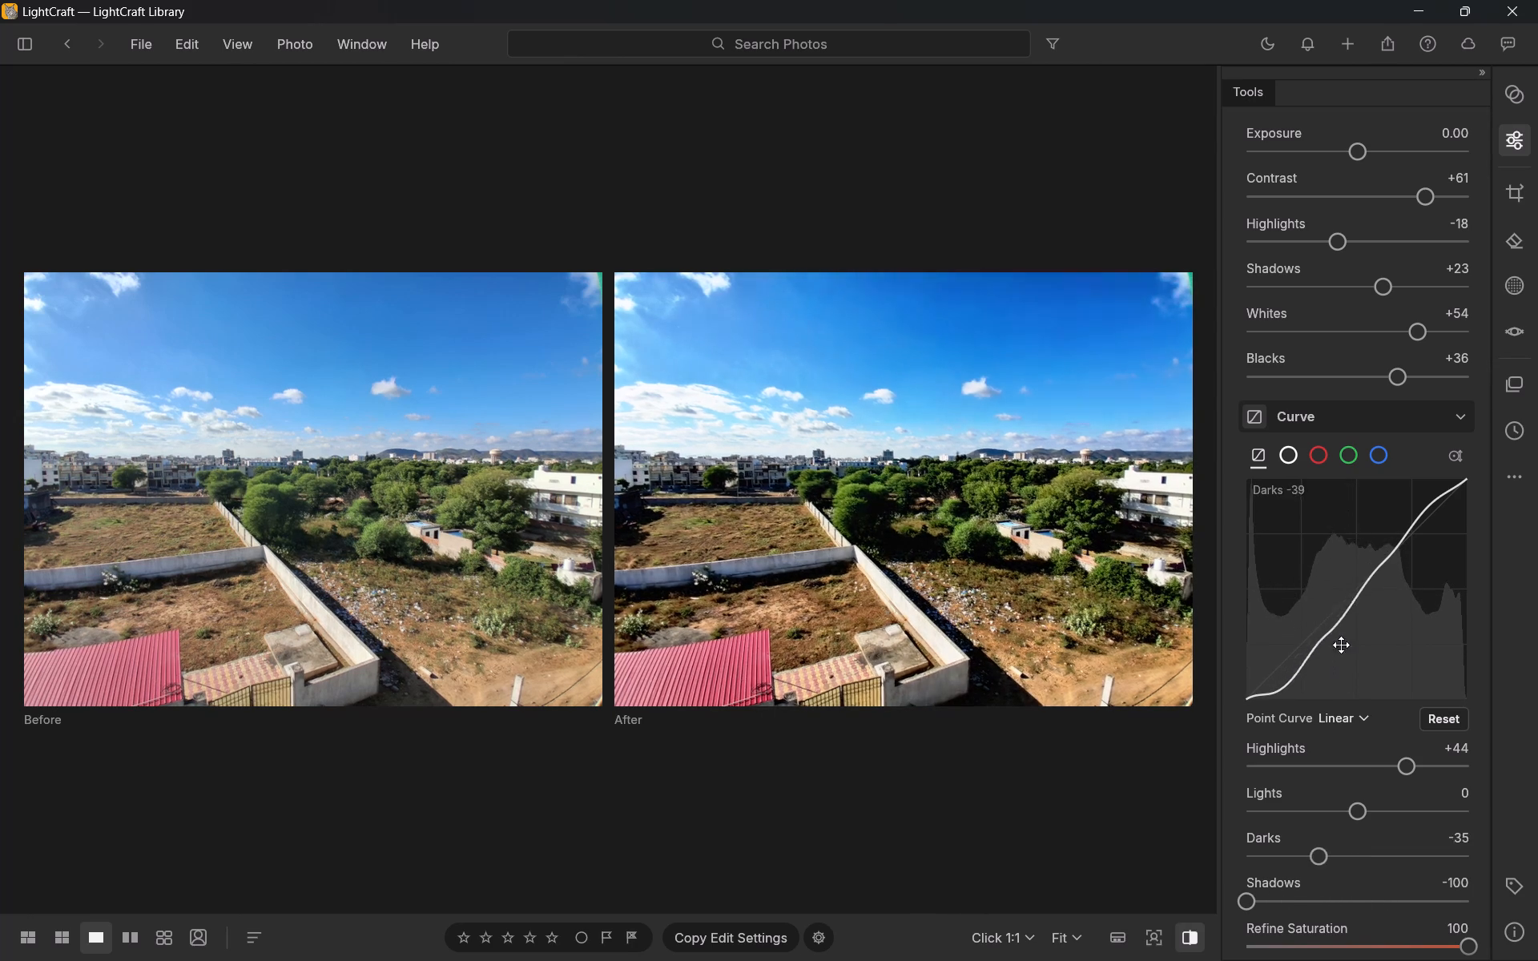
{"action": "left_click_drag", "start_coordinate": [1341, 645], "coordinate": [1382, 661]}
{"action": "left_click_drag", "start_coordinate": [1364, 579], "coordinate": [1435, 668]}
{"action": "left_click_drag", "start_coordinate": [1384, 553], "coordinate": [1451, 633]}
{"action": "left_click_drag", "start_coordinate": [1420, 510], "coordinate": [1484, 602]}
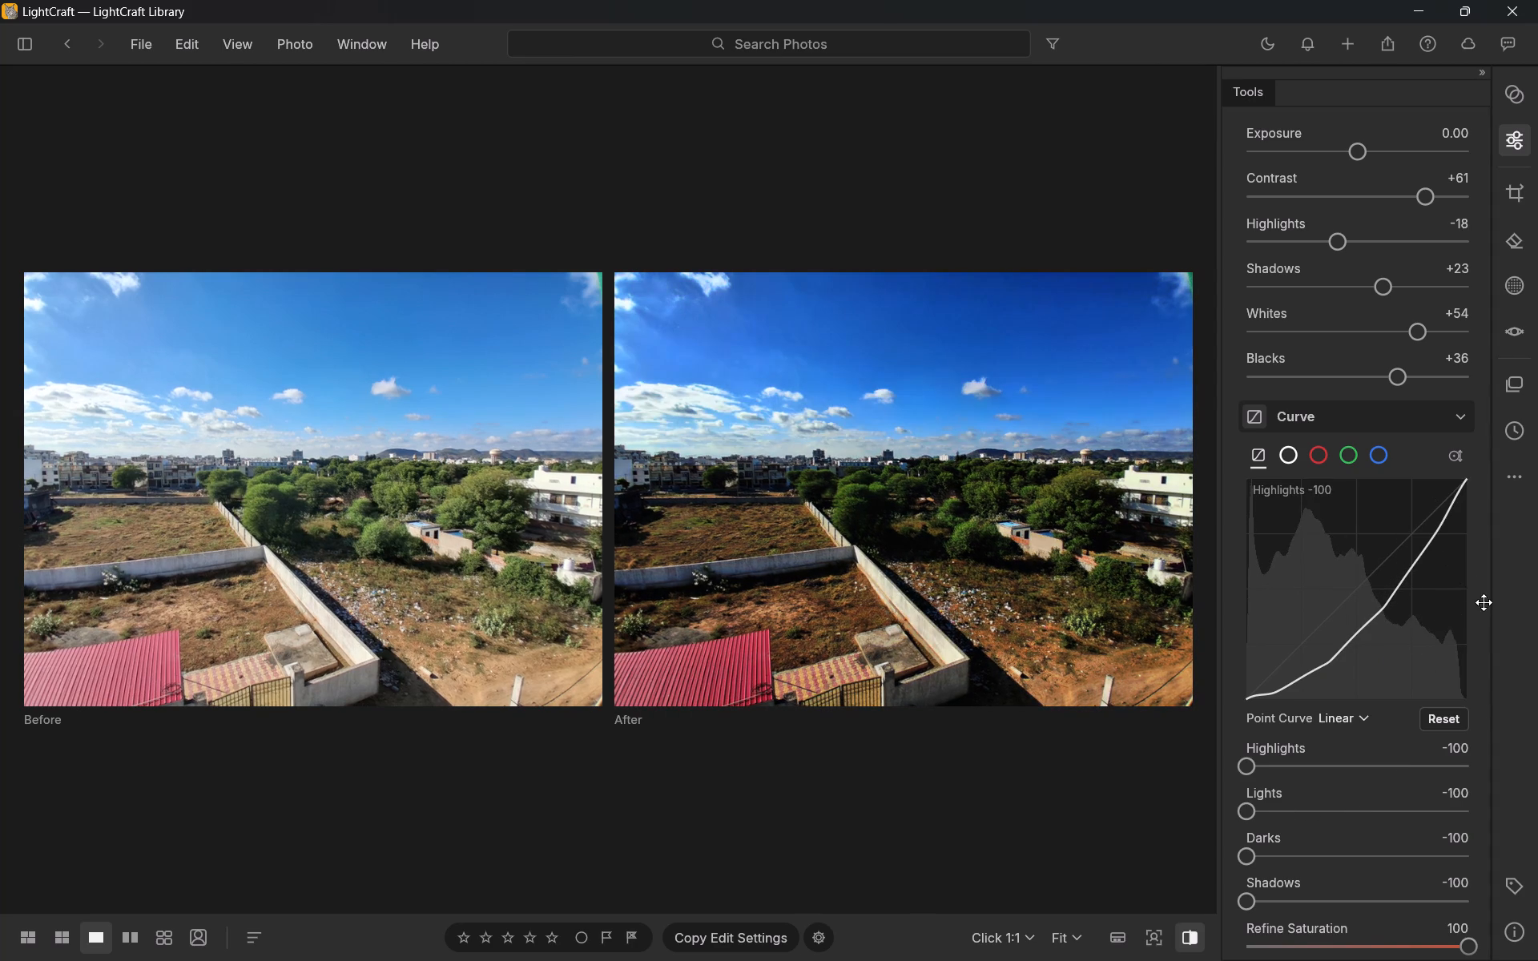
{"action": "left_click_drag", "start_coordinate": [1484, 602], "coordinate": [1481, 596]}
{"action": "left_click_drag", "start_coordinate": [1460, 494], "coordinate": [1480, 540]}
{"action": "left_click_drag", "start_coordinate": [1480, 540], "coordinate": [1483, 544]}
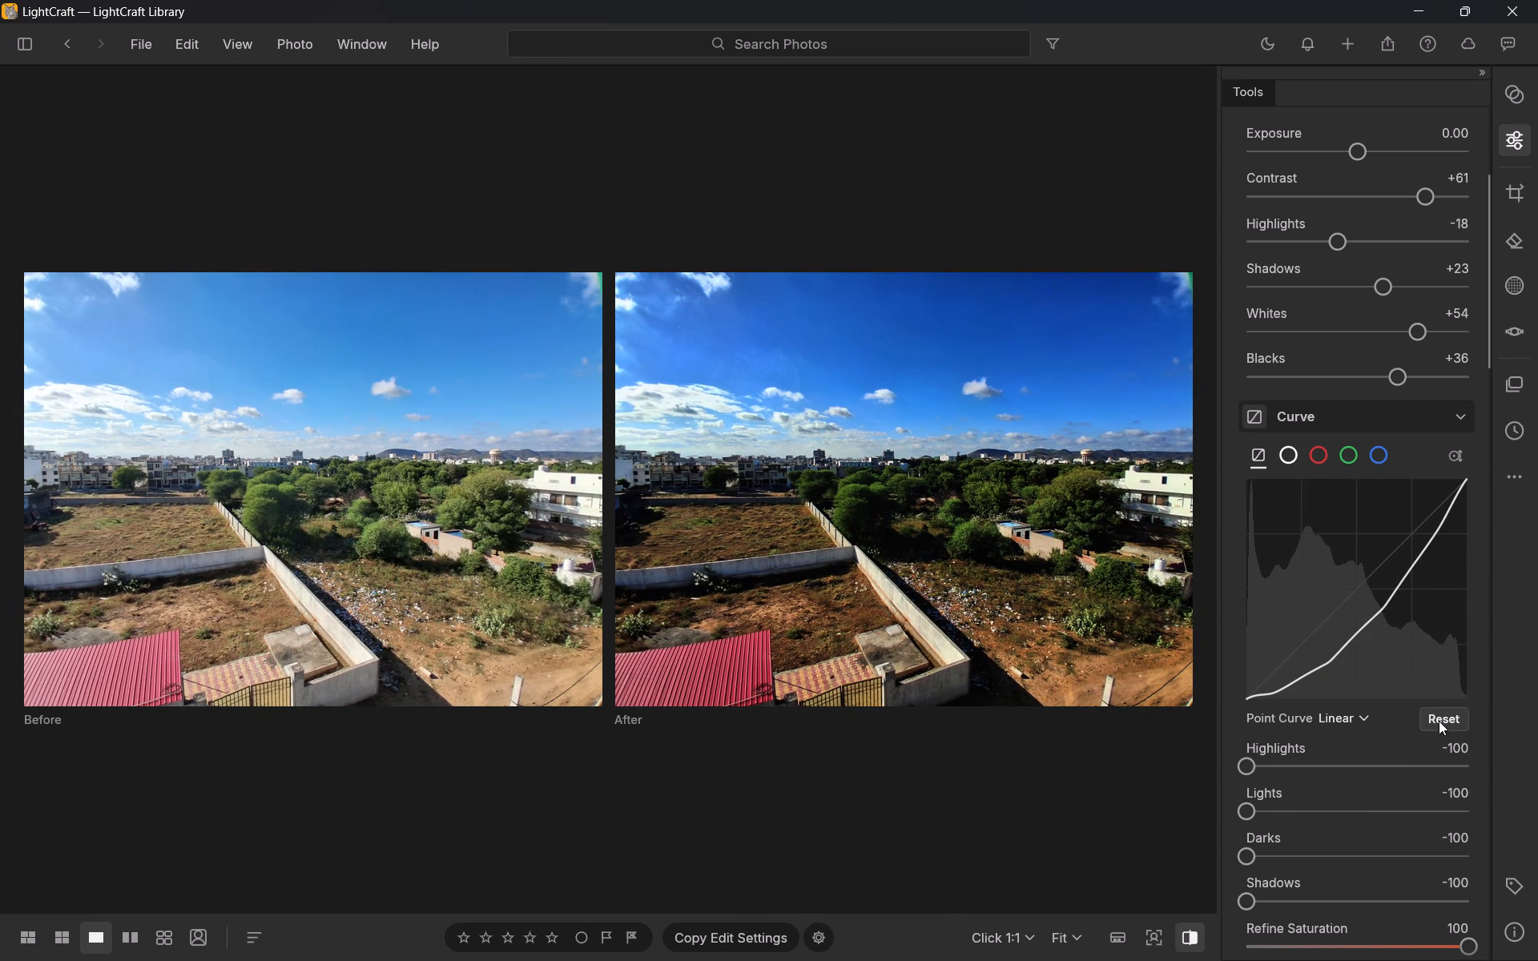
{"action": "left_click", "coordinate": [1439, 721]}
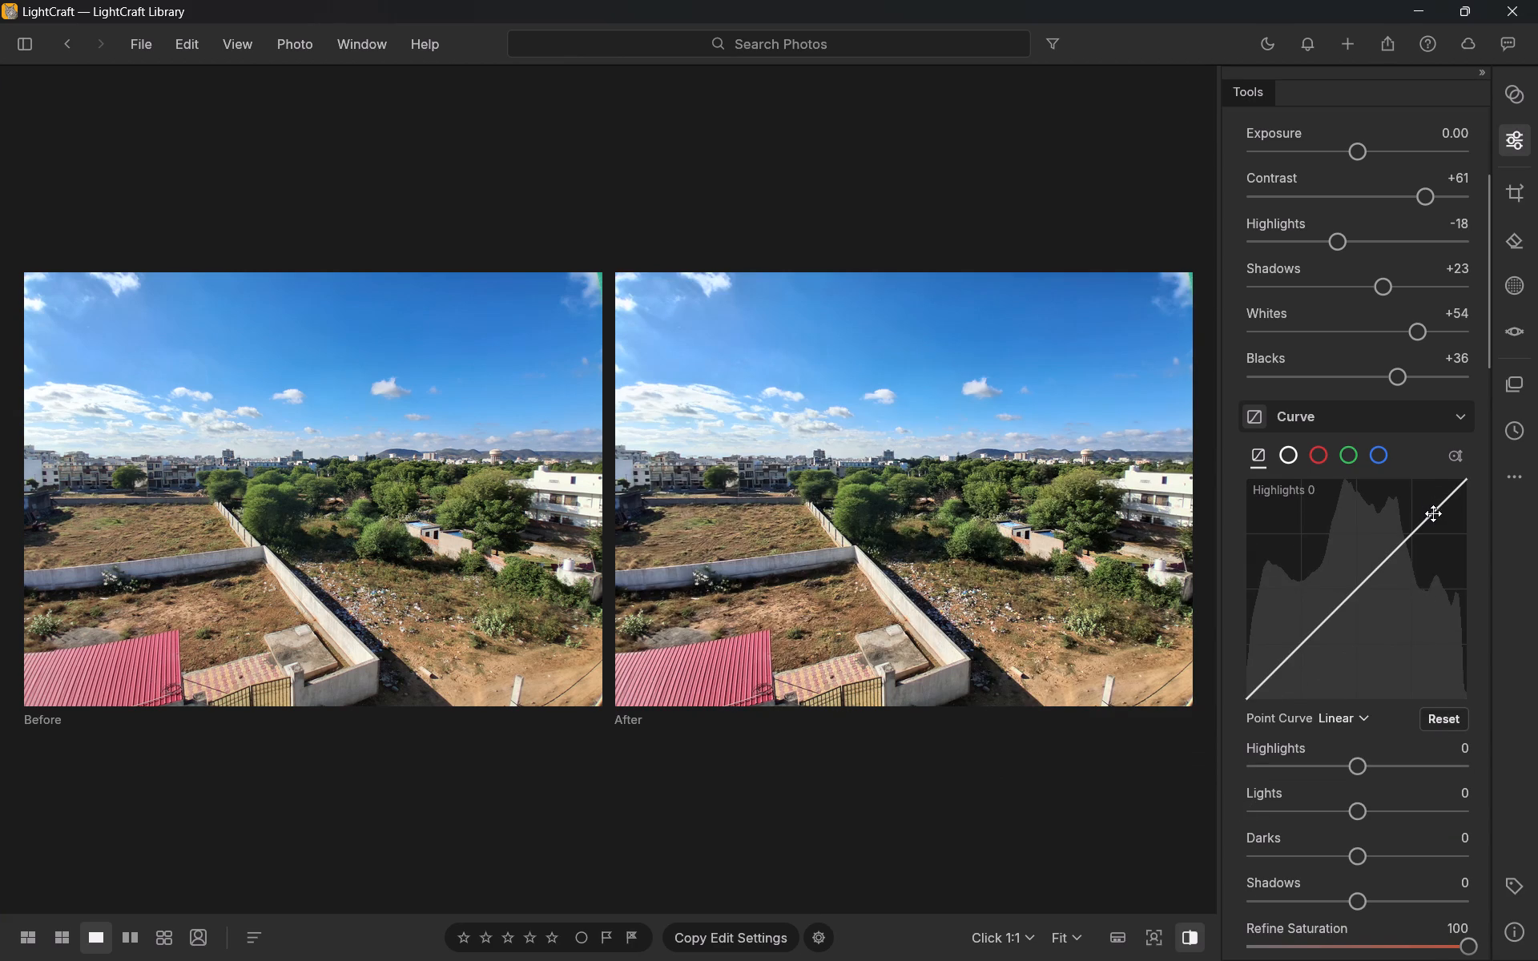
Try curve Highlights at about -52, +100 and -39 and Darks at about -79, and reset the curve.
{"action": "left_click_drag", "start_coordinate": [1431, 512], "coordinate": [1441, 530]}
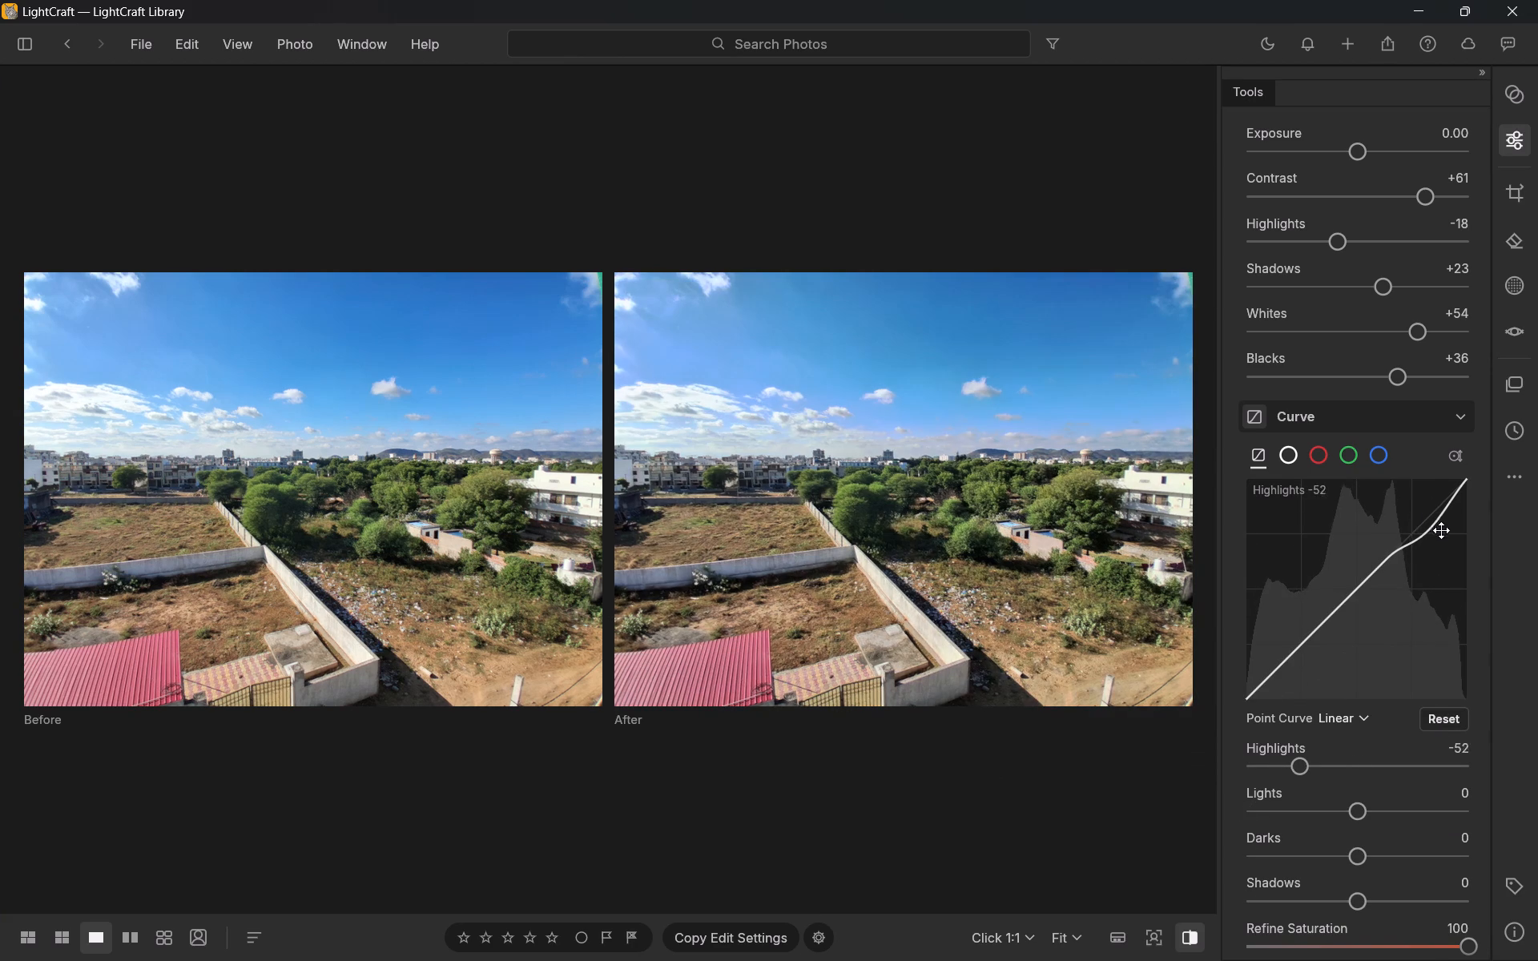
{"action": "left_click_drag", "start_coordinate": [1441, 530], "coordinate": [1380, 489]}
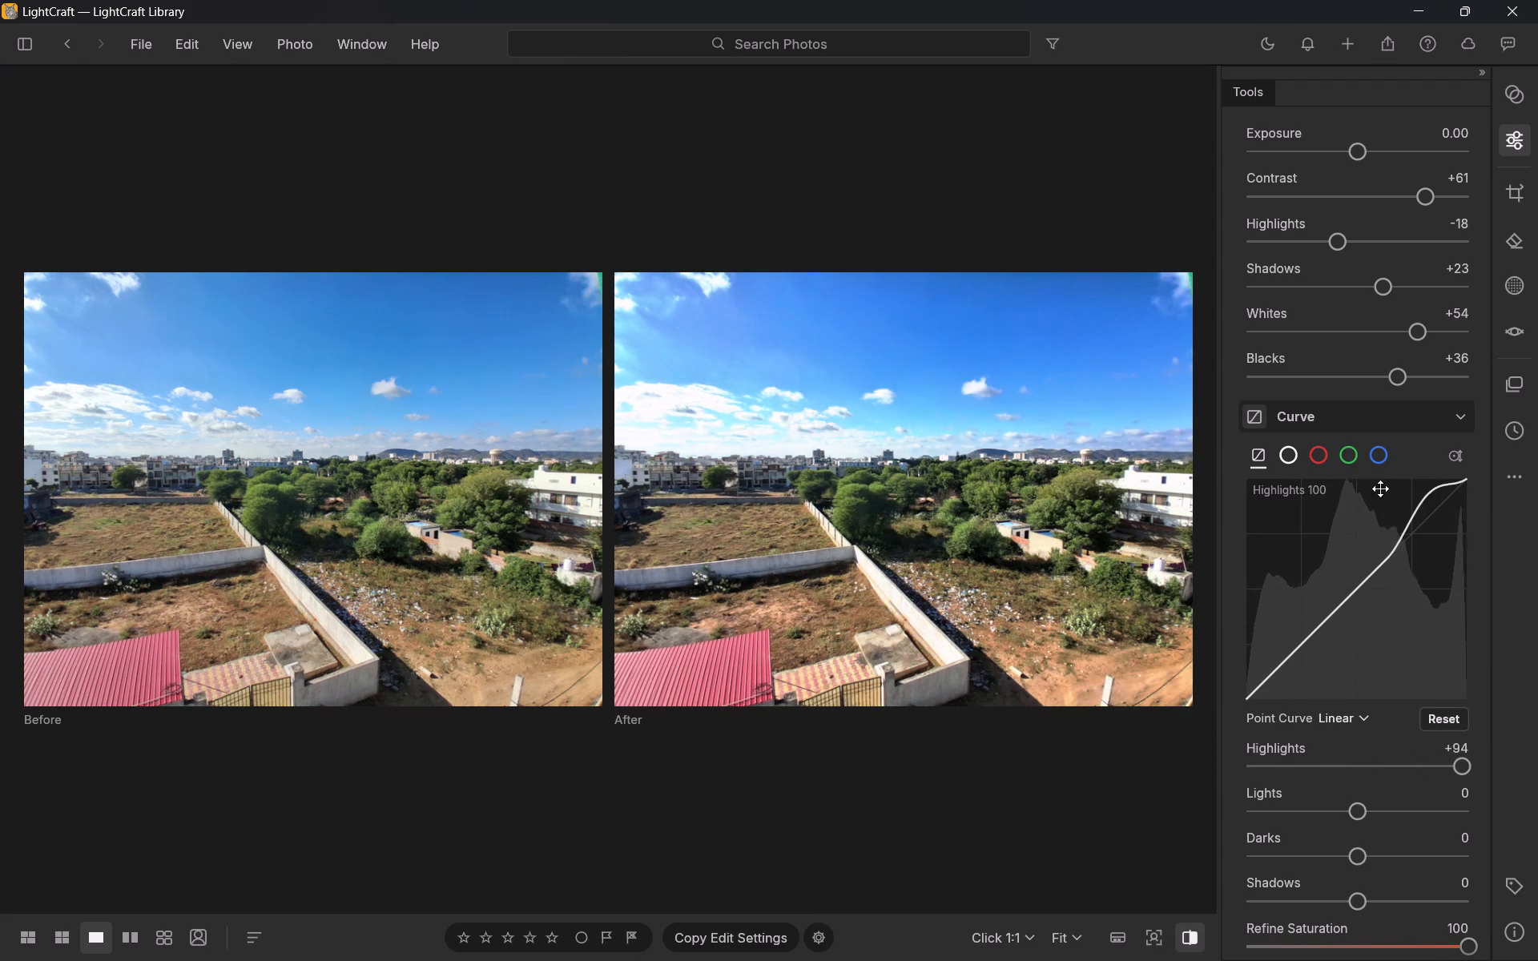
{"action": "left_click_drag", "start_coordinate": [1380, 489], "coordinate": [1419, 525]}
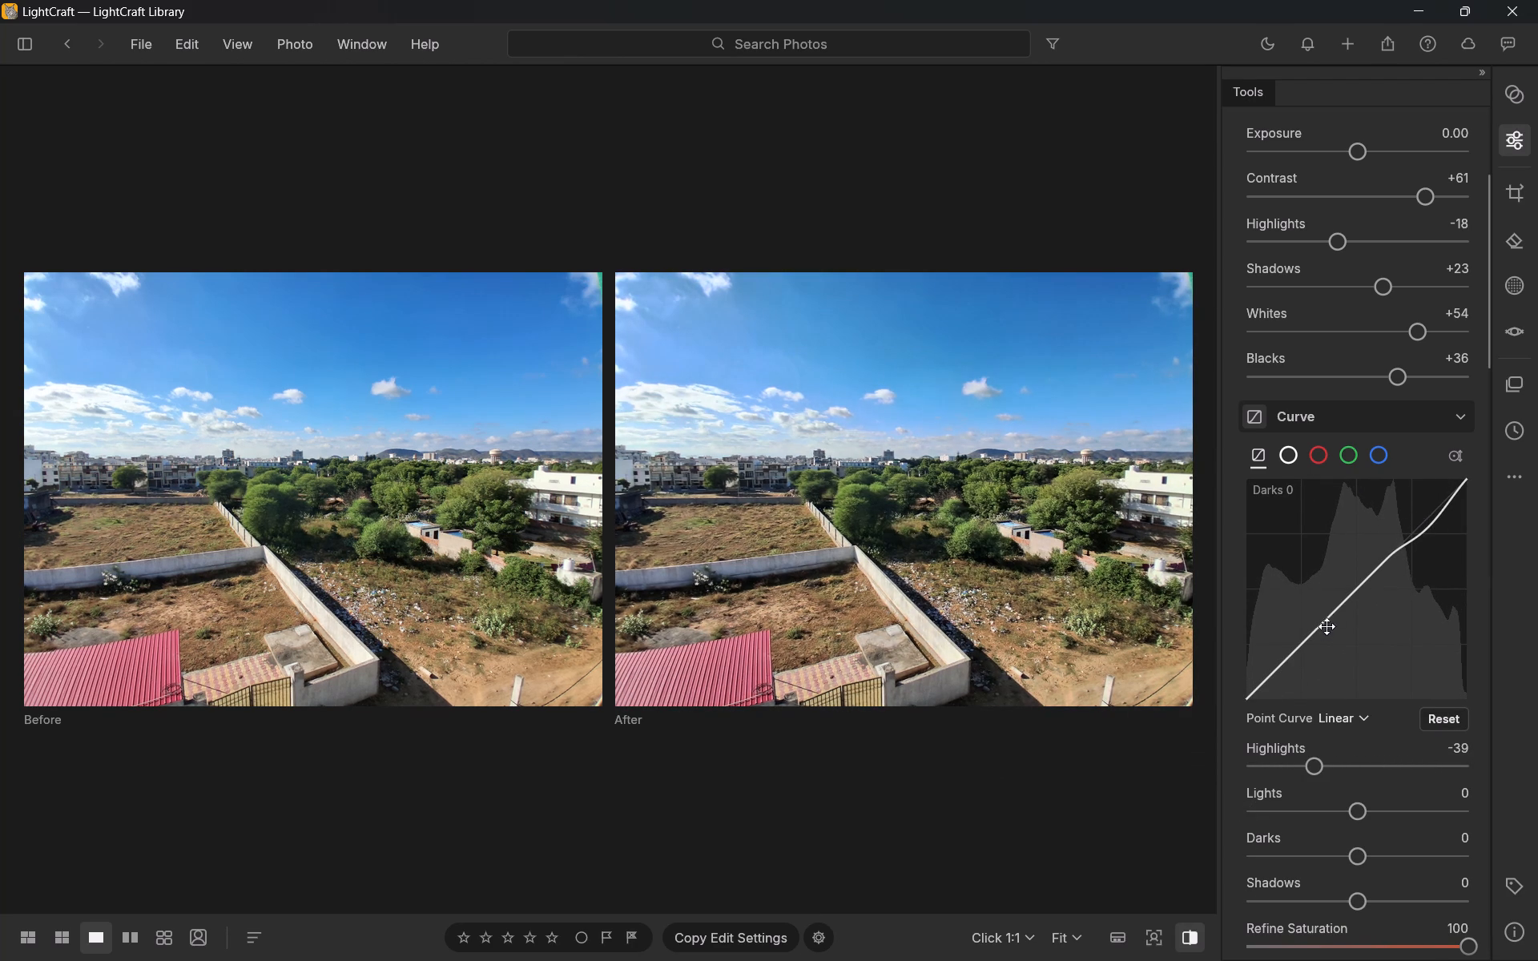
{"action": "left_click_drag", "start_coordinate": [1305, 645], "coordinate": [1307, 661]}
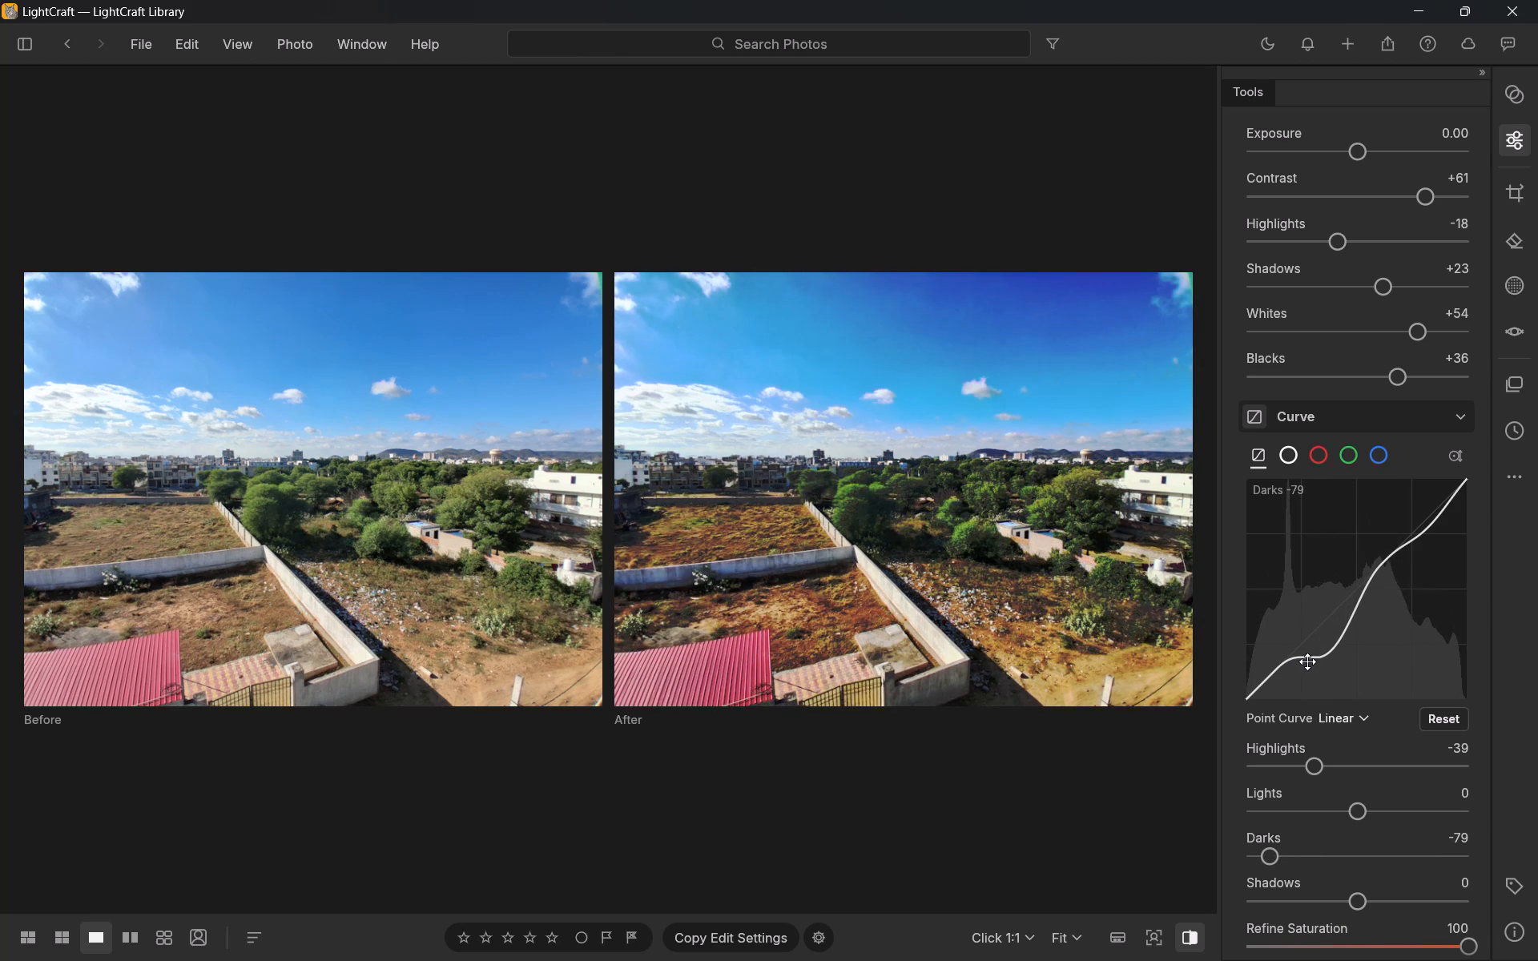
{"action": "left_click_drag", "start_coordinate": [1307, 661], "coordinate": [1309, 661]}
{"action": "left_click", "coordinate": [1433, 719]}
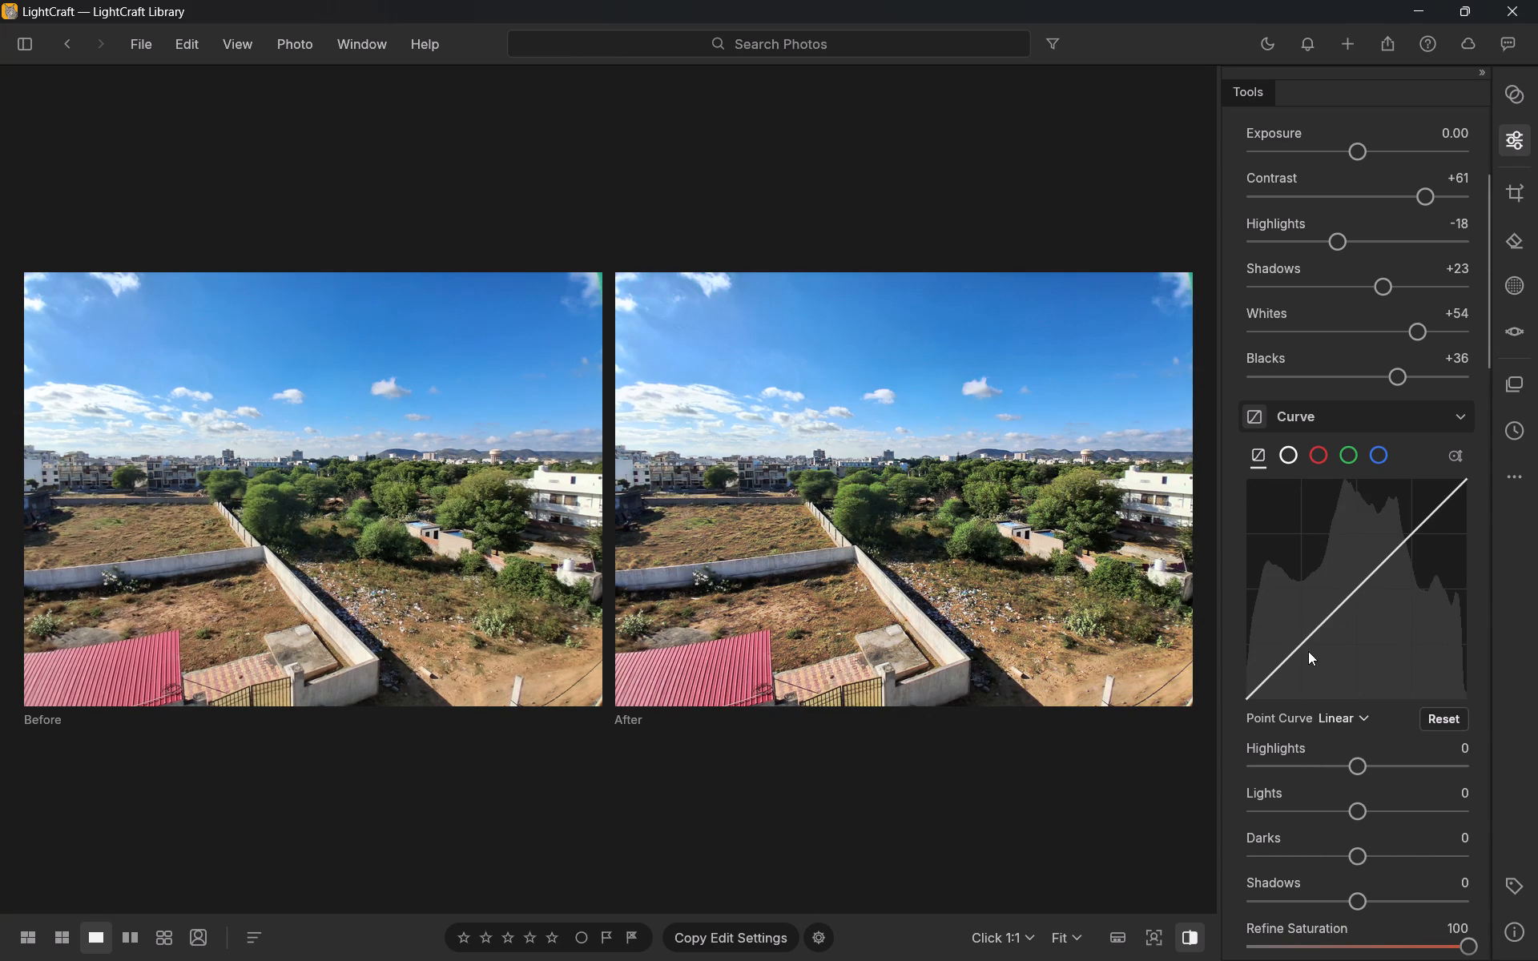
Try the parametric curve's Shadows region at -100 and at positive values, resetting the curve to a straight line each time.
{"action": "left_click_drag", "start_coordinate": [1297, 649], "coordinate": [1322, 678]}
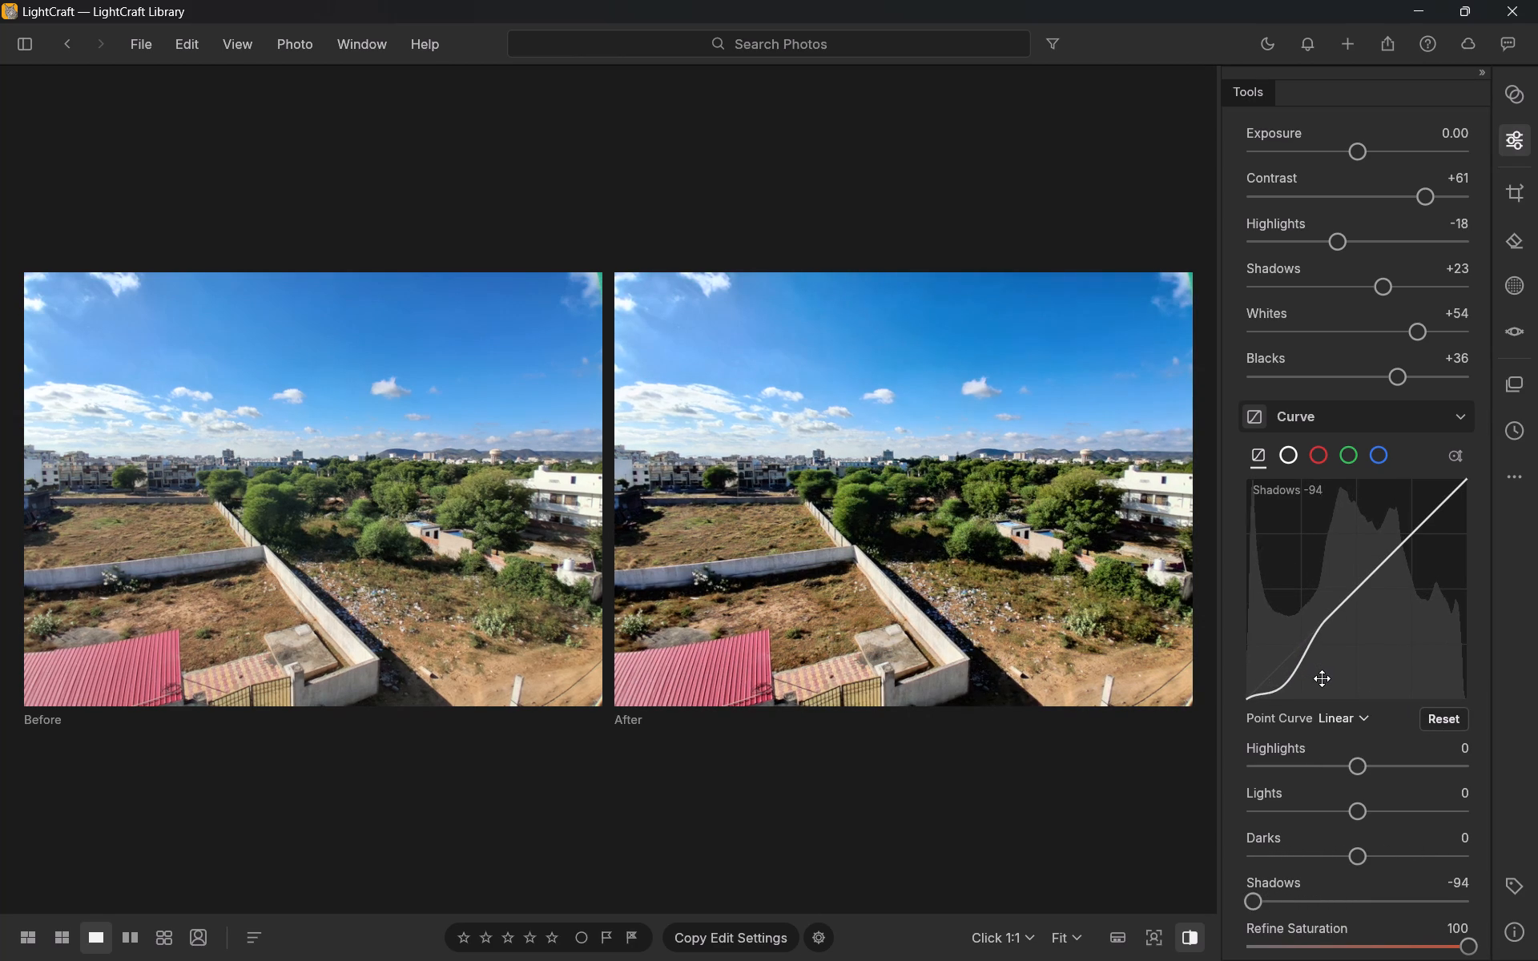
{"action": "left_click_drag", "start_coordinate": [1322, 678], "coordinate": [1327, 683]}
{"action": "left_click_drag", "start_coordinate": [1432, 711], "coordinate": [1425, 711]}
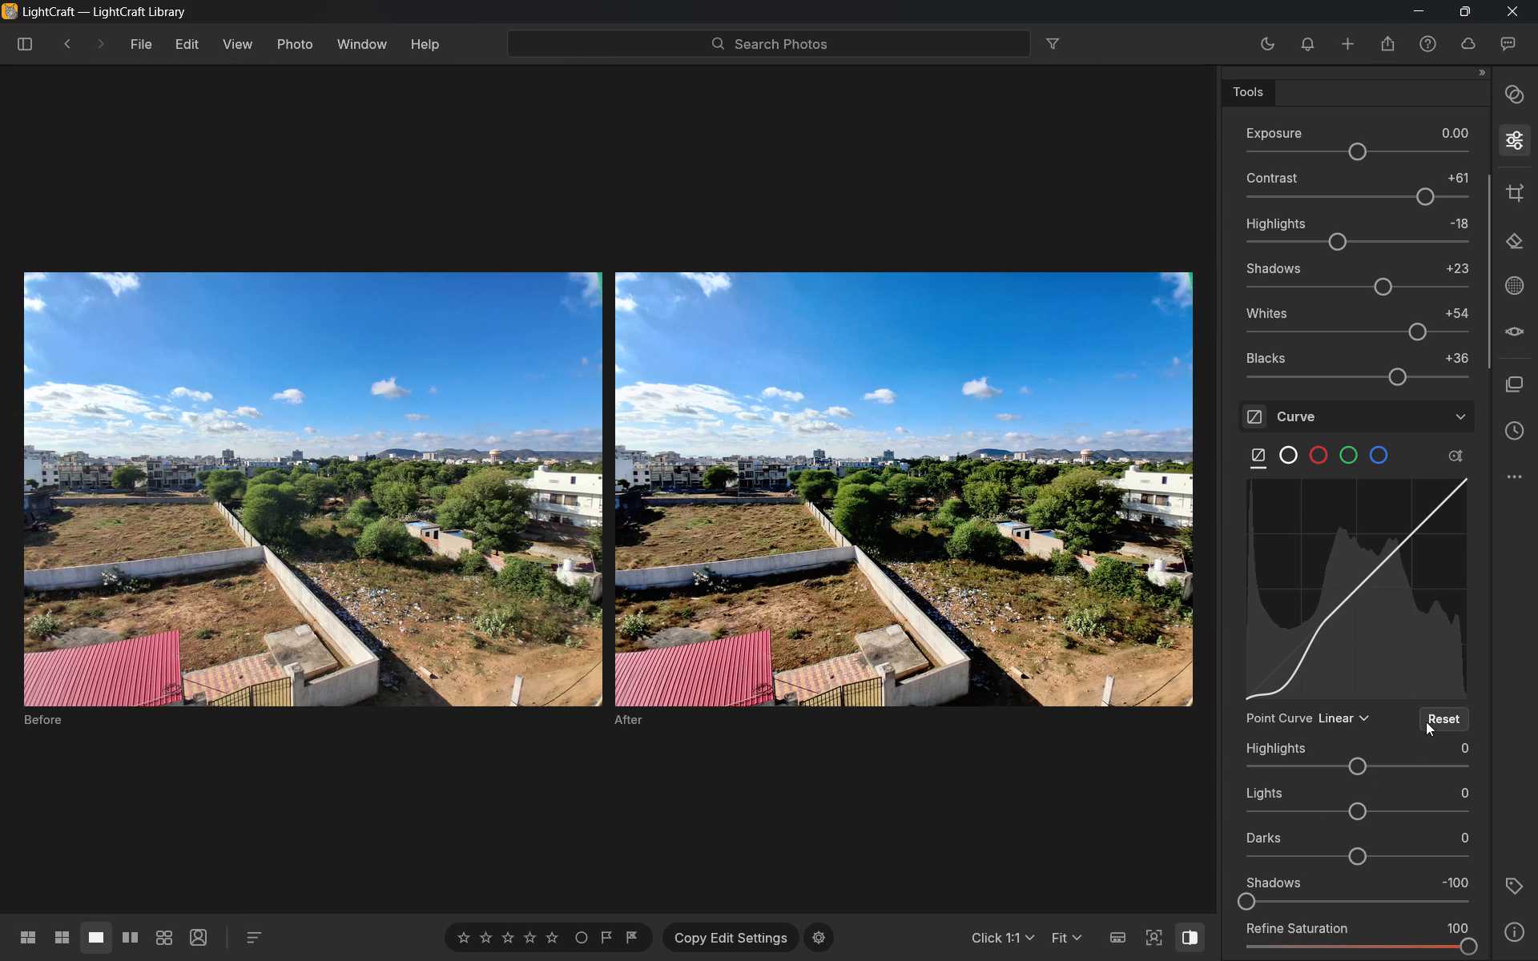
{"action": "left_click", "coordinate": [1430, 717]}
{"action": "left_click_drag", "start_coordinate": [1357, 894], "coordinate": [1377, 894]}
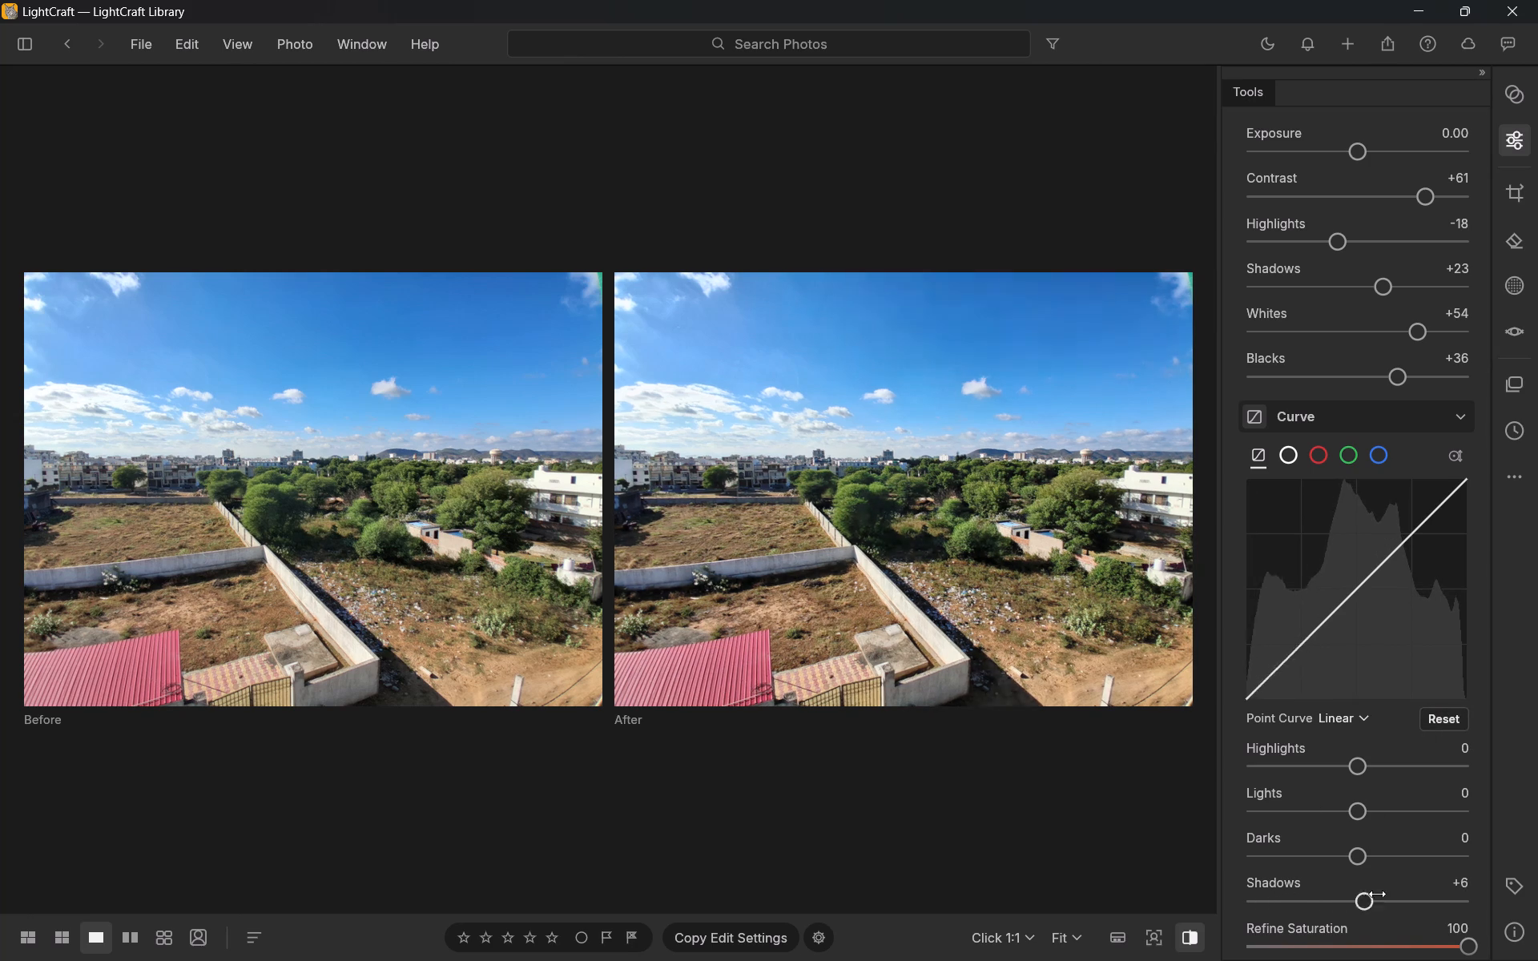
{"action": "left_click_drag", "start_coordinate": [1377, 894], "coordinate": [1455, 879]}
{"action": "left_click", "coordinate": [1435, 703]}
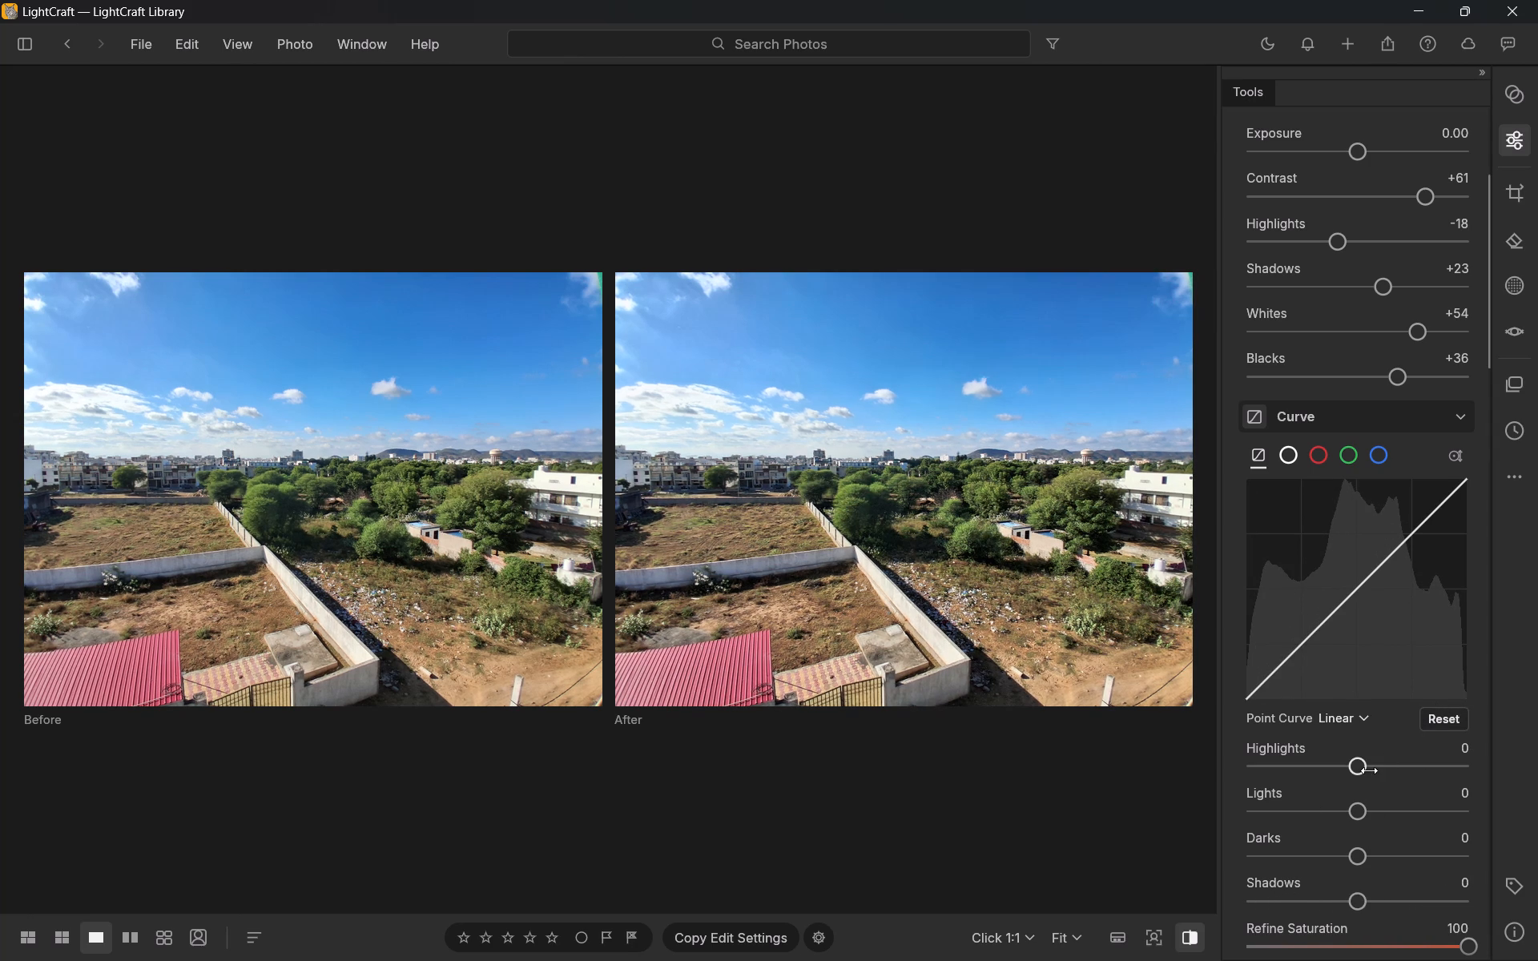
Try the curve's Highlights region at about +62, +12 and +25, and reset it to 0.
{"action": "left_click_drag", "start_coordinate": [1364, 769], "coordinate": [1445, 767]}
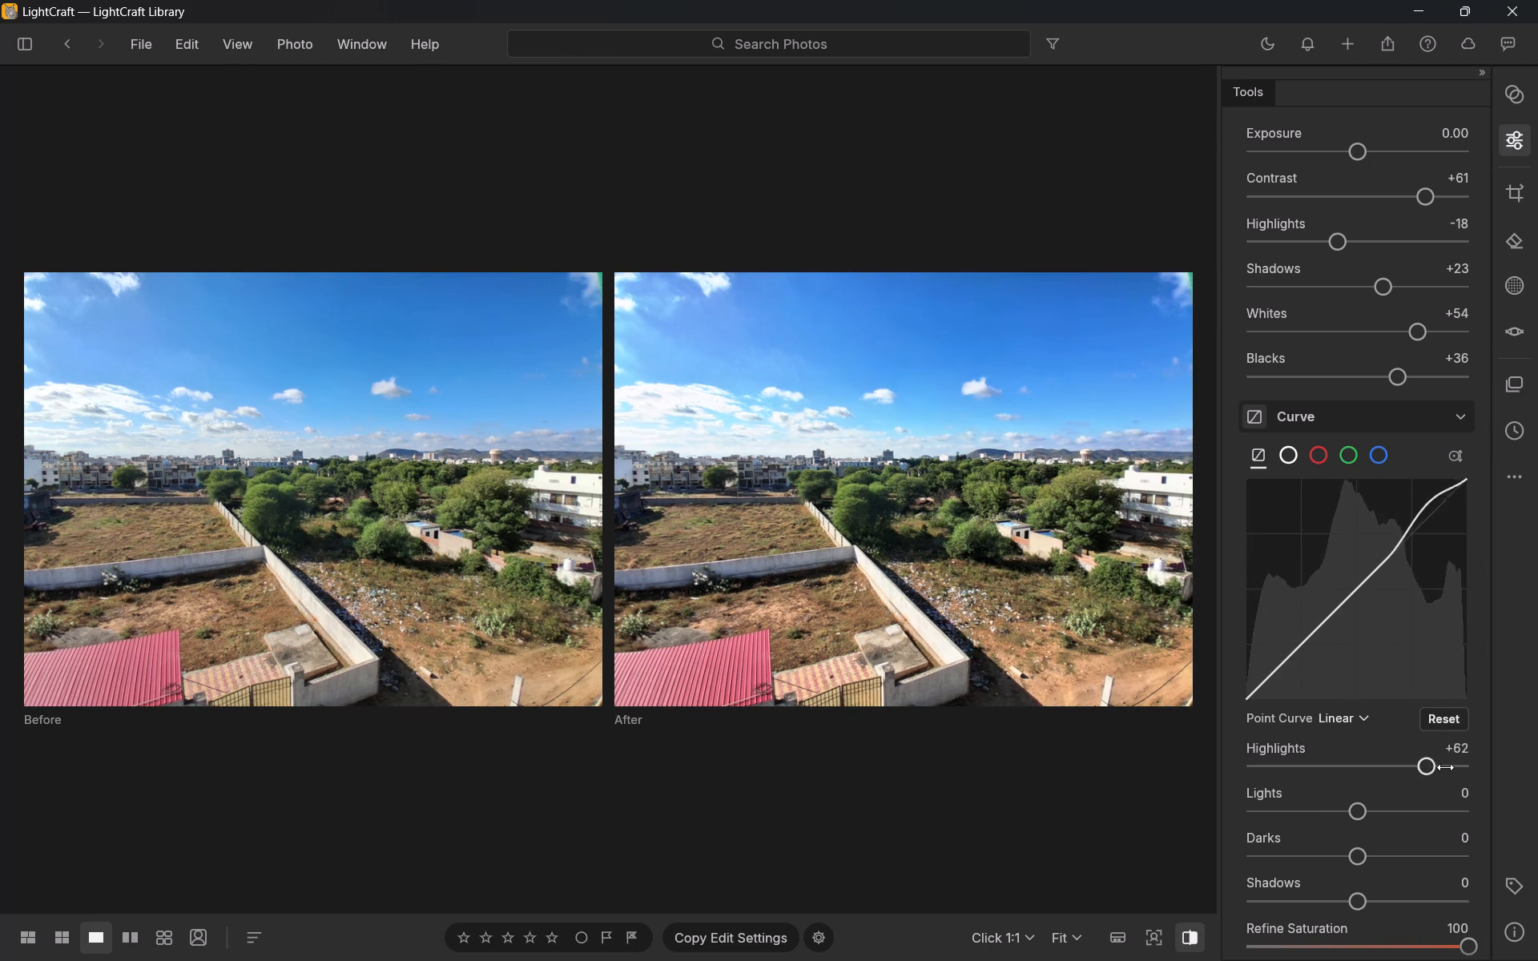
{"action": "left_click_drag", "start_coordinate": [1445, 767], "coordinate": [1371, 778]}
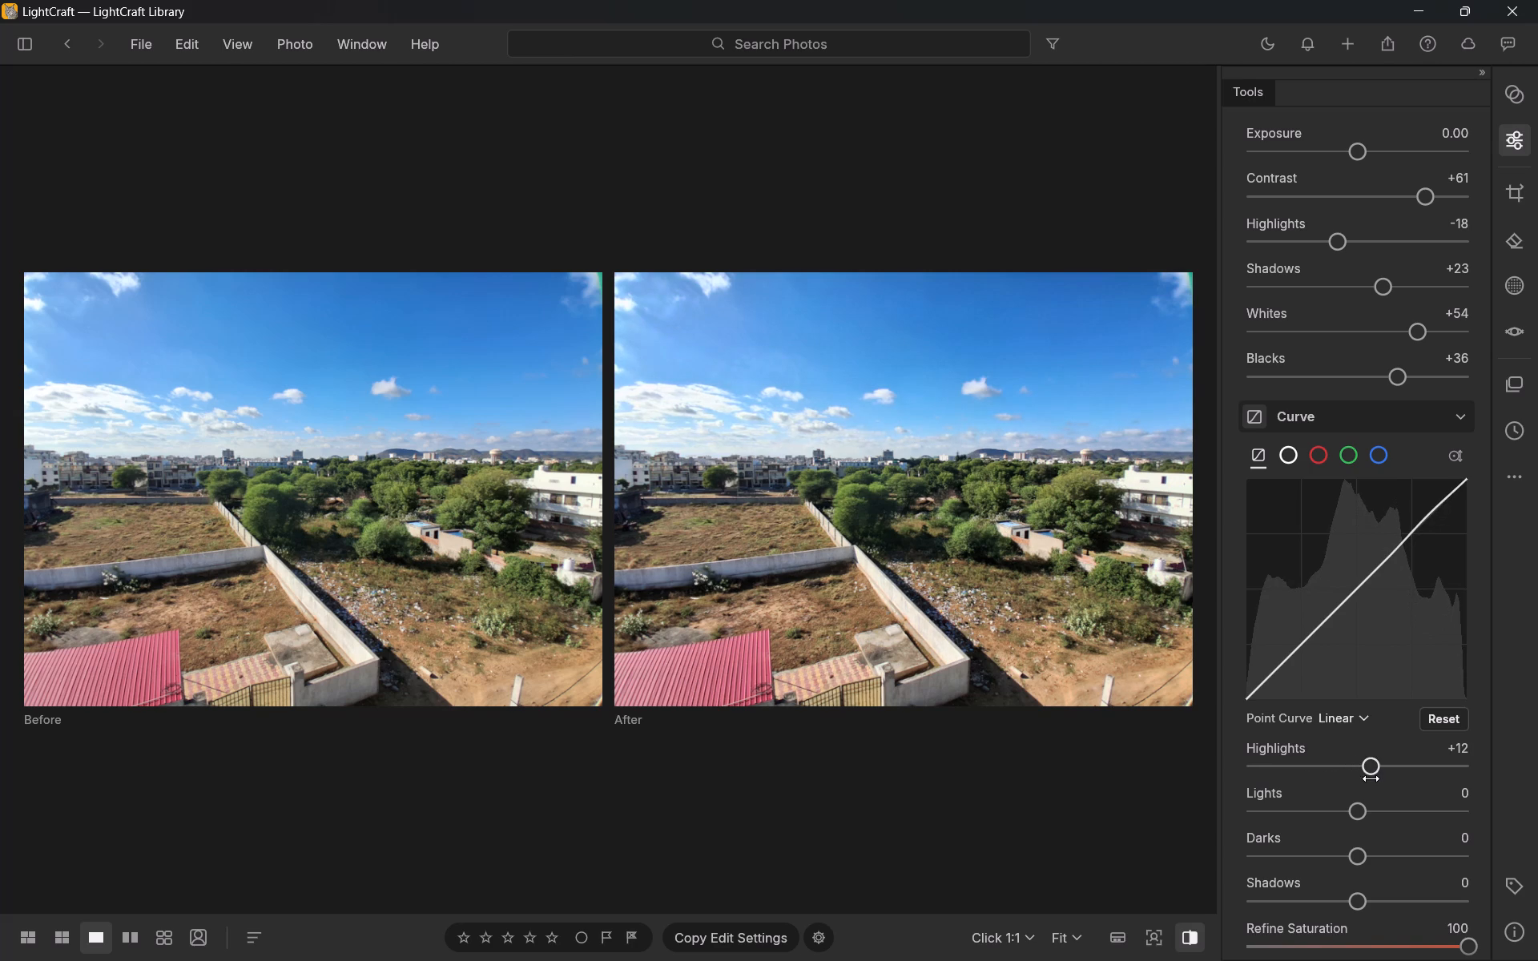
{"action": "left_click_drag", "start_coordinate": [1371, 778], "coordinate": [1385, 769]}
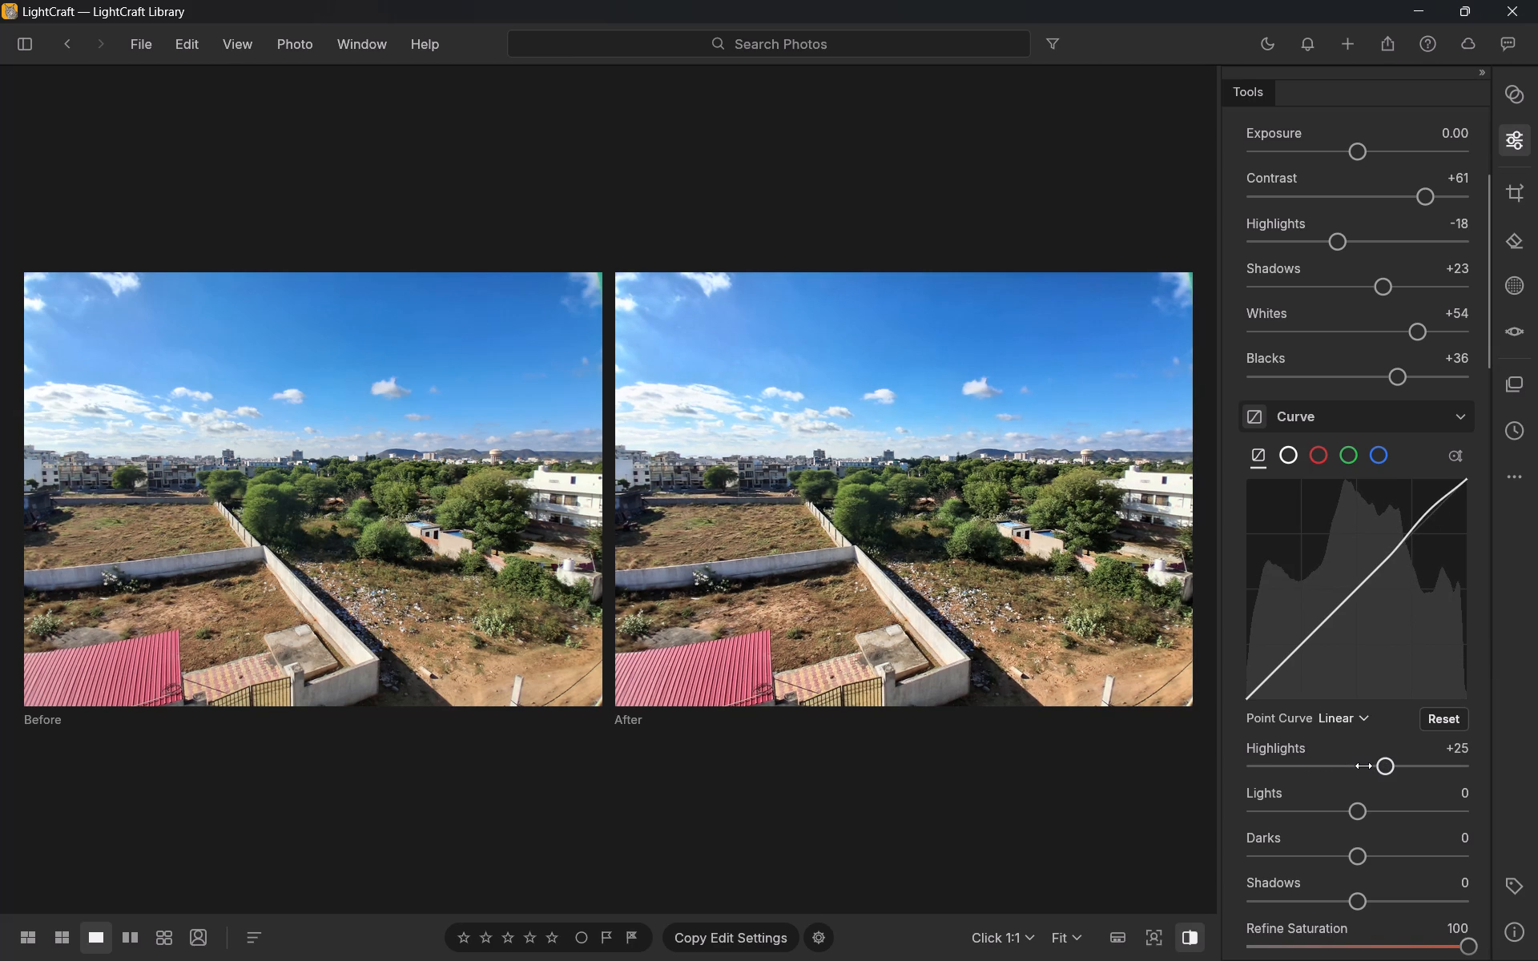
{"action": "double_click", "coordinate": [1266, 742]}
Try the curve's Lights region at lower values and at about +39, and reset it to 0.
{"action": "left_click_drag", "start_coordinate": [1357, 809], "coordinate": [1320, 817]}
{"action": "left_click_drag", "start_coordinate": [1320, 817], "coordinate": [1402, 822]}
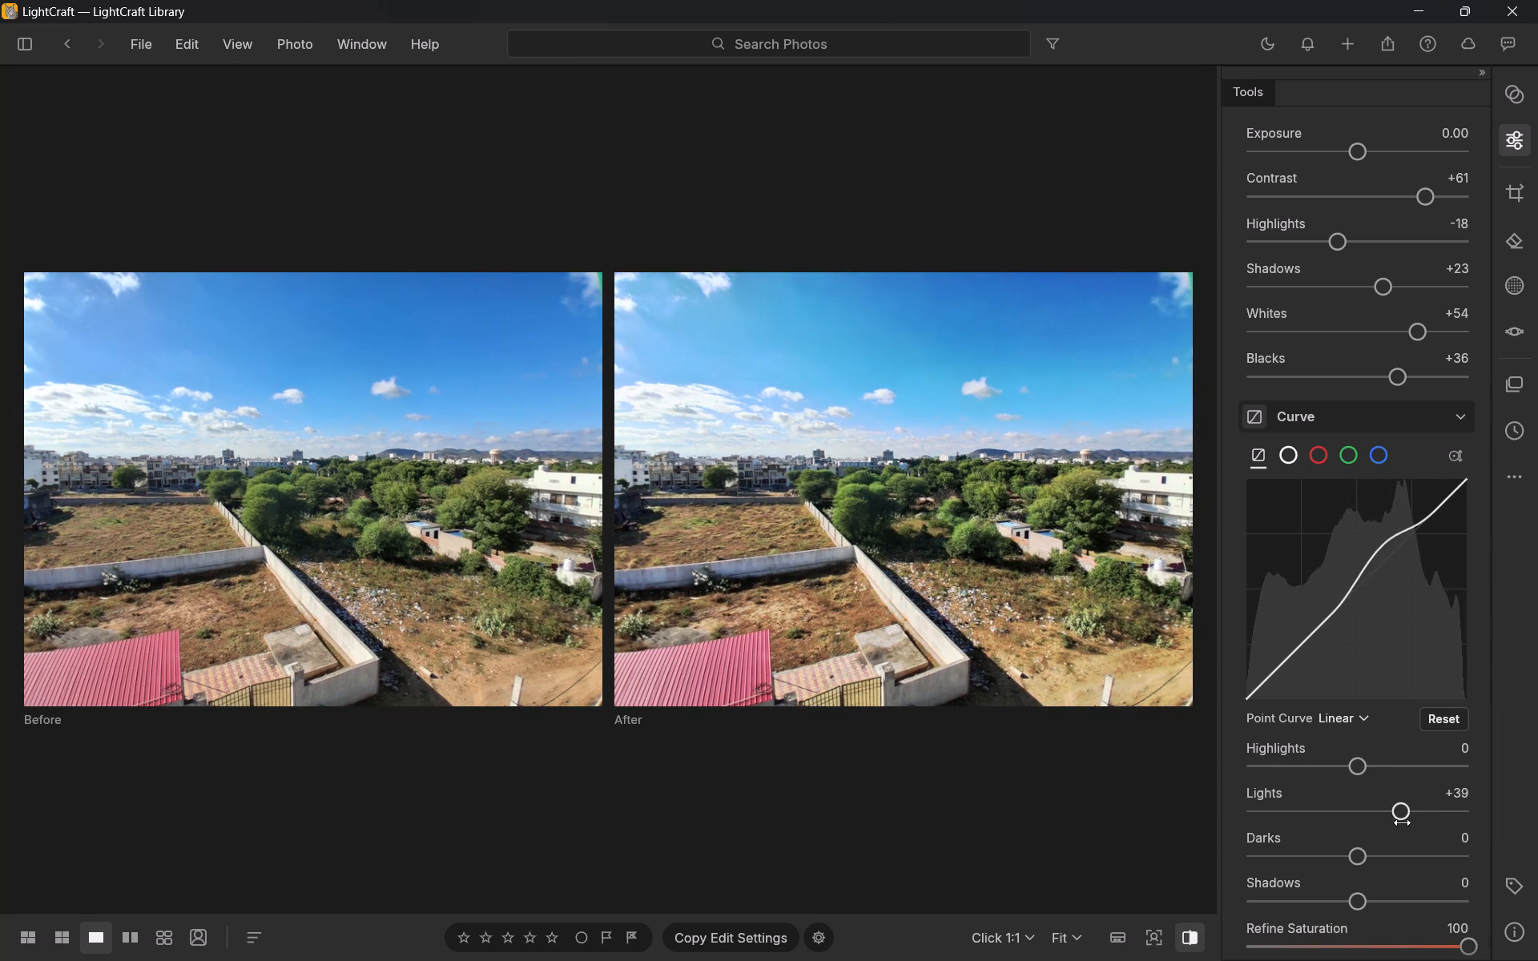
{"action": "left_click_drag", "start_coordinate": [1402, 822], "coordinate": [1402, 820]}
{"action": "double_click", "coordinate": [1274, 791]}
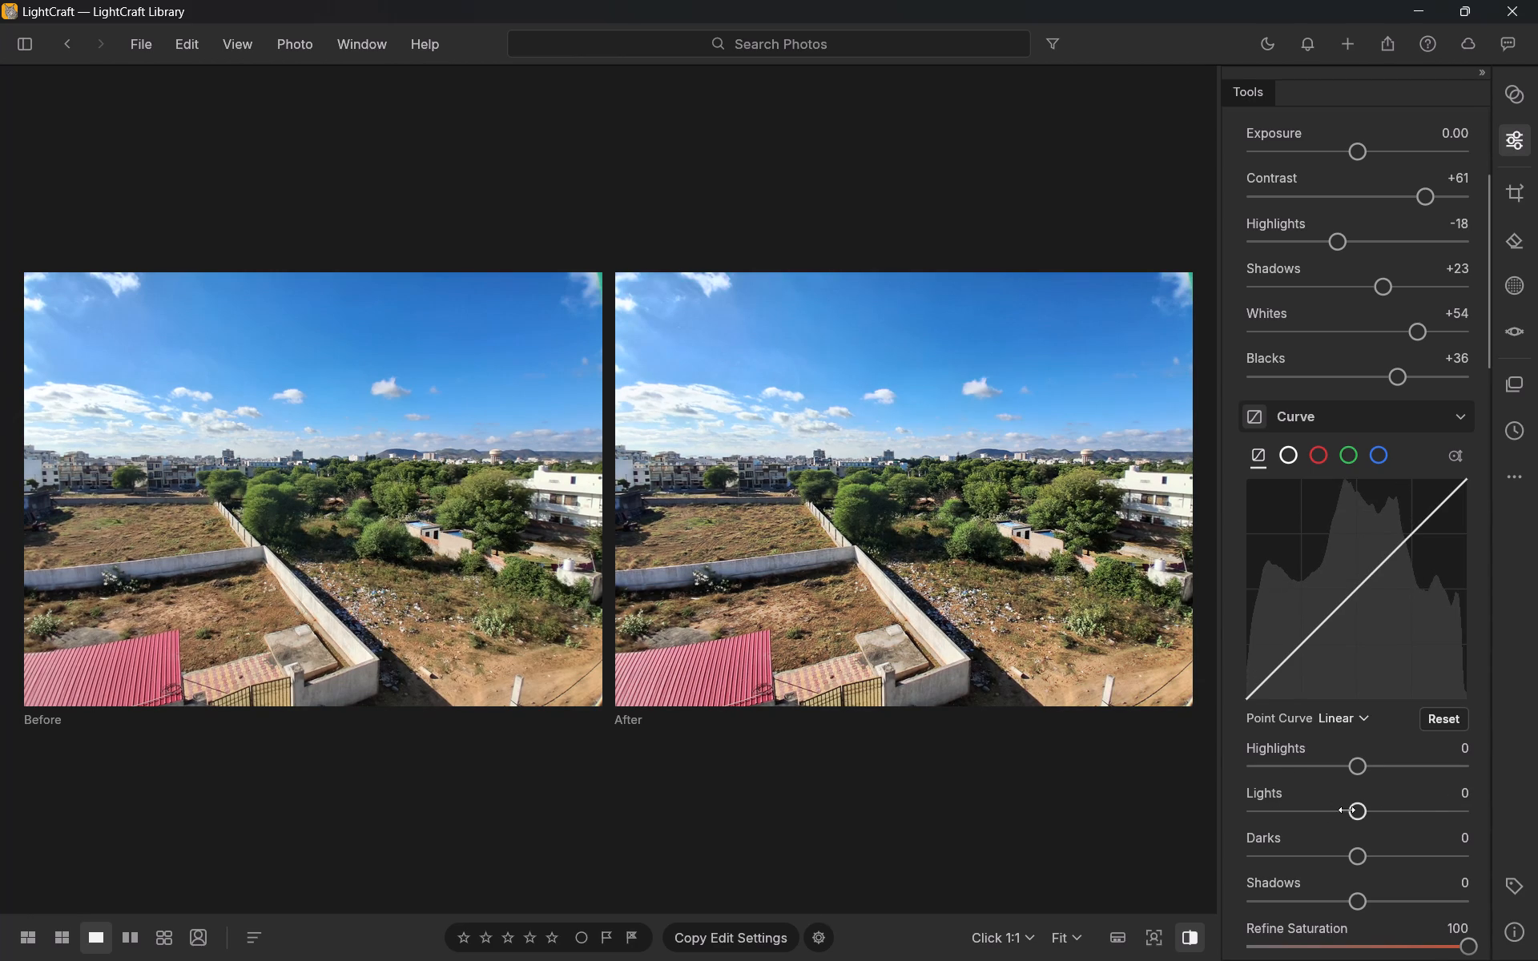
Lower the curve's Lights region to -37 and its Darks region to -26.
{"action": "left_click_drag", "start_coordinate": [1351, 810], "coordinate": [1320, 822]}
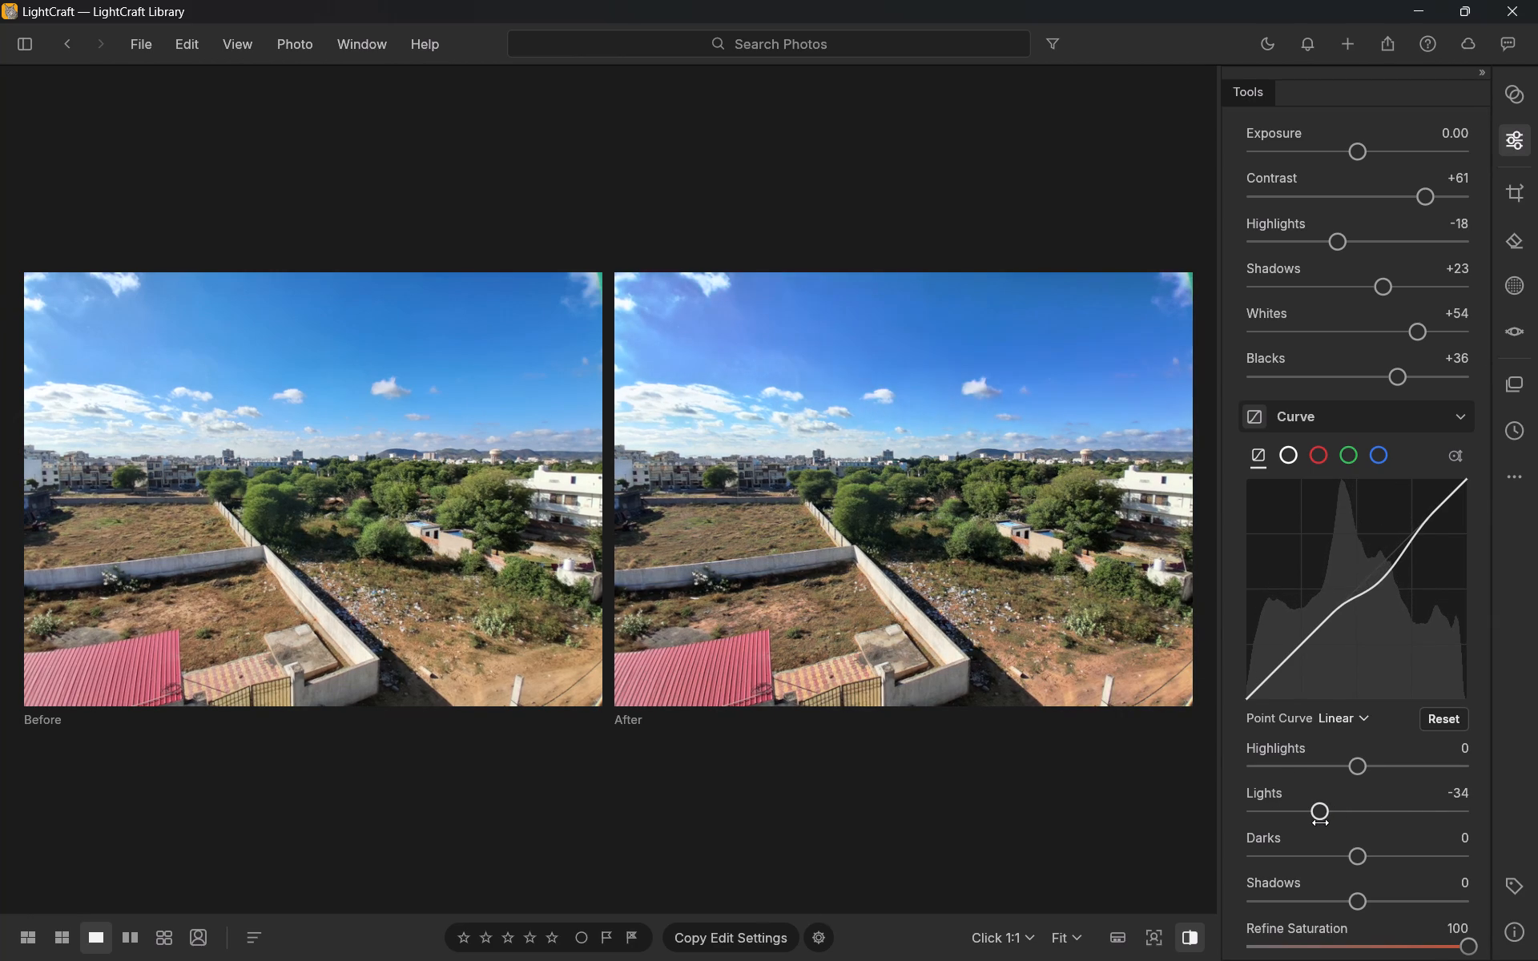
{"action": "left_click_drag", "start_coordinate": [1320, 822], "coordinate": [1316, 823]}
{"action": "scroll", "coordinate": [1344, 768], "scroll_direction": "down", "scroll_amount": 1}
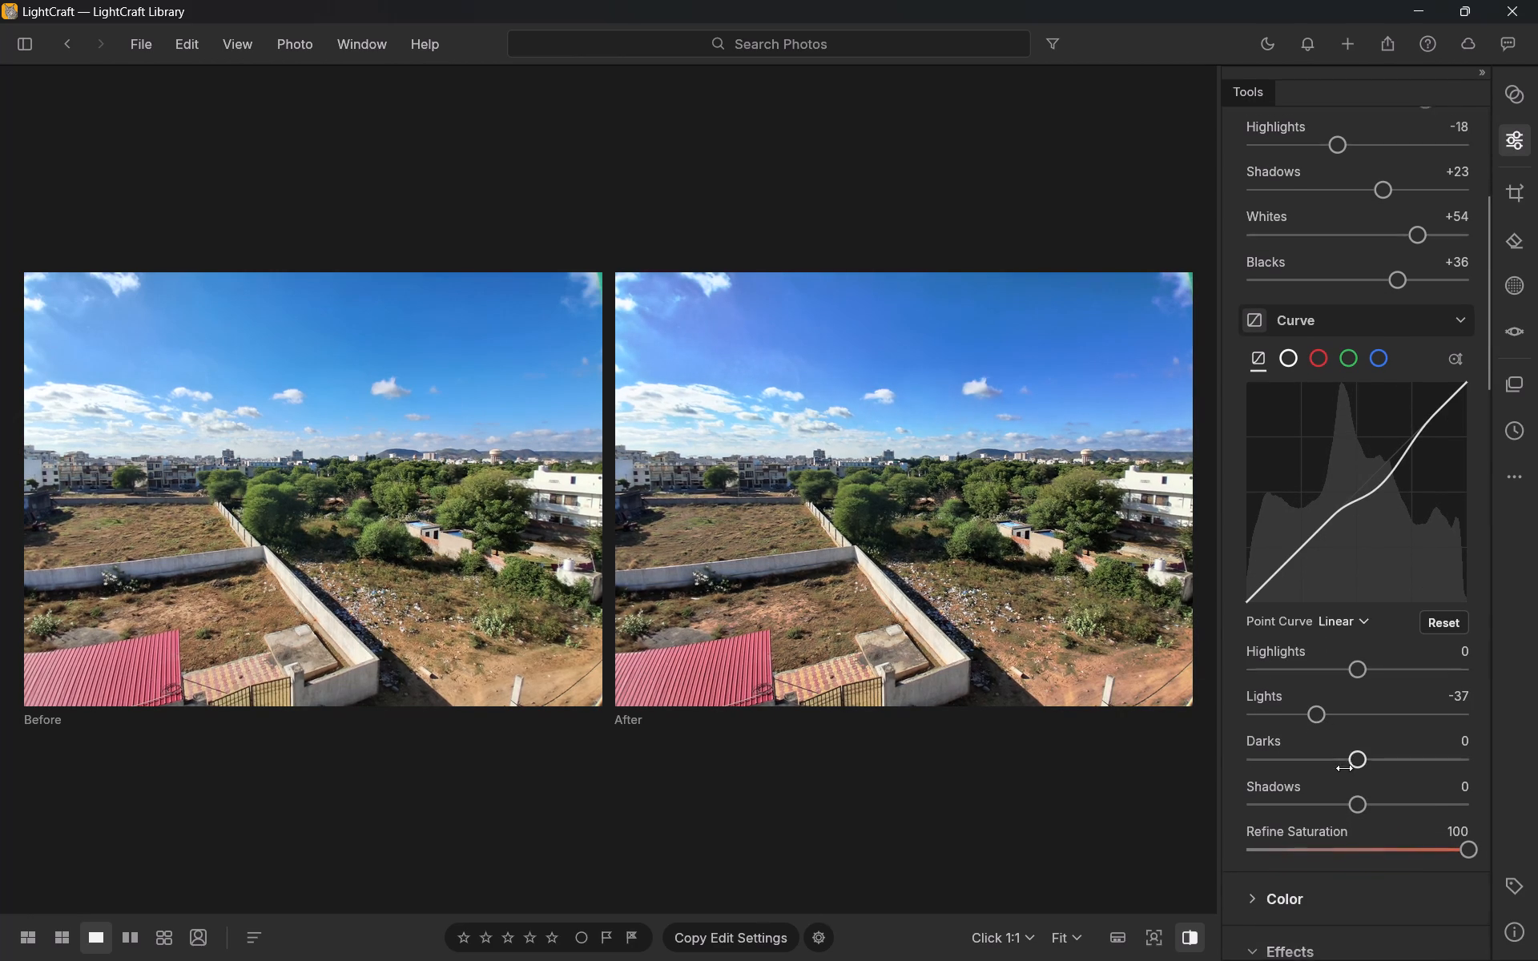
{"action": "left_click_drag", "start_coordinate": [1351, 762], "coordinate": [1404, 770]}
{"action": "left_click_drag", "start_coordinate": [1404, 767], "coordinate": [1329, 790]}
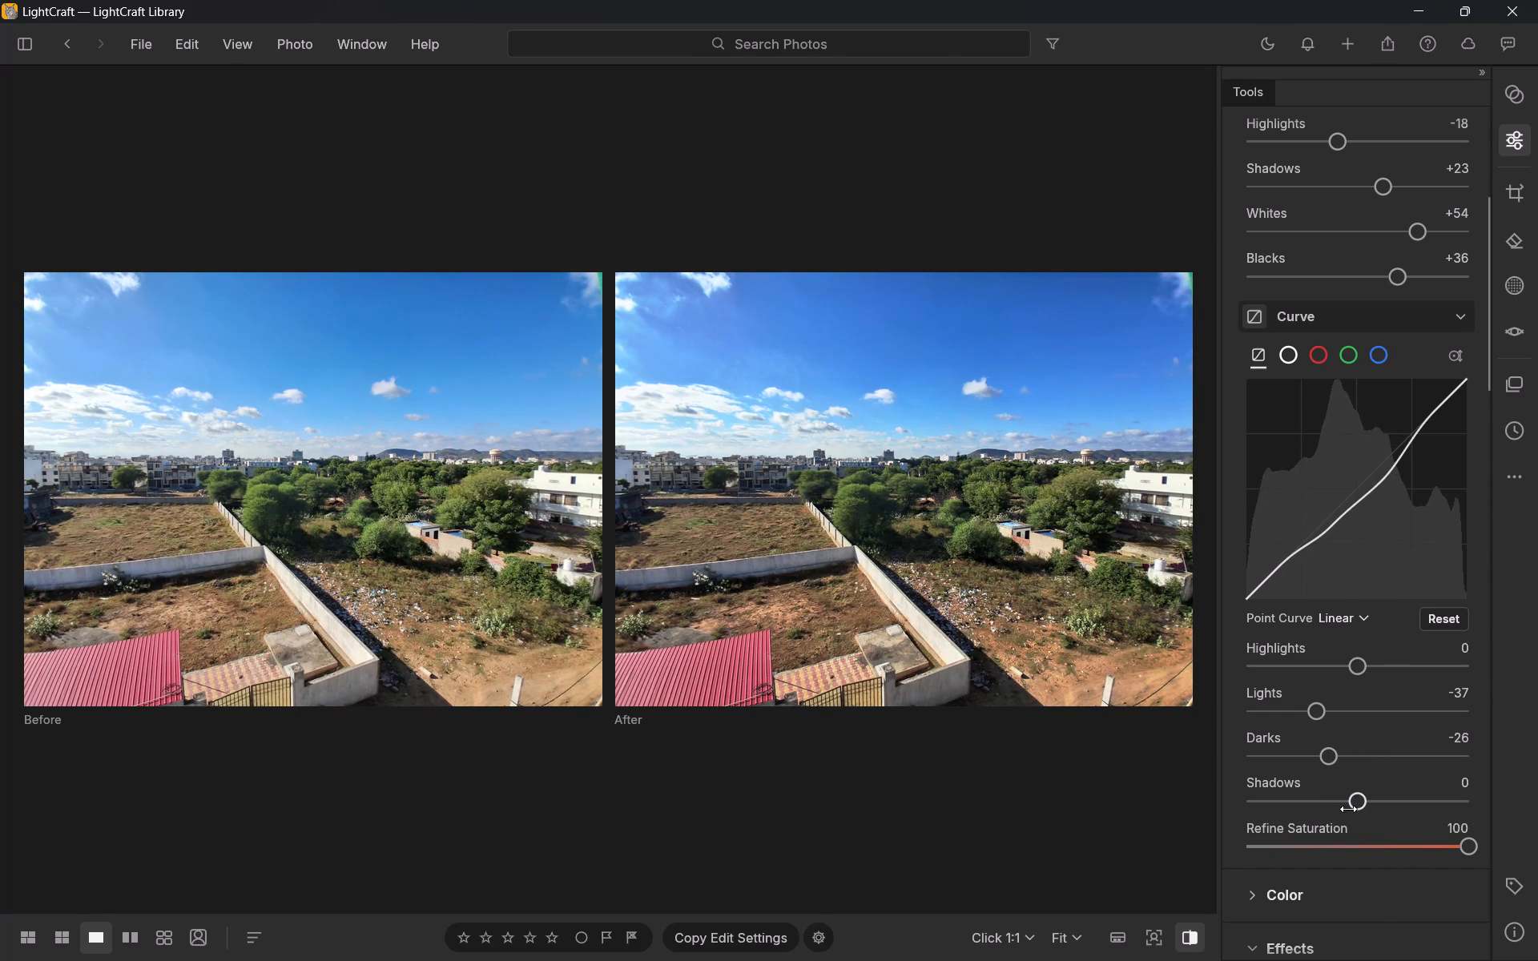
Lower the curve's Shadows region to about -38.
{"action": "left_click_drag", "start_coordinate": [1363, 804], "coordinate": [1319, 825]}
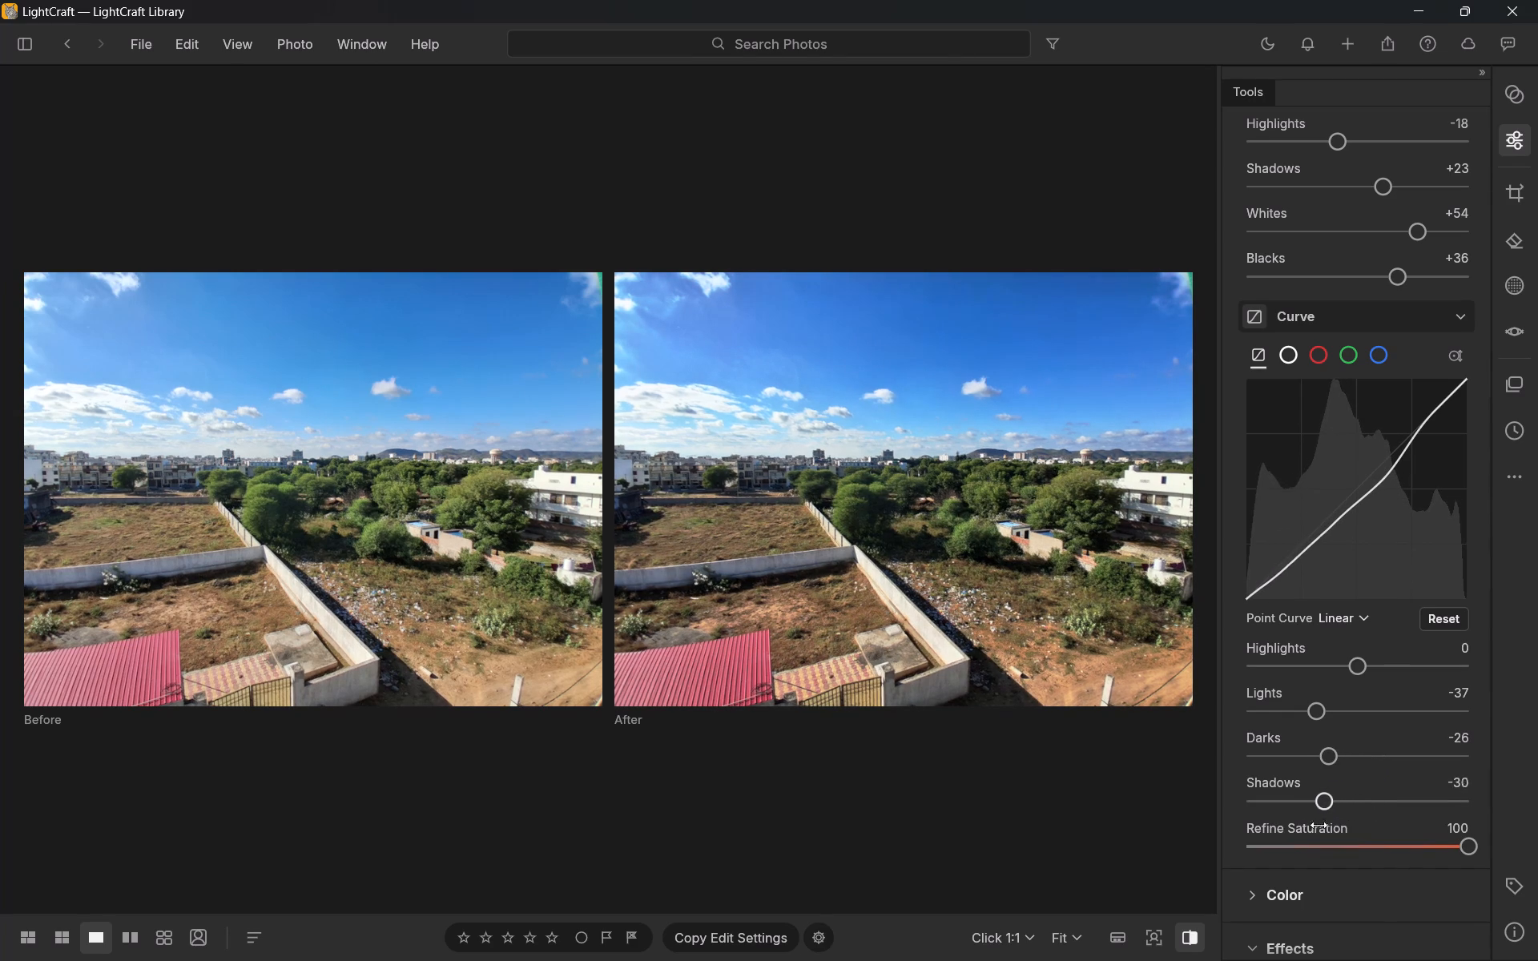
{"action": "left_click_drag", "start_coordinate": [1319, 825], "coordinate": [1310, 825]}
{"action": "left_click_drag", "start_coordinate": [1316, 807], "coordinate": [1289, 817]}
{"action": "left_click_drag", "start_coordinate": [1286, 802], "coordinate": [1317, 802]}
{"action": "left_click_drag", "start_coordinate": [1317, 802], "coordinate": [1317, 801]}
Shape the all-channel point curve into a mild S with a lower point at about 60/51 and a raised upper point.
{"action": "scroll", "coordinate": [1339, 762], "scroll_direction": "down", "scroll_amount": 2}
{"action": "scroll", "coordinate": [1332, 691], "scroll_direction": "up", "scroll_amount": 7}
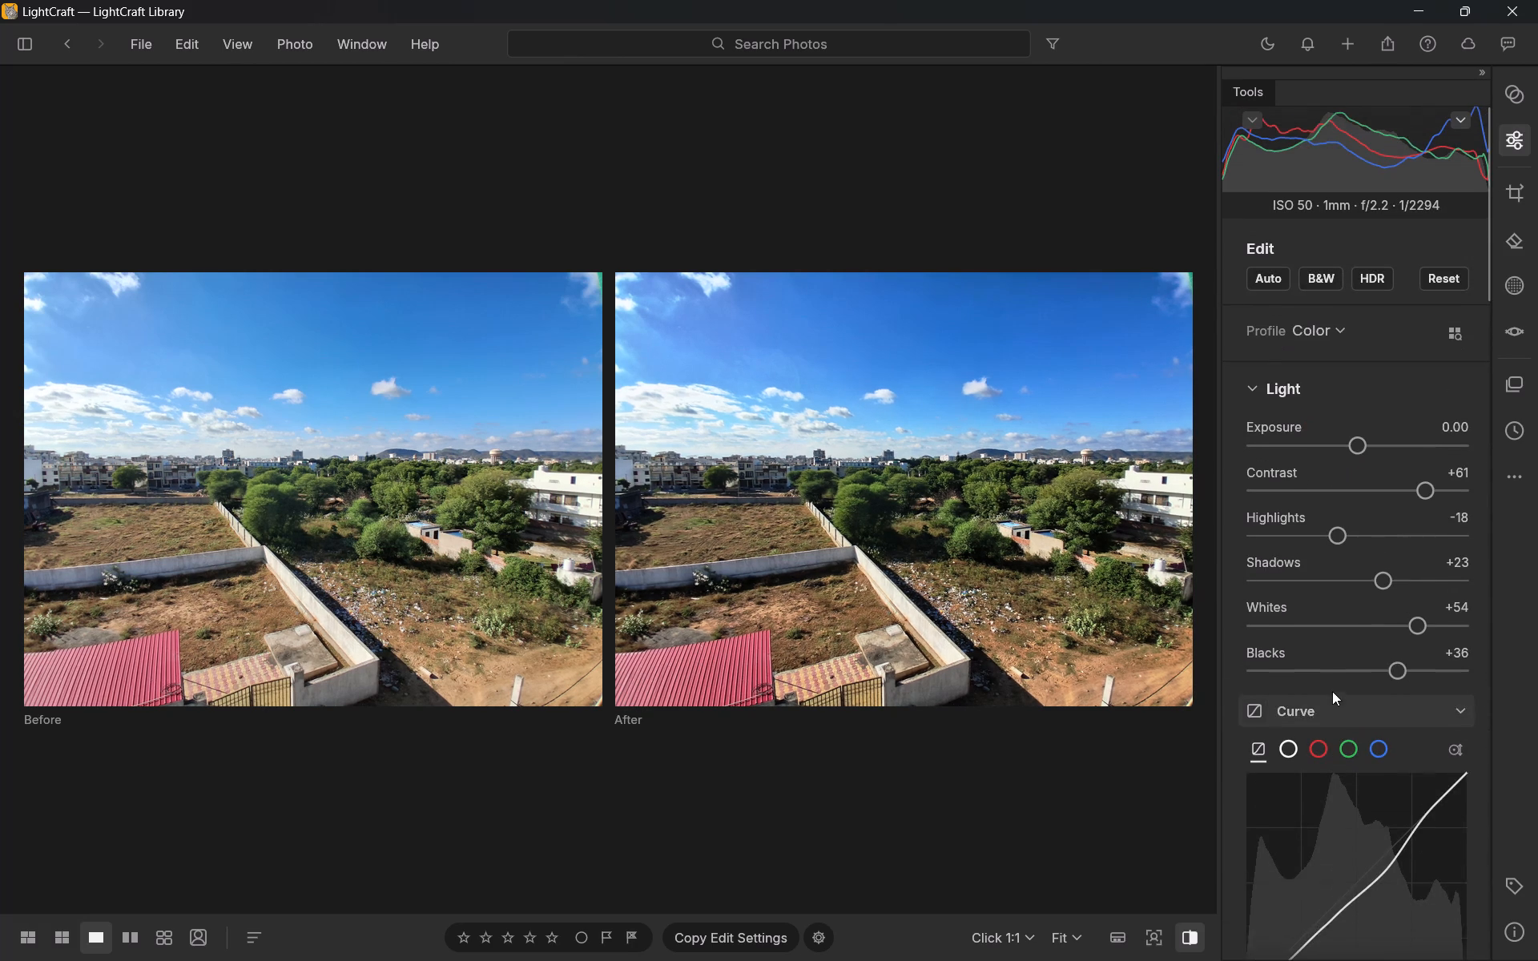
{"action": "scroll", "coordinate": [1332, 691], "scroll_direction": "up", "scroll_amount": 3}
{"action": "left_click", "coordinate": [1280, 758]}
{"action": "scroll", "coordinate": [1280, 758], "scroll_direction": "down", "scroll_amount": 2}
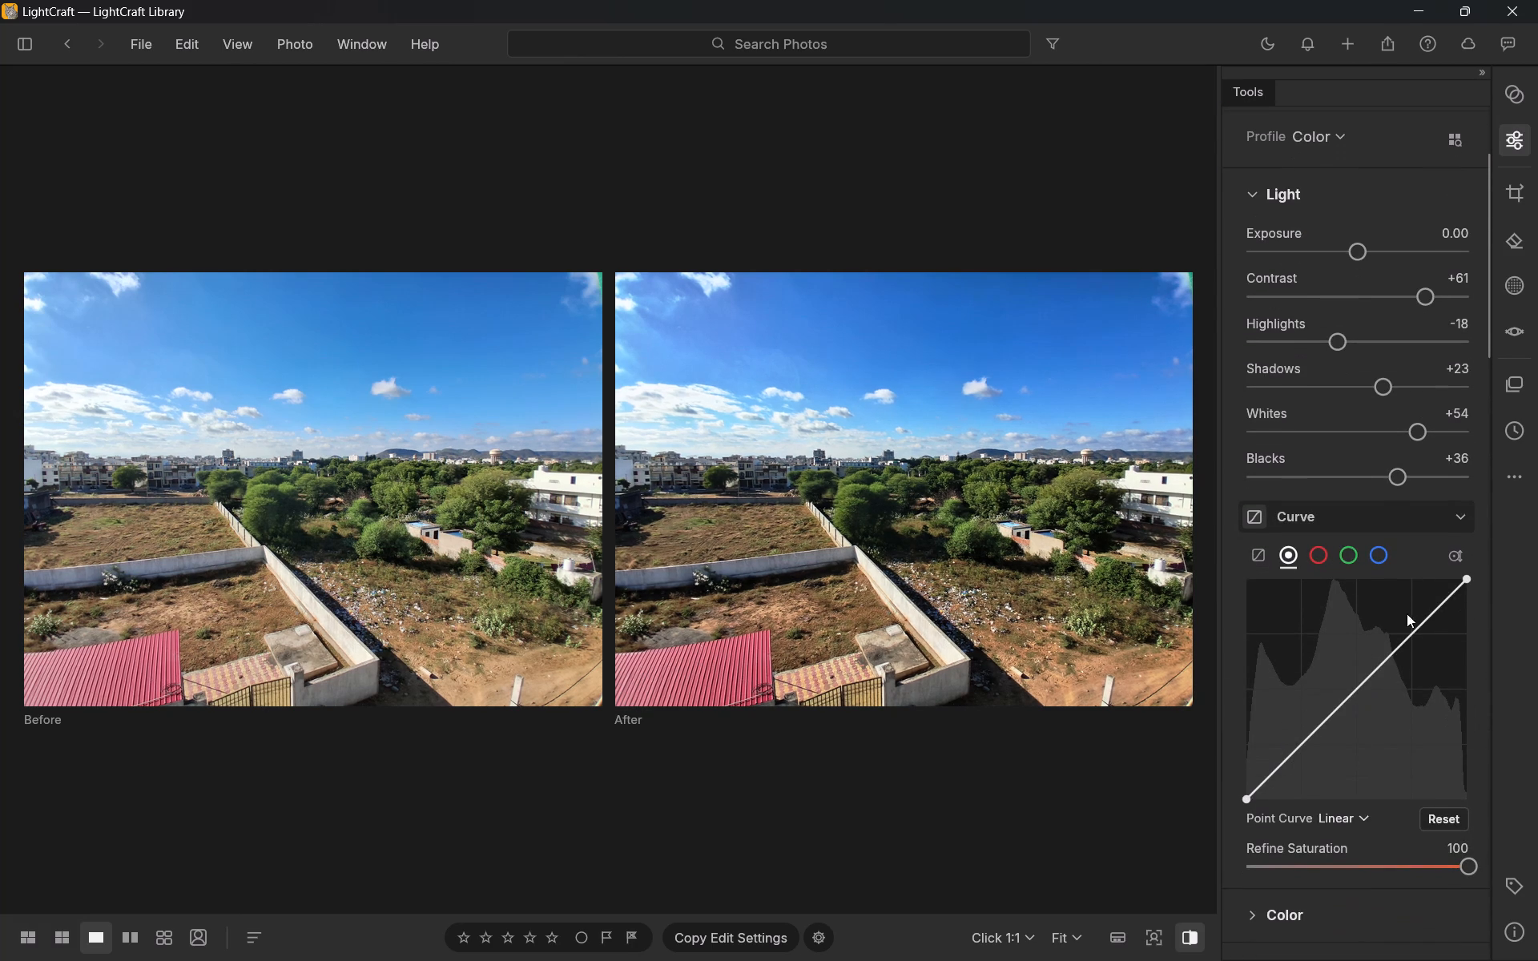
{"action": "left_click_drag", "start_coordinate": [1403, 638], "coordinate": [1408, 650]}
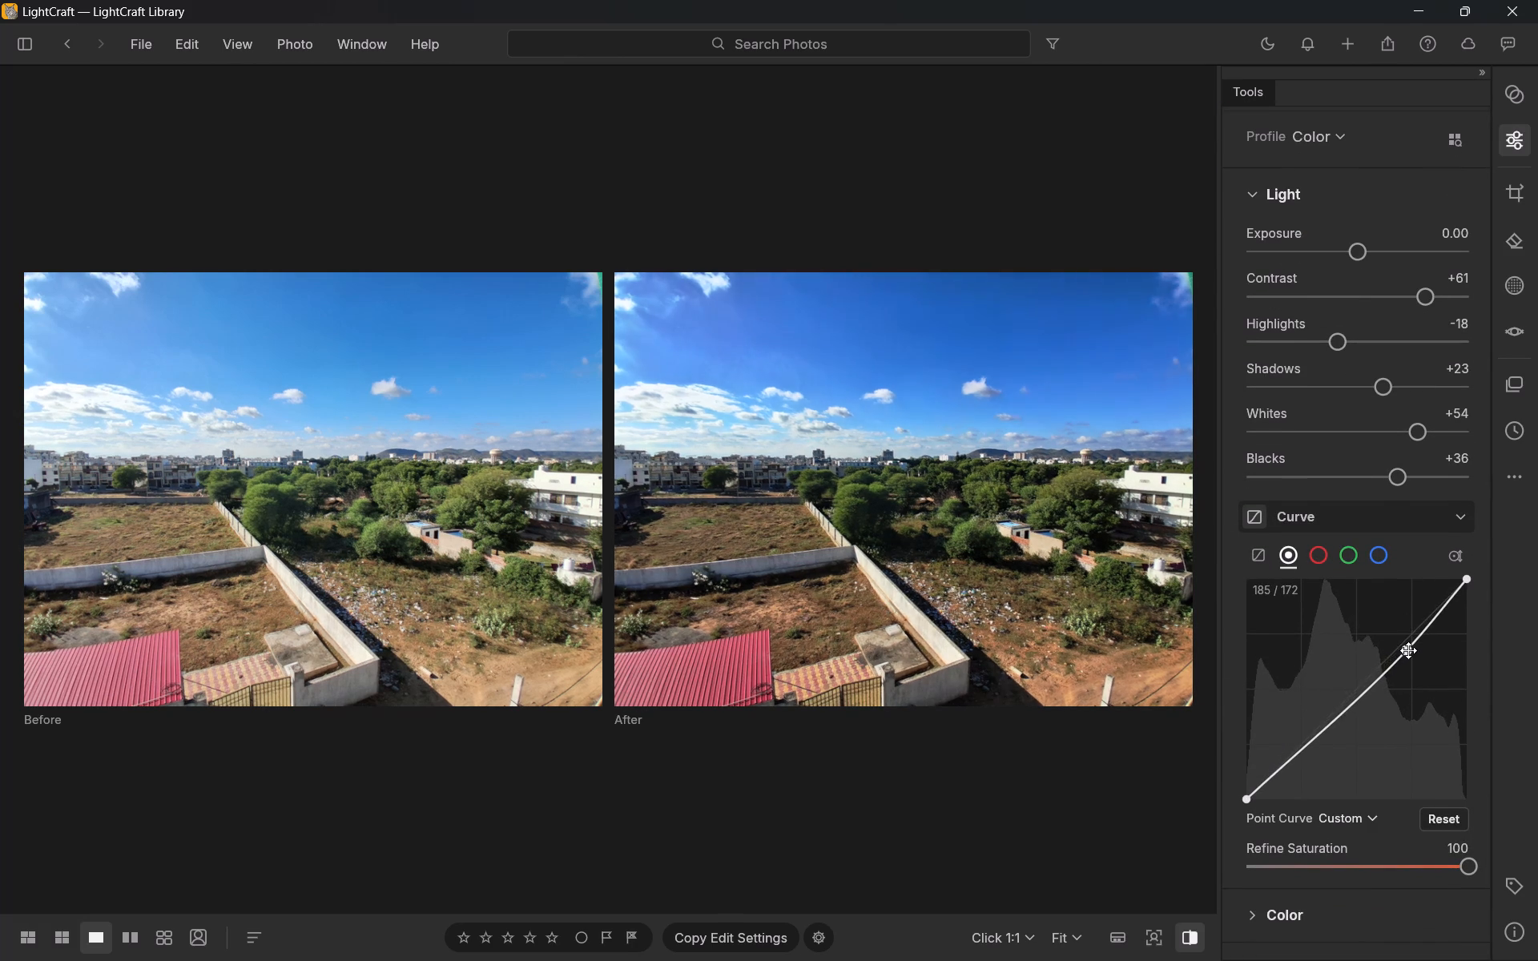
{"action": "left_click_drag", "start_coordinate": [1408, 650], "coordinate": [1407, 622]}
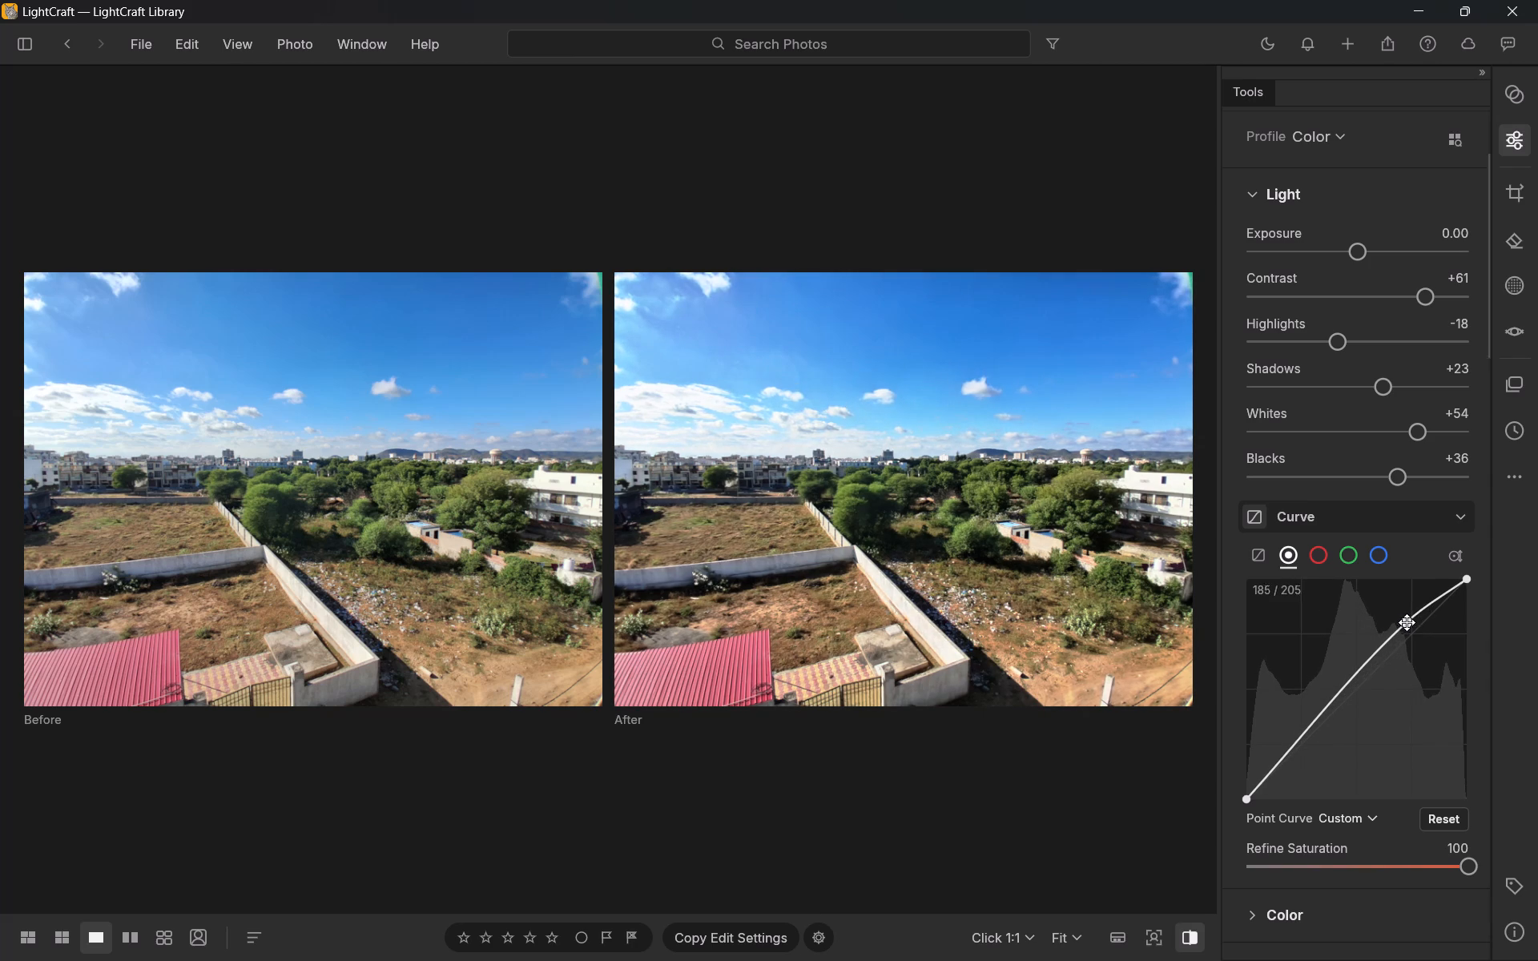
{"action": "left_click_drag", "start_coordinate": [1290, 742], "coordinate": [1302, 761]}
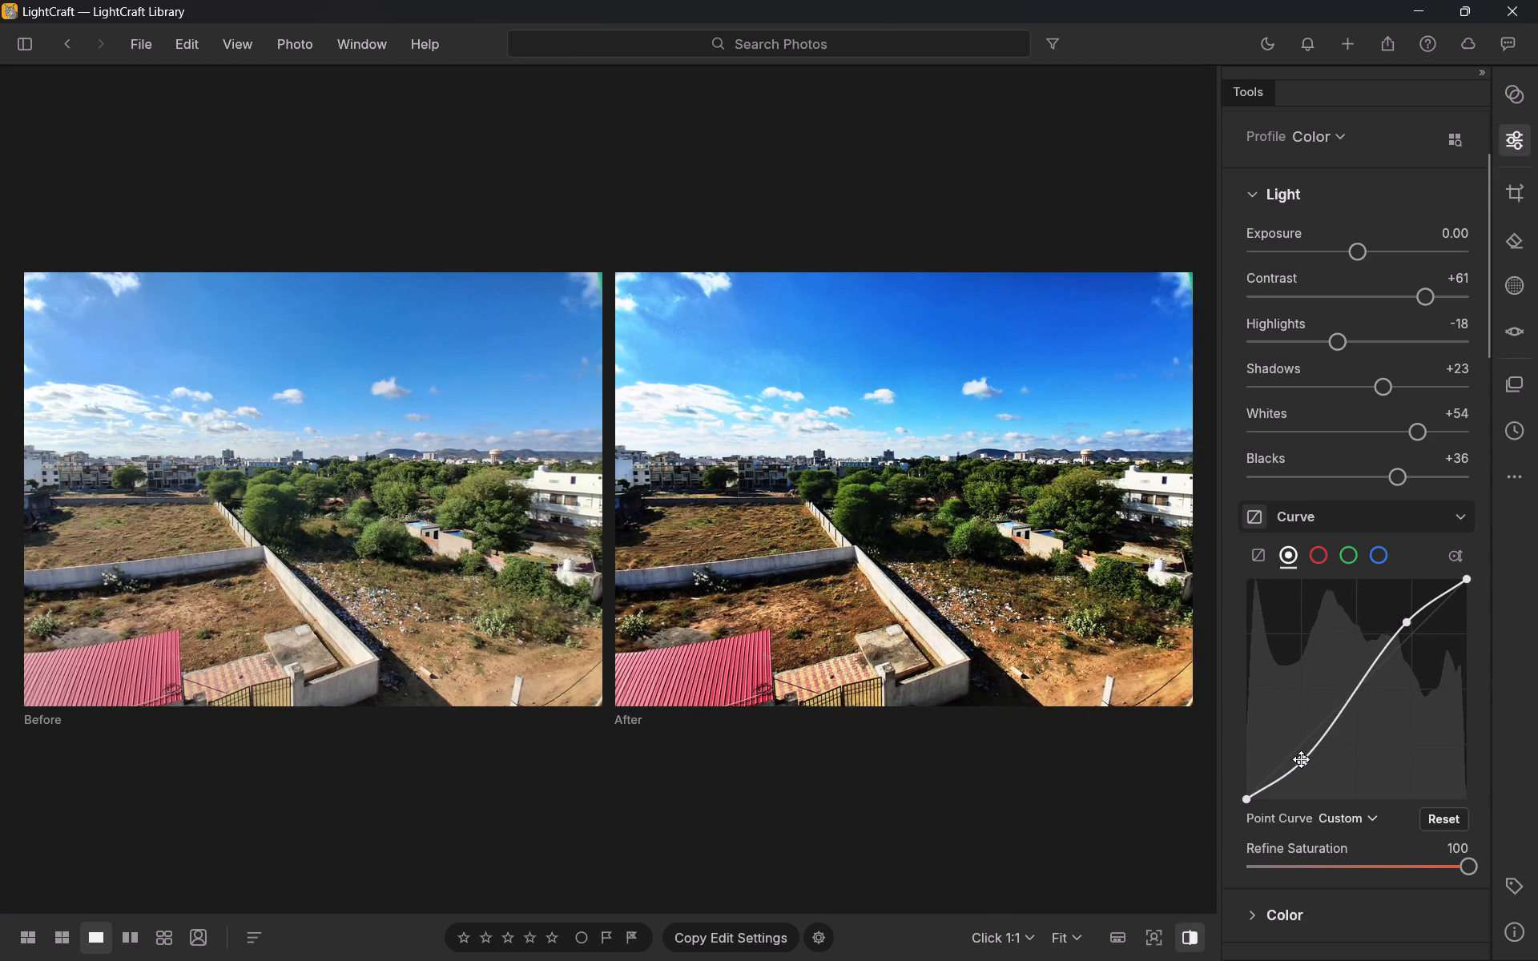
{"action": "left_click", "coordinate": [1301, 761]}
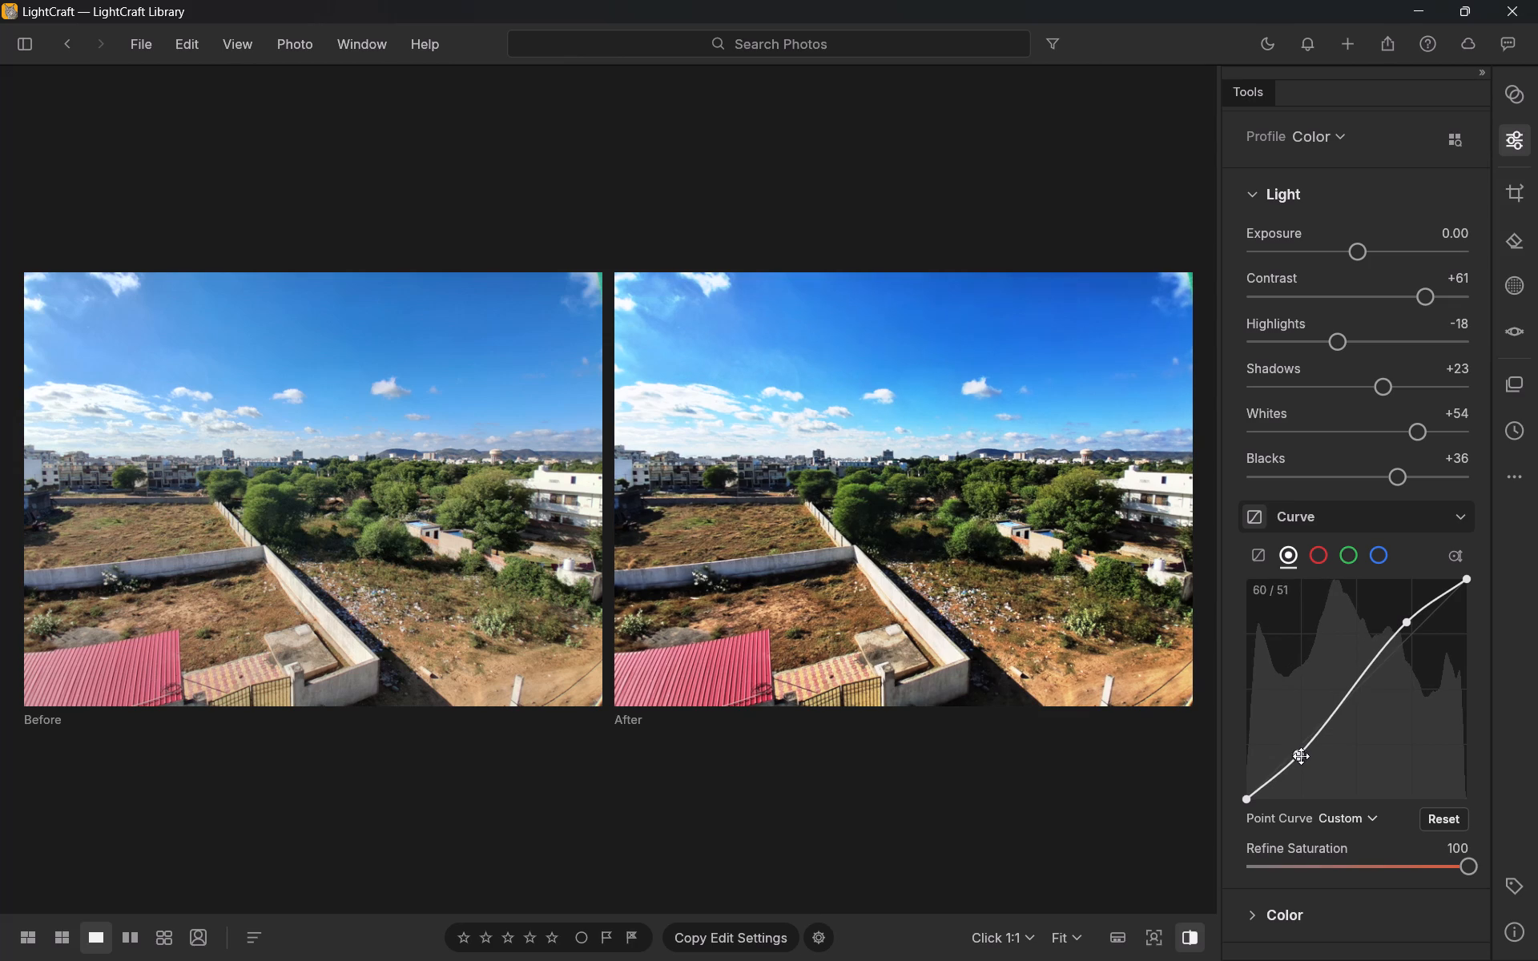
{"action": "left_click_drag", "start_coordinate": [1401, 623], "coordinate": [1402, 631]}
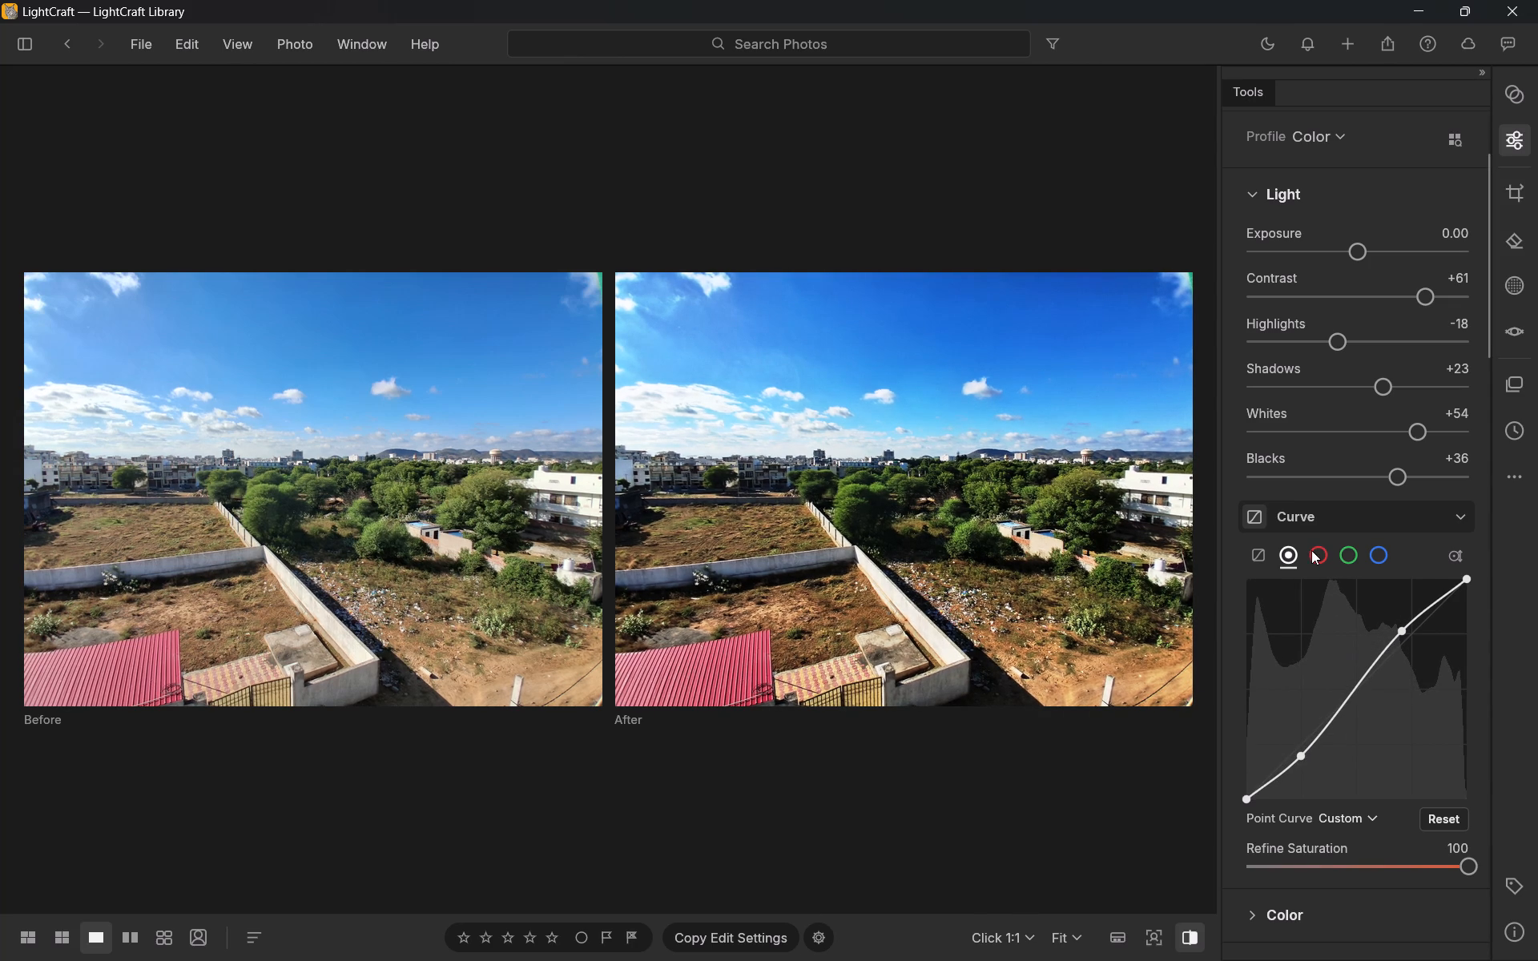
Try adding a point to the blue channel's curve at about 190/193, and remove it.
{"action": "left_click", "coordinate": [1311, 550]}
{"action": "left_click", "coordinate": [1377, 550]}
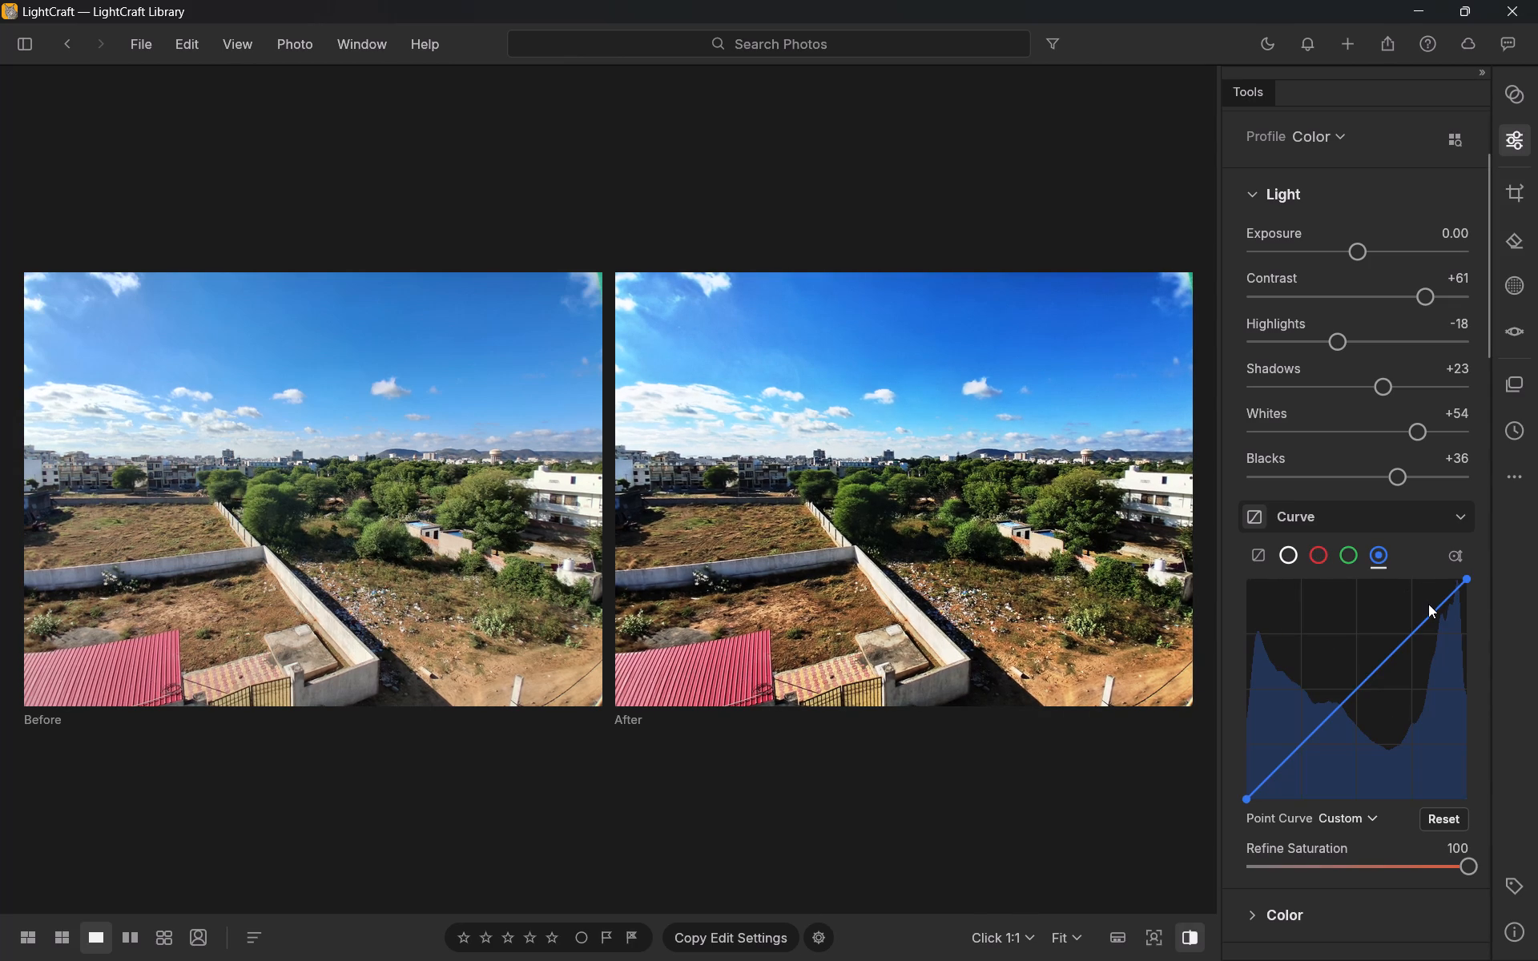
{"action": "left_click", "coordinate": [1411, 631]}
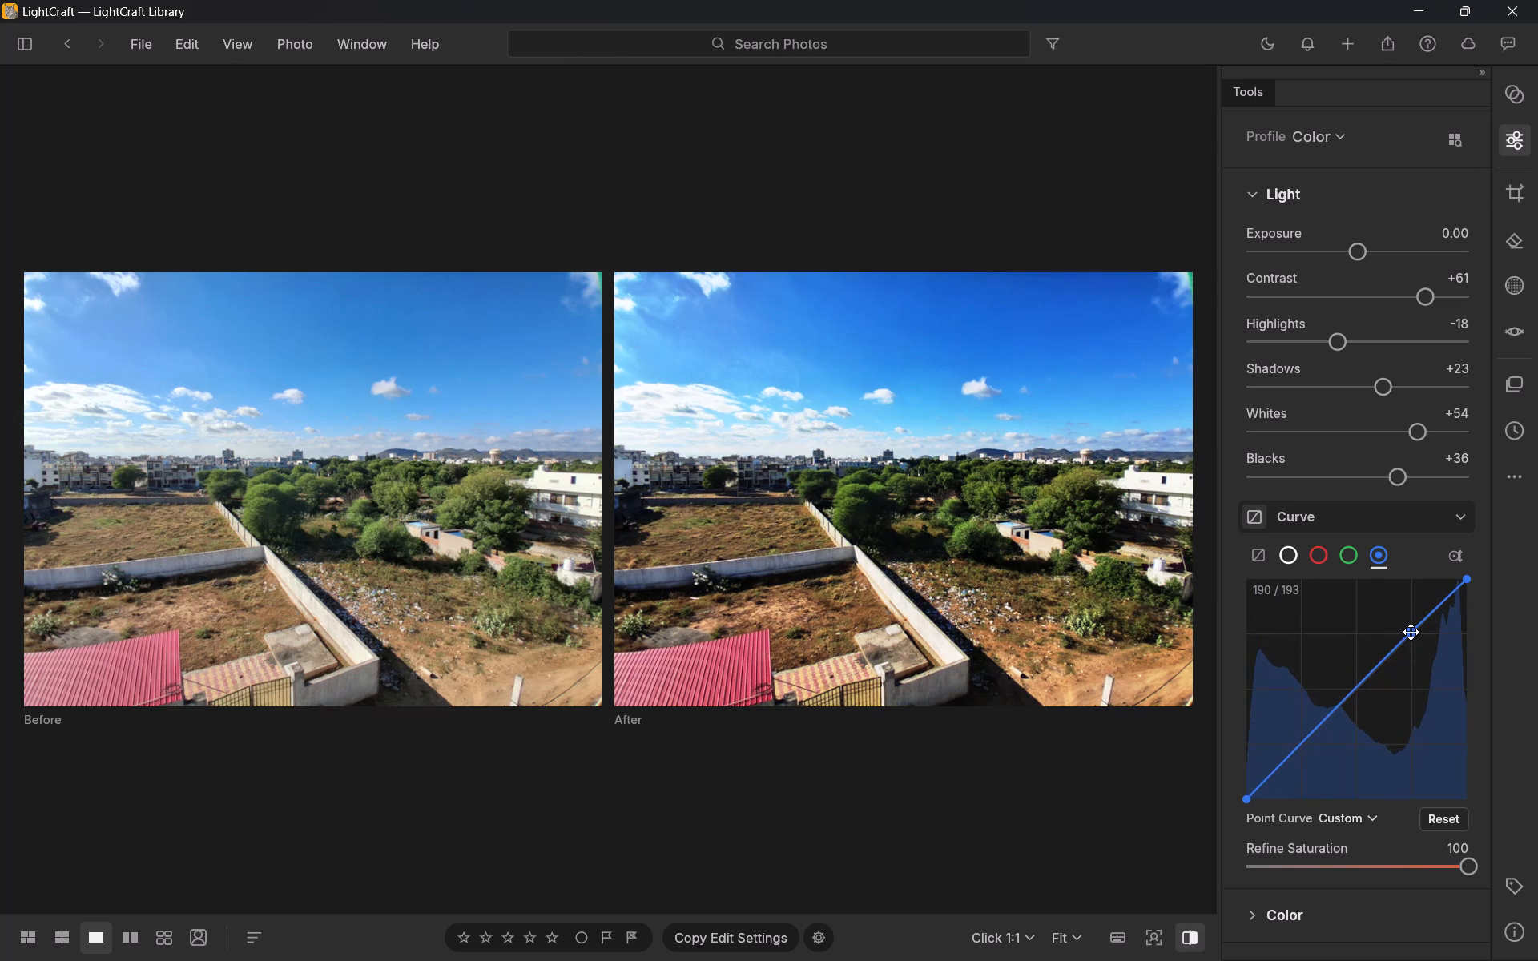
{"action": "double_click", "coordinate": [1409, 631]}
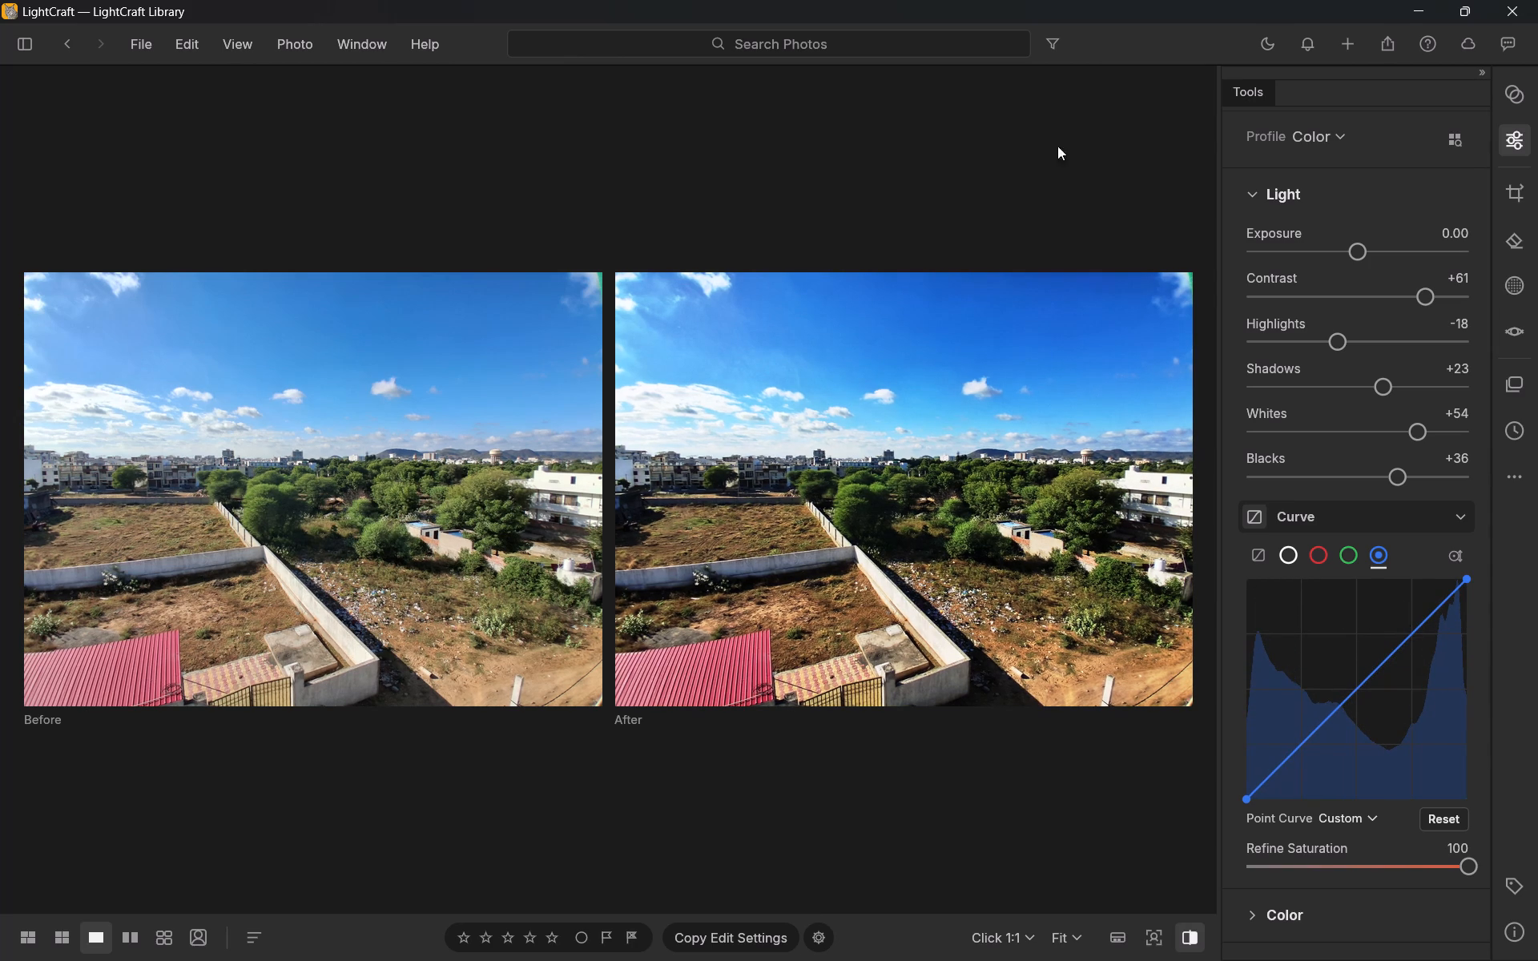
Switch to the Opera GX browser, pause the playing YouTube video and return to LightCraft.
{"action": "left_click", "coordinate": [1411, 8]}
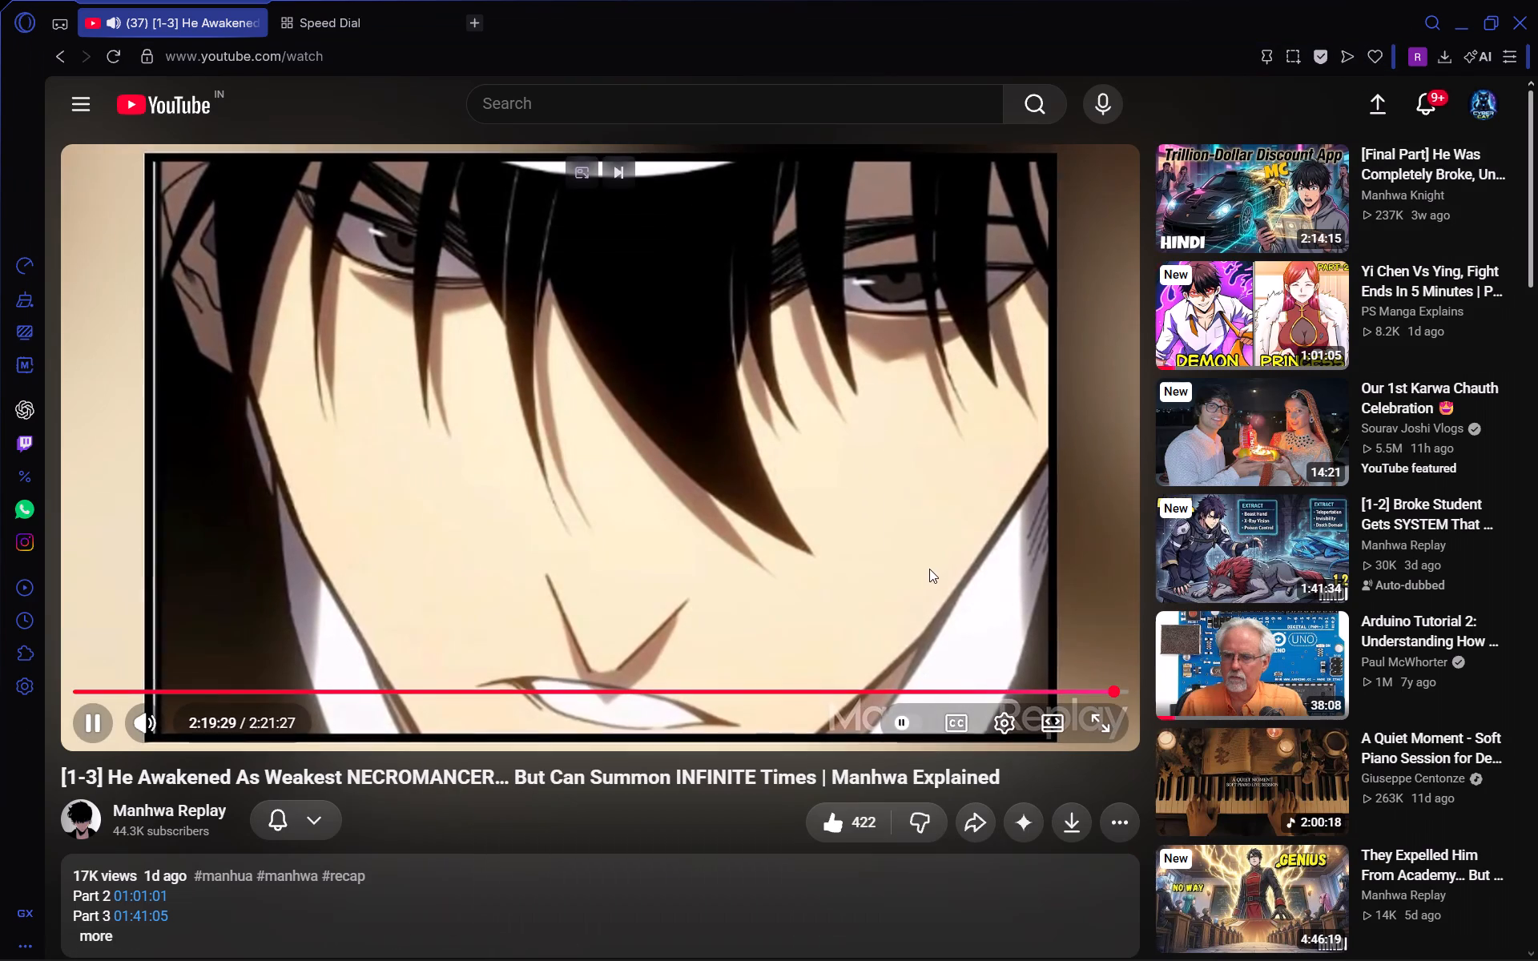
{"action": "left_click", "coordinate": [929, 565]}
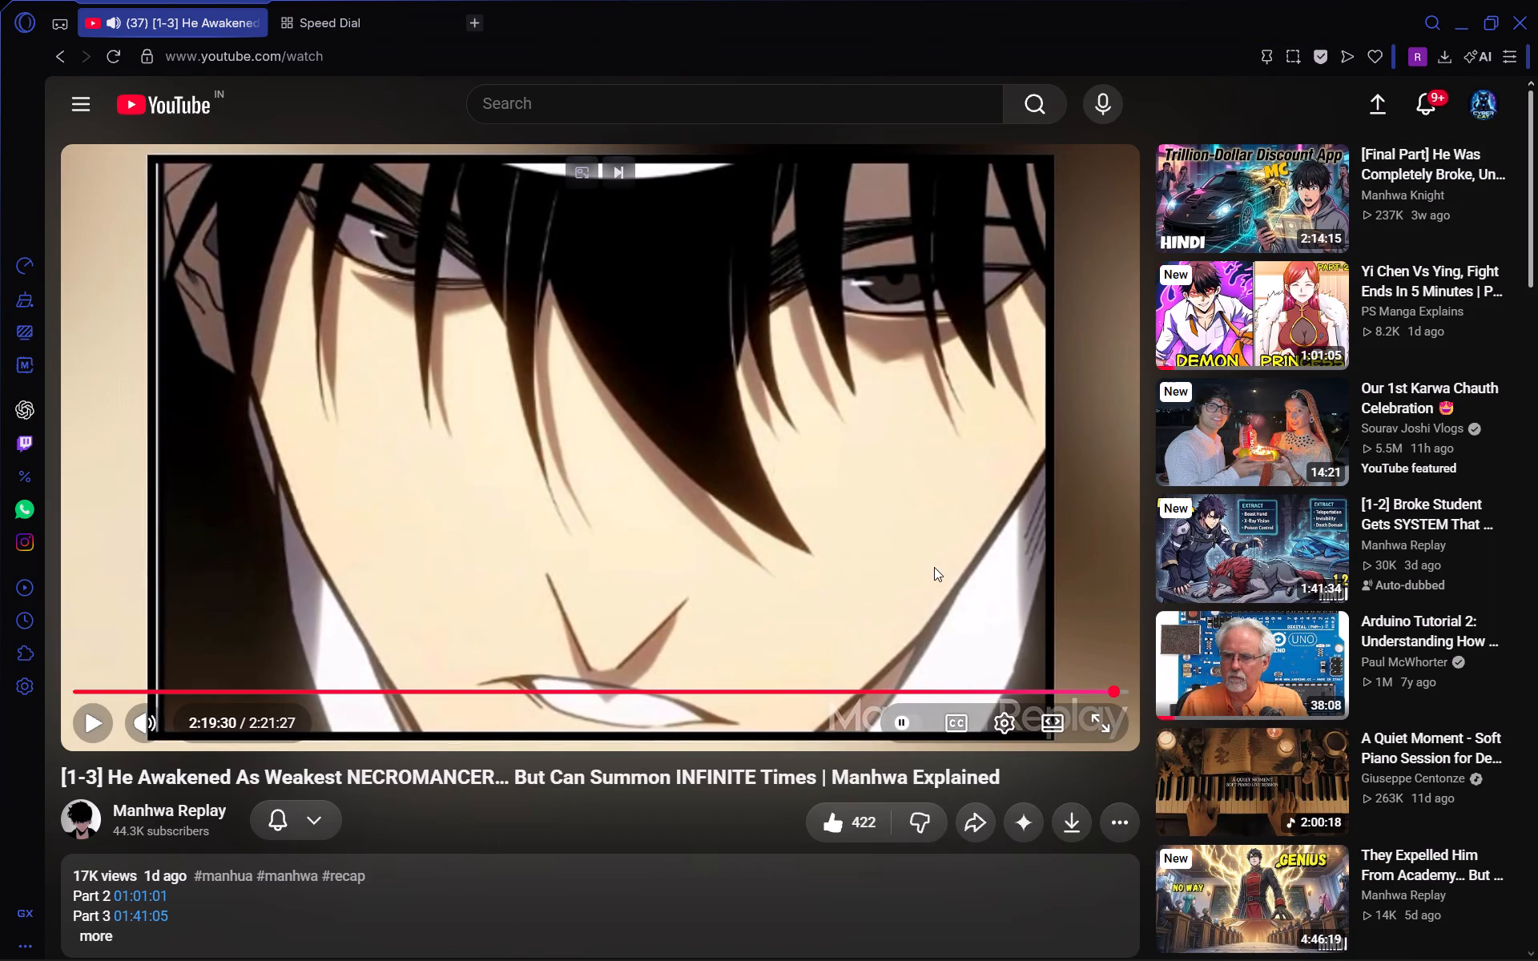
{"action": "key", "text": "space"}
{"action": "key", "text": "space"}
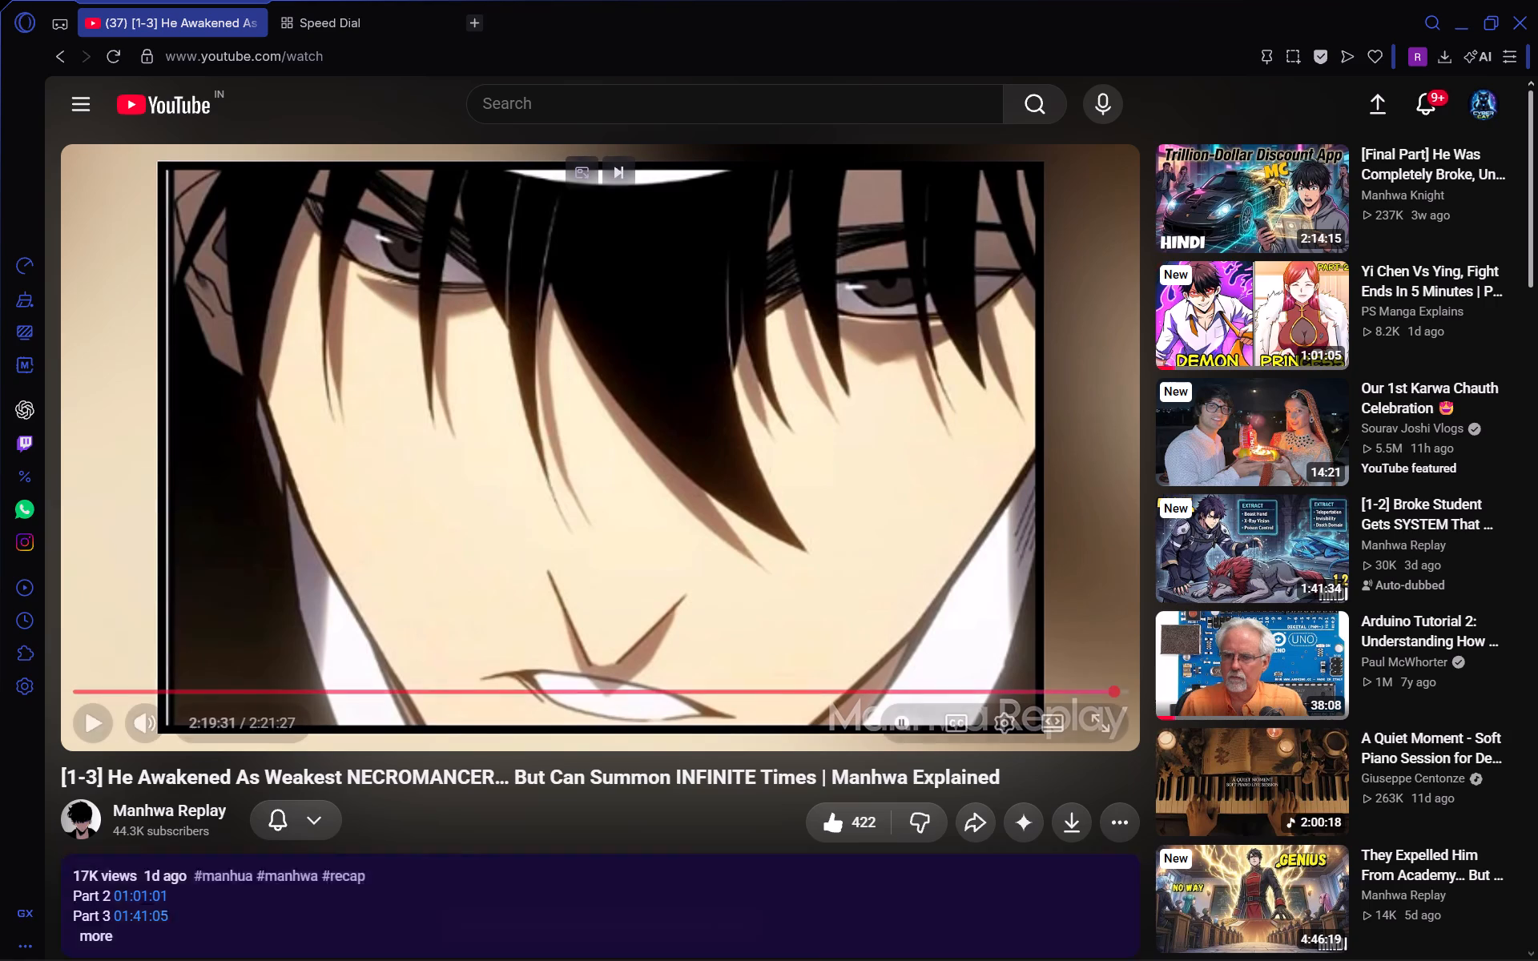
{"action": "left_click", "coordinate": [1019, 940]}
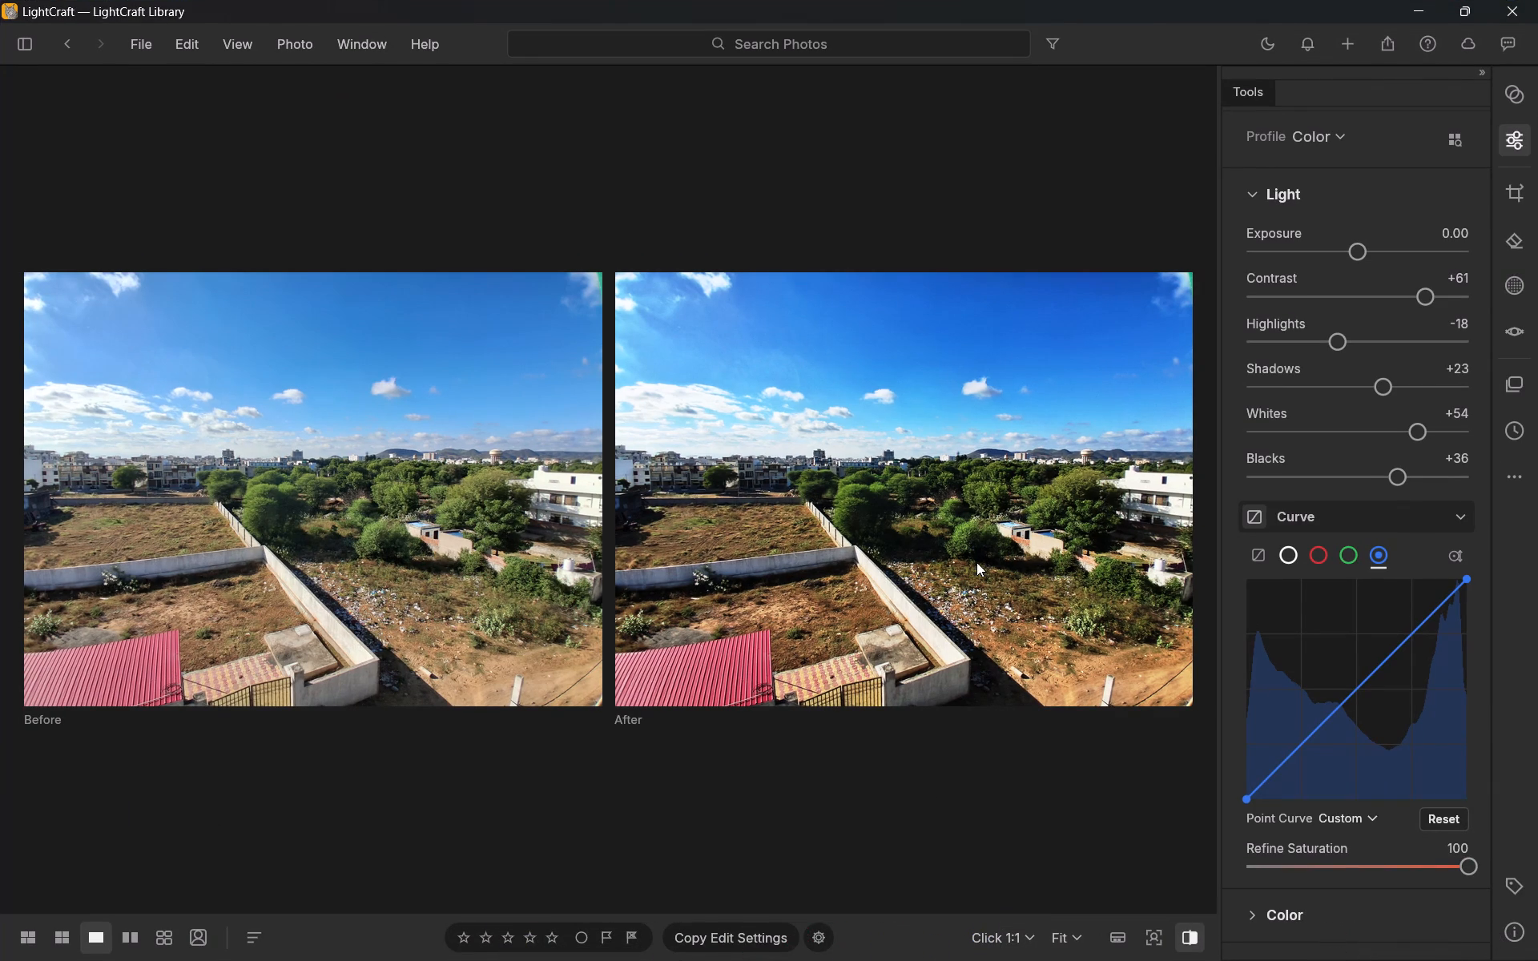
Add a point in the lower part of the red channel's curve and pull it slightly below the diagonal.
{"action": "left_click", "coordinate": [1351, 555]}
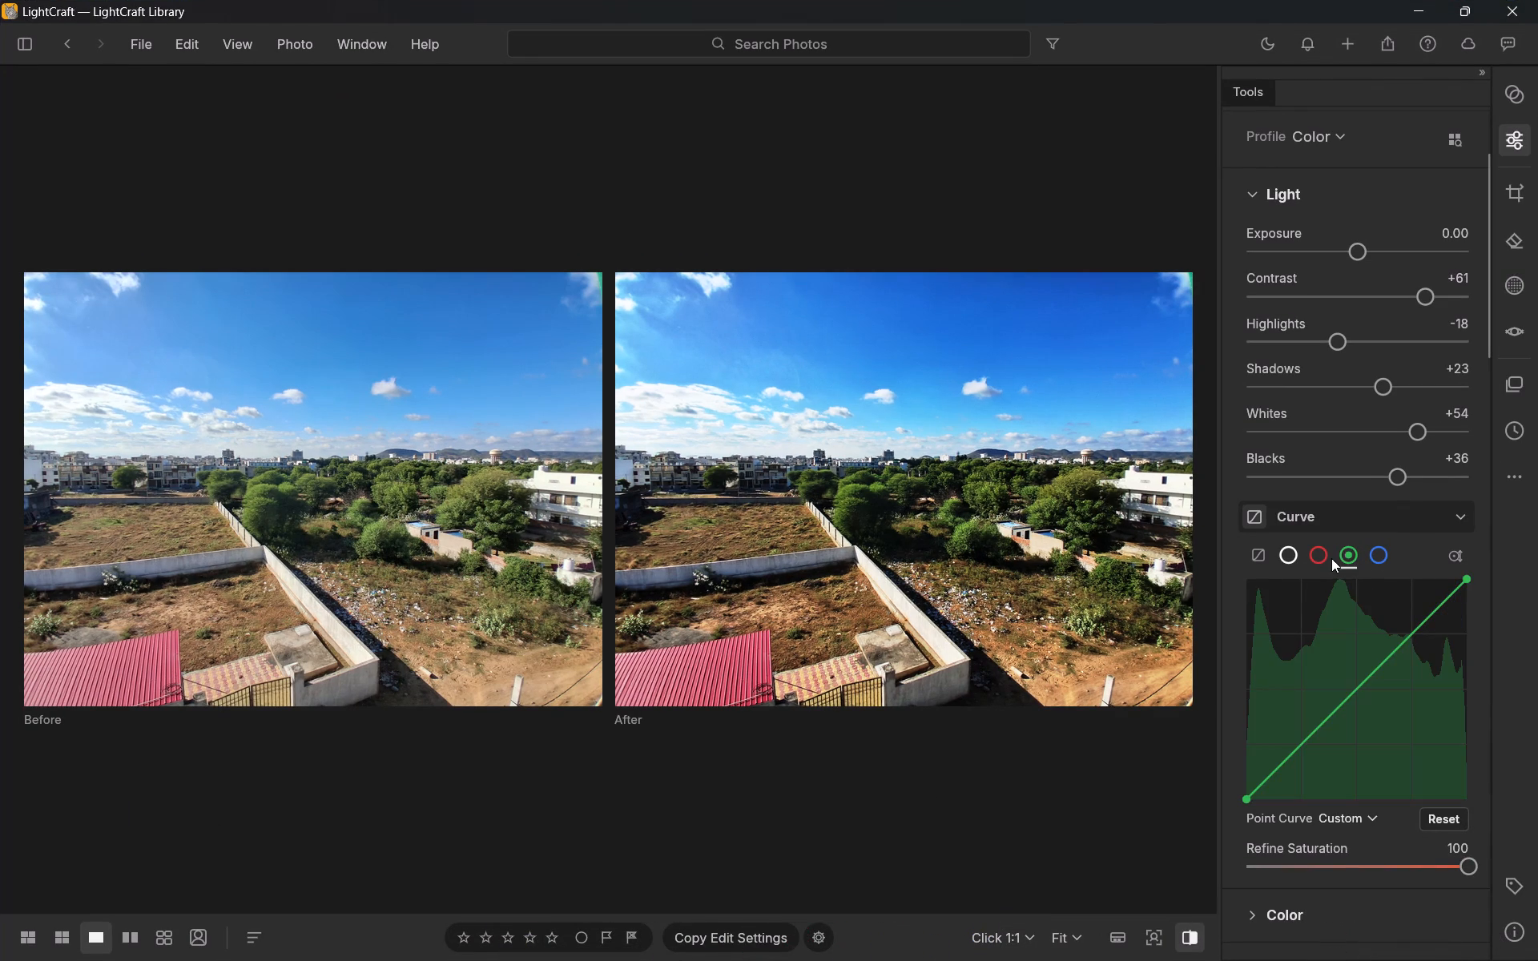
{"action": "left_click", "coordinate": [1319, 557]}
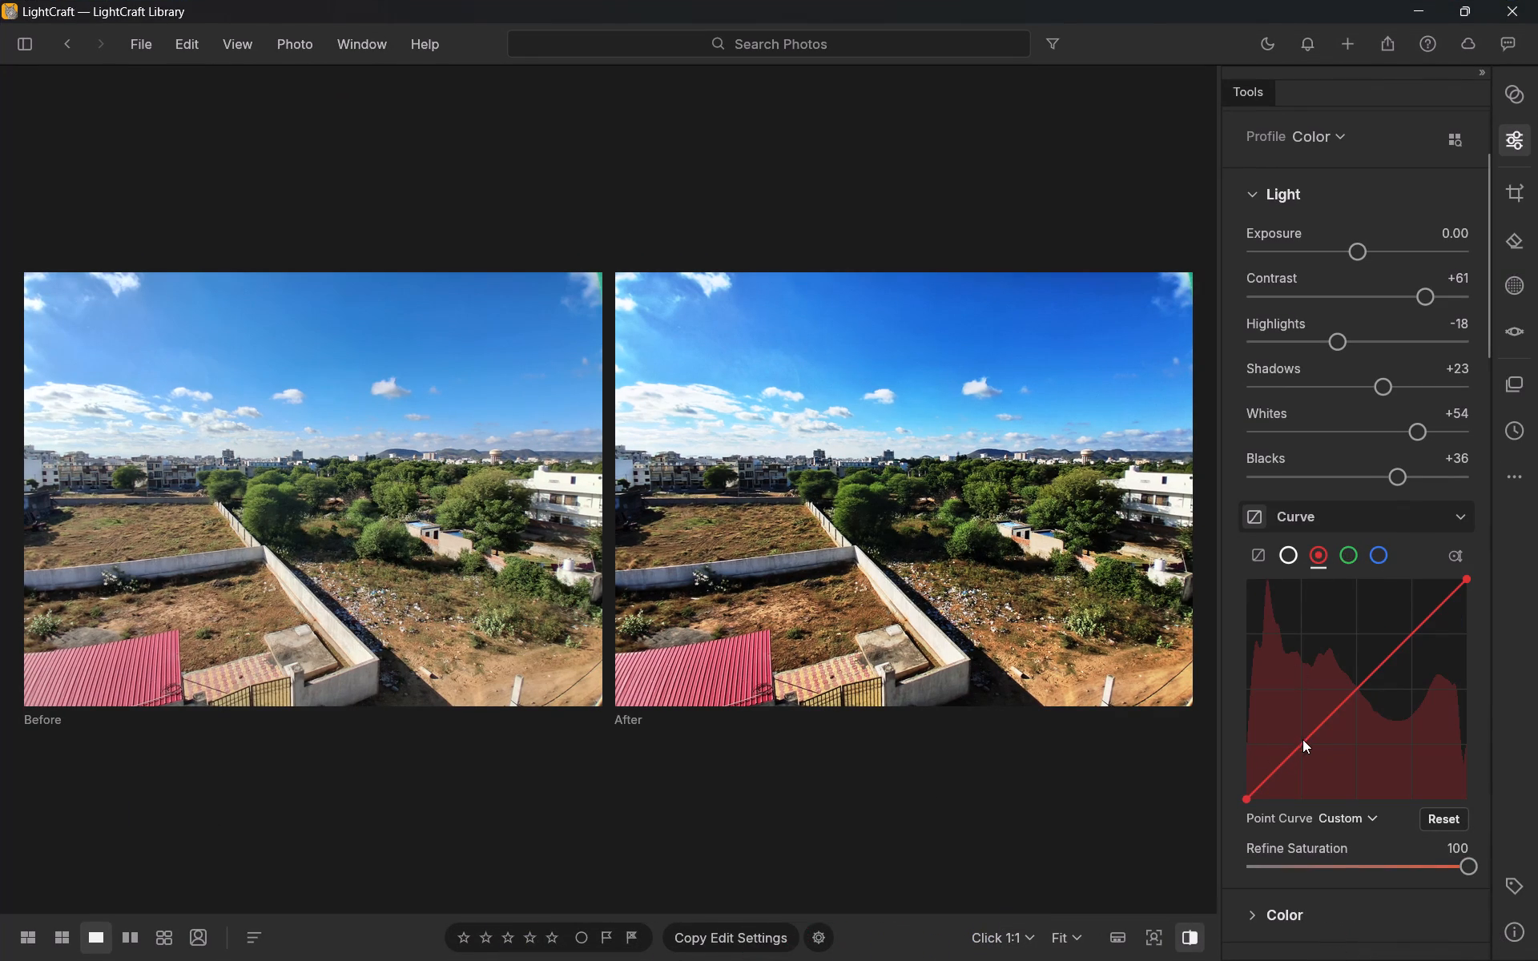
{"action": "left_click_drag", "start_coordinate": [1301, 740], "coordinate": [1311, 753]}
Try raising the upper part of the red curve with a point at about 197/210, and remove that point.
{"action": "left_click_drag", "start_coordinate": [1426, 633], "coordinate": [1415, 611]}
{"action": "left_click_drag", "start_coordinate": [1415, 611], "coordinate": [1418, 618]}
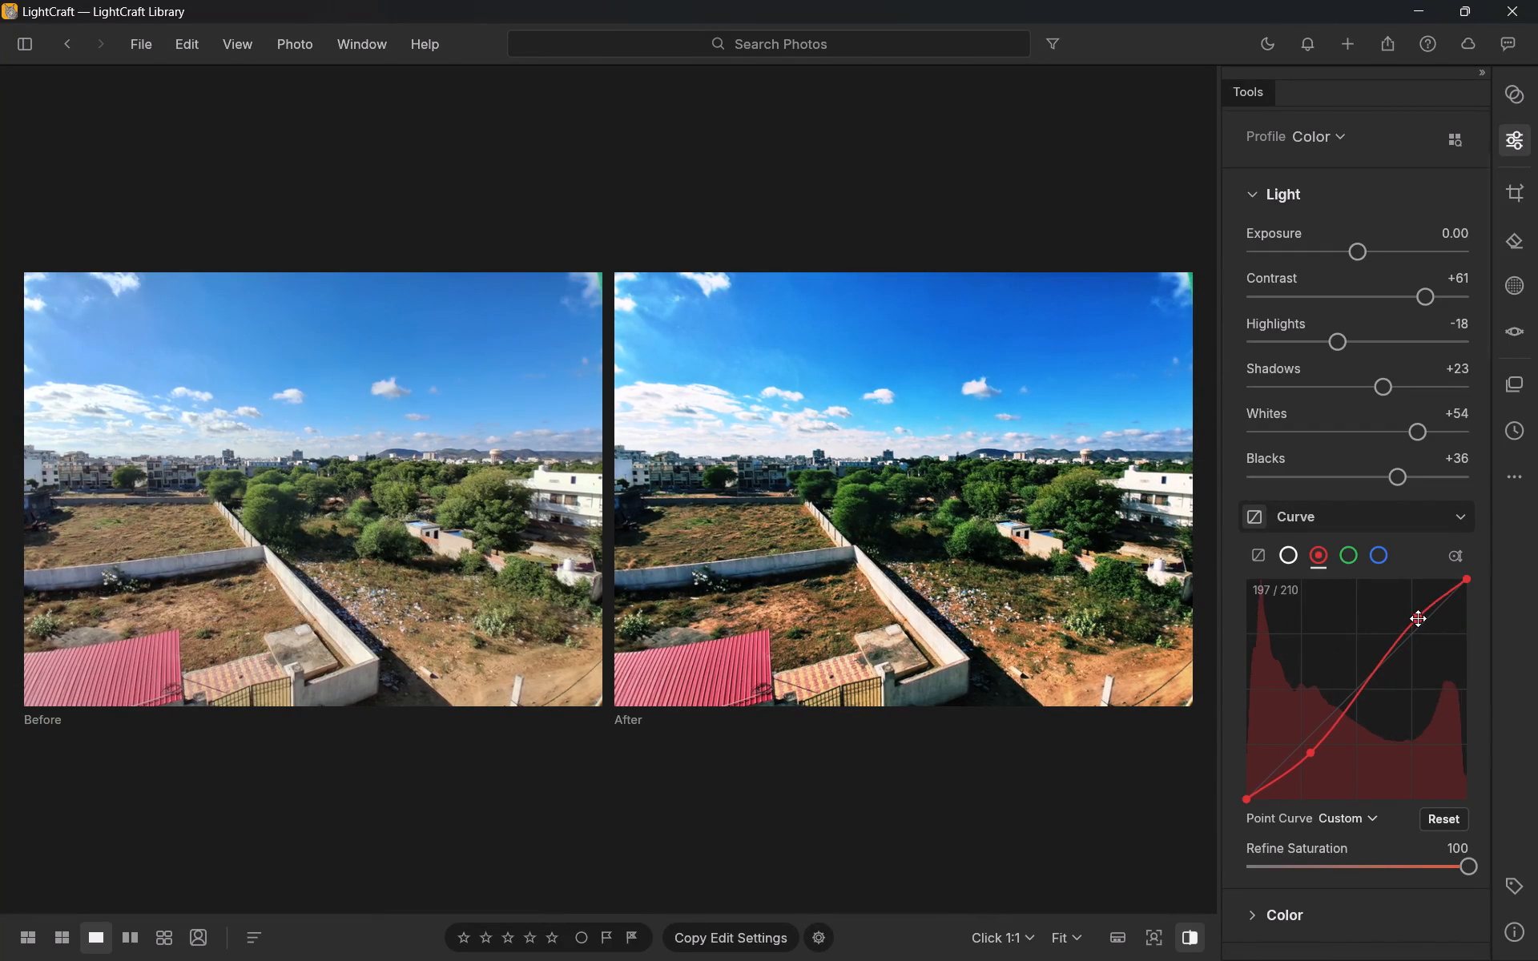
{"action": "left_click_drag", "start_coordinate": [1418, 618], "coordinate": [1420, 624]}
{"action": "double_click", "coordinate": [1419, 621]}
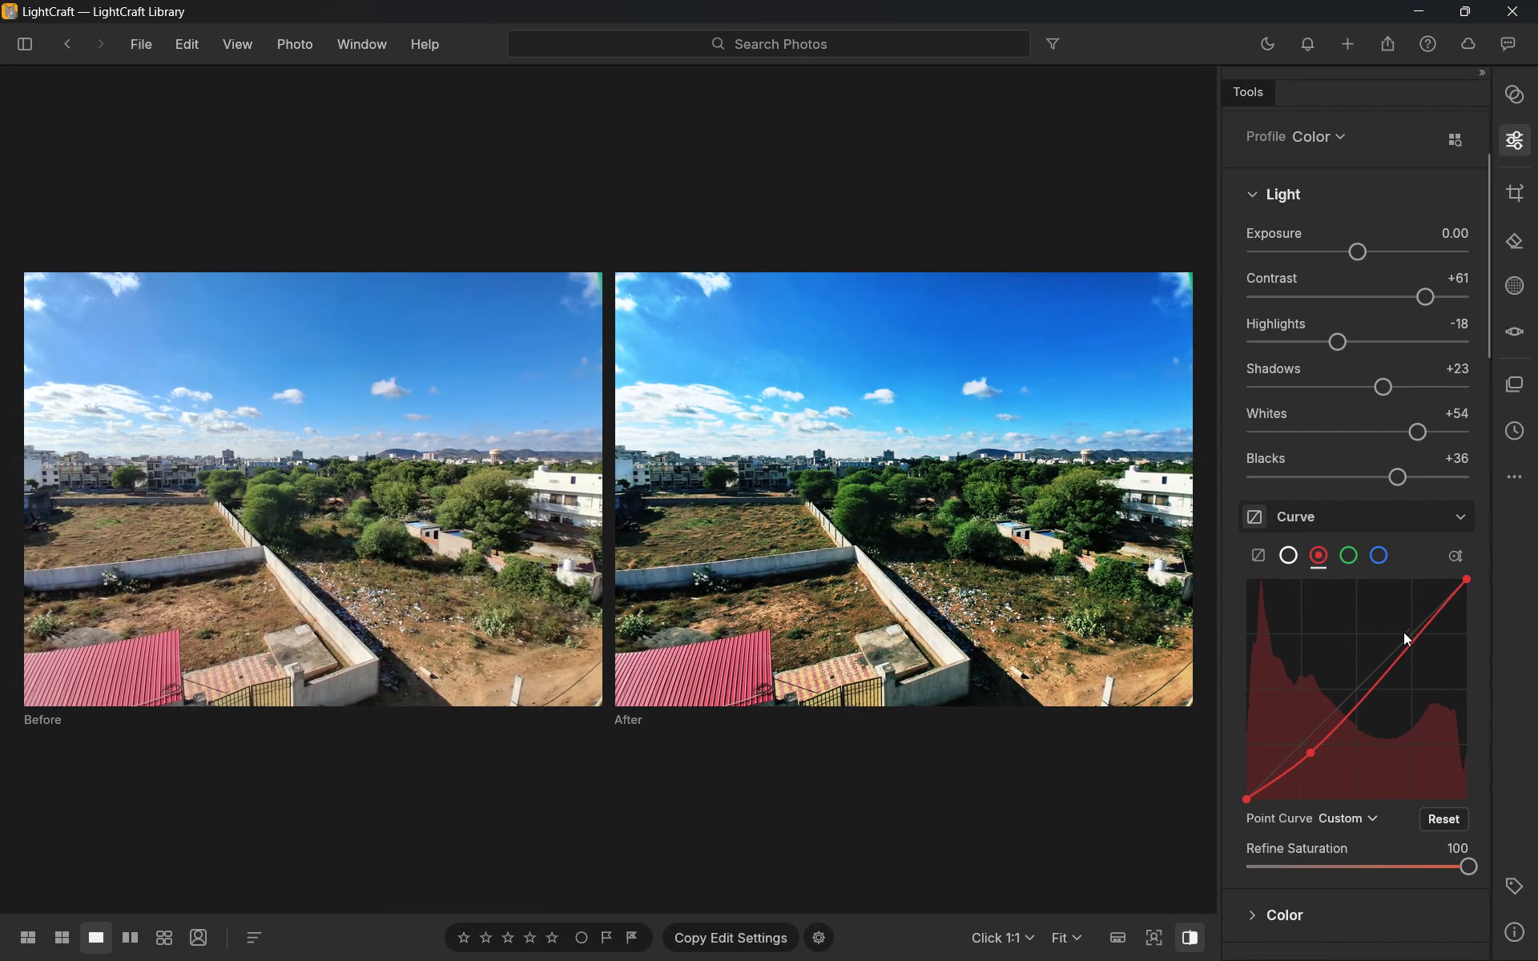
Pull the red curve's lower point further below the diagonal to reduce red in the darker tones.
{"action": "left_click_drag", "start_coordinate": [1309, 754], "coordinate": [1321, 758]}
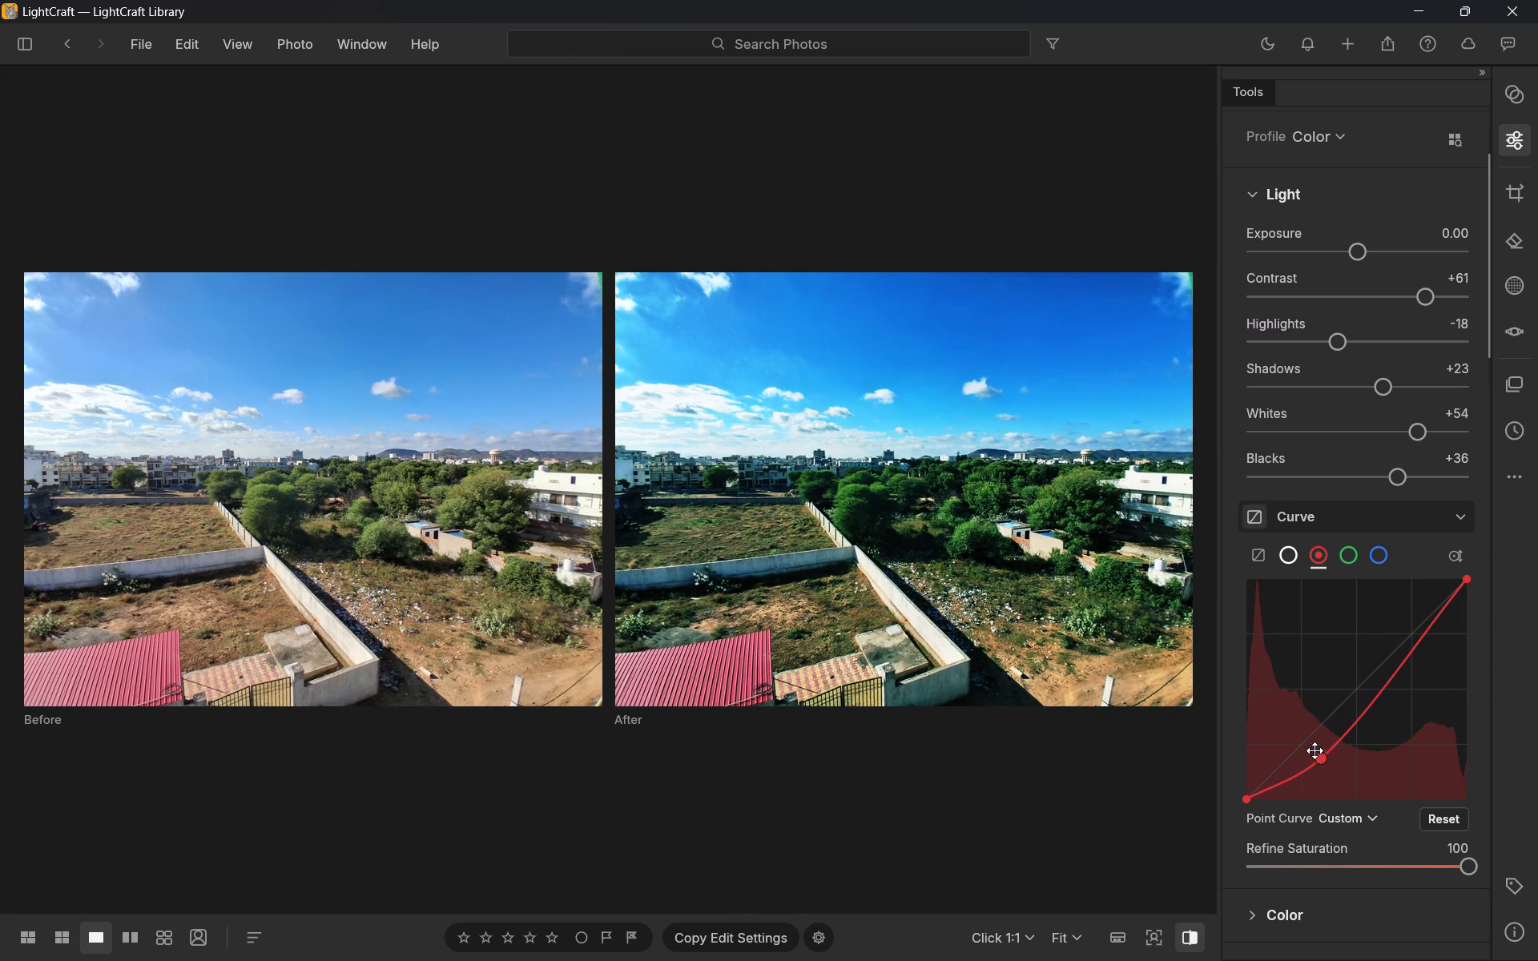
{"action": "left_click_drag", "start_coordinate": [1321, 758], "coordinate": [1321, 758]}
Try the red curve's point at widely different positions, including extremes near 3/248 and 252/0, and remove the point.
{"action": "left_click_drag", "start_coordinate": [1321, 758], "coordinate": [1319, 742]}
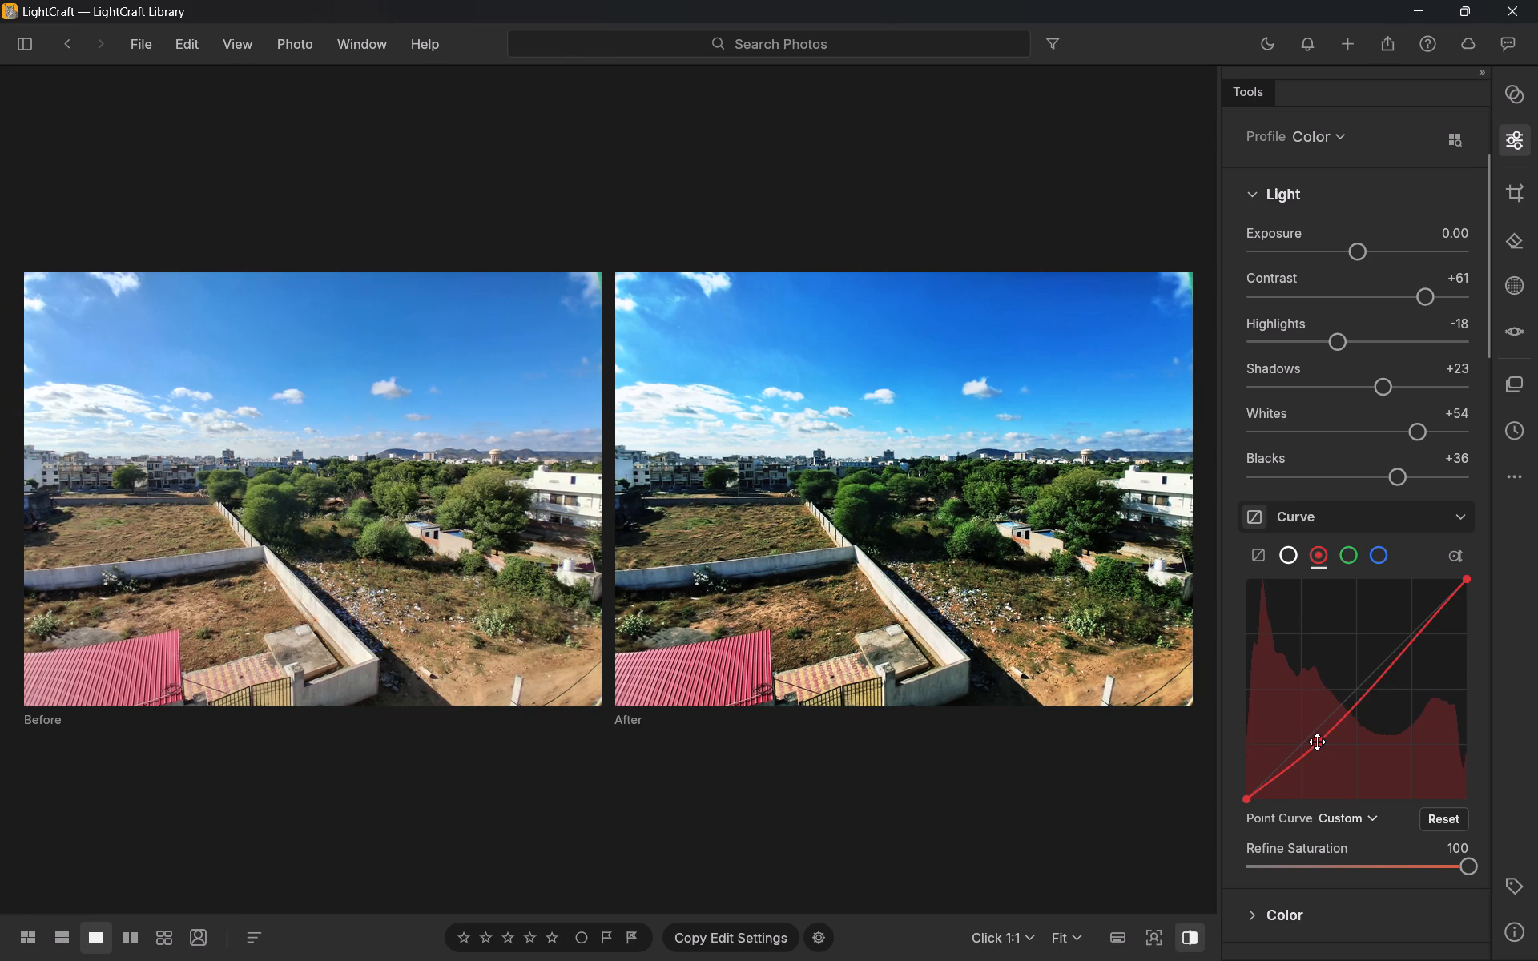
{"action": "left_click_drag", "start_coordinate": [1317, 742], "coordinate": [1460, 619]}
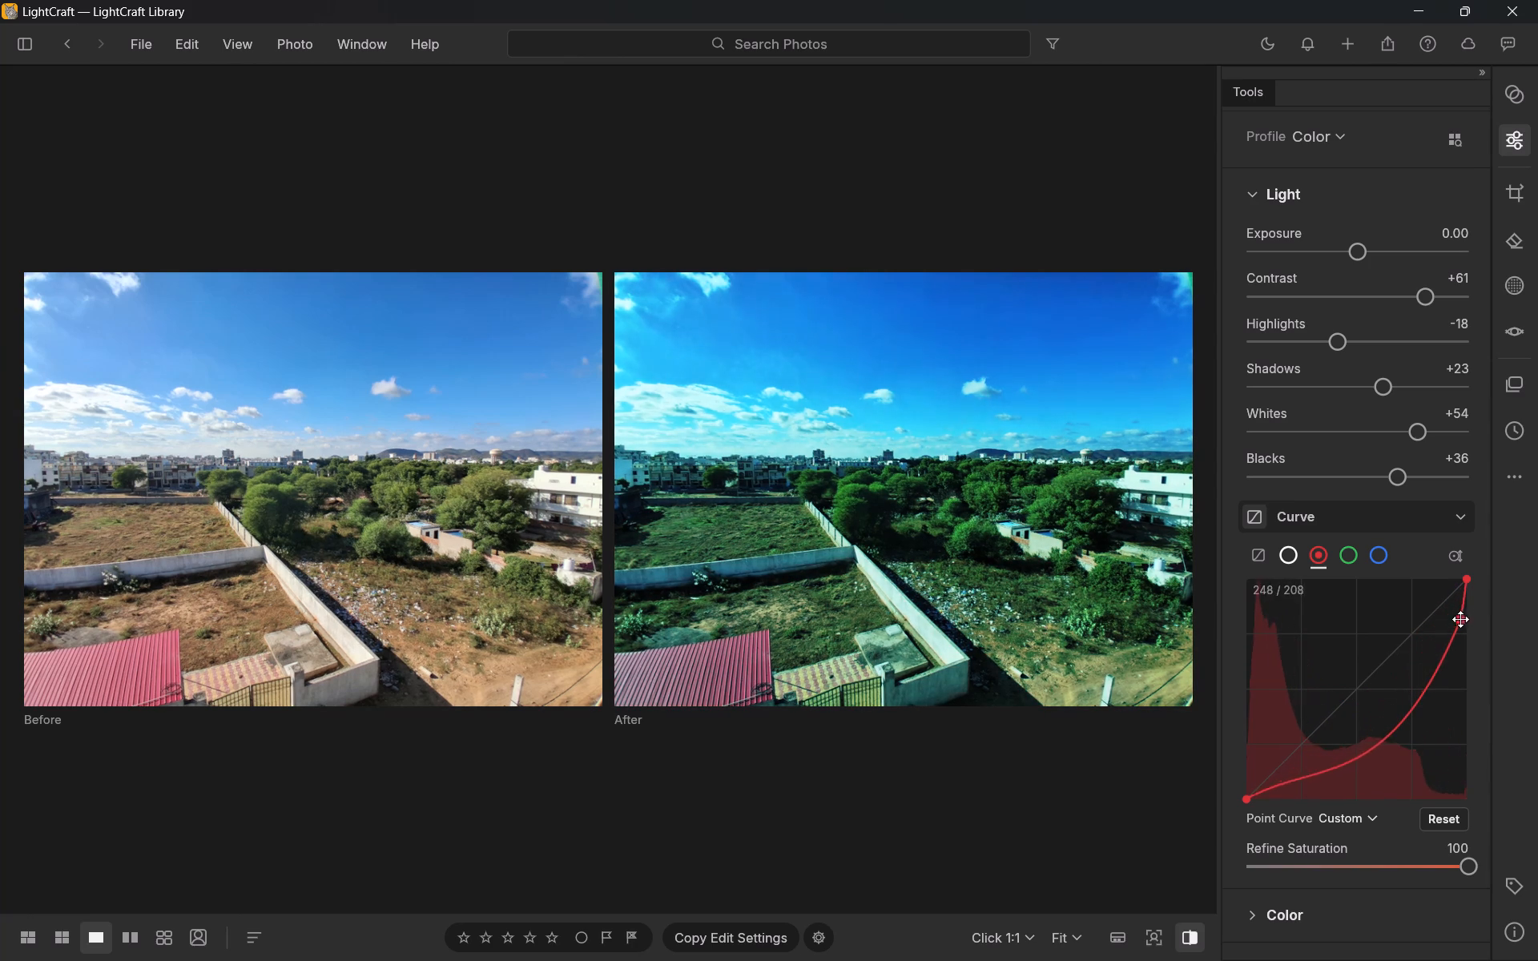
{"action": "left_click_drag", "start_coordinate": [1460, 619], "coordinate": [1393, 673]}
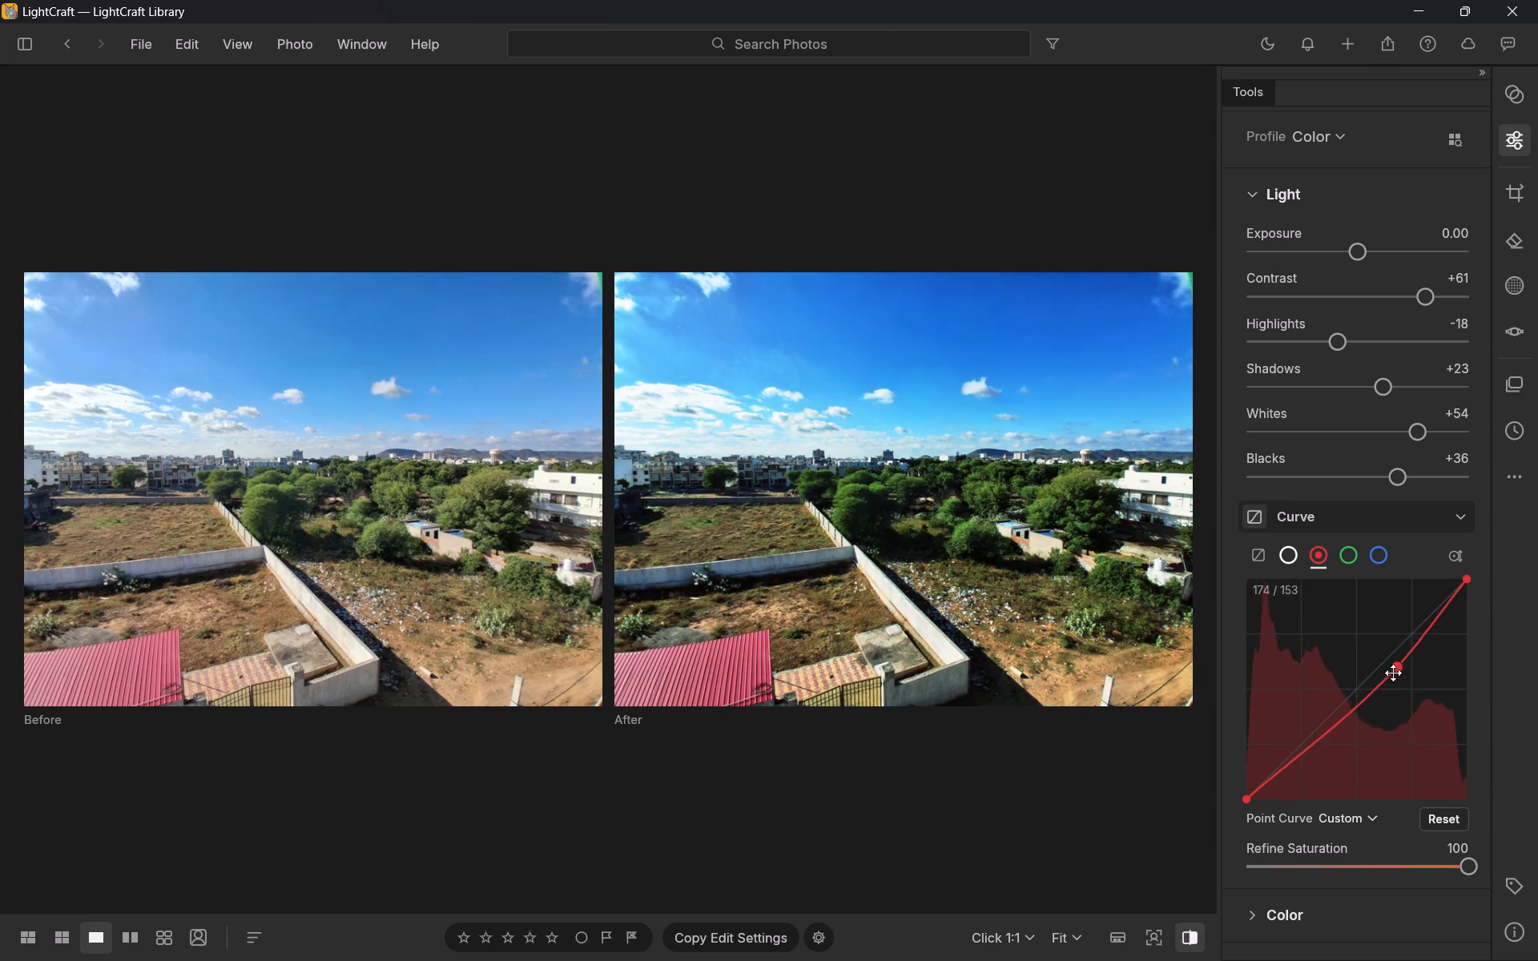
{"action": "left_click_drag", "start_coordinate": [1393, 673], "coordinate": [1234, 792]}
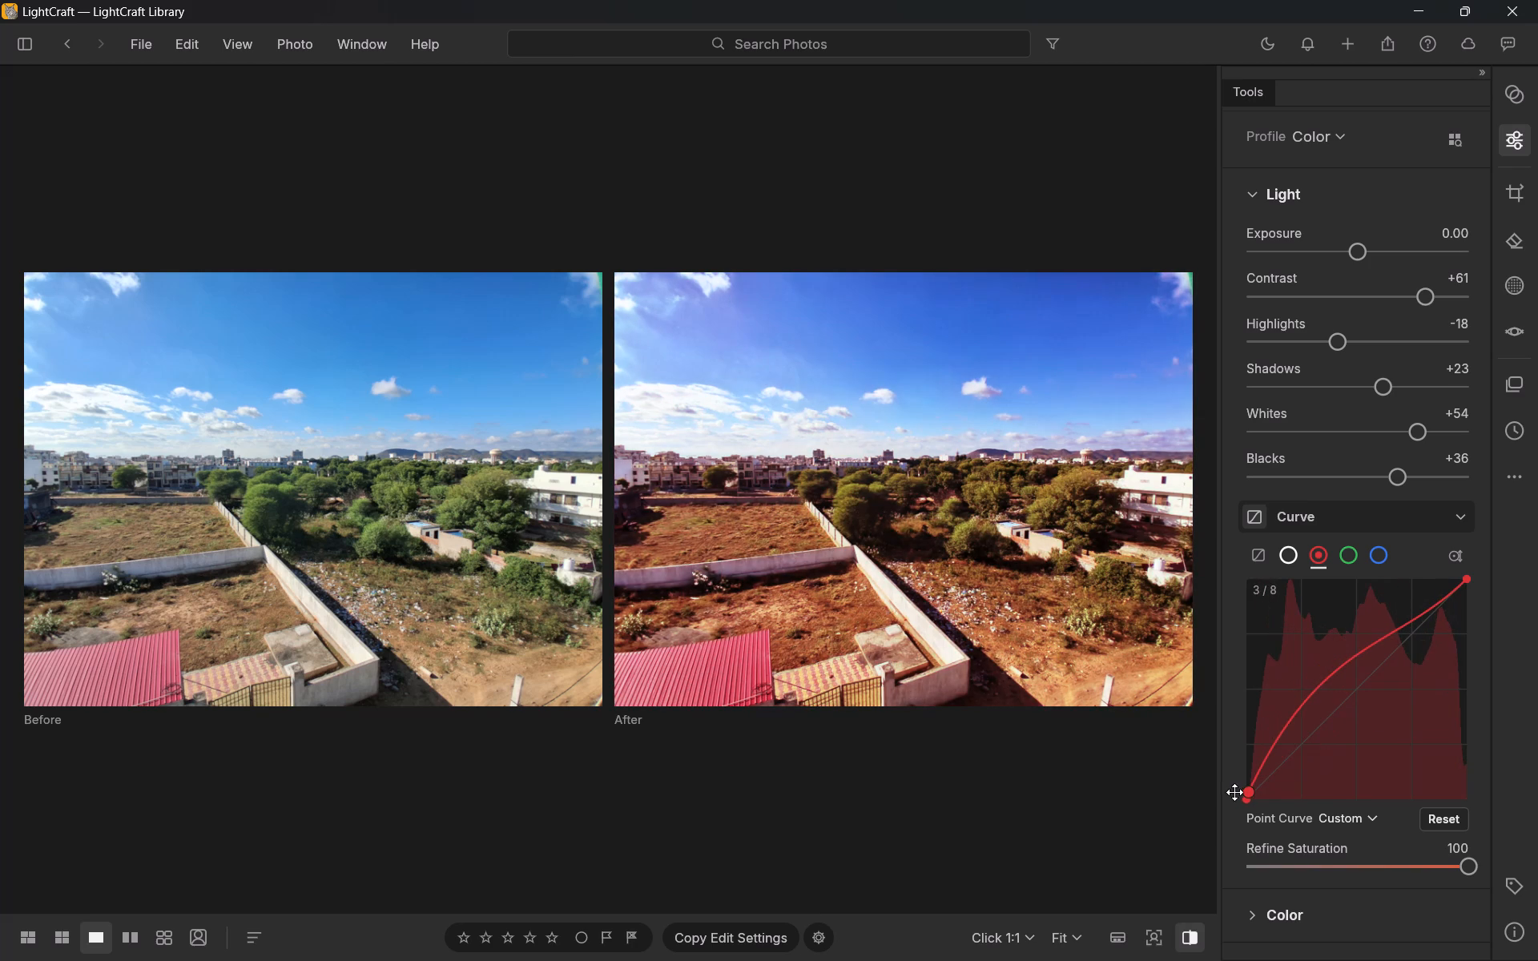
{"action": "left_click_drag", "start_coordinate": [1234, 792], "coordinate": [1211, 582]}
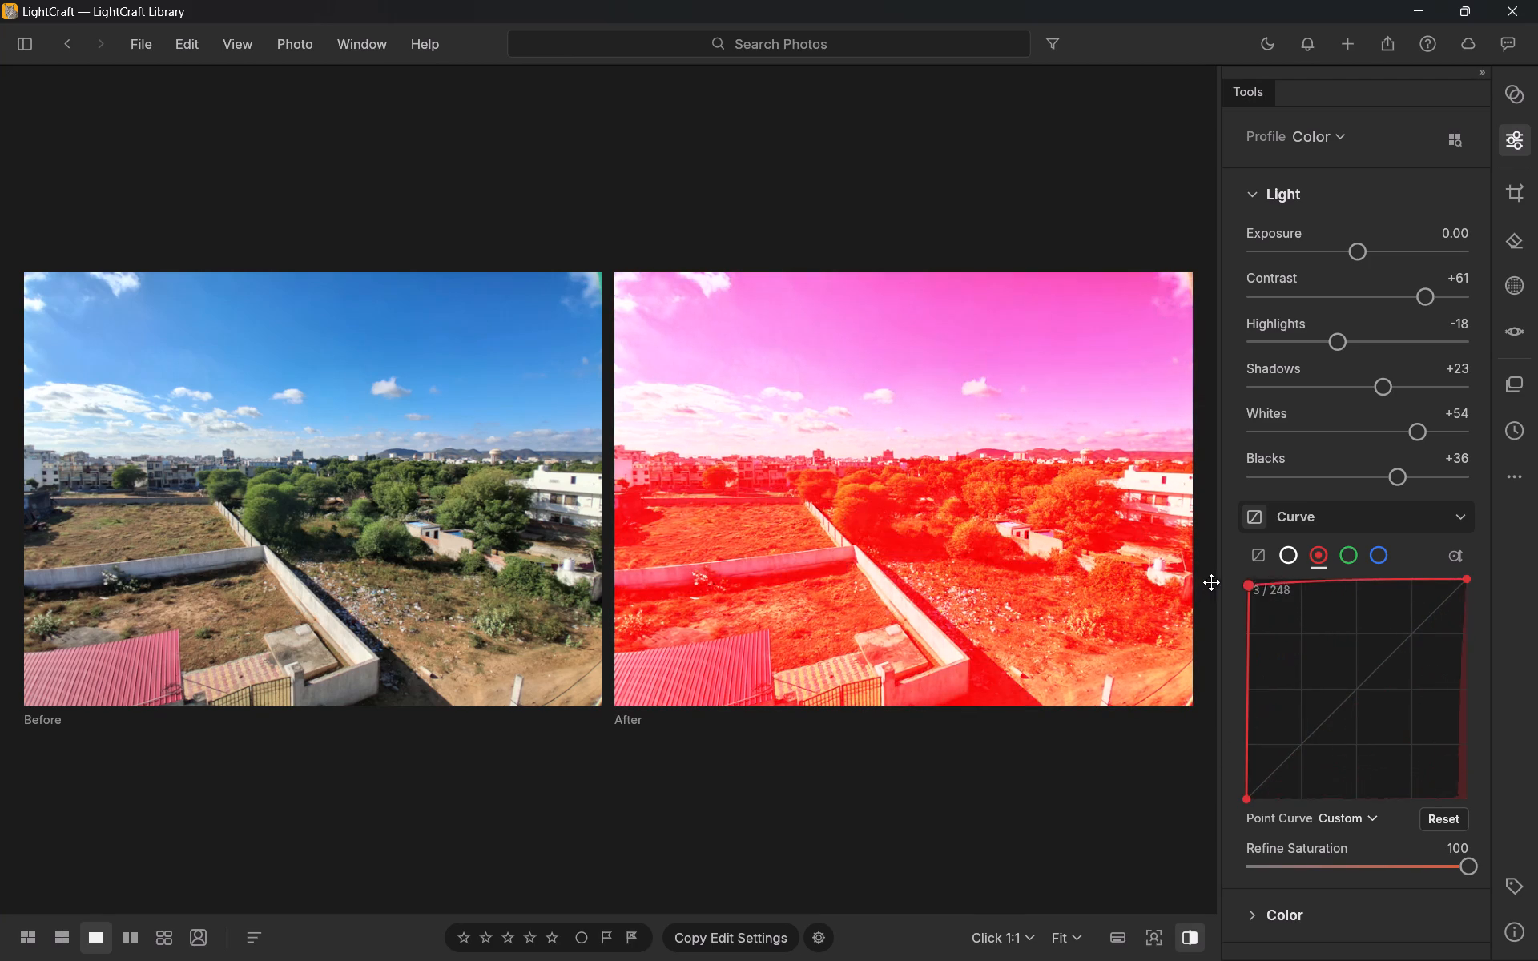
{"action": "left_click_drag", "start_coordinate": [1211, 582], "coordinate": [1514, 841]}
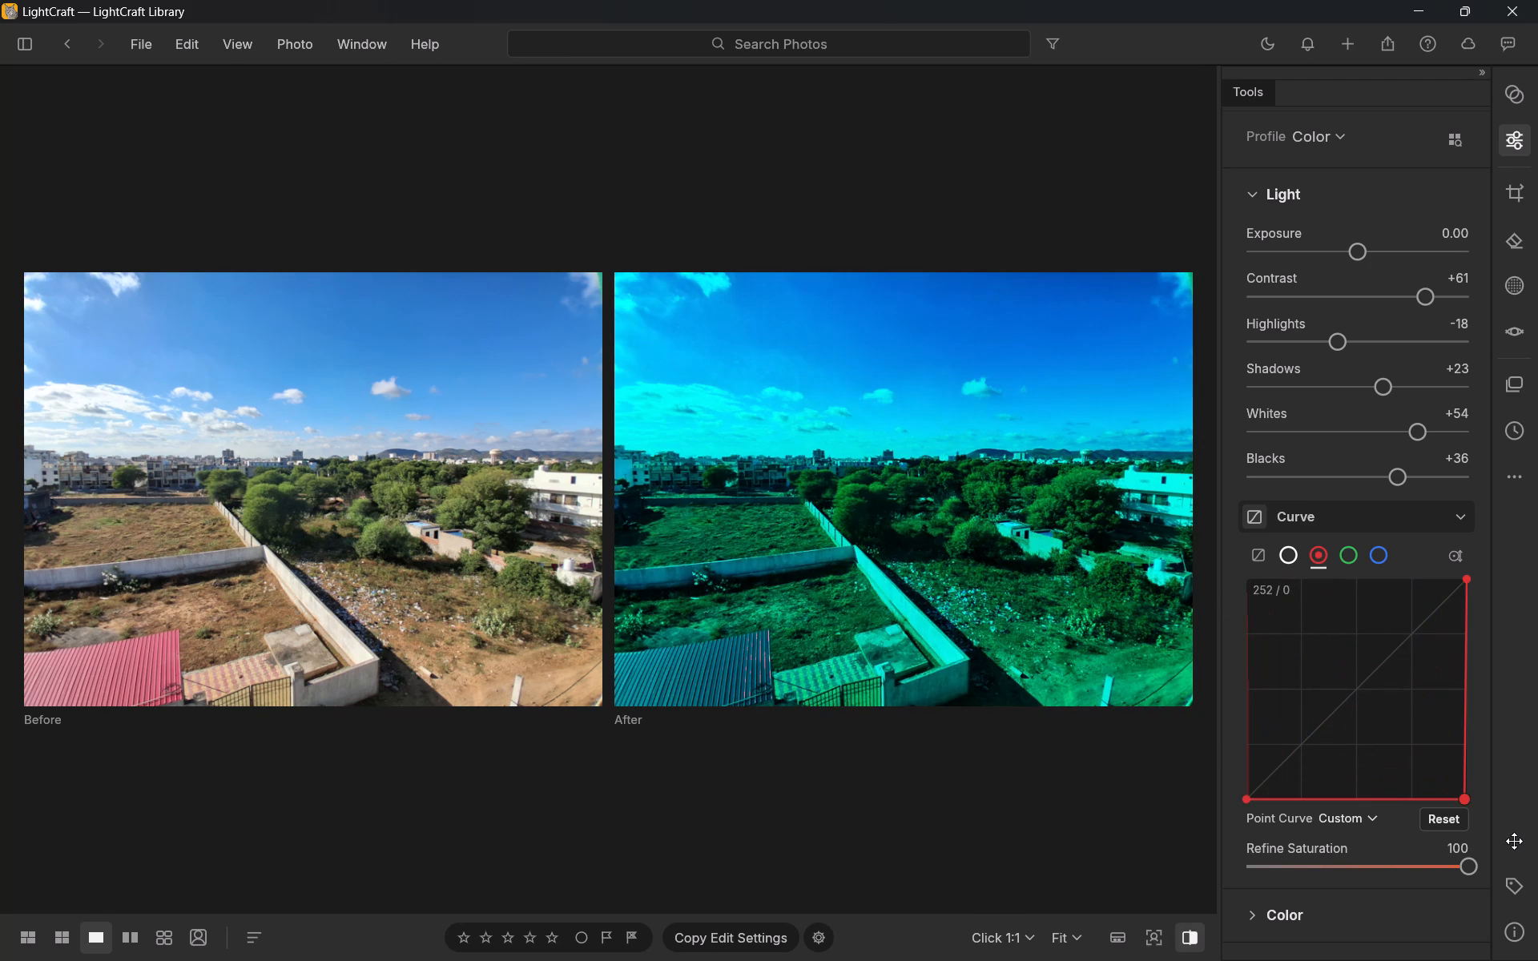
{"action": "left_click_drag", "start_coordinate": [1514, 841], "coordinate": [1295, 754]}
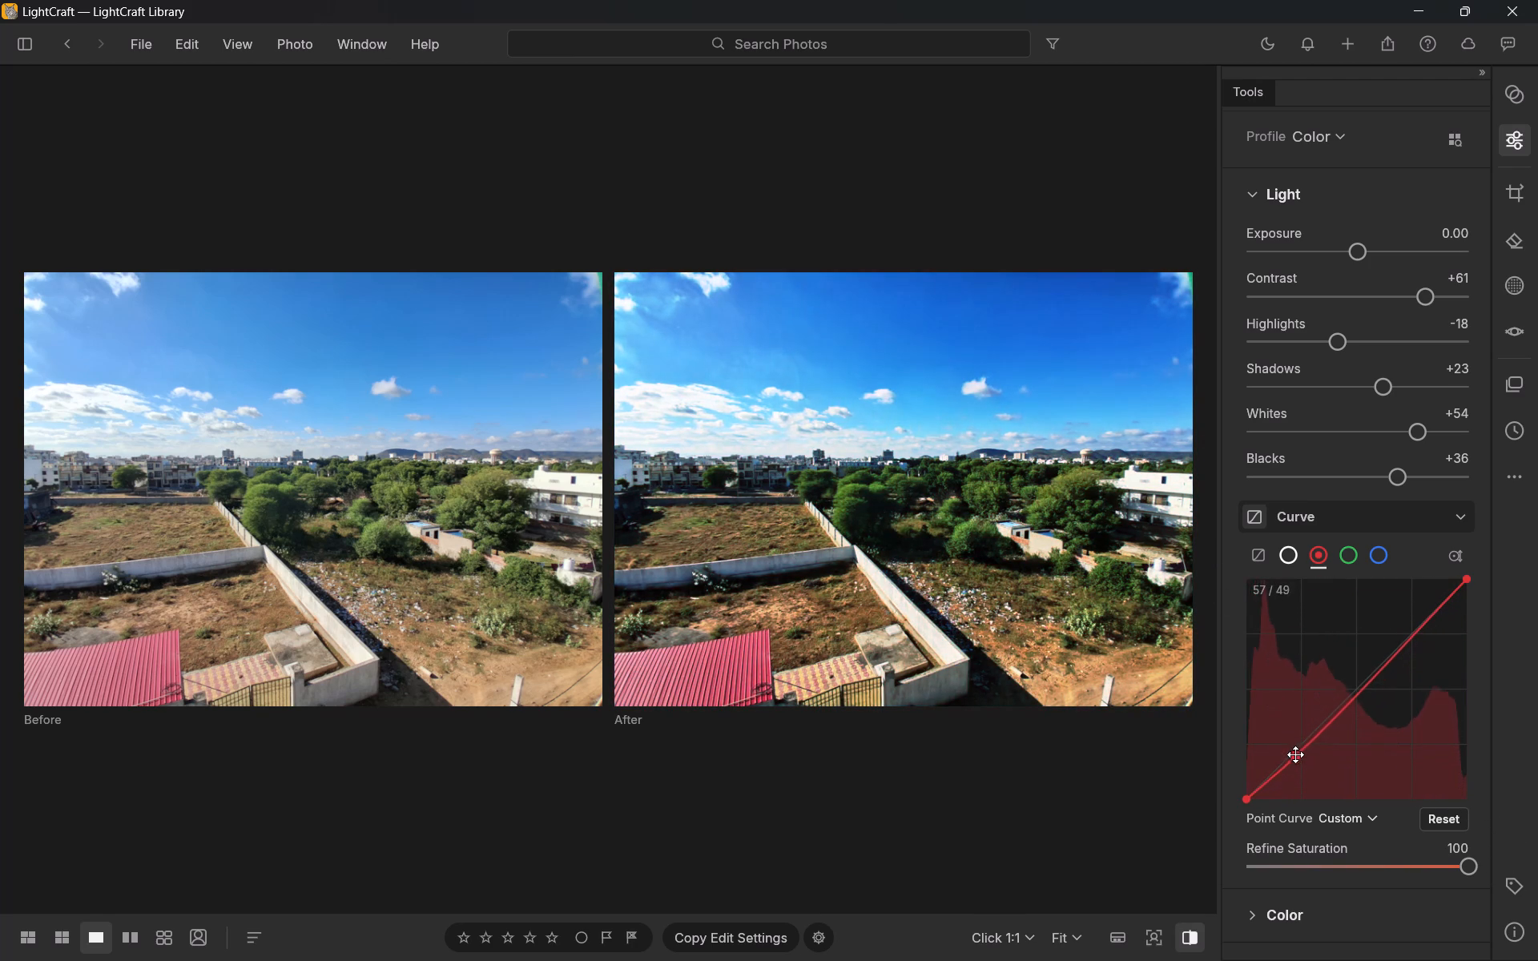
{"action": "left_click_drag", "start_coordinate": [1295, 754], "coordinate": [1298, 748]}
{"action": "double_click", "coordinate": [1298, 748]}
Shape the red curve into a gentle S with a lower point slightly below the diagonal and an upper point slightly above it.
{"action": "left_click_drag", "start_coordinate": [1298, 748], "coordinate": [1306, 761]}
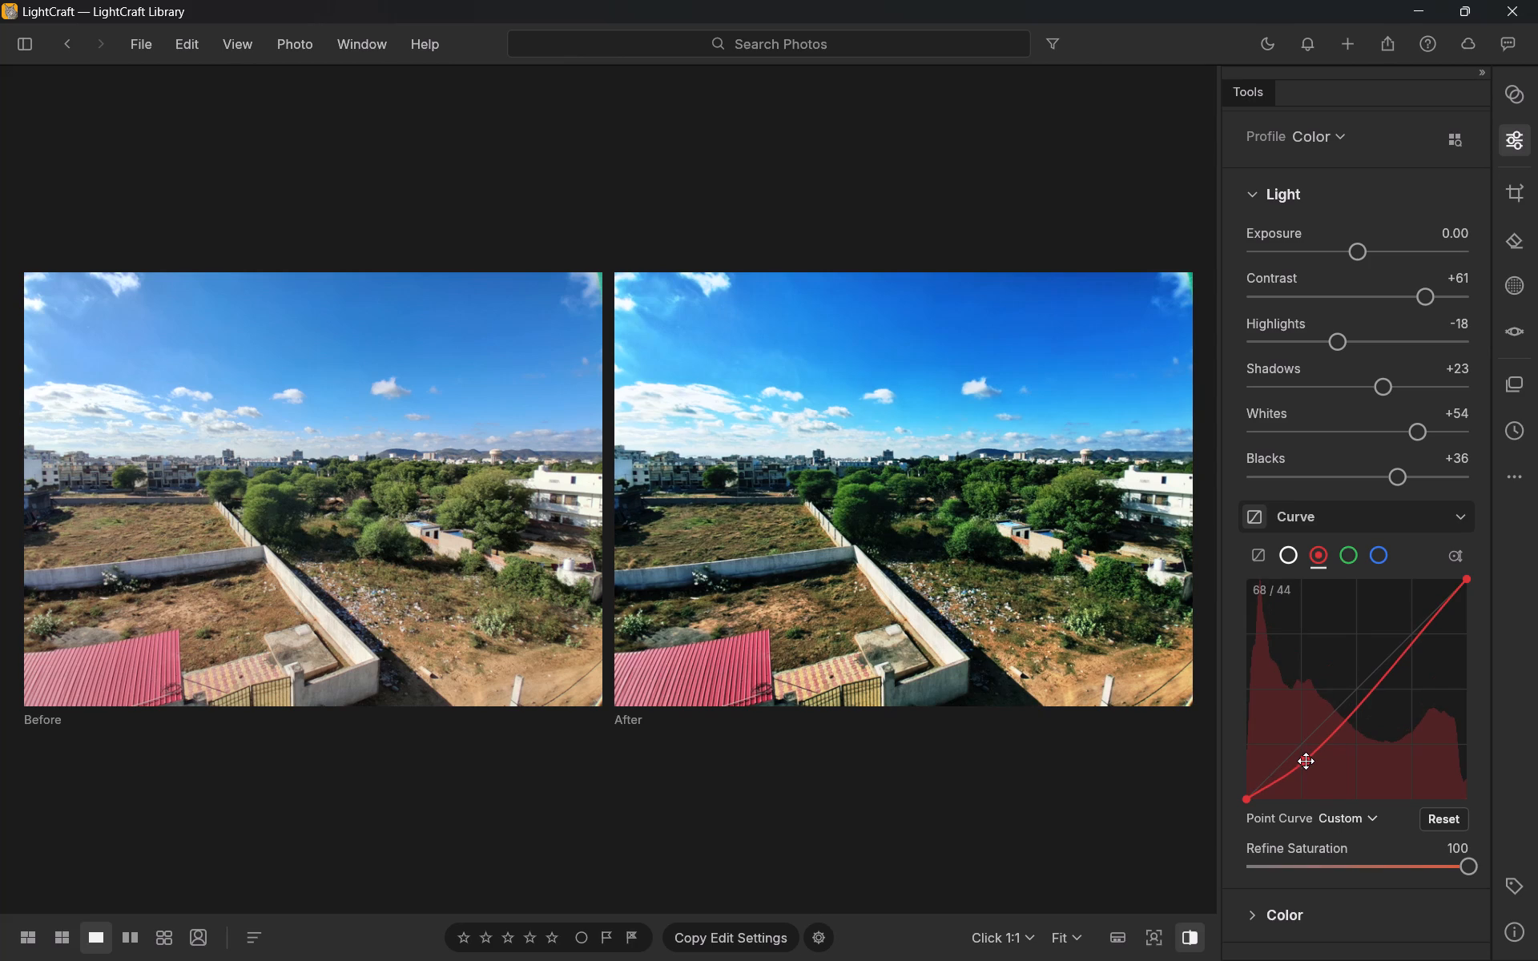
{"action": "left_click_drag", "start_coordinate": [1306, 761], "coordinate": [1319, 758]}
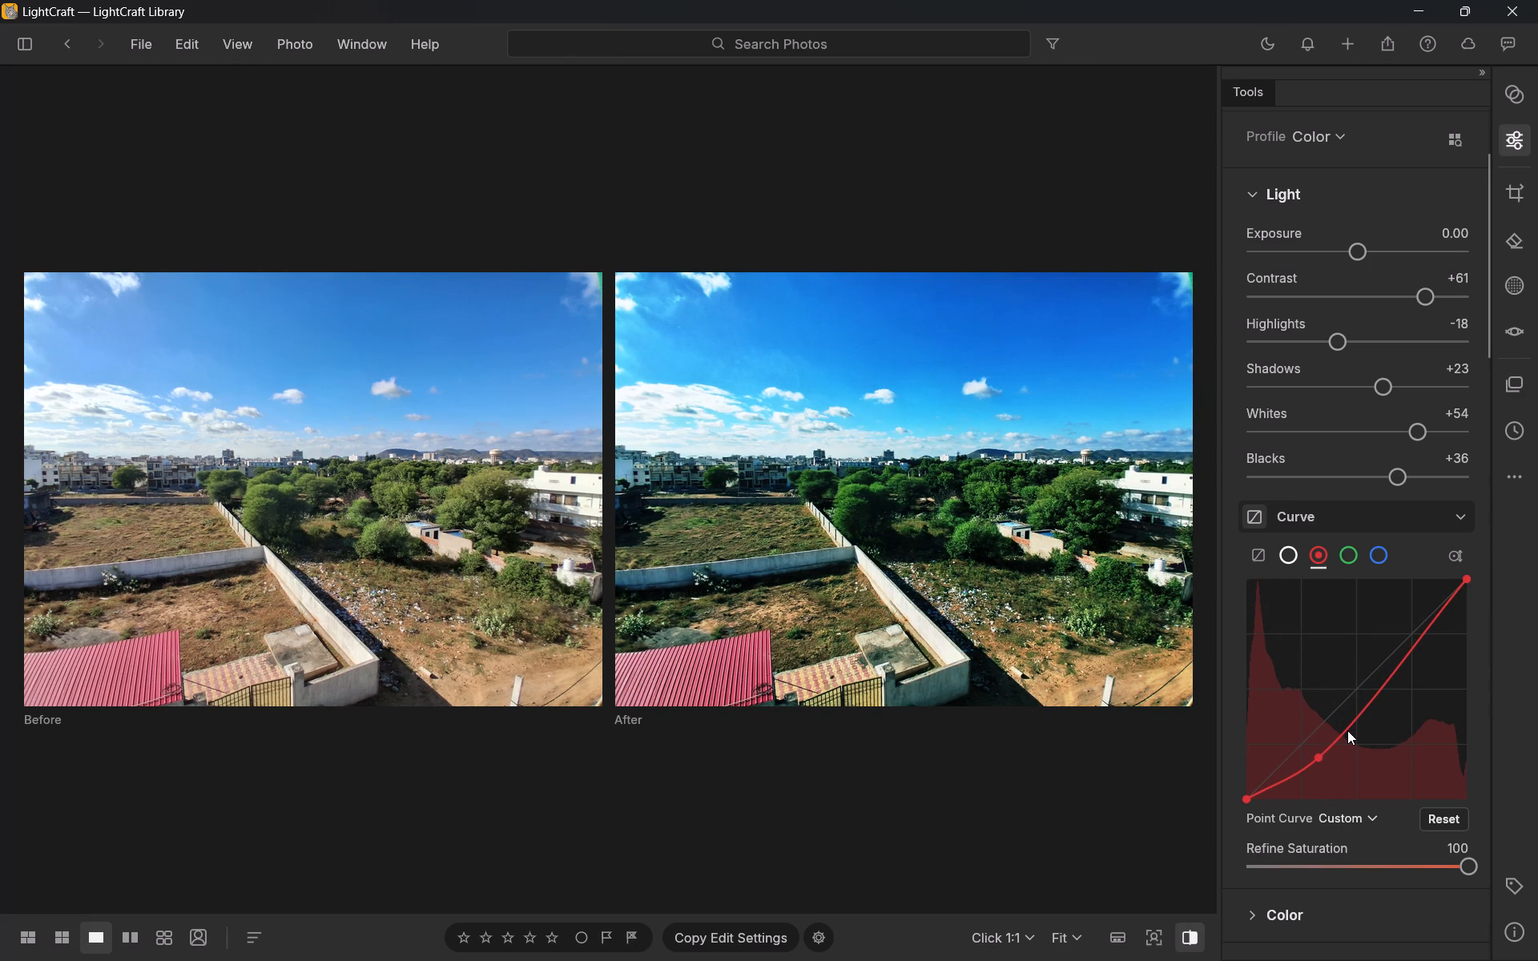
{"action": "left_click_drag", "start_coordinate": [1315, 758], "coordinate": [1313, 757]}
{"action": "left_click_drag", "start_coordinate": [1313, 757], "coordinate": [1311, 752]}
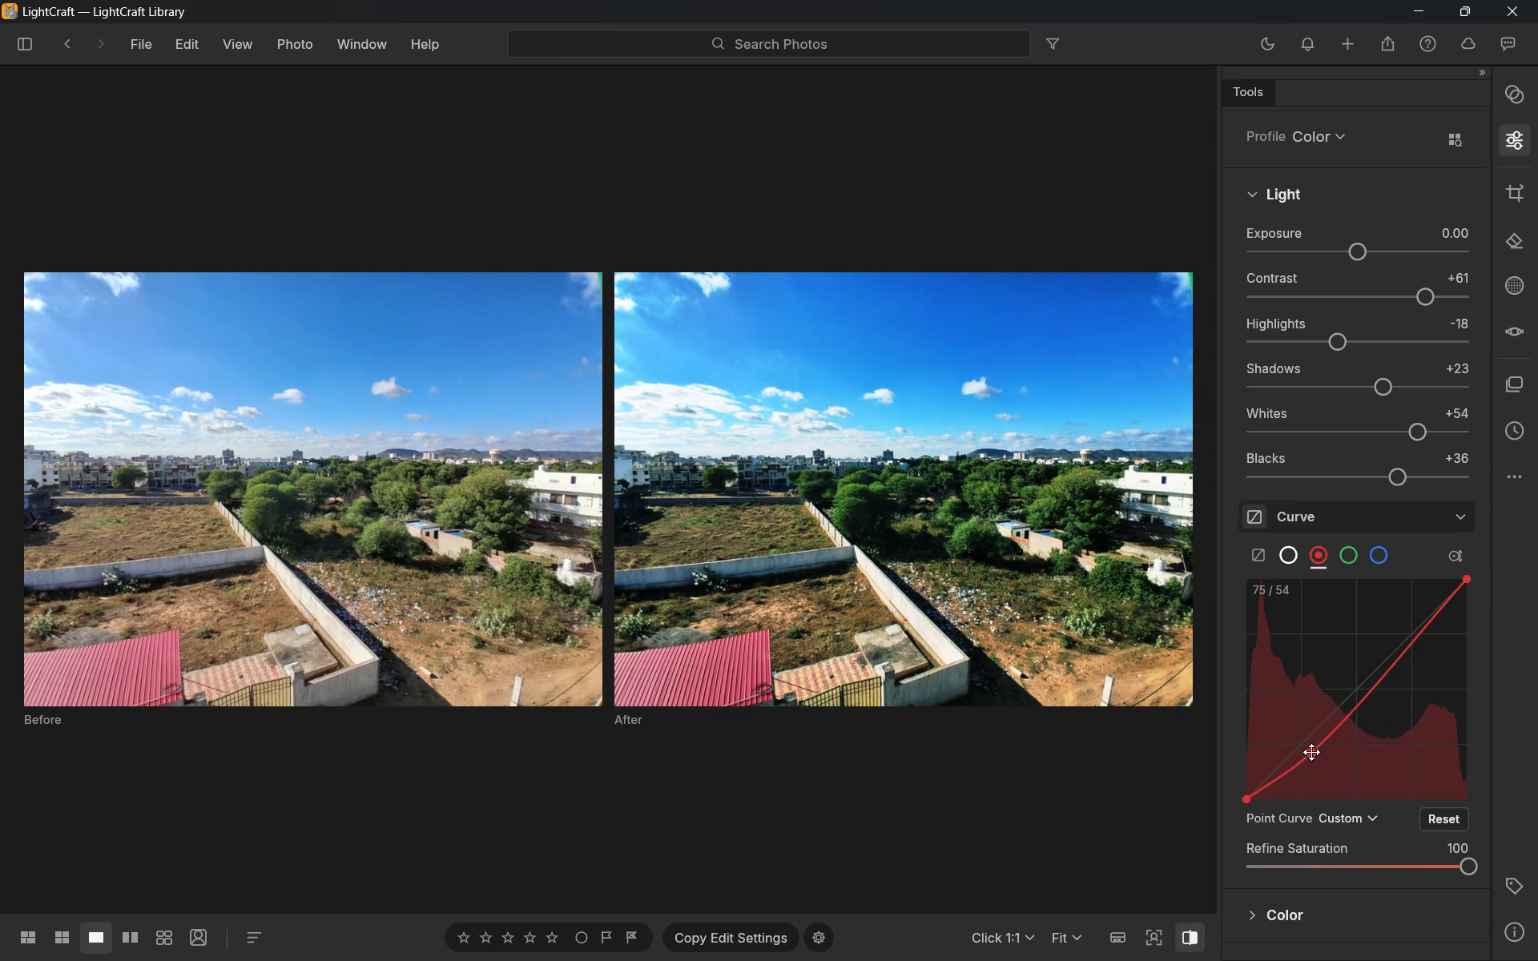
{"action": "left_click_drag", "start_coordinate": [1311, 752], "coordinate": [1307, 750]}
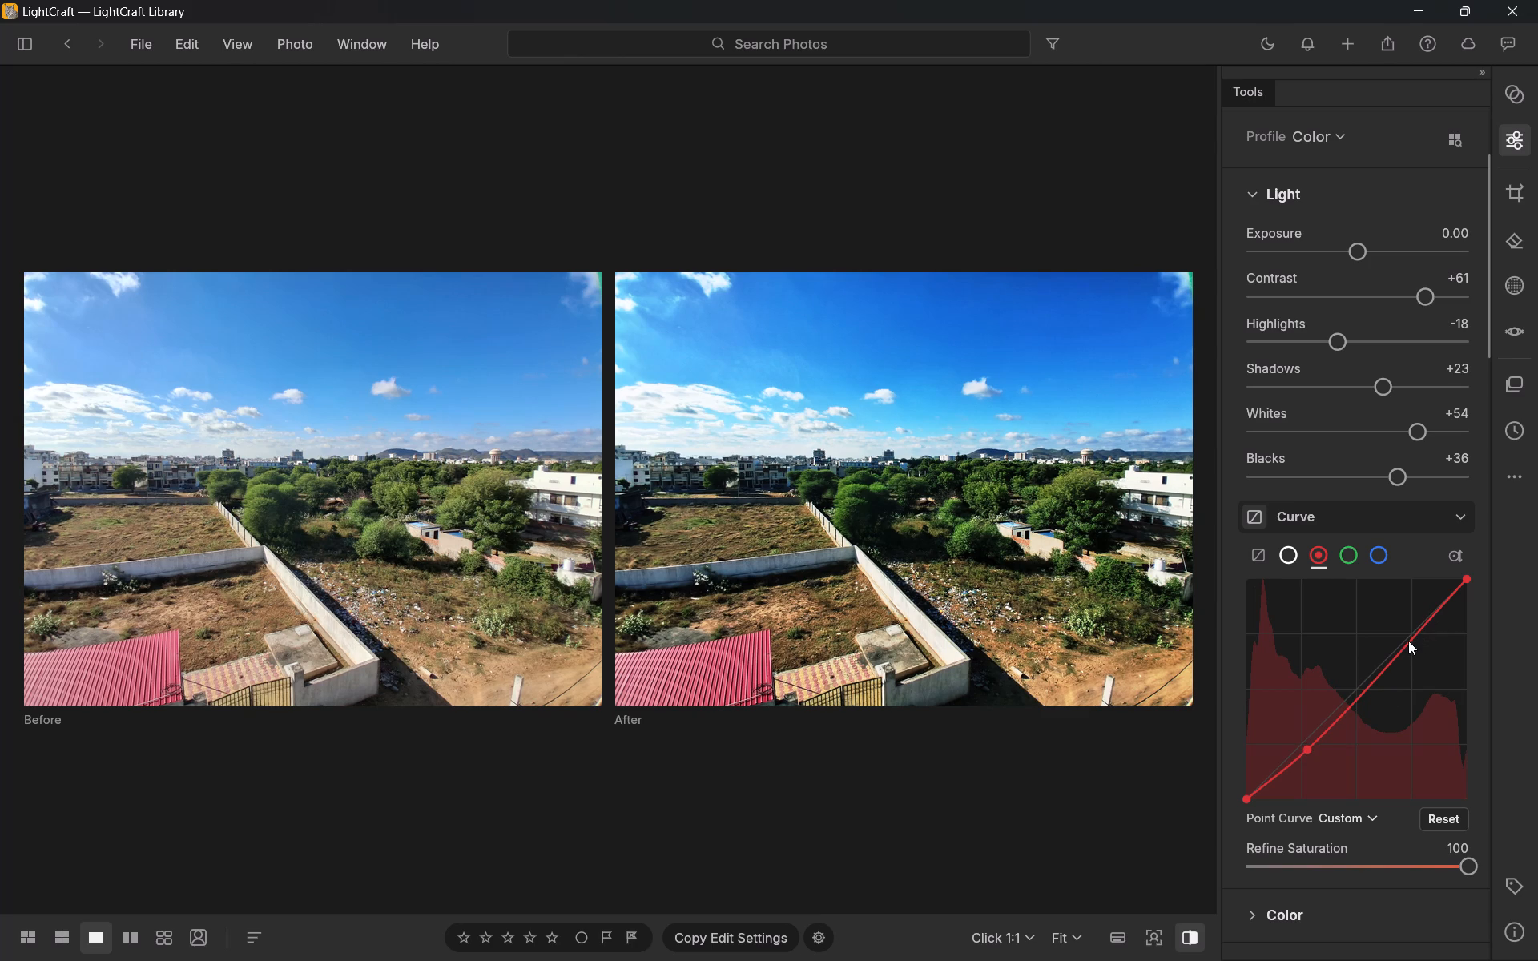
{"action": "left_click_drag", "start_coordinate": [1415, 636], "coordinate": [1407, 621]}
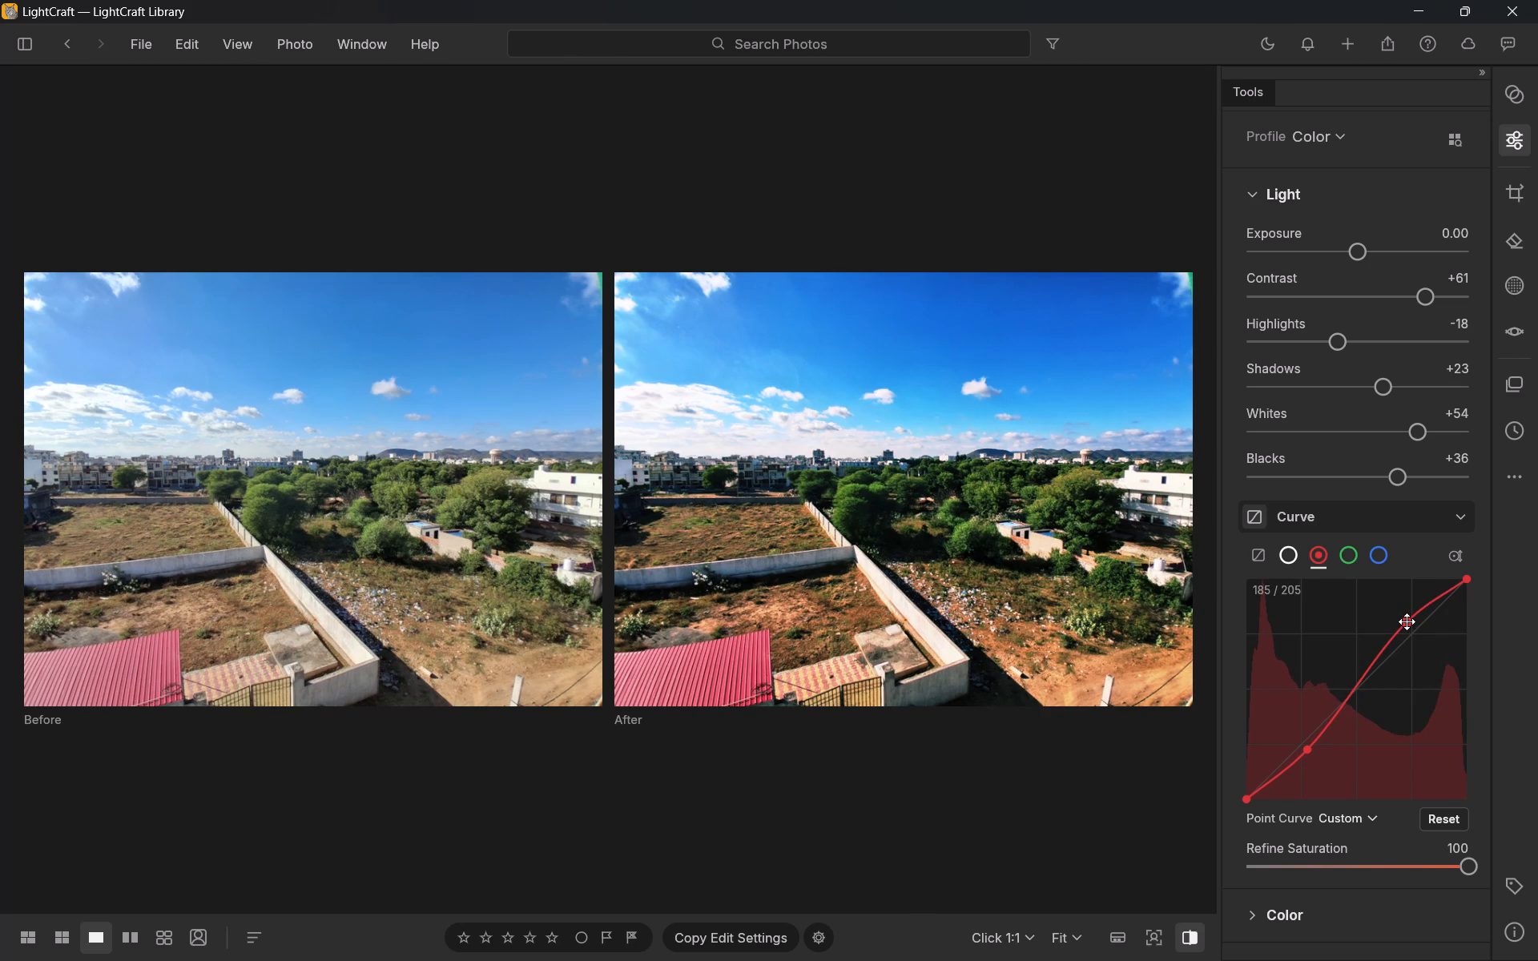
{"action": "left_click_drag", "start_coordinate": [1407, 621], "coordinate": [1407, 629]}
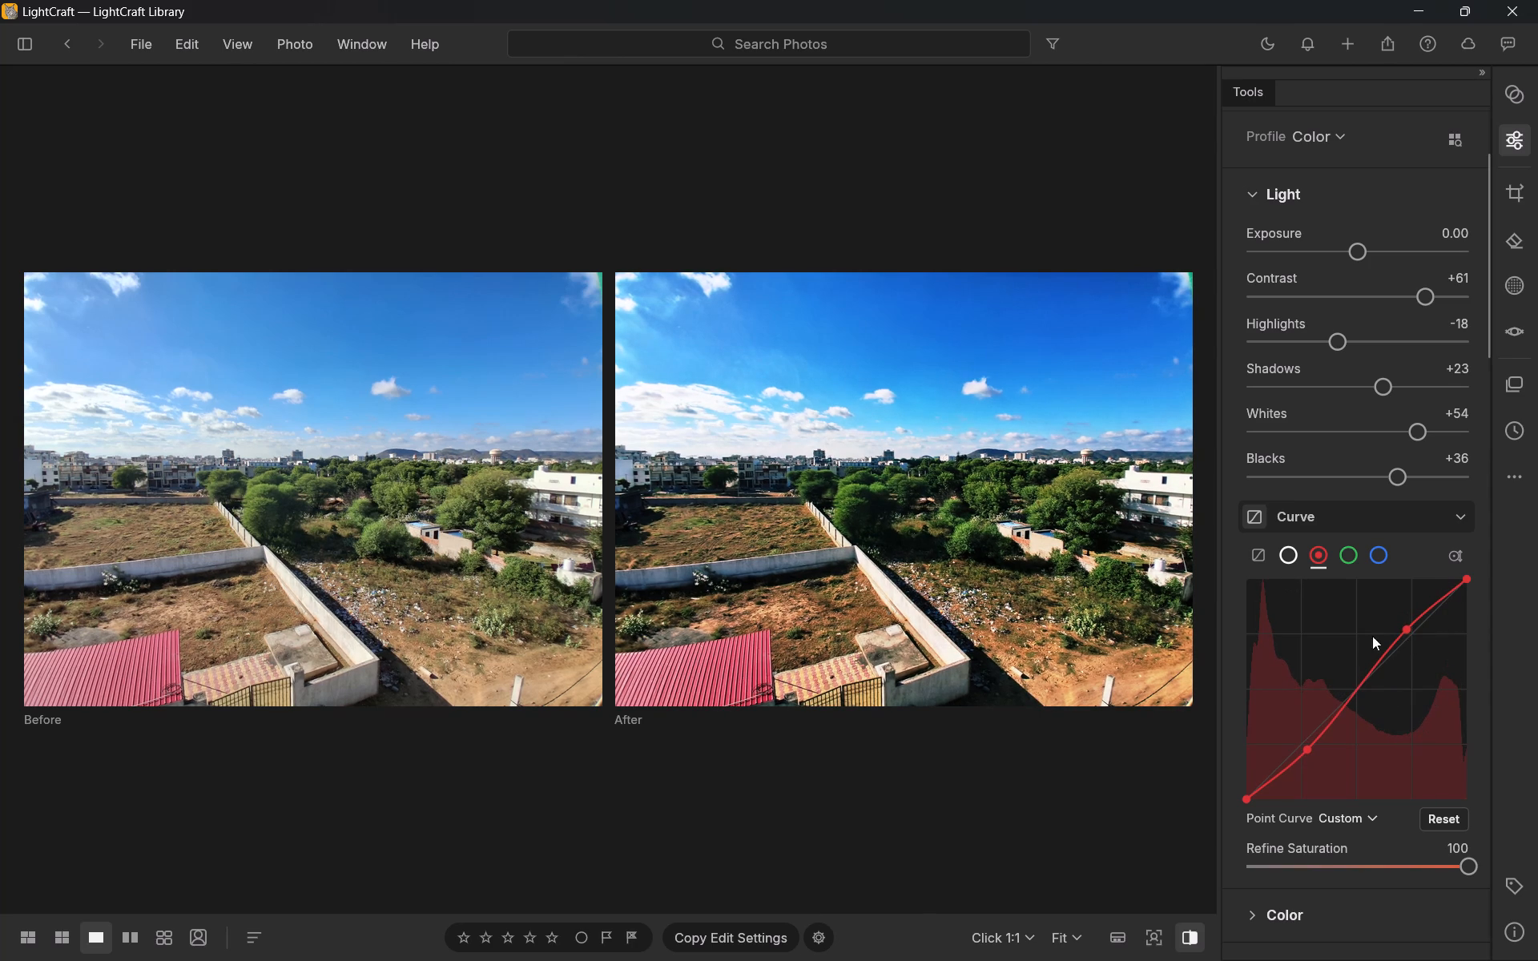
Examine the trees, skyline and ground up close in the before/after comparison to judge the red curve's effect.
{"action": "scroll", "coordinate": [900, 550], "scroll_direction": "up", "scroll_amount": 5}
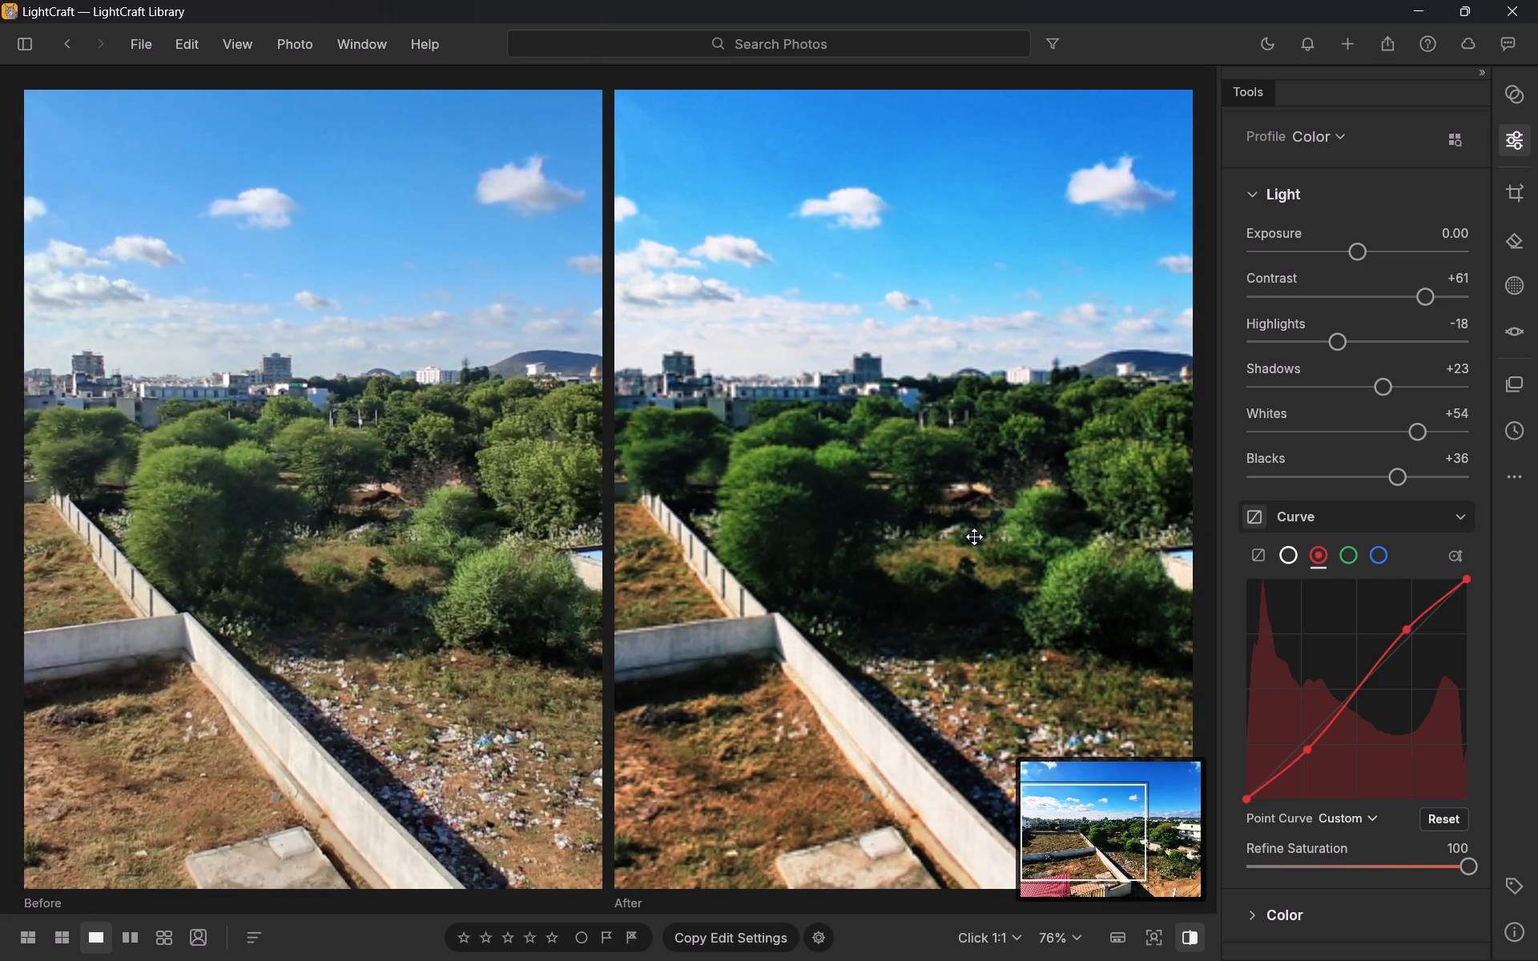
{"action": "scroll", "coordinate": [974, 537], "scroll_direction": "up", "scroll_amount": 2}
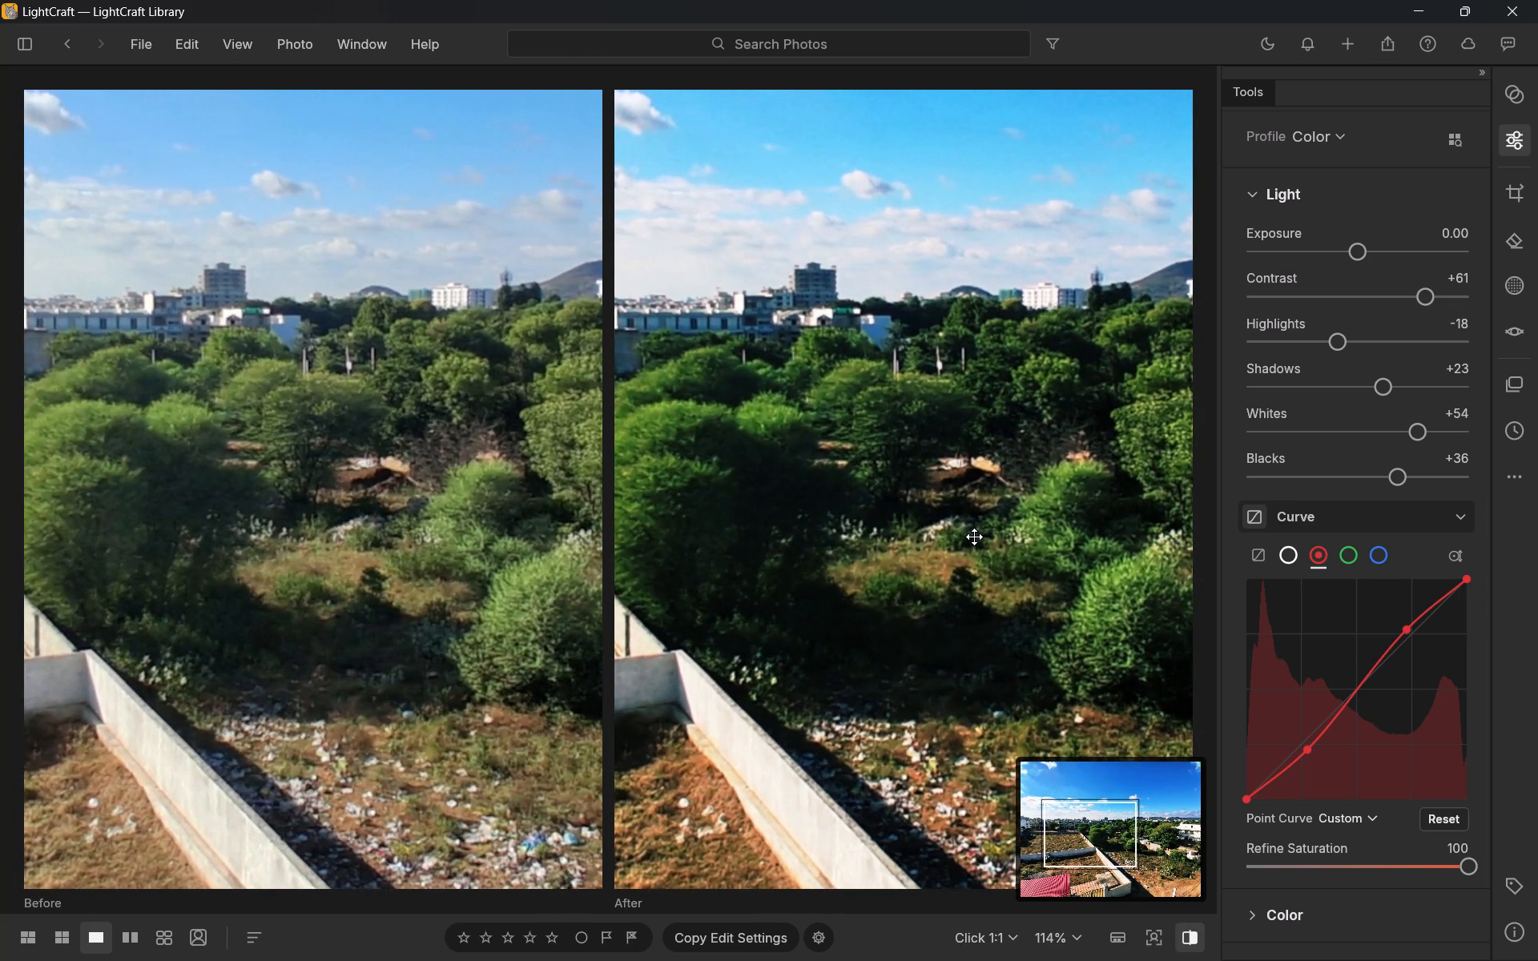
{"action": "scroll", "coordinate": [974, 537], "scroll_direction": "down", "scroll_amount": 6}
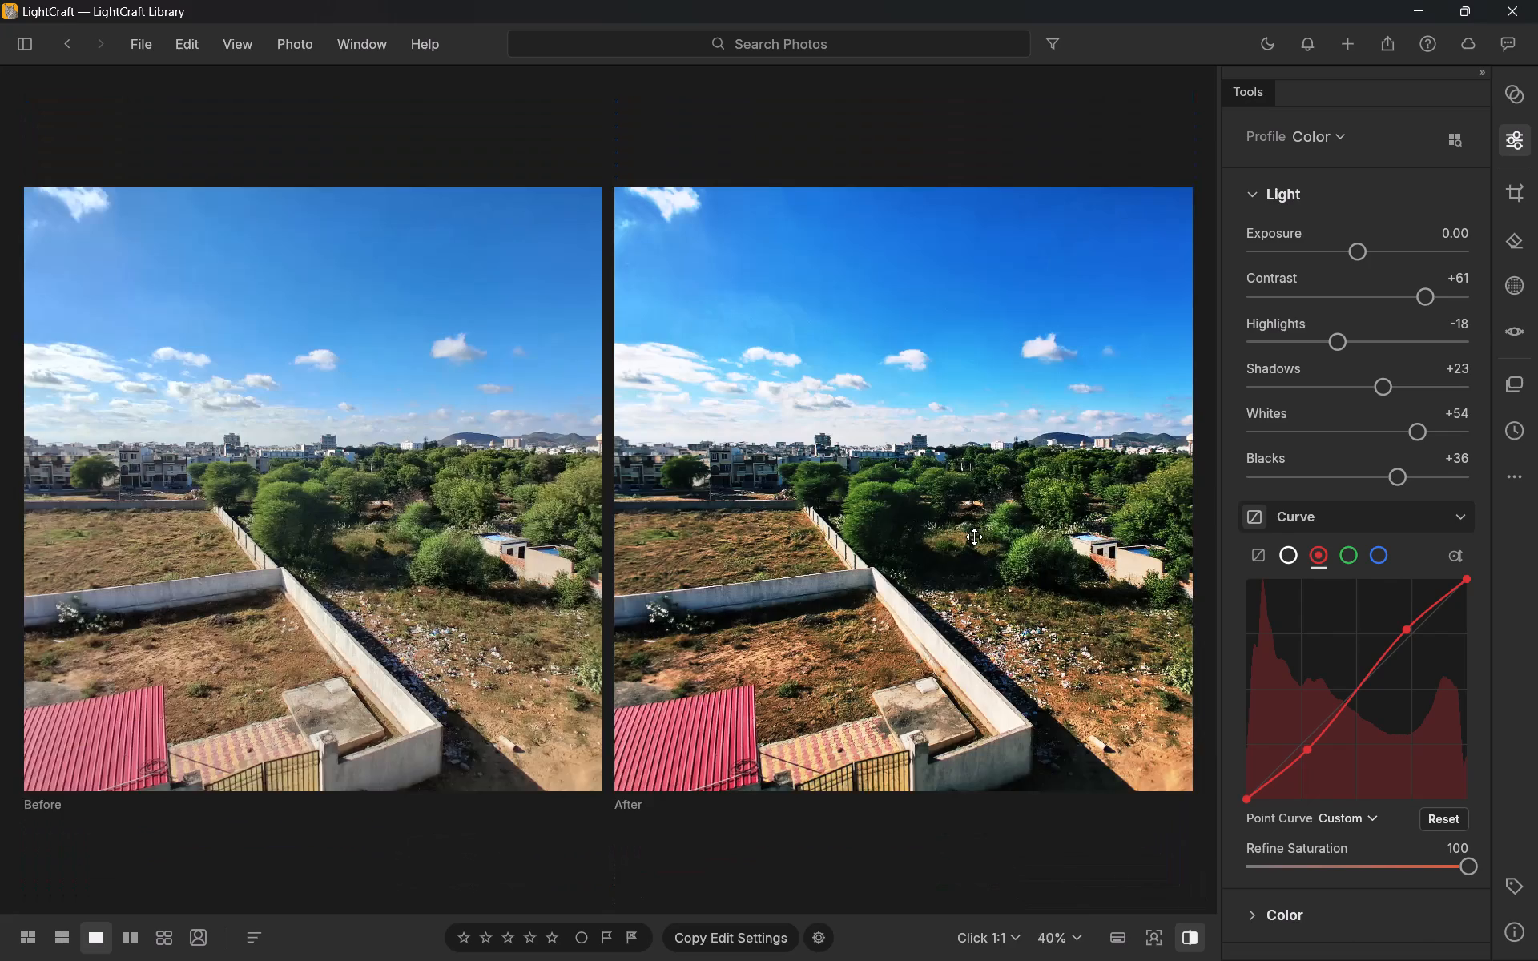
{"action": "scroll", "coordinate": [974, 537], "scroll_direction": "up", "scroll_amount": 1}
{"action": "scroll", "coordinate": [974, 537], "scroll_direction": "down", "scroll_amount": 2}
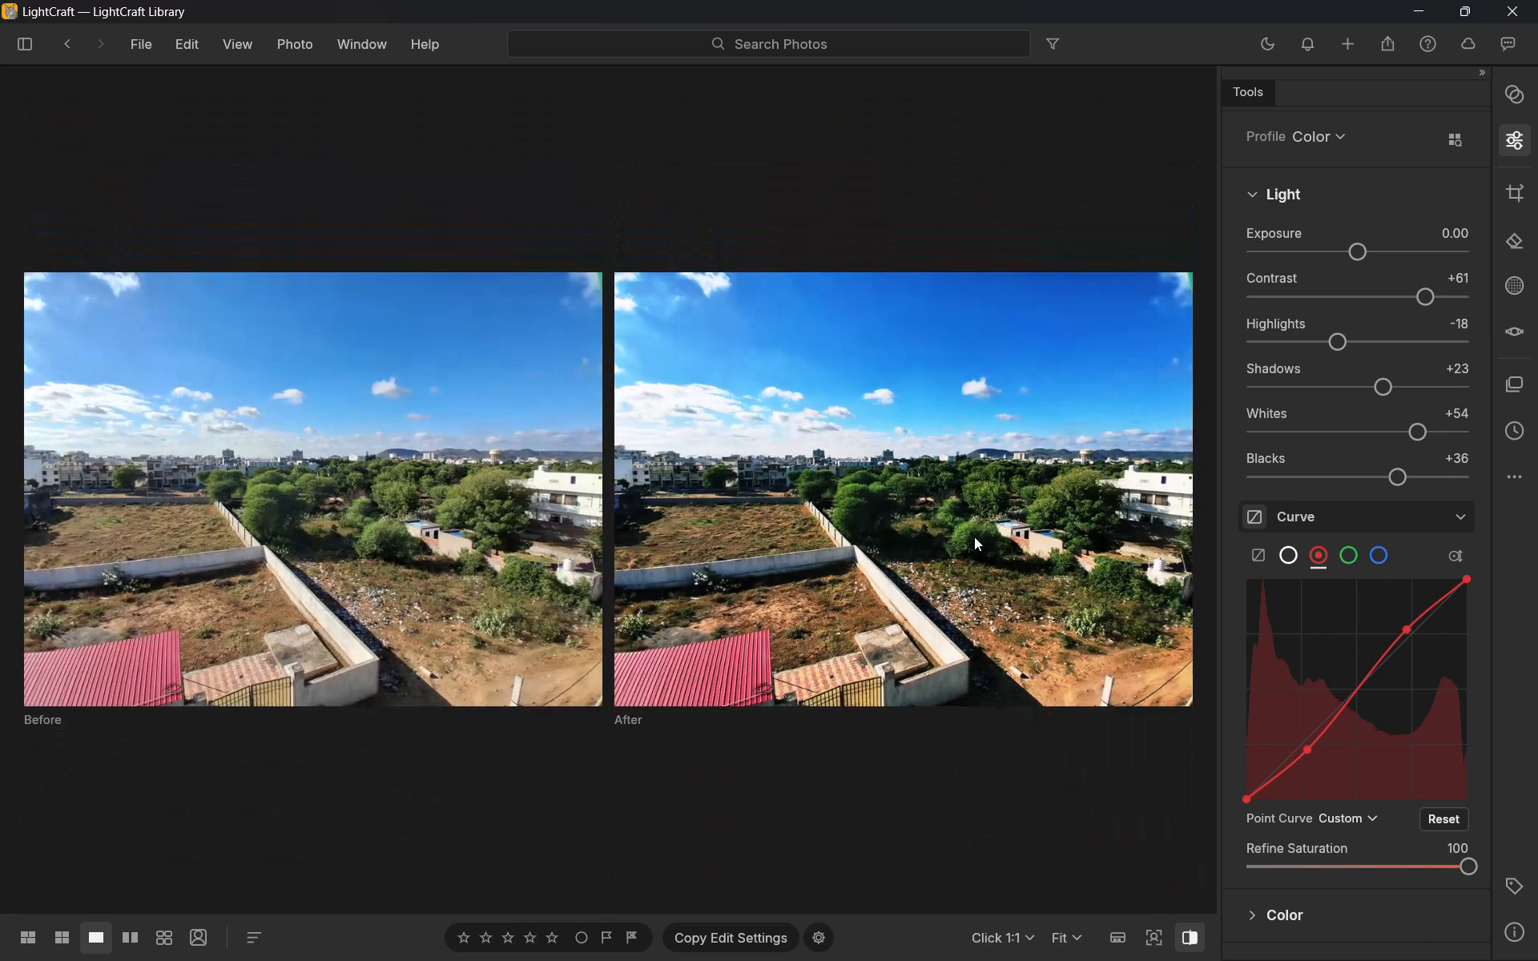
{"action": "scroll", "coordinate": [1072, 456], "scroll_direction": "up", "scroll_amount": 2}
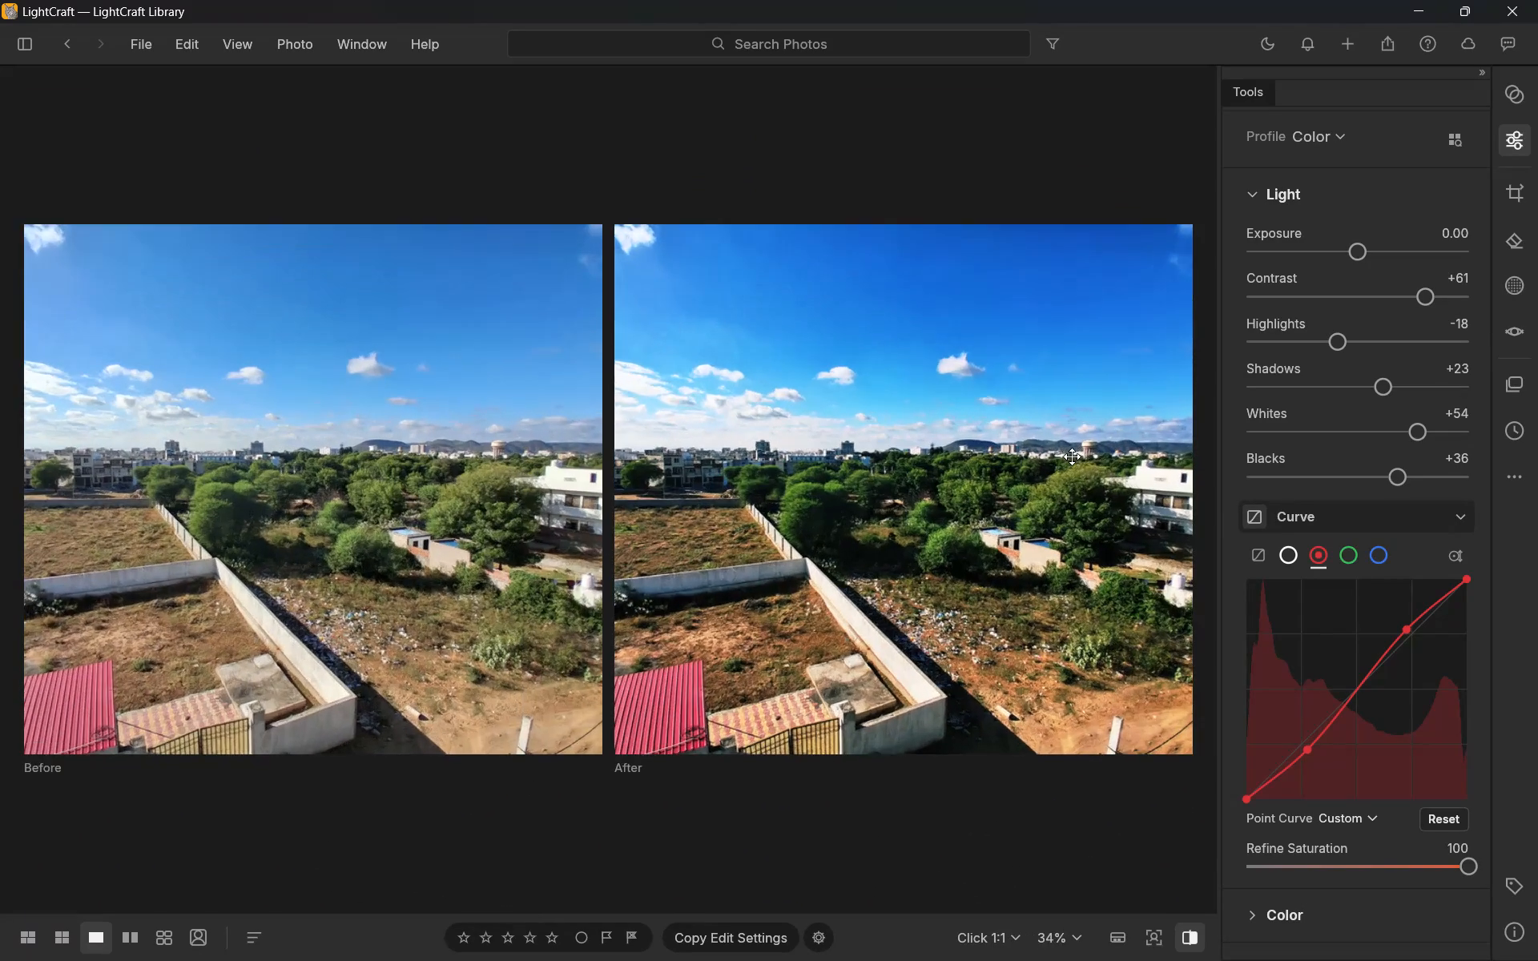
{"action": "scroll", "coordinate": [1072, 456], "scroll_direction": "up", "scroll_amount": 1}
{"action": "scroll", "coordinate": [1072, 456], "scroll_direction": "down", "scroll_amount": 3}
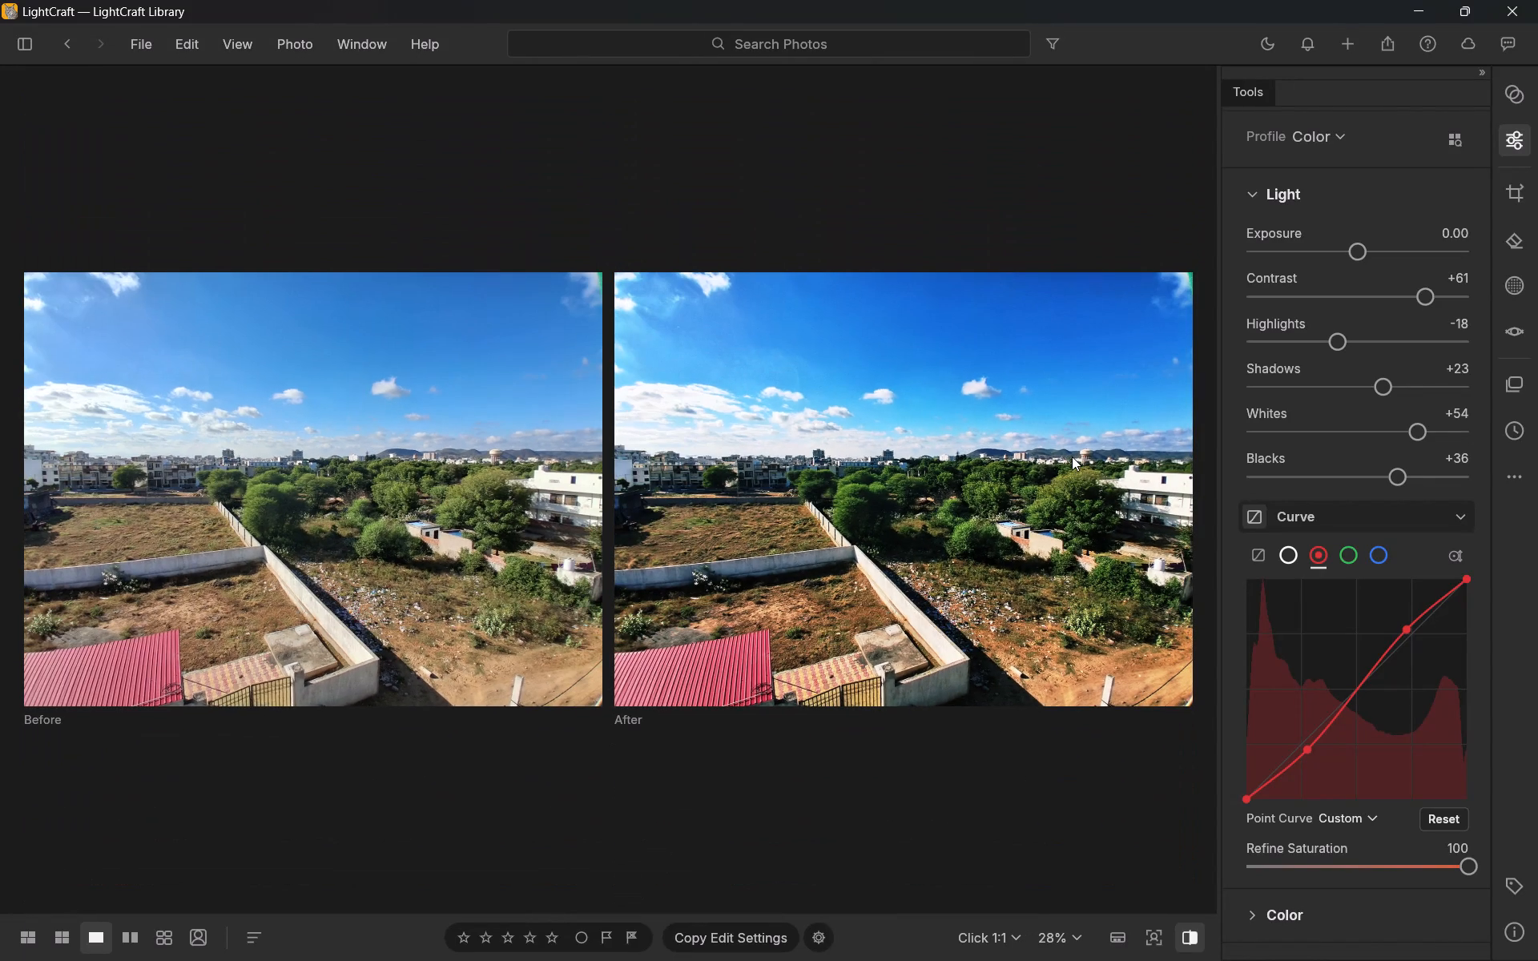
{"action": "scroll", "coordinate": [1072, 456], "scroll_direction": "up", "scroll_amount": 1}
{"action": "scroll", "coordinate": [1072, 456], "scroll_direction": "down", "scroll_amount": 1}
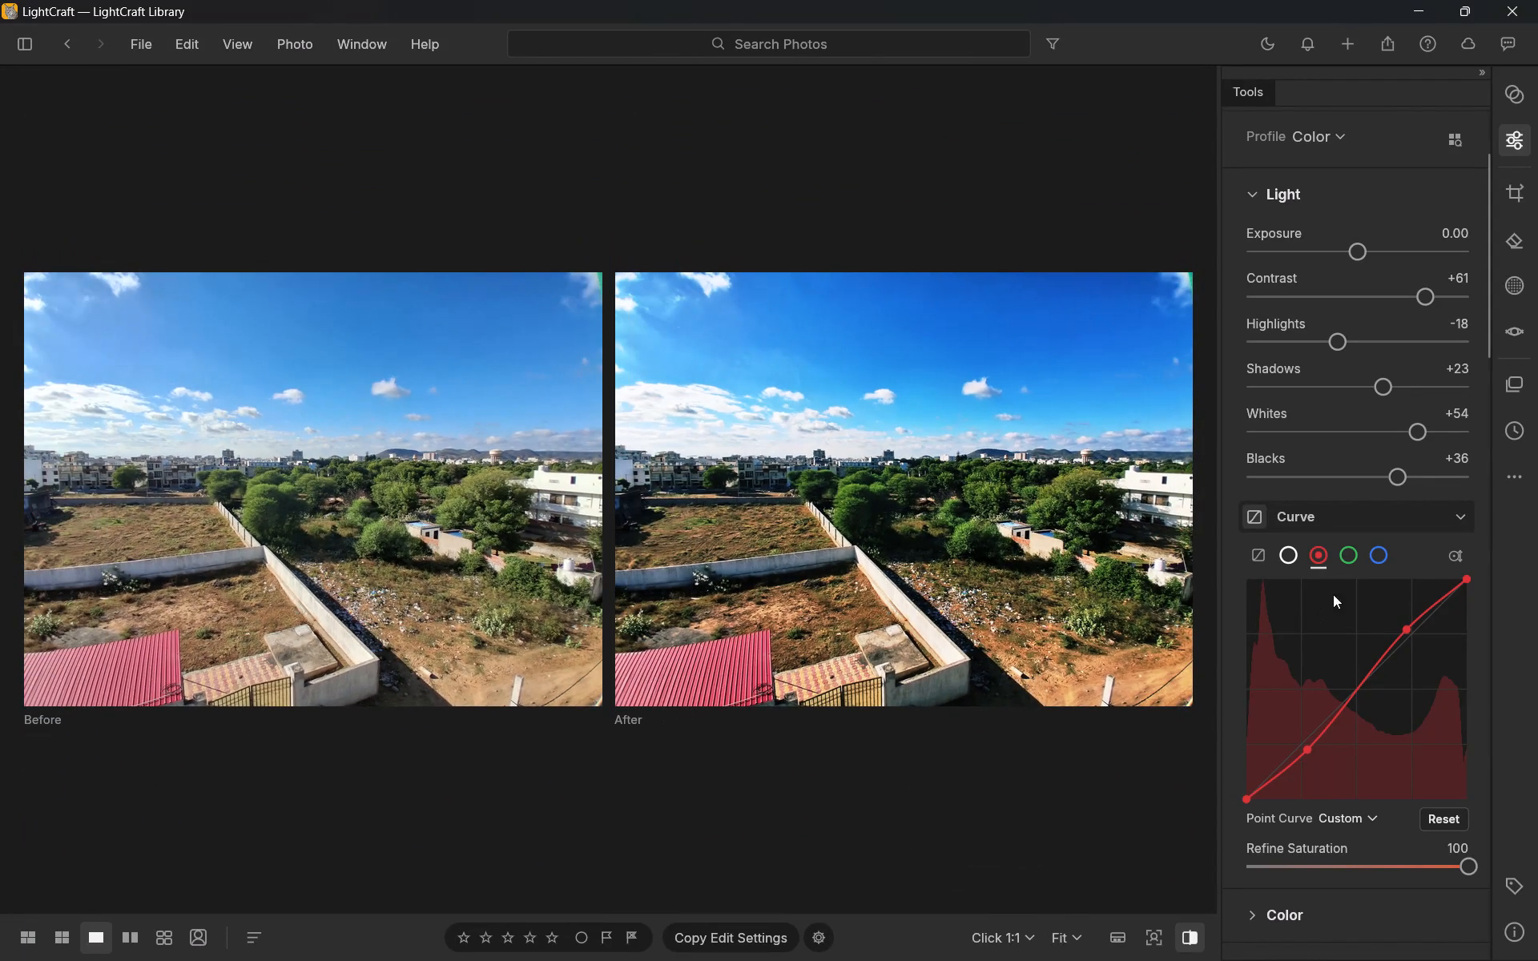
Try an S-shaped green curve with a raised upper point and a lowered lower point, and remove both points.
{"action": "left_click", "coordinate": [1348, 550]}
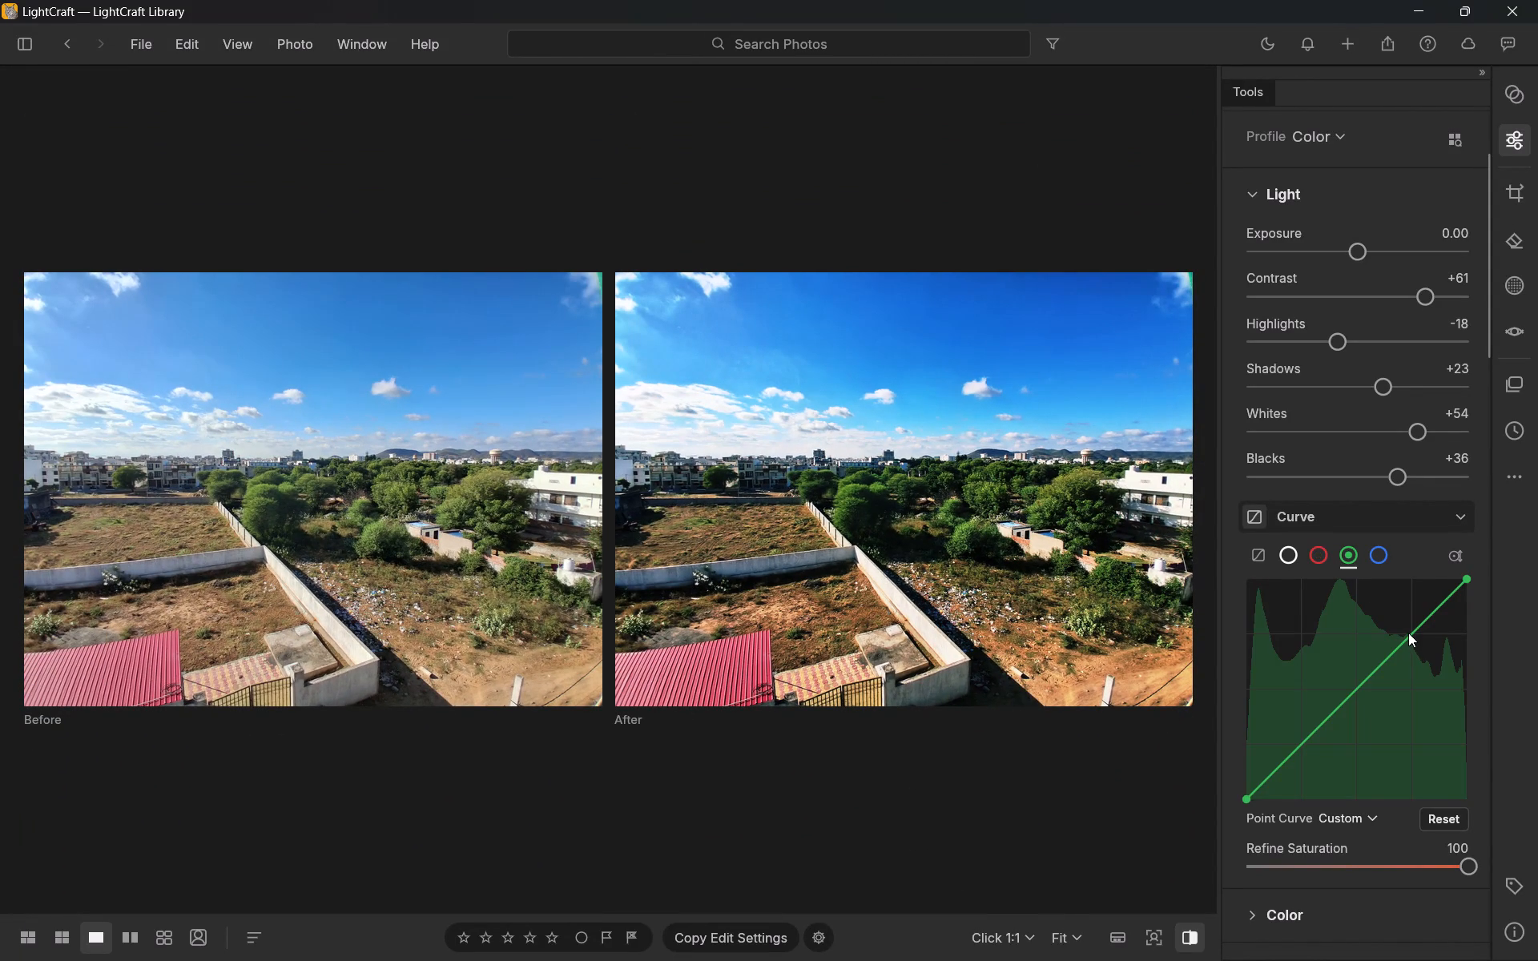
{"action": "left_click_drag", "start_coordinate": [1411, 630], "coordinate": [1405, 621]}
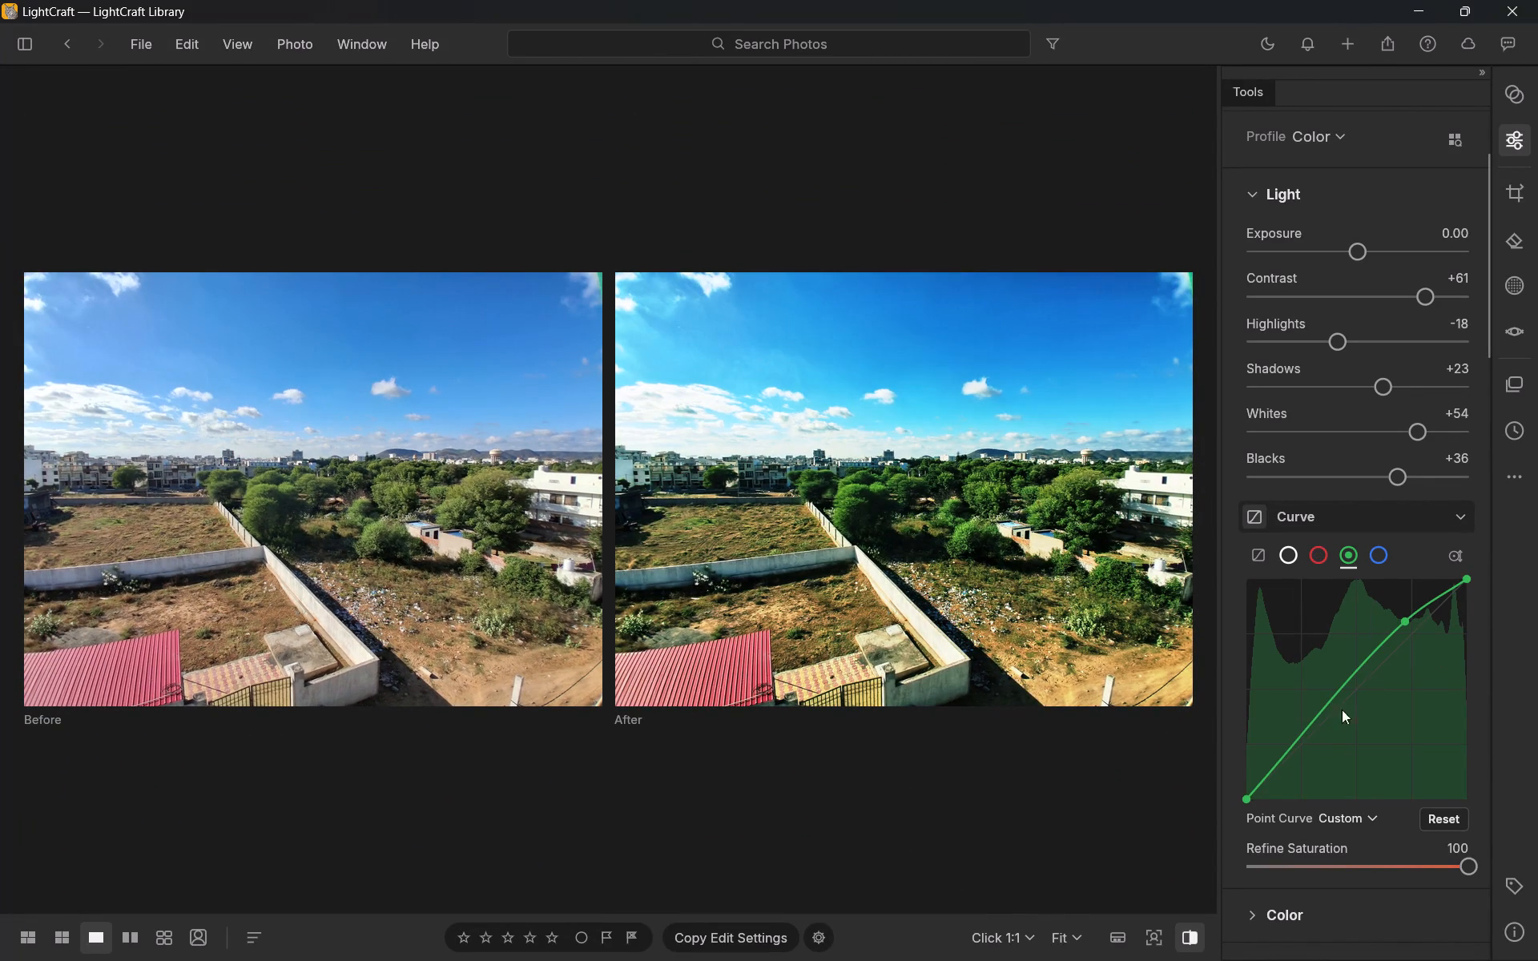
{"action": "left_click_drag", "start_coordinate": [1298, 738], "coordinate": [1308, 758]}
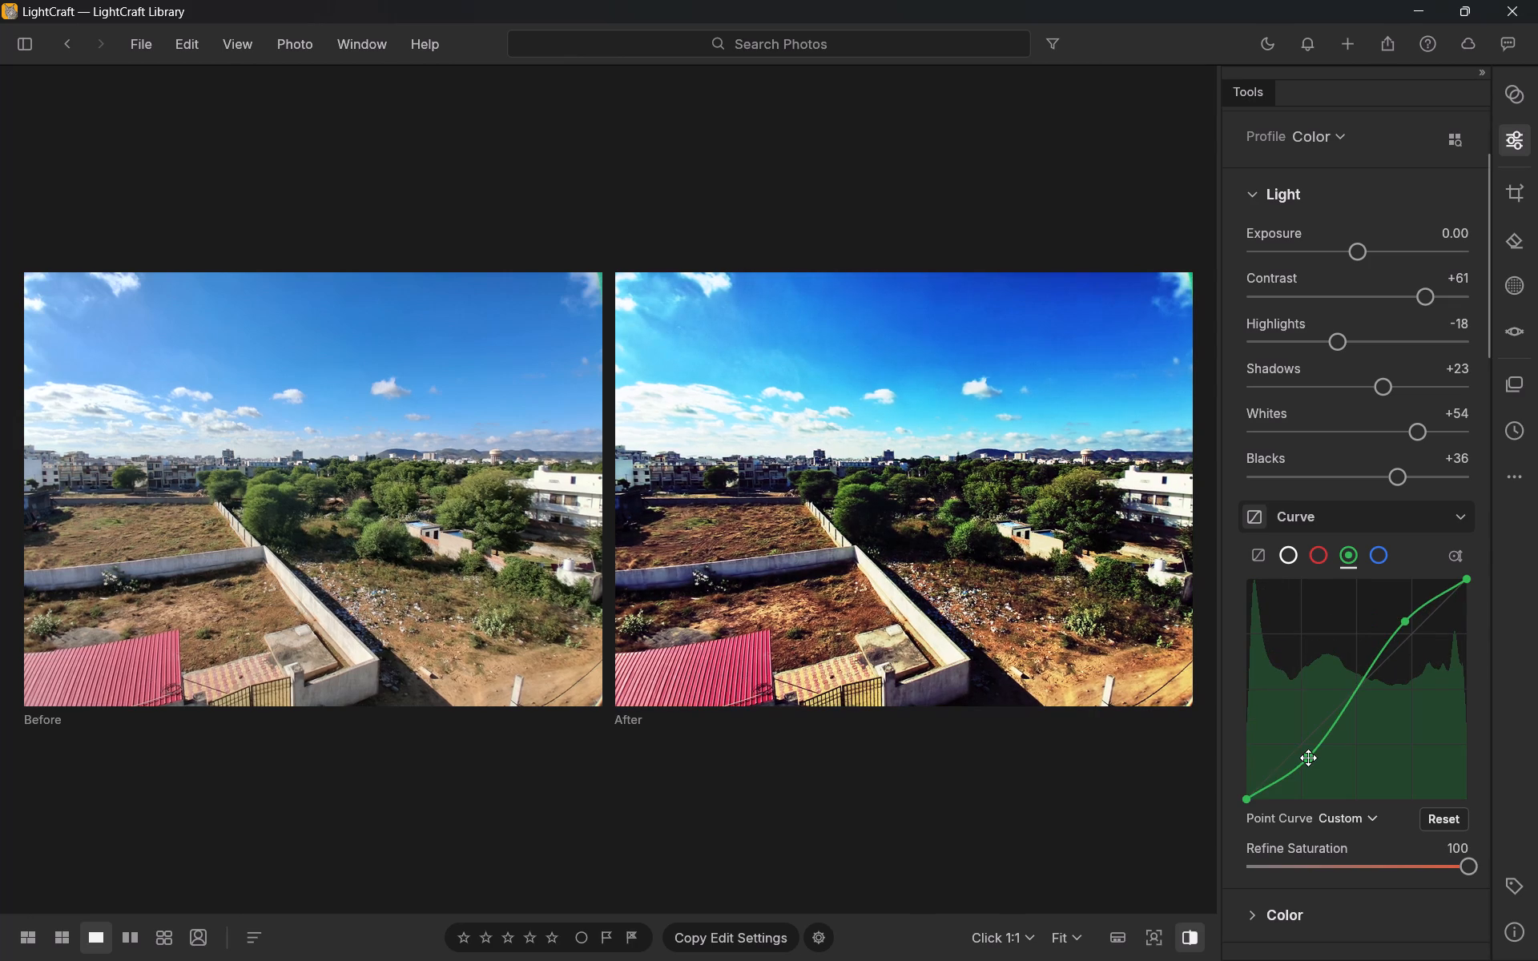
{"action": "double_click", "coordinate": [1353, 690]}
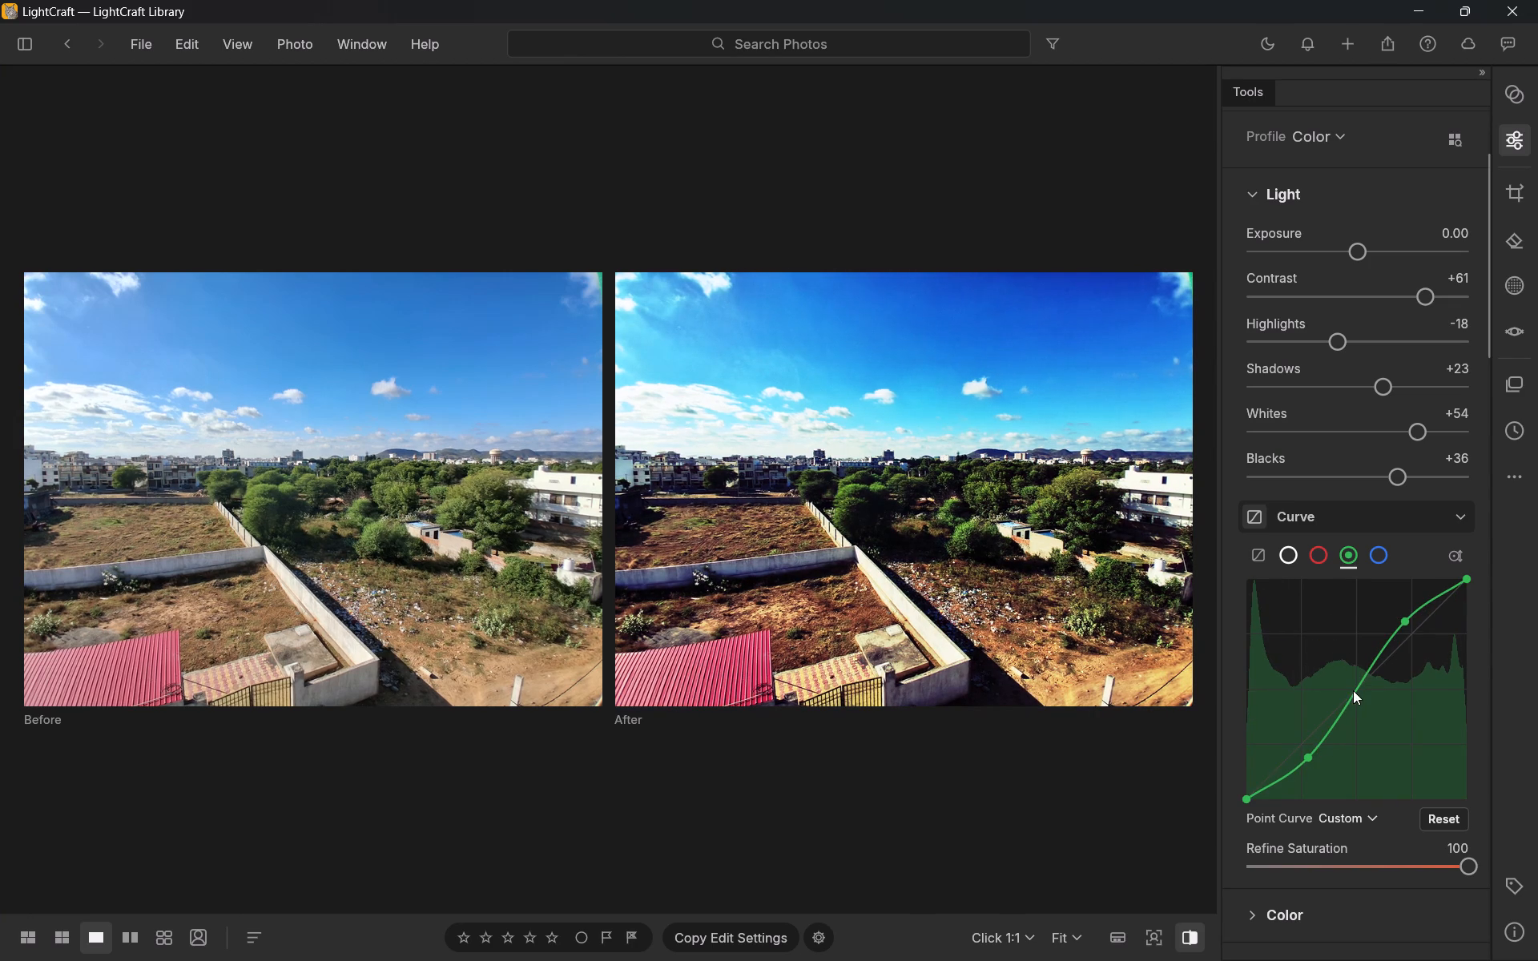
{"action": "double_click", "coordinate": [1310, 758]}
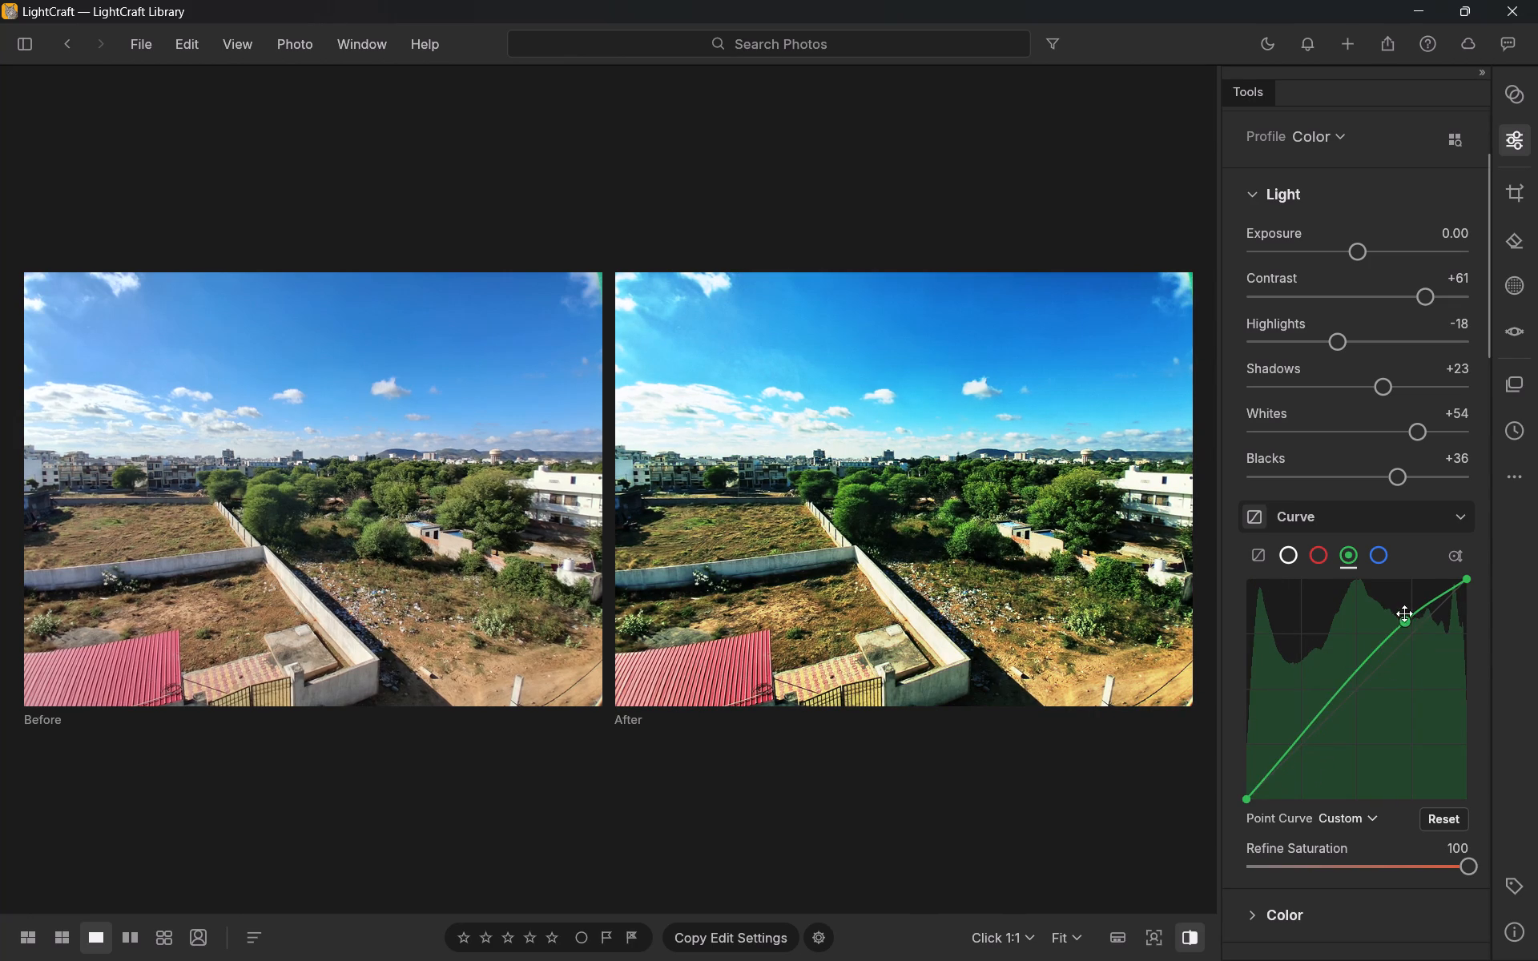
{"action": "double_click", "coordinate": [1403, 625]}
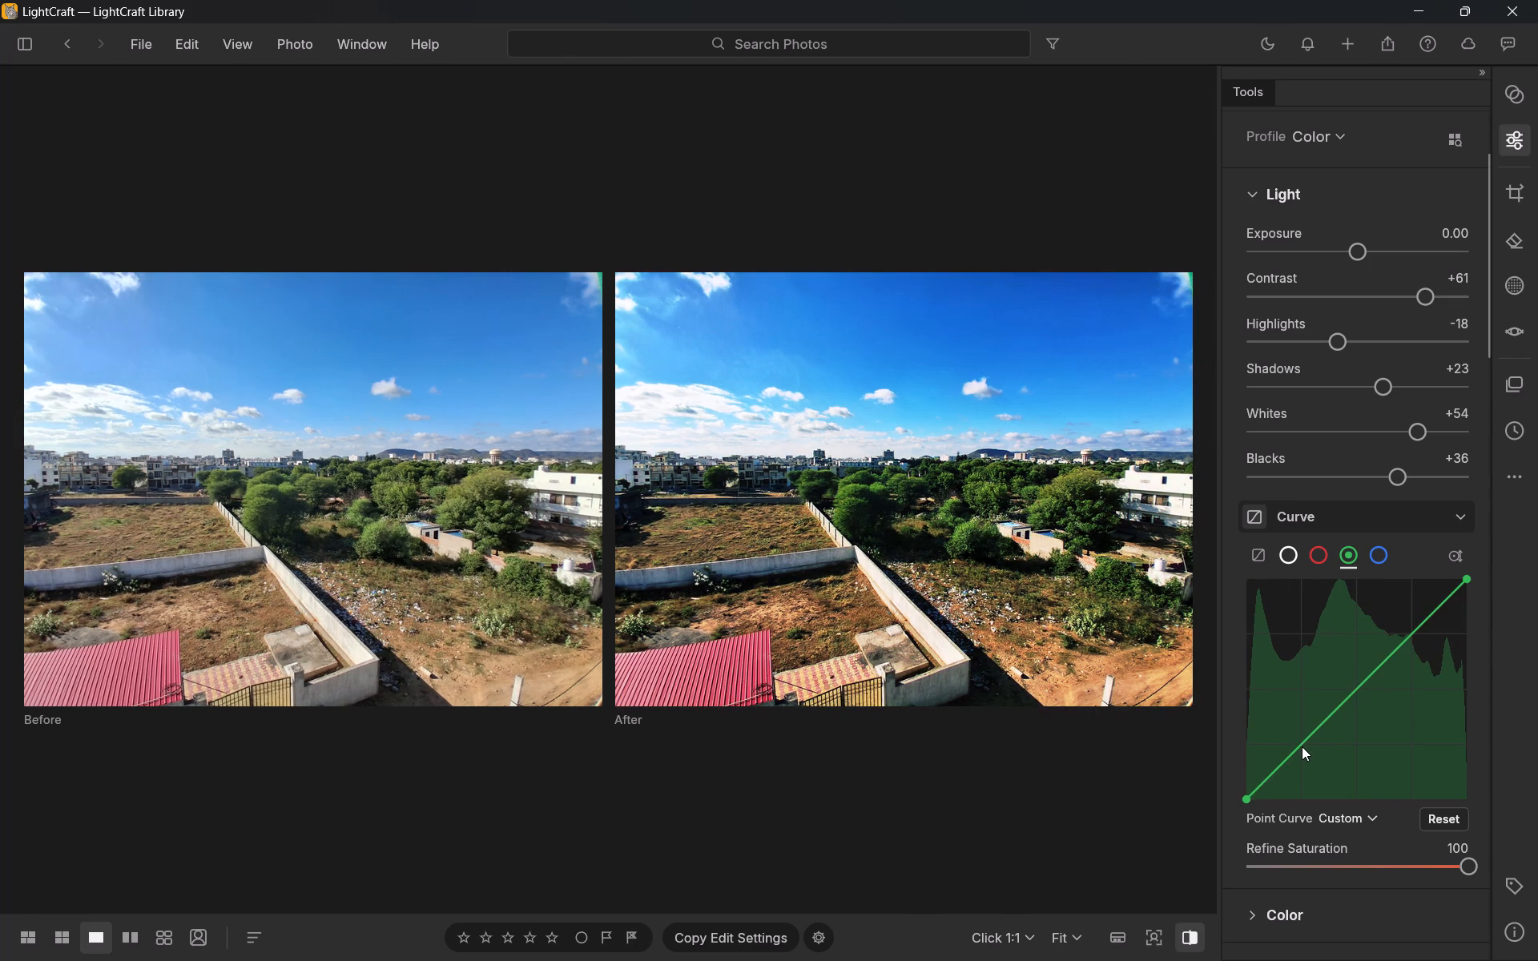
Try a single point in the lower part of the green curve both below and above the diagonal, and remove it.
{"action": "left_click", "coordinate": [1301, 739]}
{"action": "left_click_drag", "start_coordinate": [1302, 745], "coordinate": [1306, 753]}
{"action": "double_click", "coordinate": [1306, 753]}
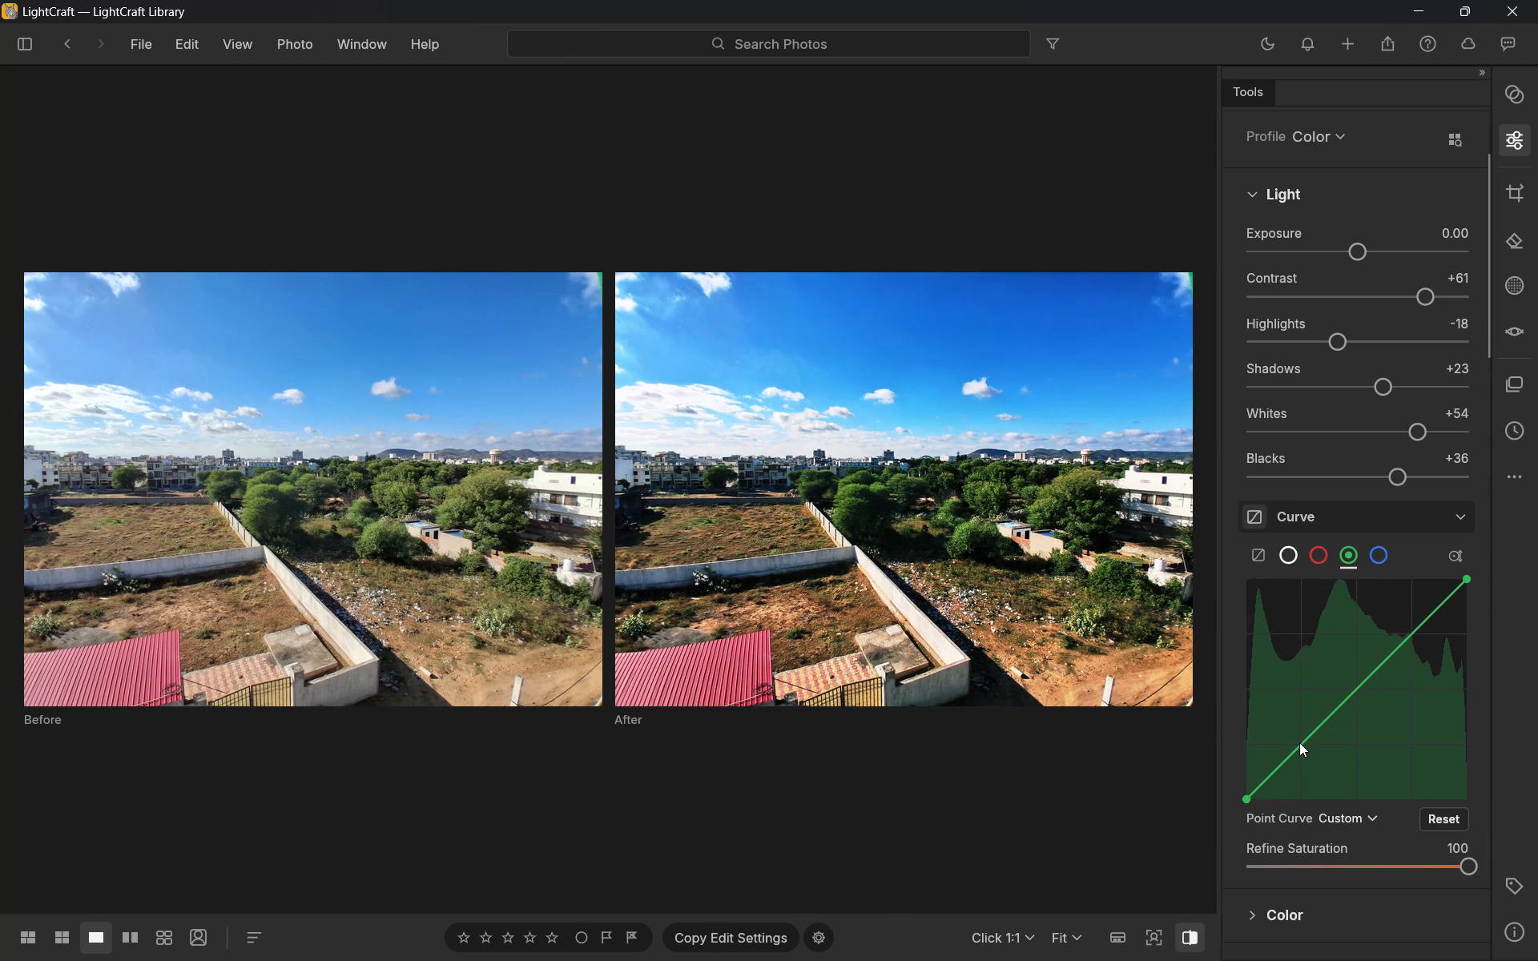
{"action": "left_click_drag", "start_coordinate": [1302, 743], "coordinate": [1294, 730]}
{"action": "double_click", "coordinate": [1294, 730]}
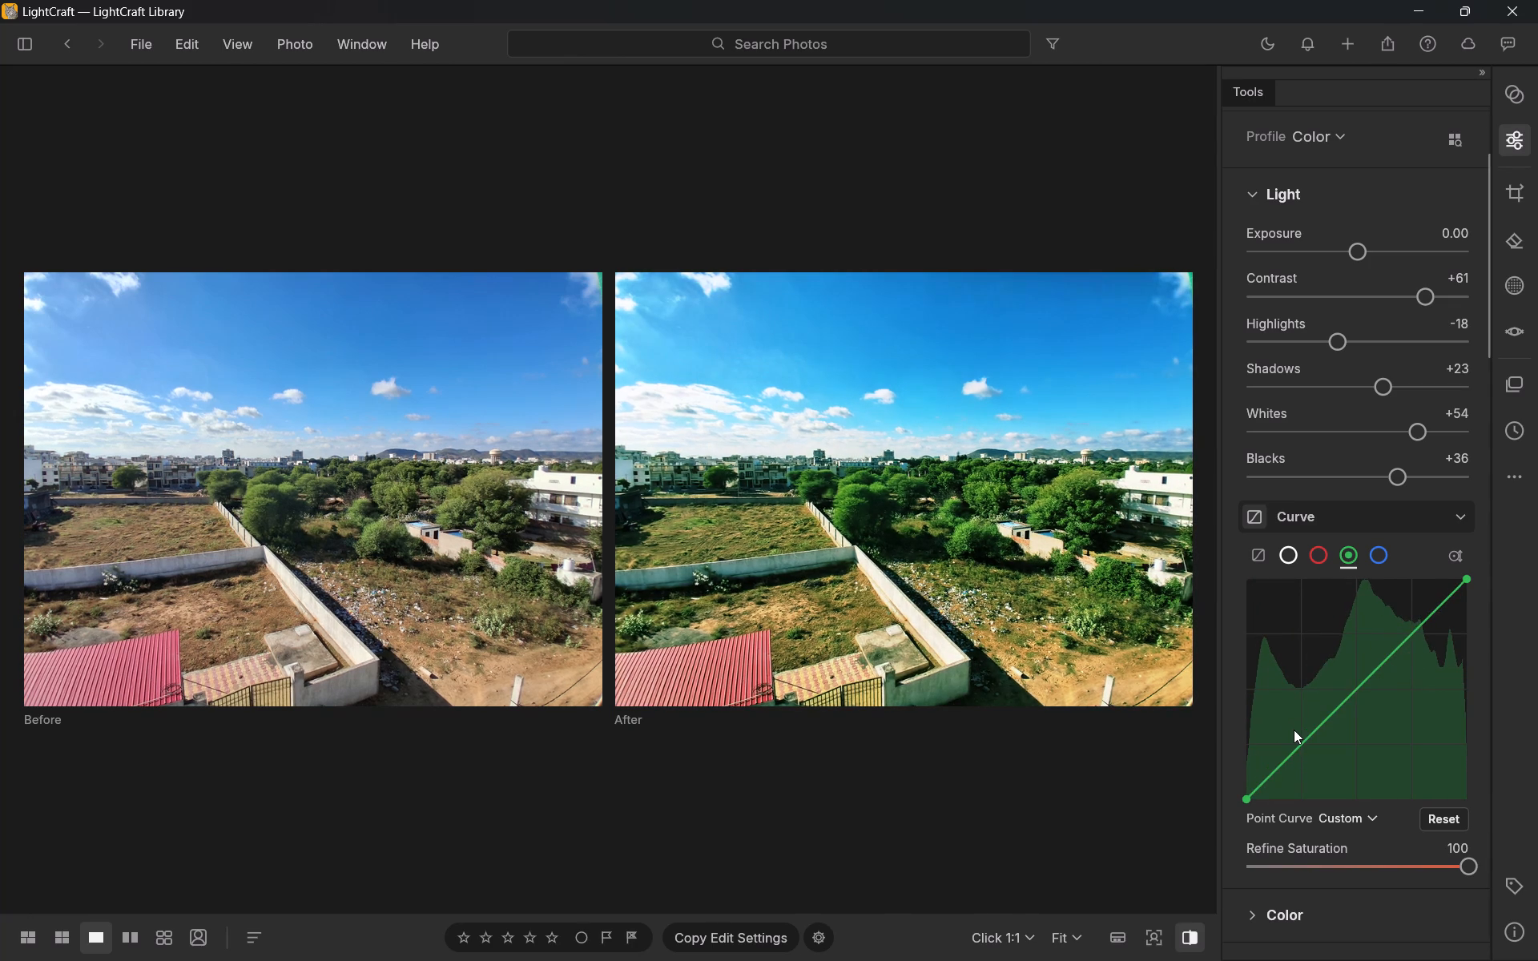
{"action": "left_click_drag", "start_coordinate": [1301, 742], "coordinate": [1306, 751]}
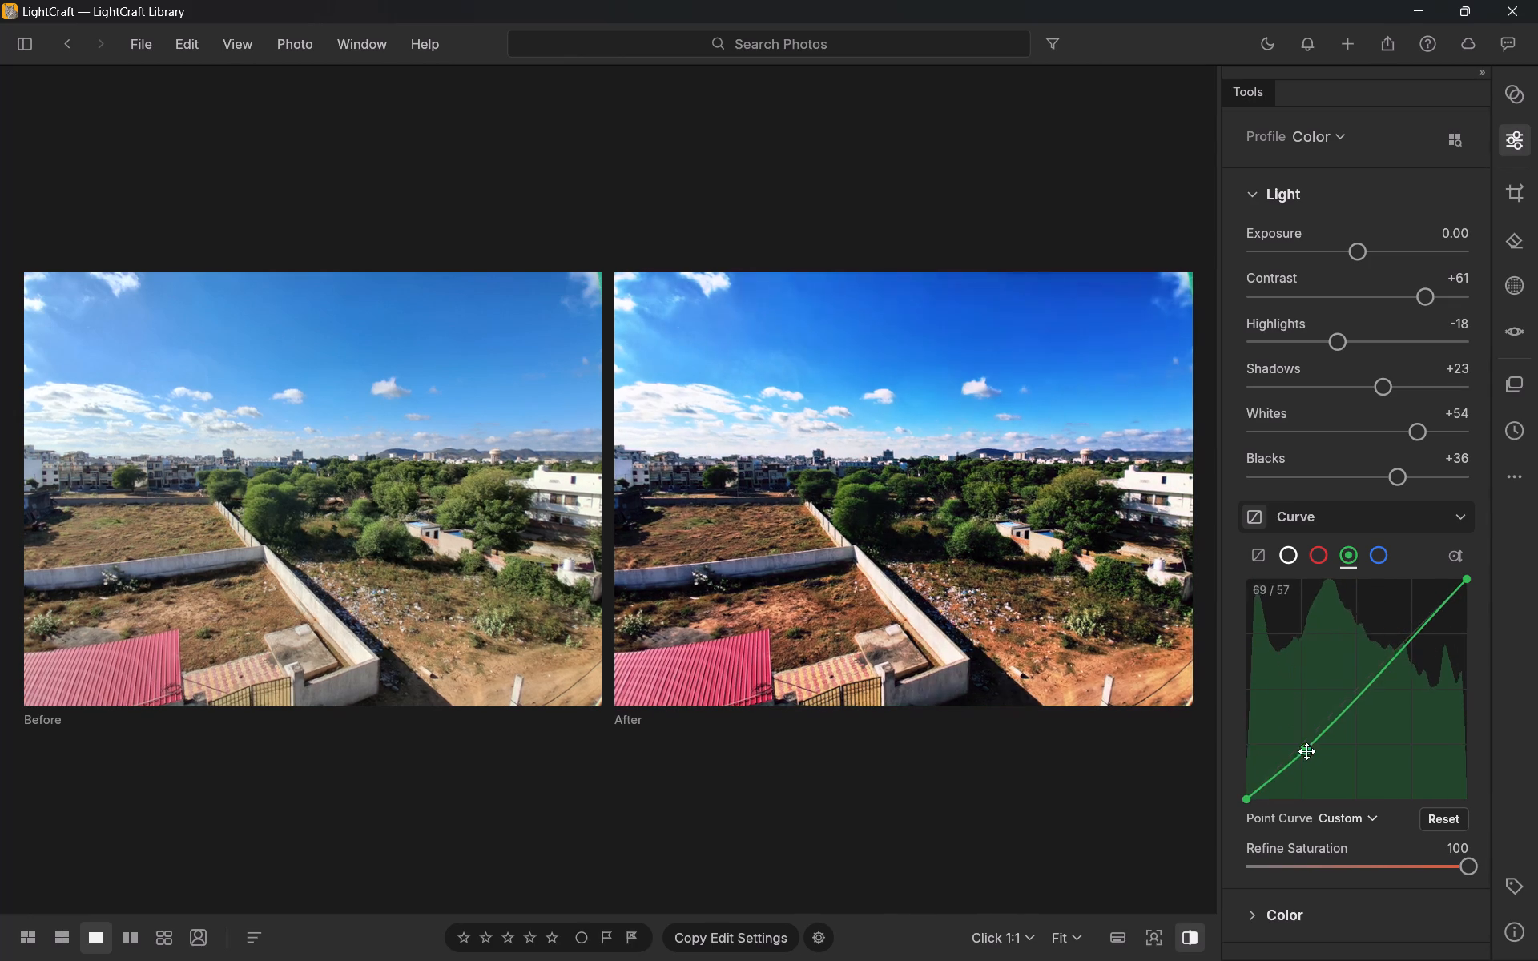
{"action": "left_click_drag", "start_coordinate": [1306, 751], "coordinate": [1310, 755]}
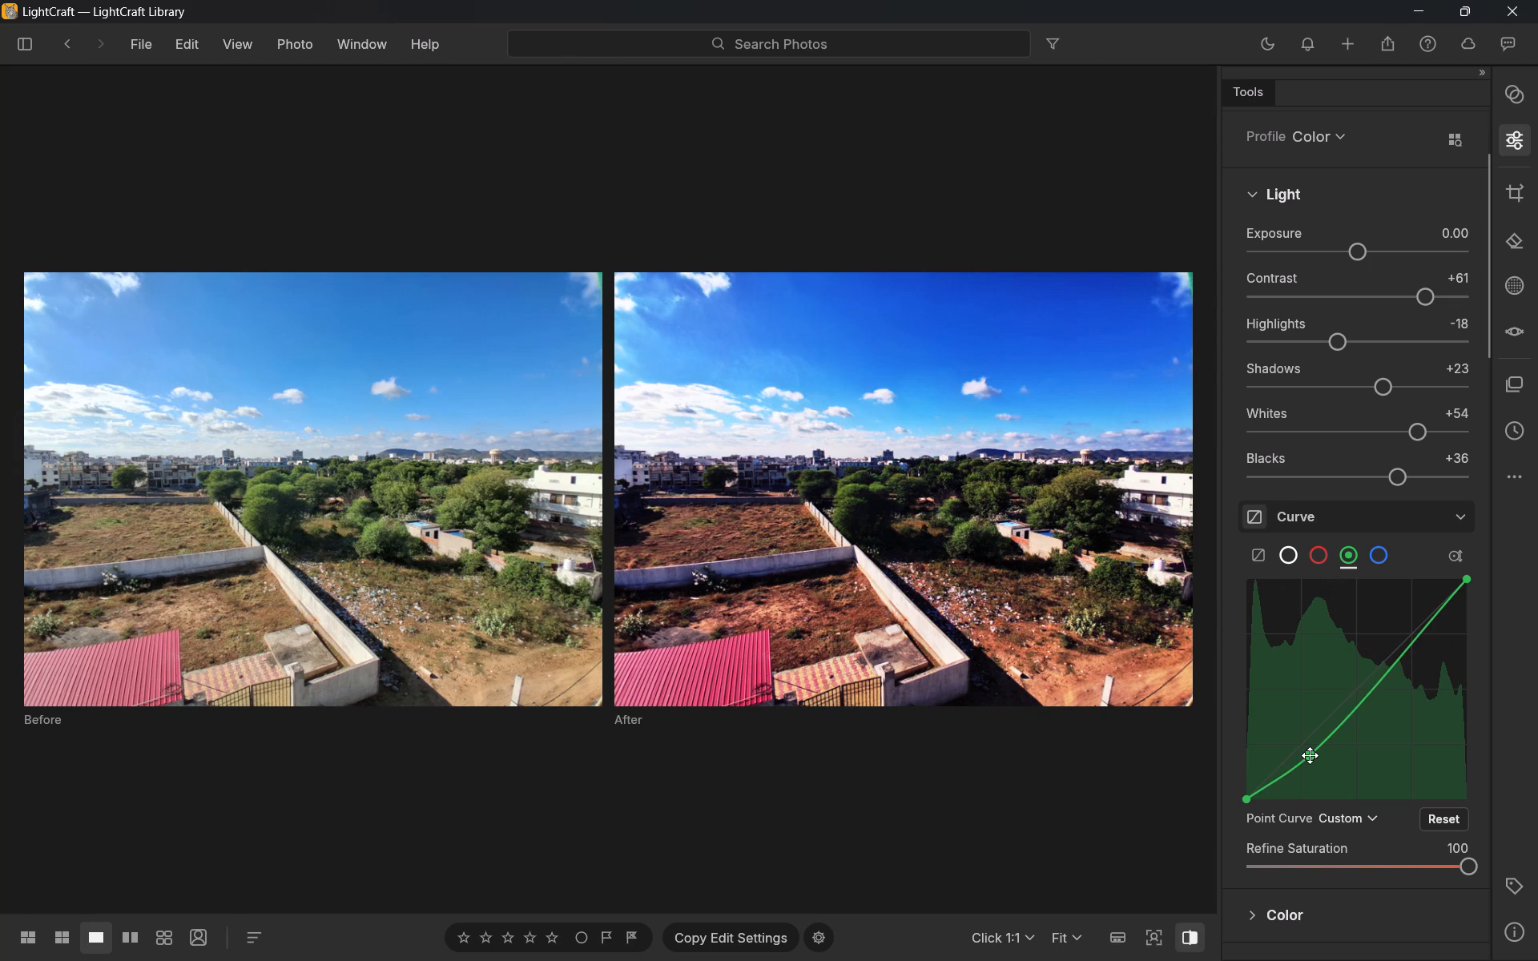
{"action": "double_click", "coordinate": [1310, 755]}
Remove the lower and upper points from the red channel's curve to restore its straight diagonal.
{"action": "left_click", "coordinate": [1315, 553]}
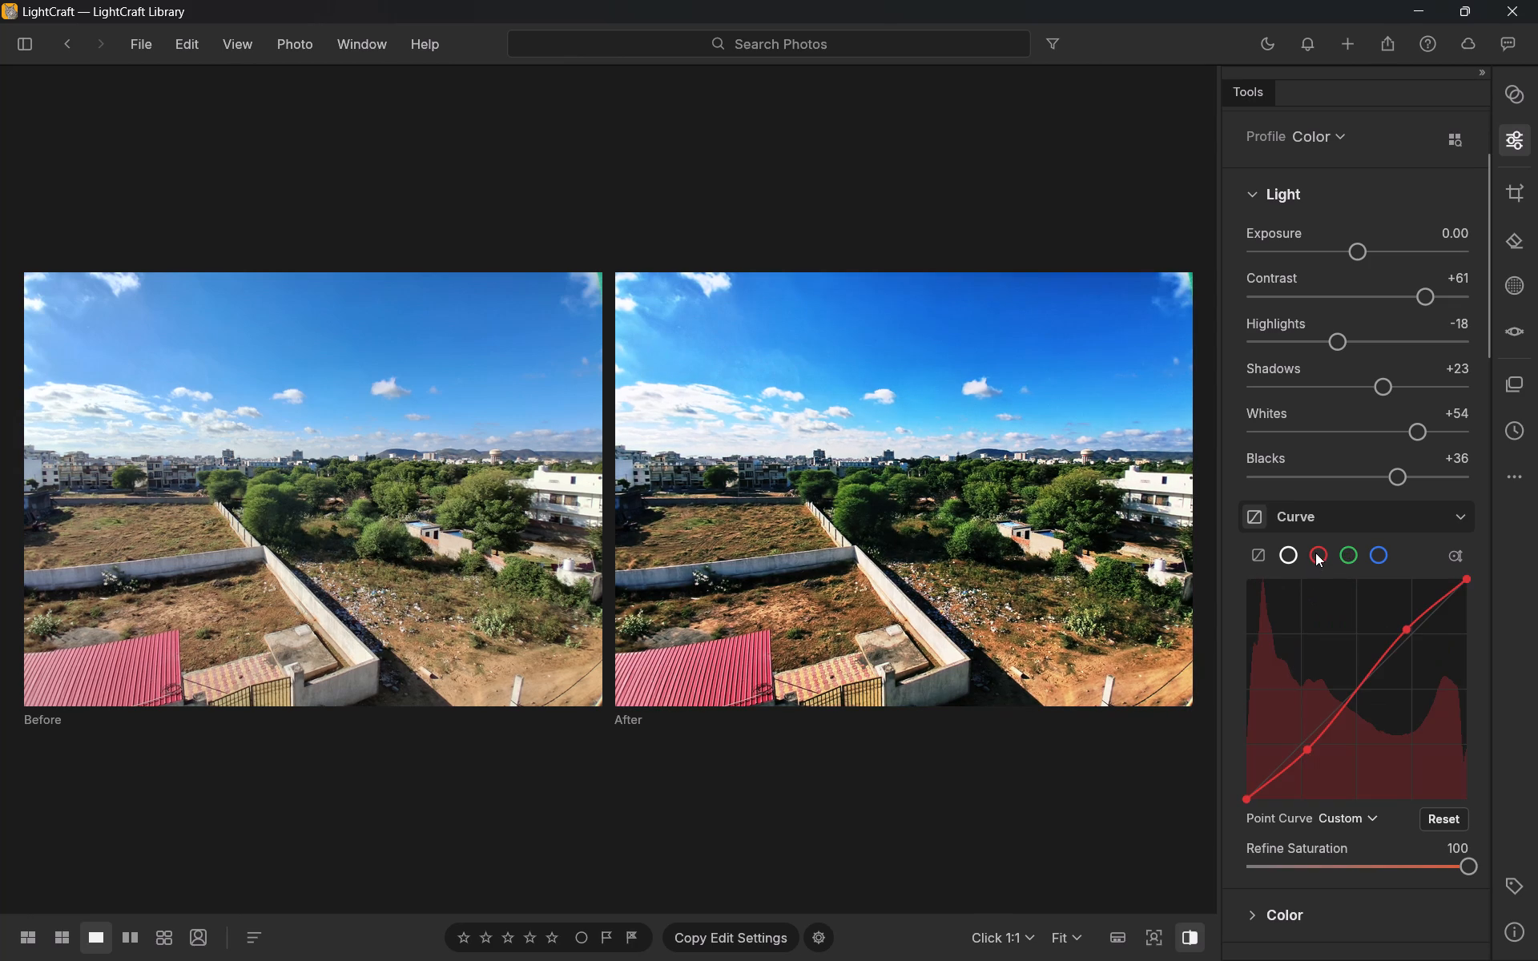
{"action": "double_click", "coordinate": [1307, 749]}
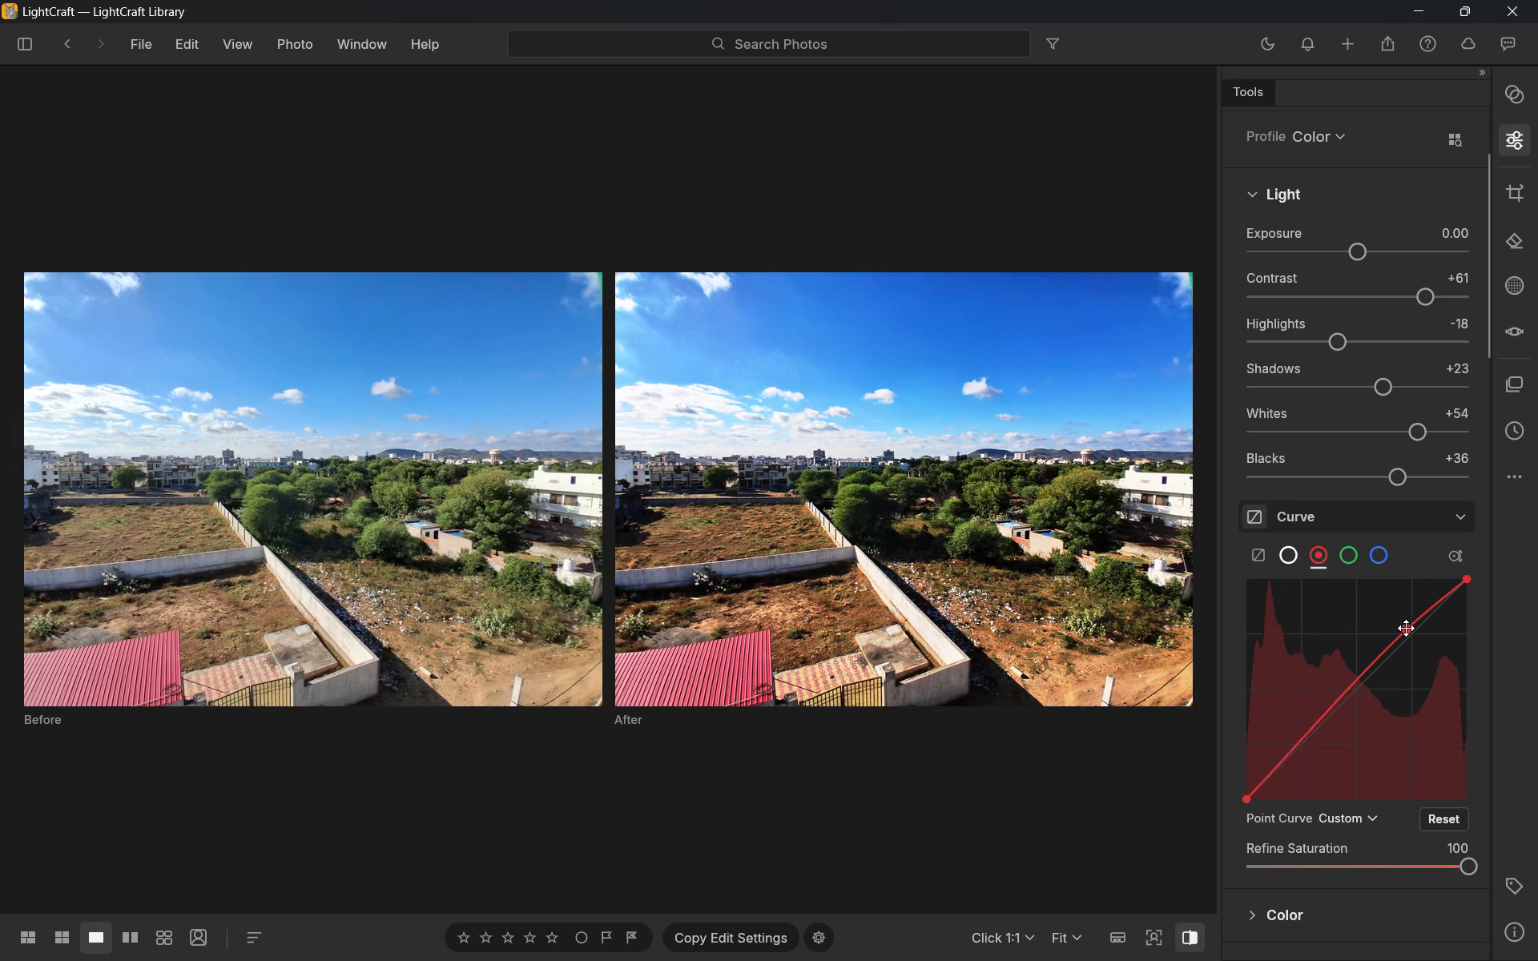
{"action": "double_click", "coordinate": [1406, 632]}
Replace the two points on the main point curve with a single point in its lower part, slightly below the diagonal.
{"action": "left_click", "coordinate": [1290, 555]}
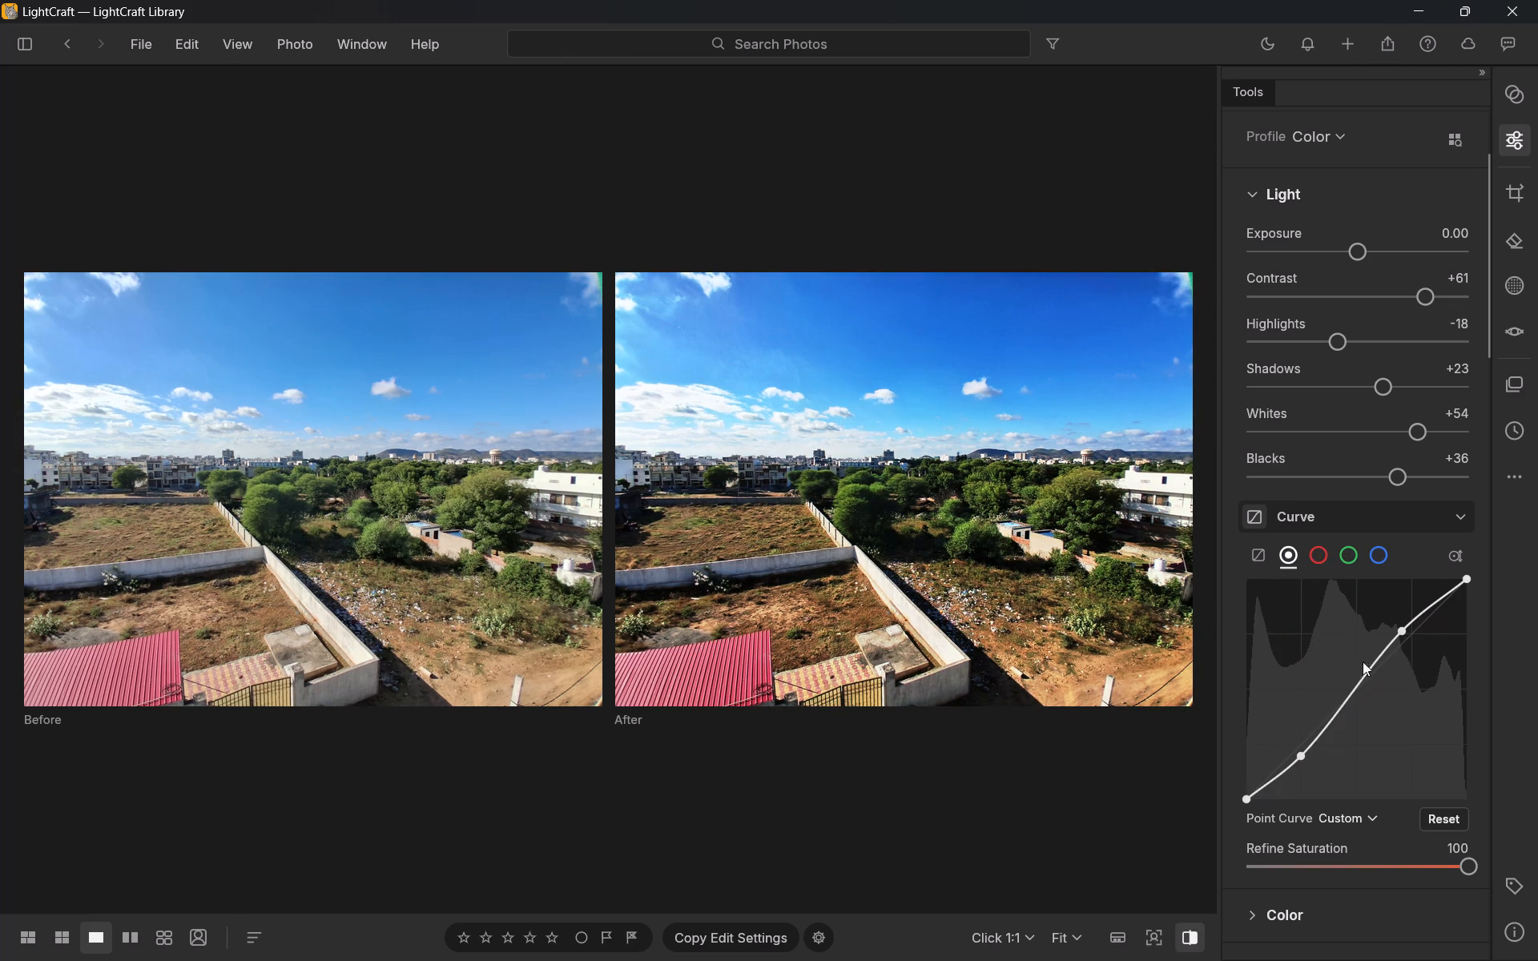
{"action": "double_click", "coordinate": [1401, 630]}
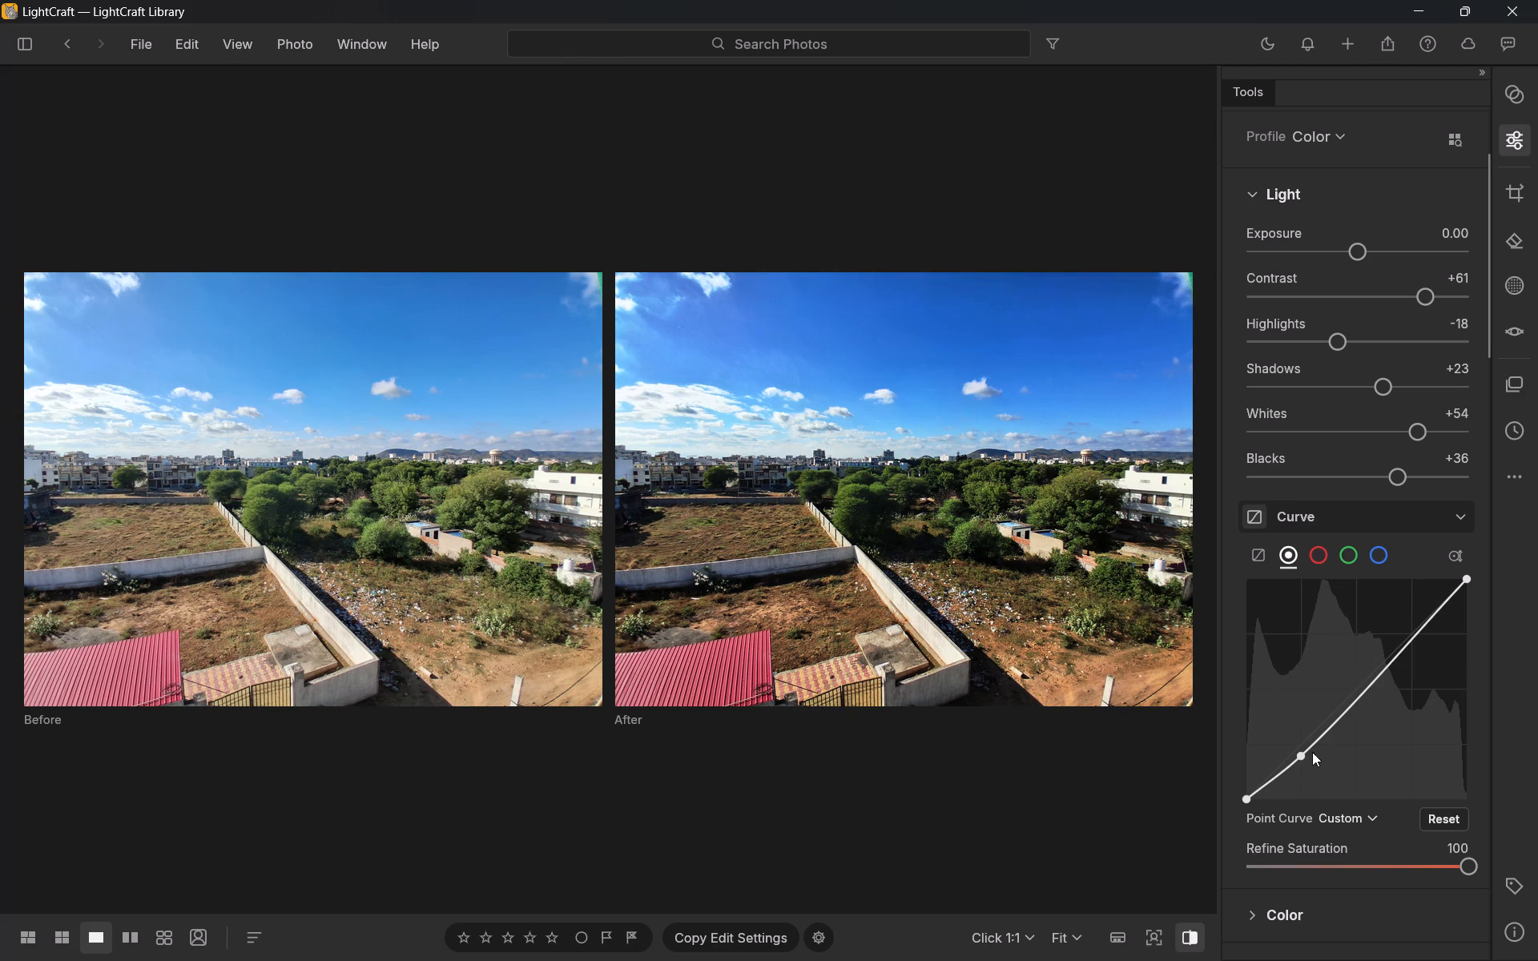
{"action": "double_click", "coordinate": [1305, 755]}
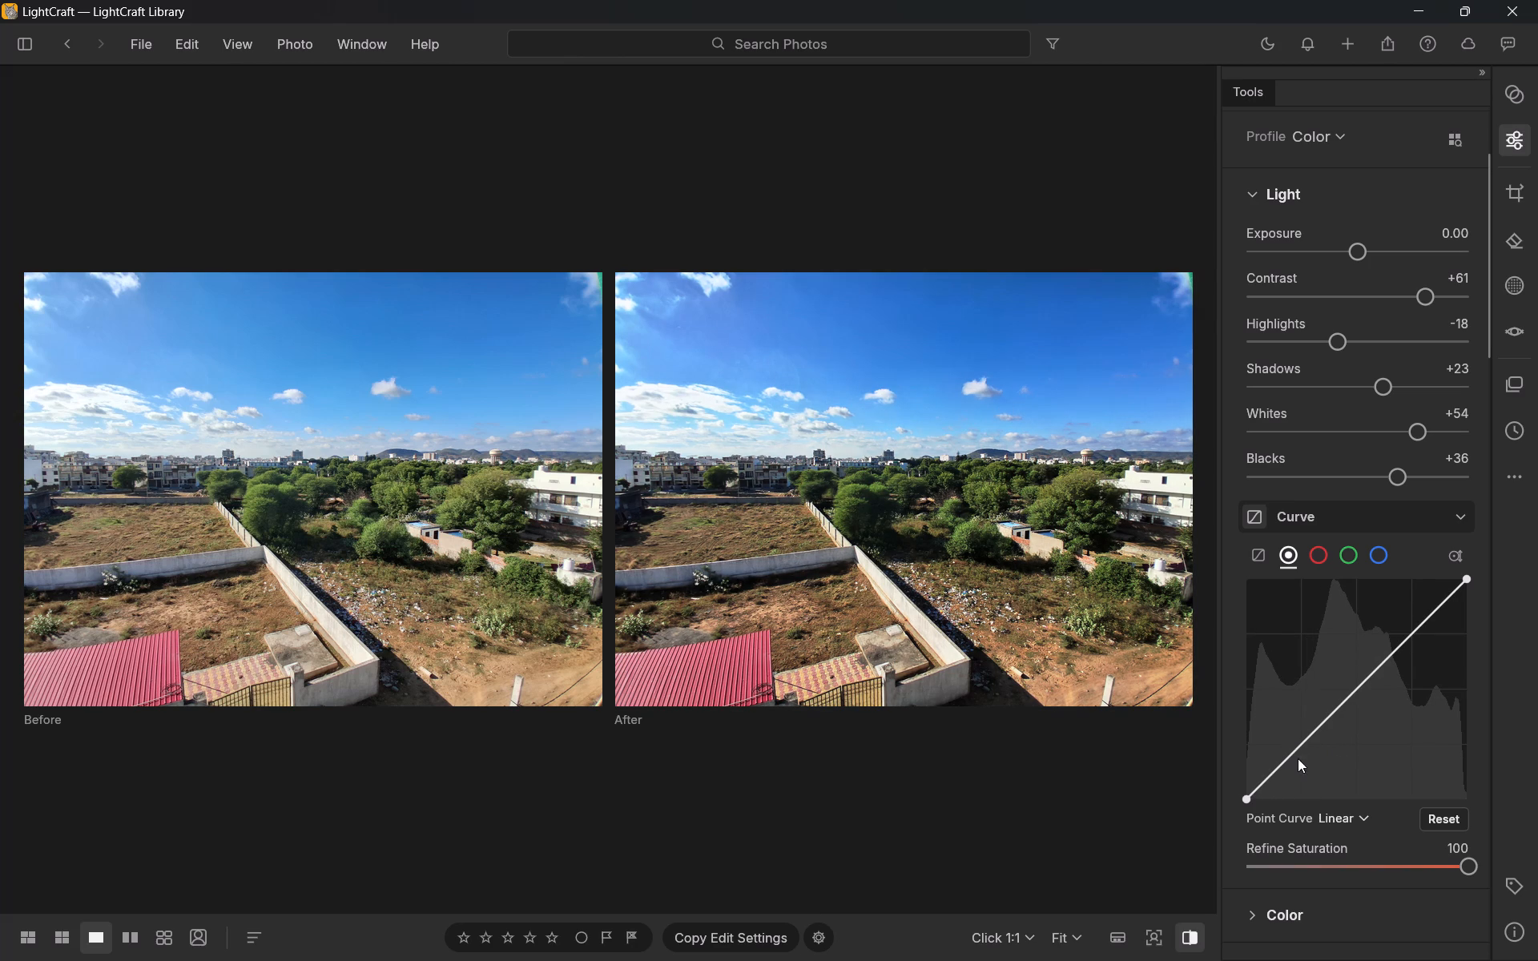
{"action": "left_click_drag", "start_coordinate": [1303, 742], "coordinate": [1312, 749]}
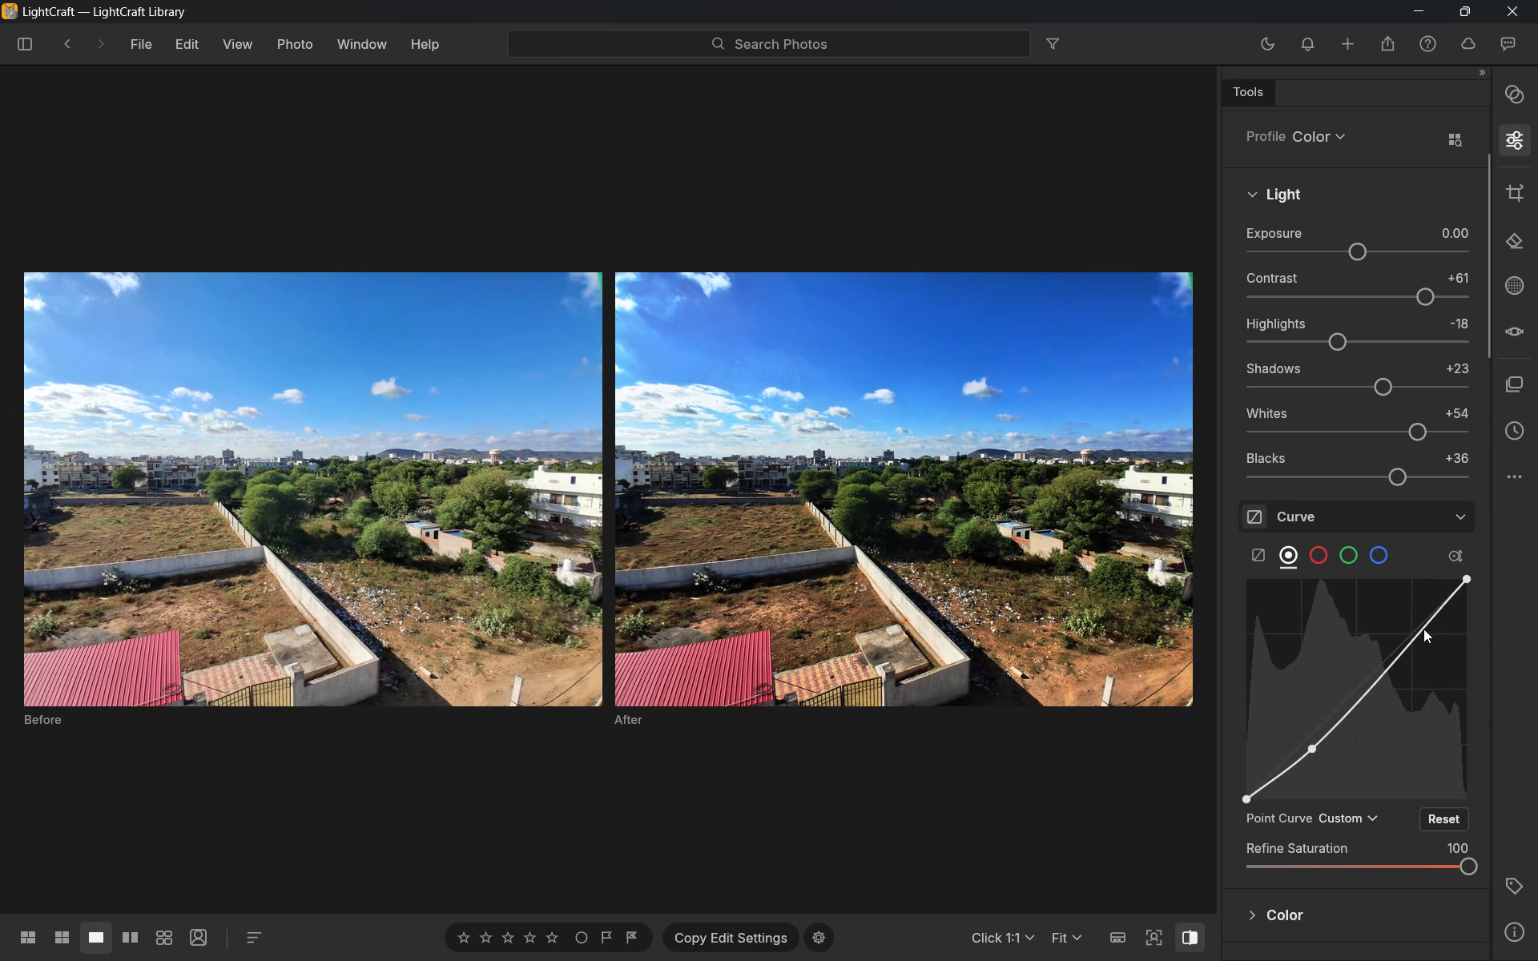
Add a point in the lower part of the red channel's curve, slightly below the diagonal.
{"action": "left_click", "coordinate": [1315, 552]}
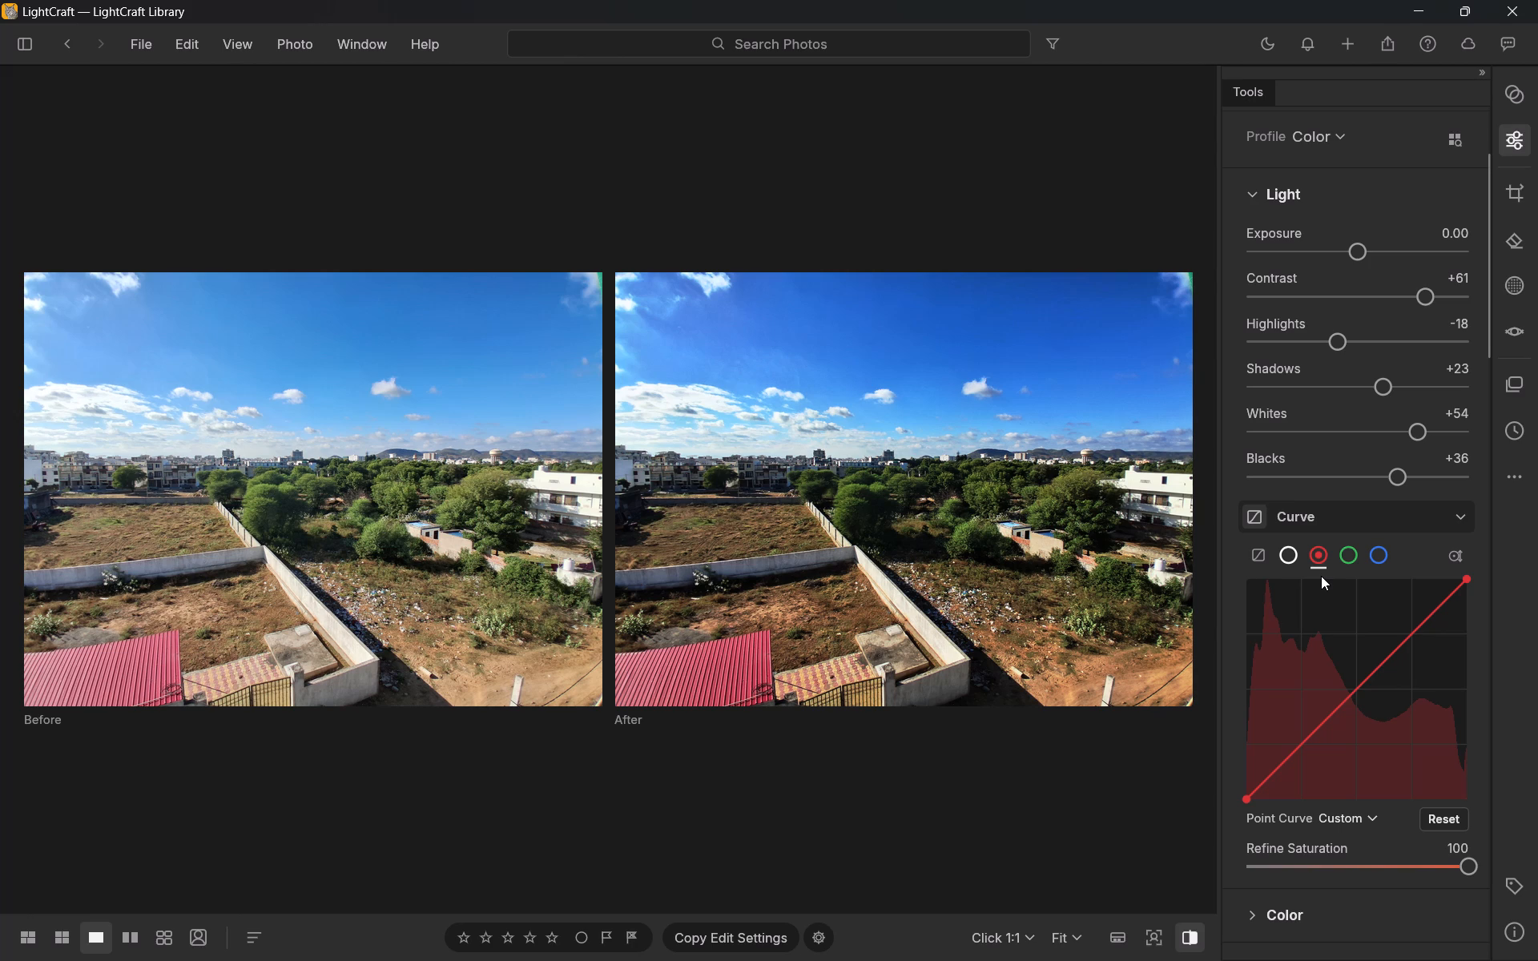
{"action": "left_click", "coordinate": [1303, 742]}
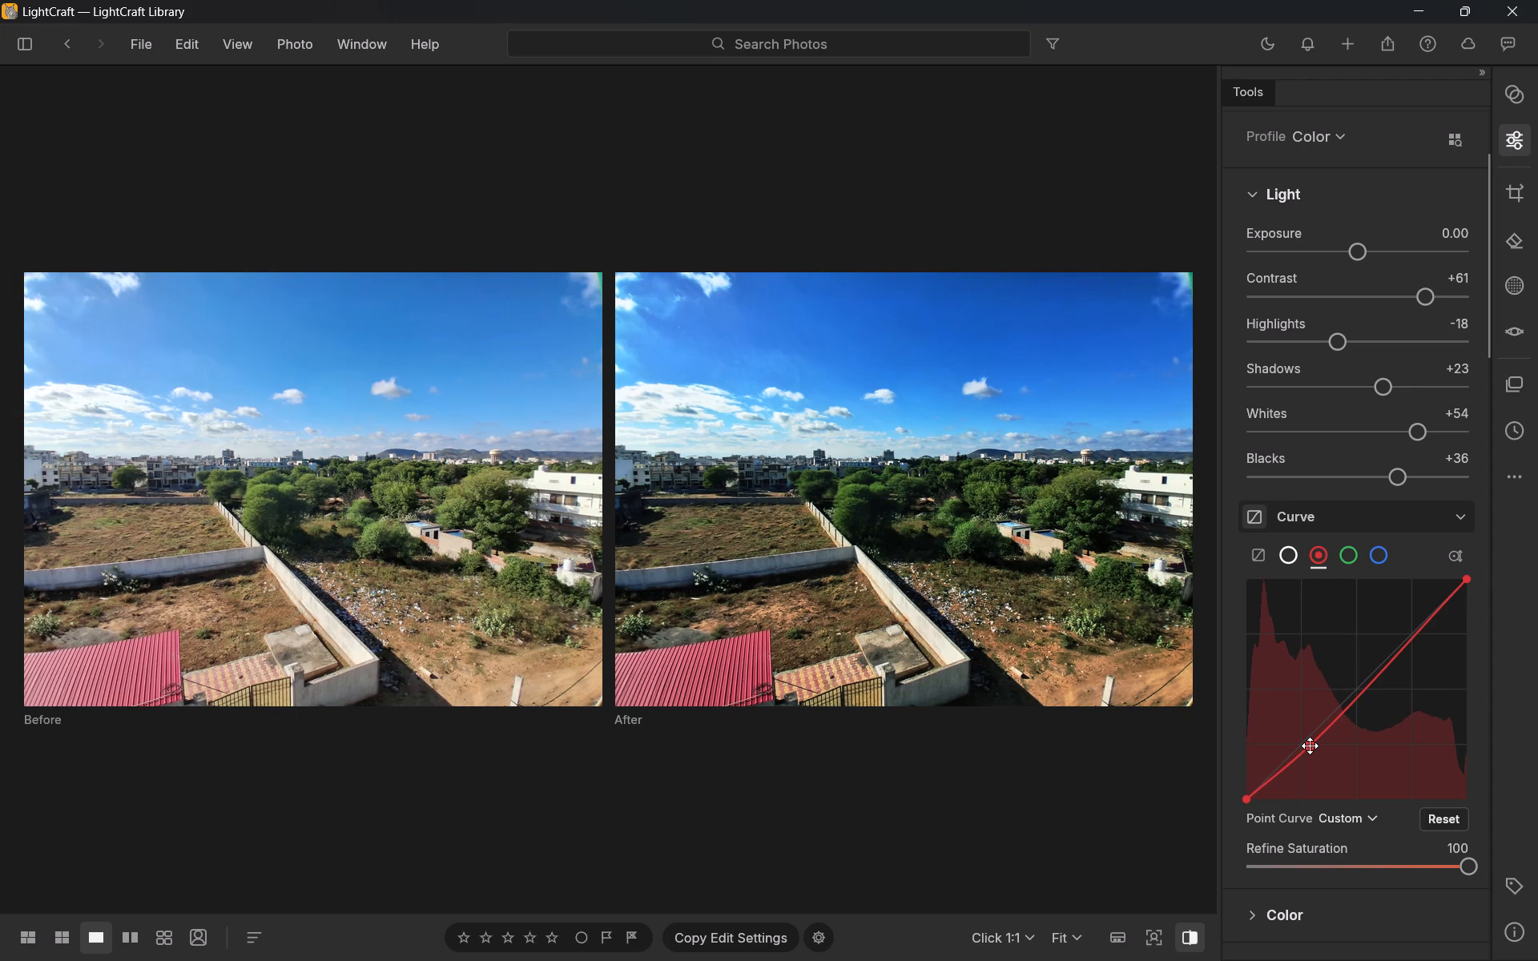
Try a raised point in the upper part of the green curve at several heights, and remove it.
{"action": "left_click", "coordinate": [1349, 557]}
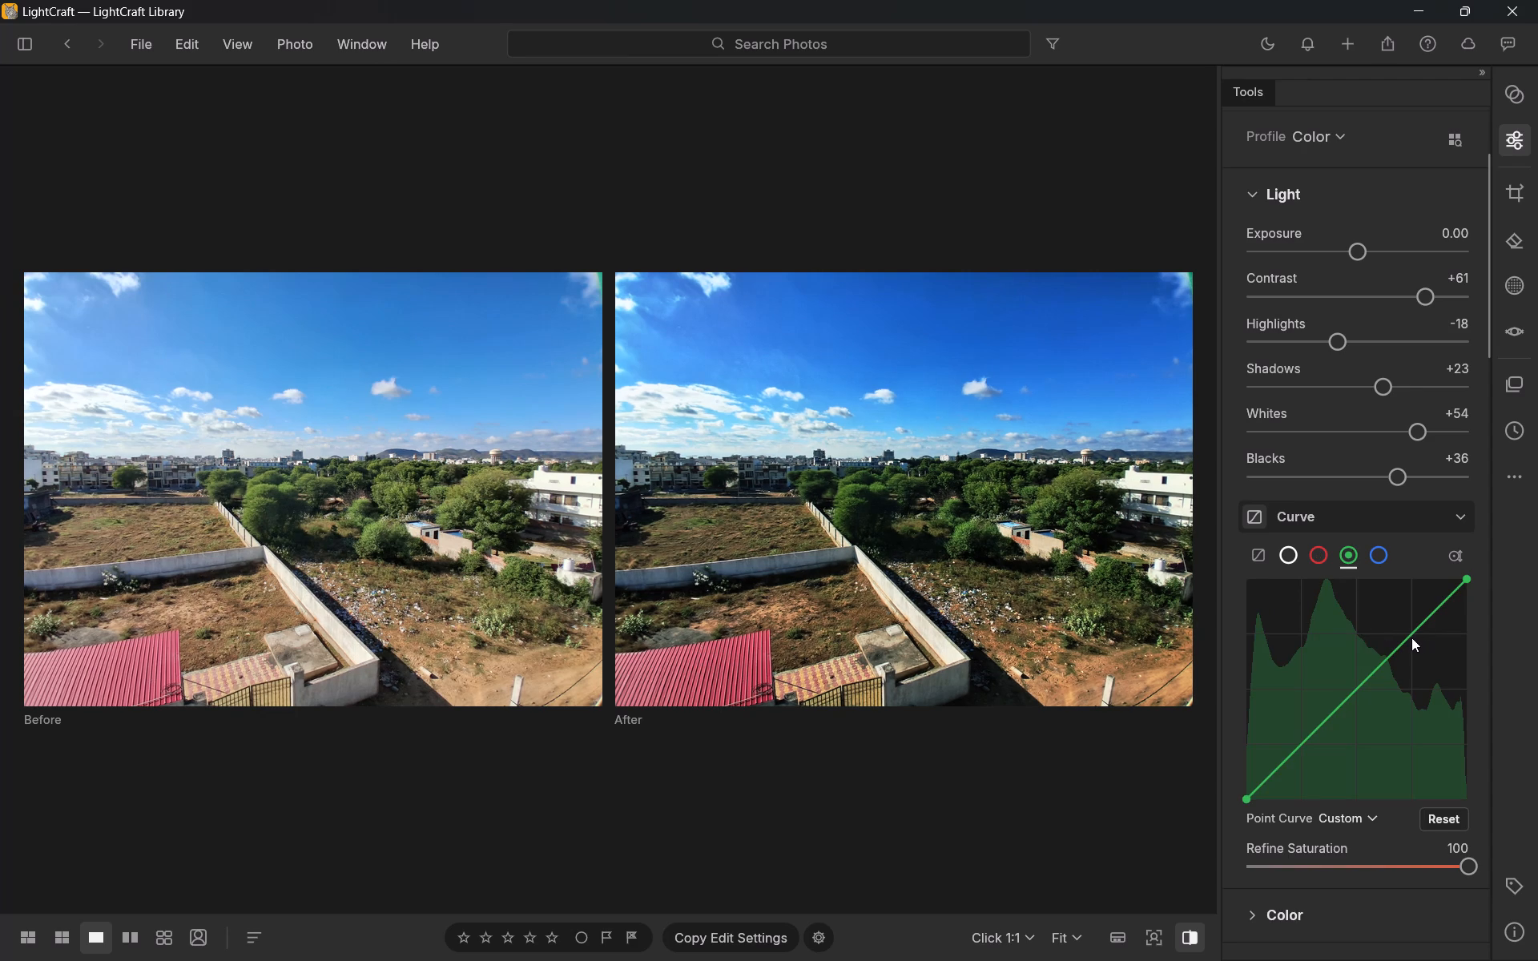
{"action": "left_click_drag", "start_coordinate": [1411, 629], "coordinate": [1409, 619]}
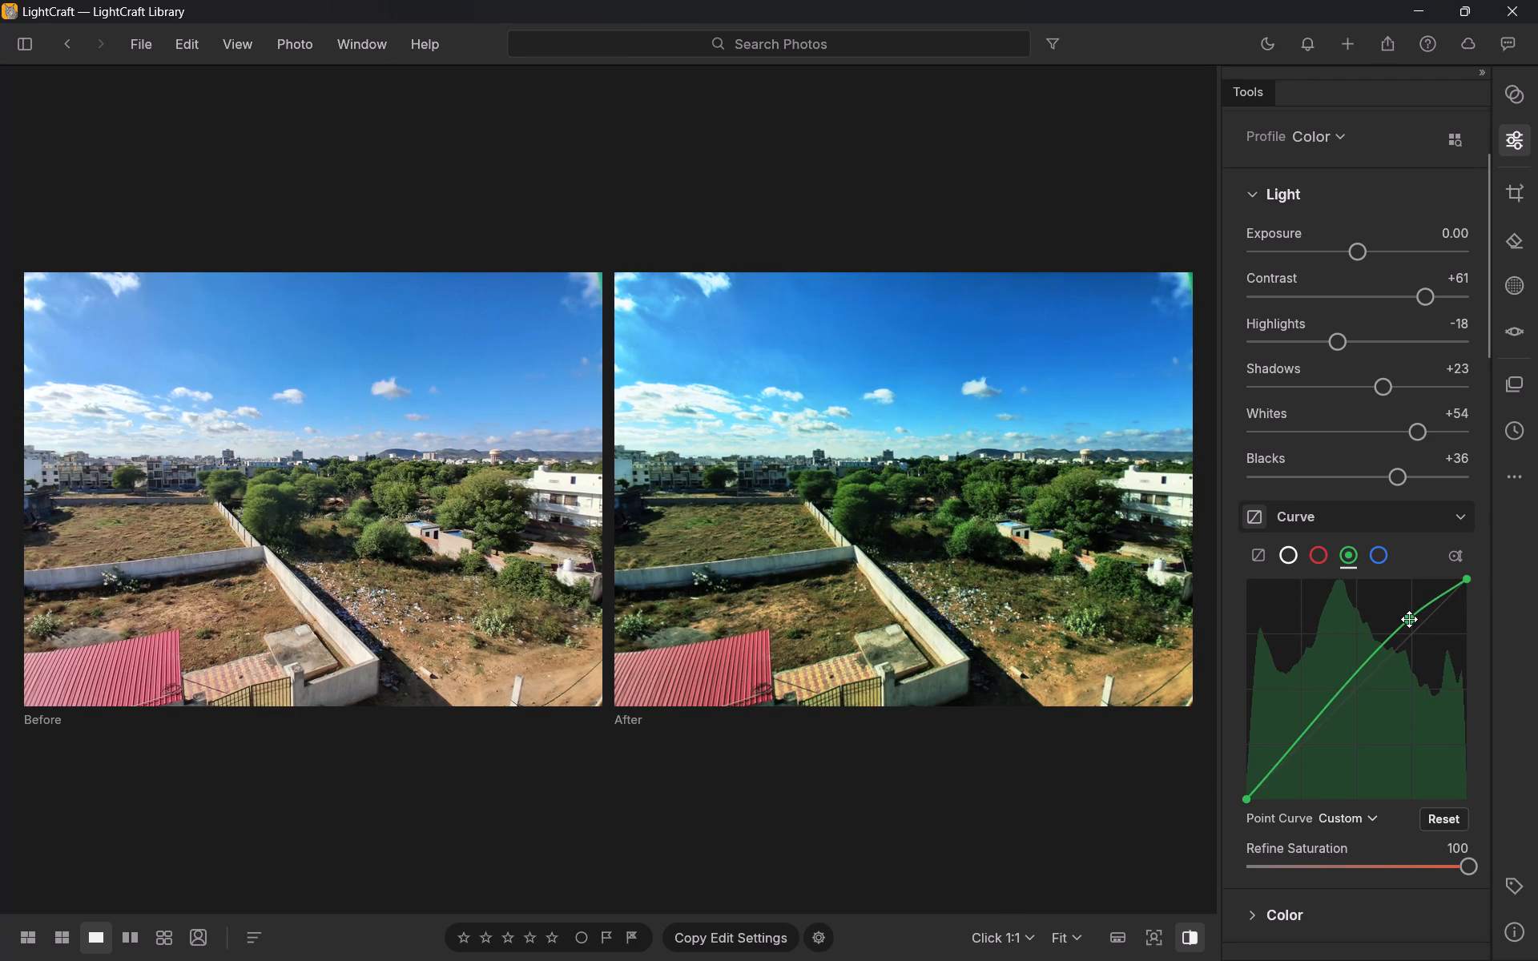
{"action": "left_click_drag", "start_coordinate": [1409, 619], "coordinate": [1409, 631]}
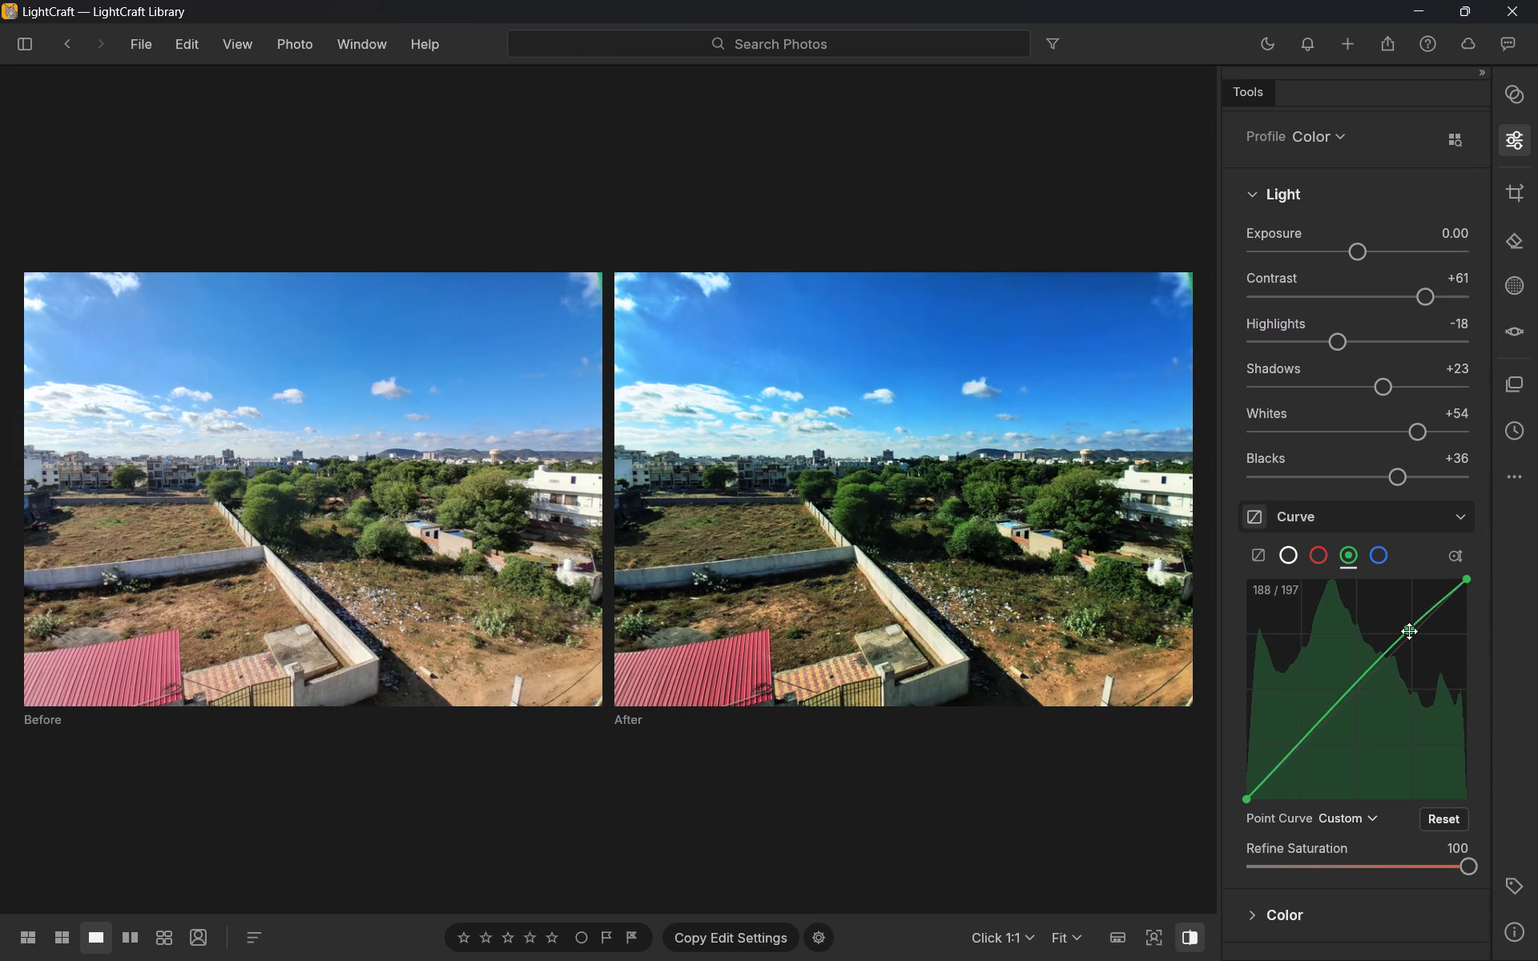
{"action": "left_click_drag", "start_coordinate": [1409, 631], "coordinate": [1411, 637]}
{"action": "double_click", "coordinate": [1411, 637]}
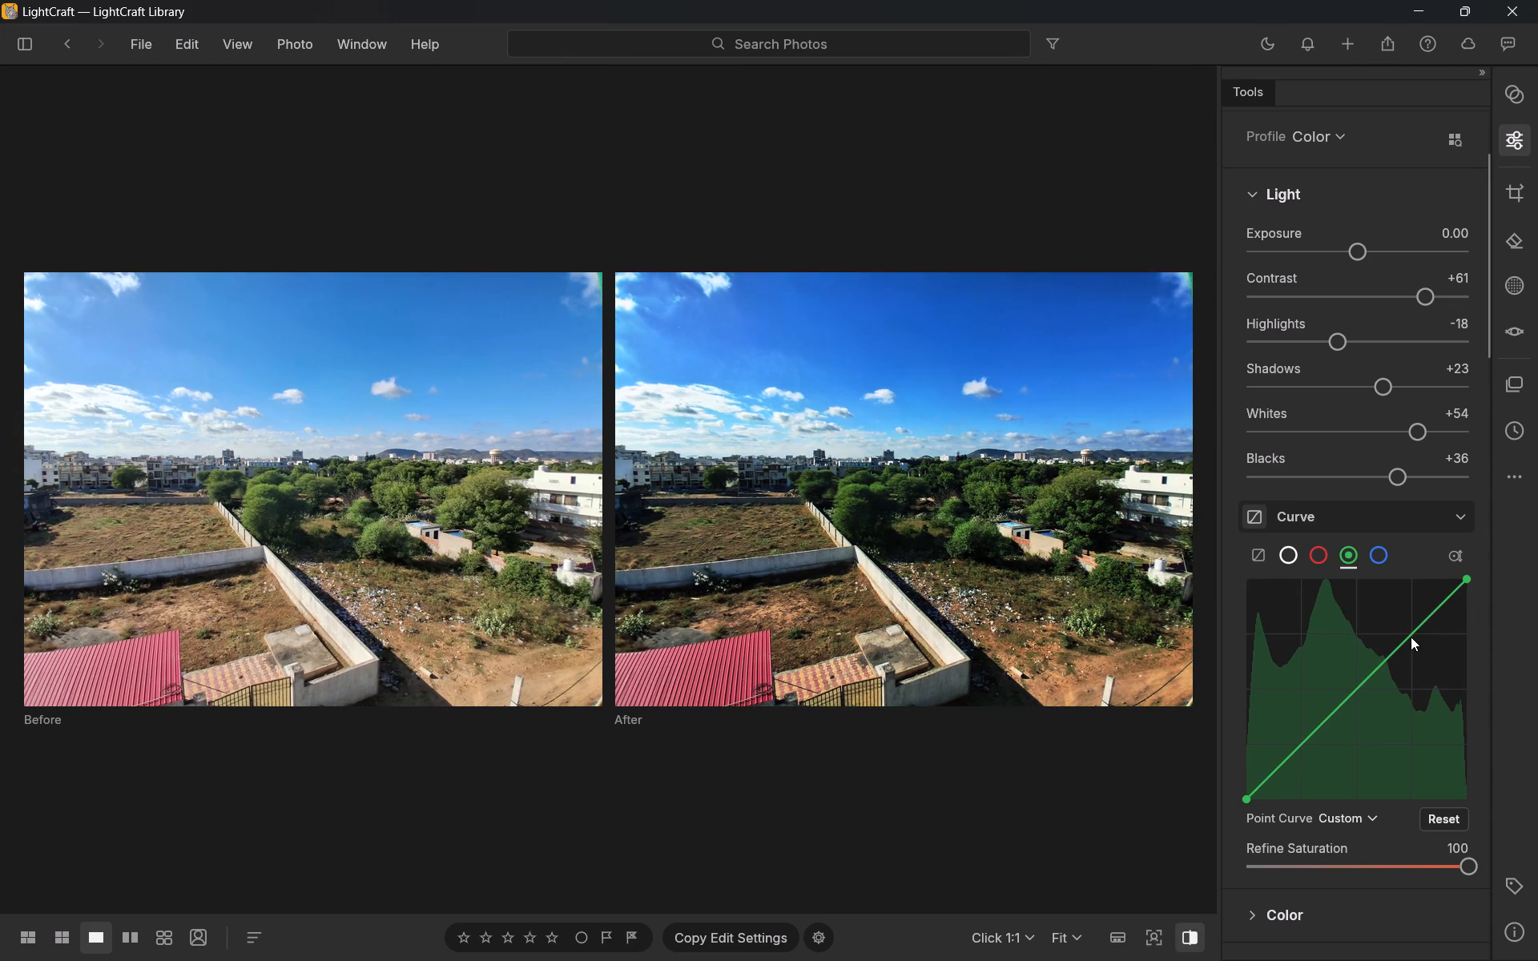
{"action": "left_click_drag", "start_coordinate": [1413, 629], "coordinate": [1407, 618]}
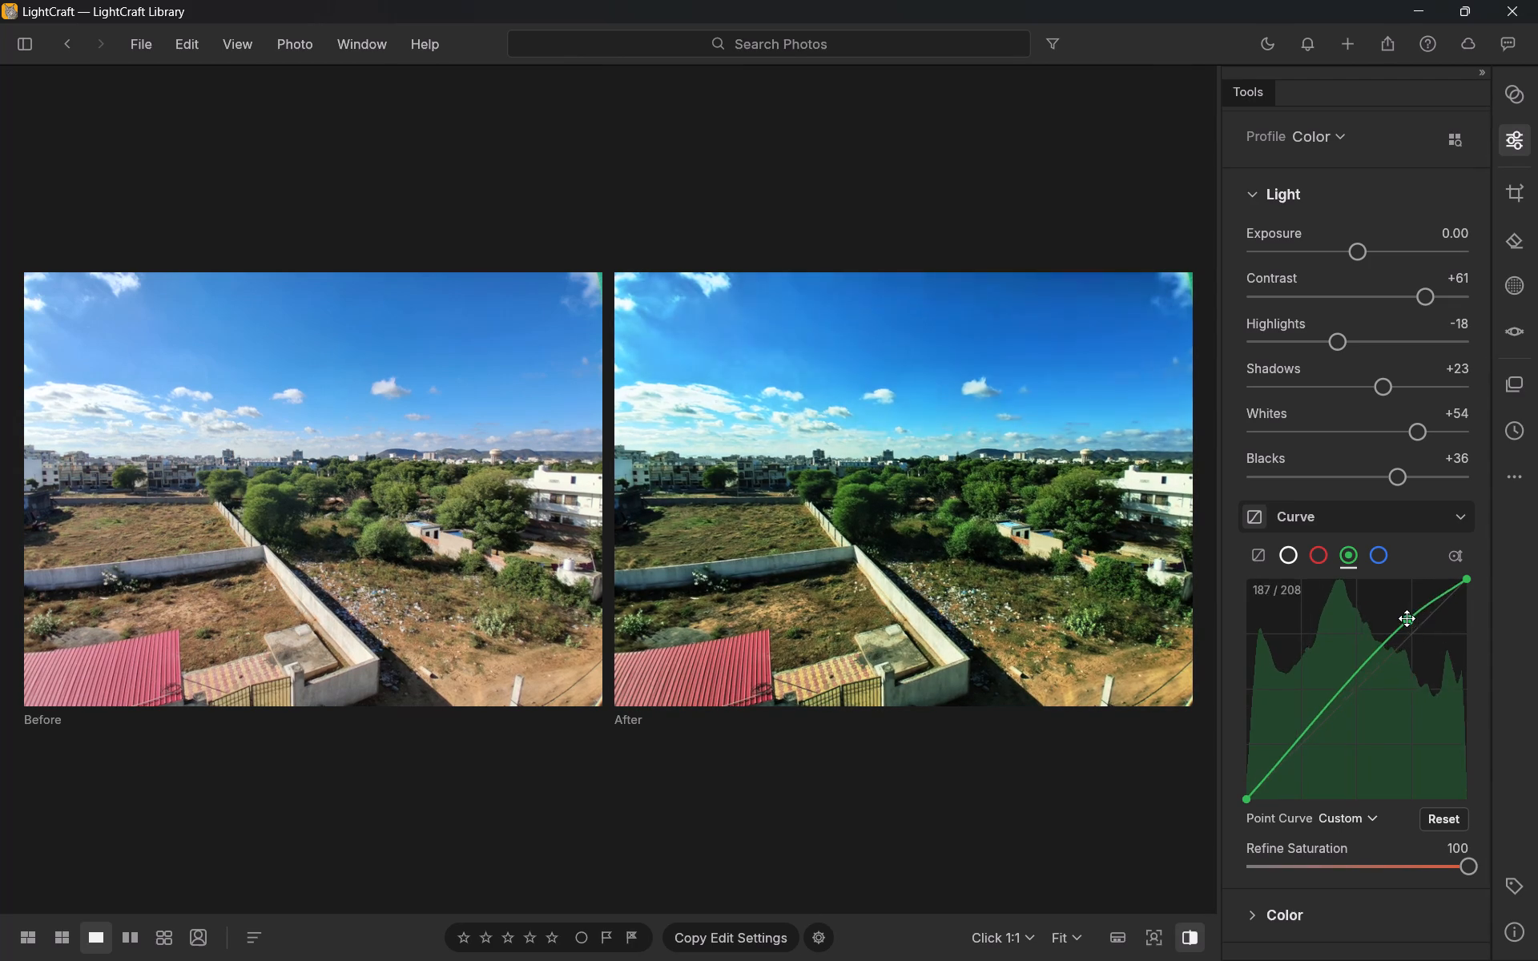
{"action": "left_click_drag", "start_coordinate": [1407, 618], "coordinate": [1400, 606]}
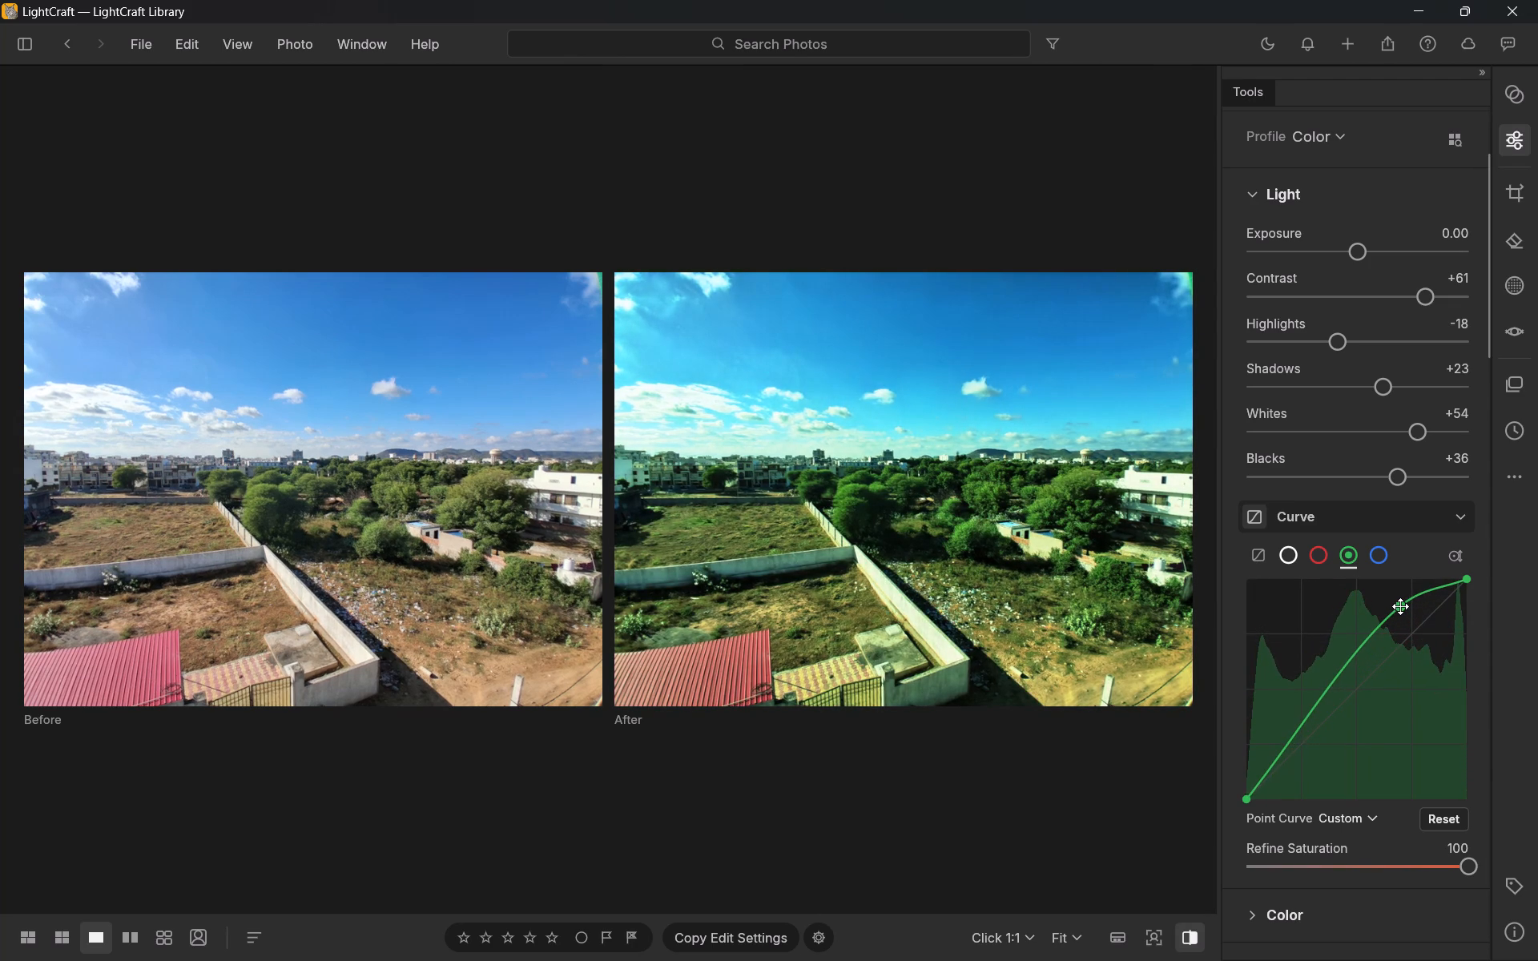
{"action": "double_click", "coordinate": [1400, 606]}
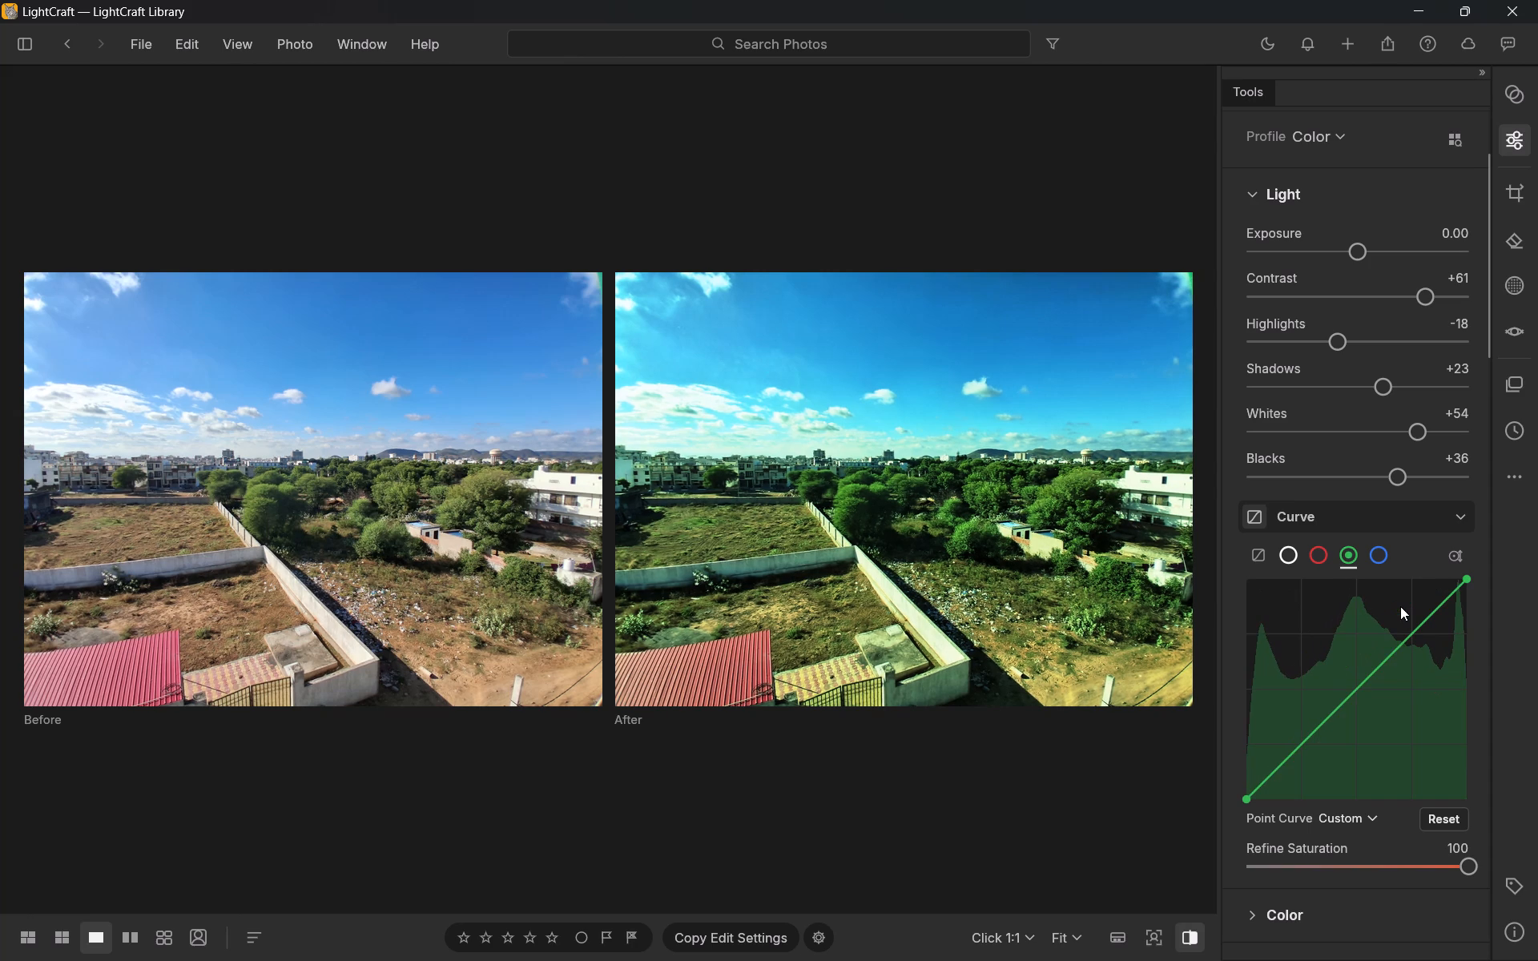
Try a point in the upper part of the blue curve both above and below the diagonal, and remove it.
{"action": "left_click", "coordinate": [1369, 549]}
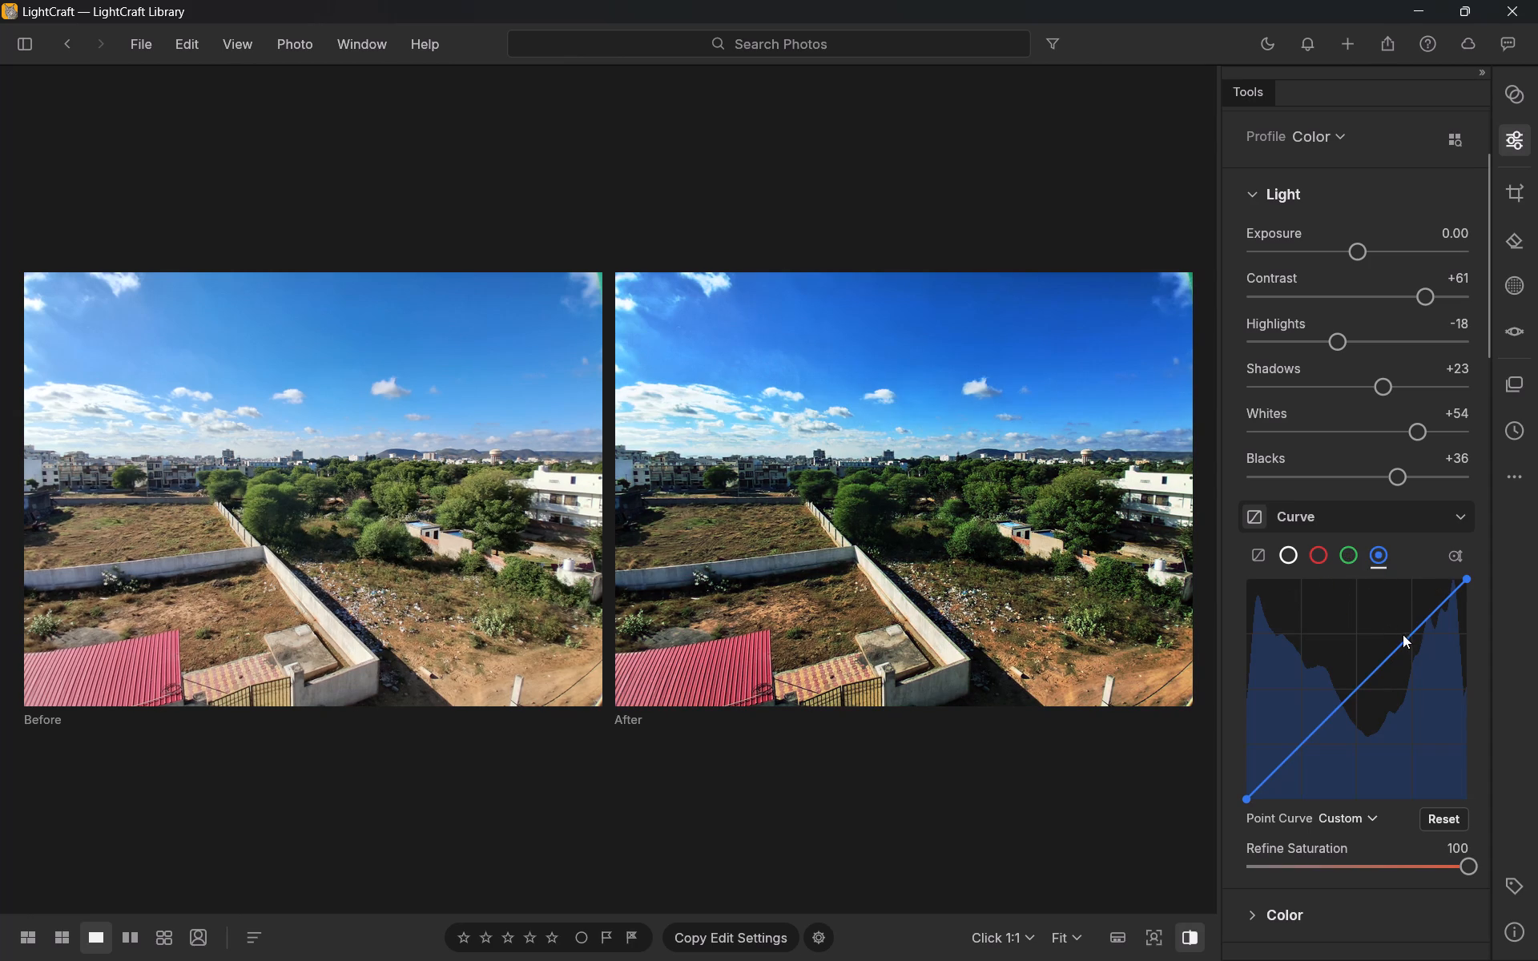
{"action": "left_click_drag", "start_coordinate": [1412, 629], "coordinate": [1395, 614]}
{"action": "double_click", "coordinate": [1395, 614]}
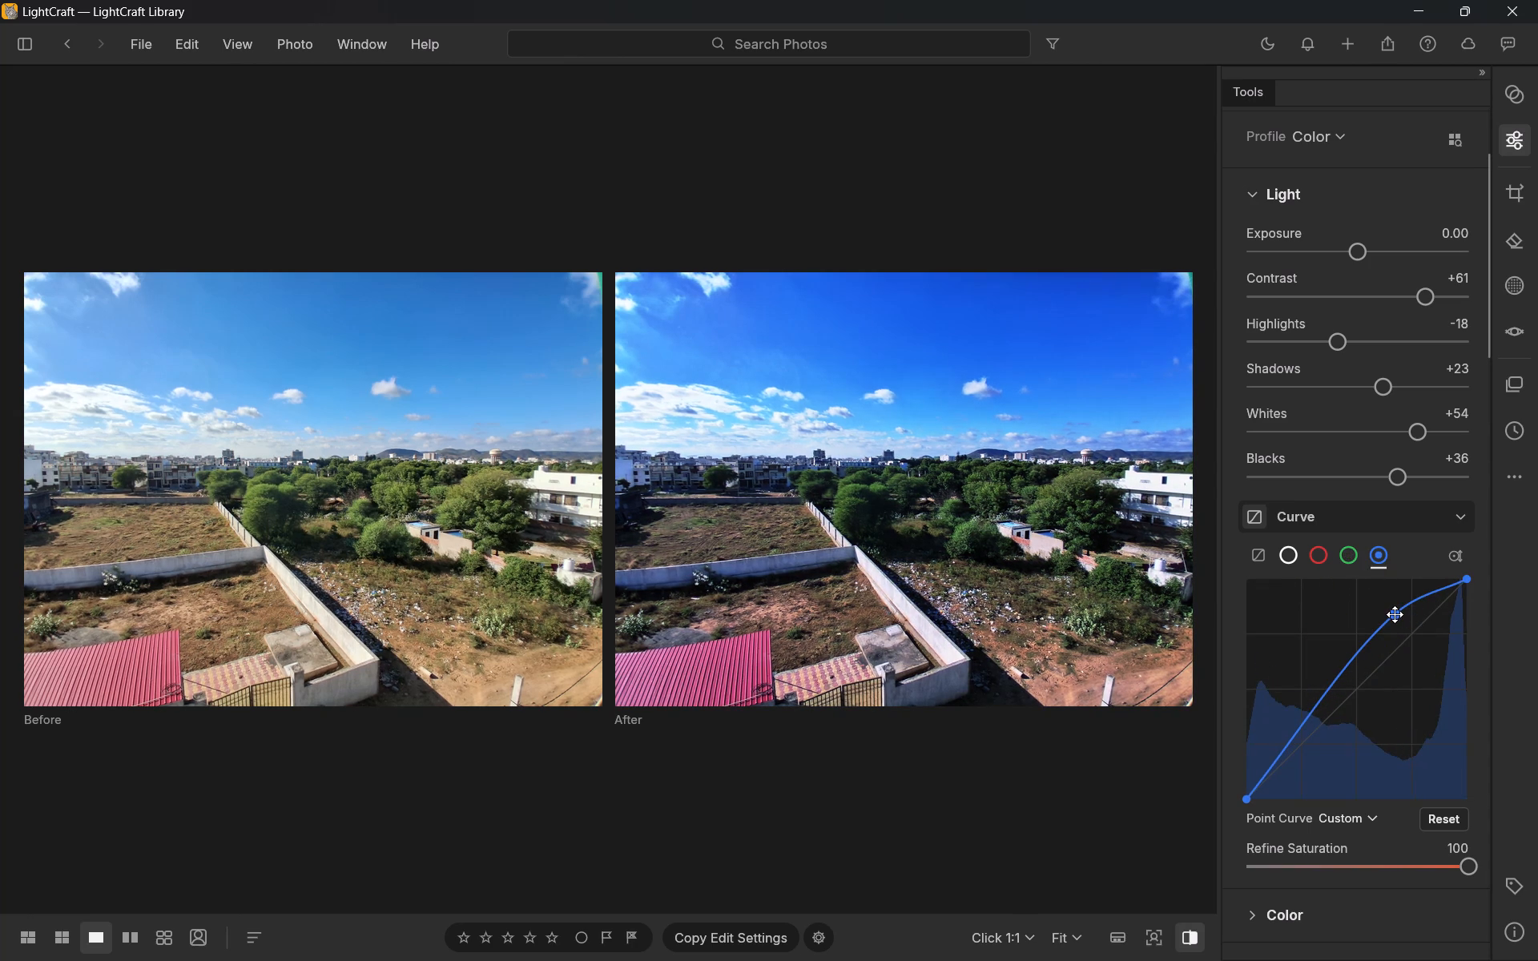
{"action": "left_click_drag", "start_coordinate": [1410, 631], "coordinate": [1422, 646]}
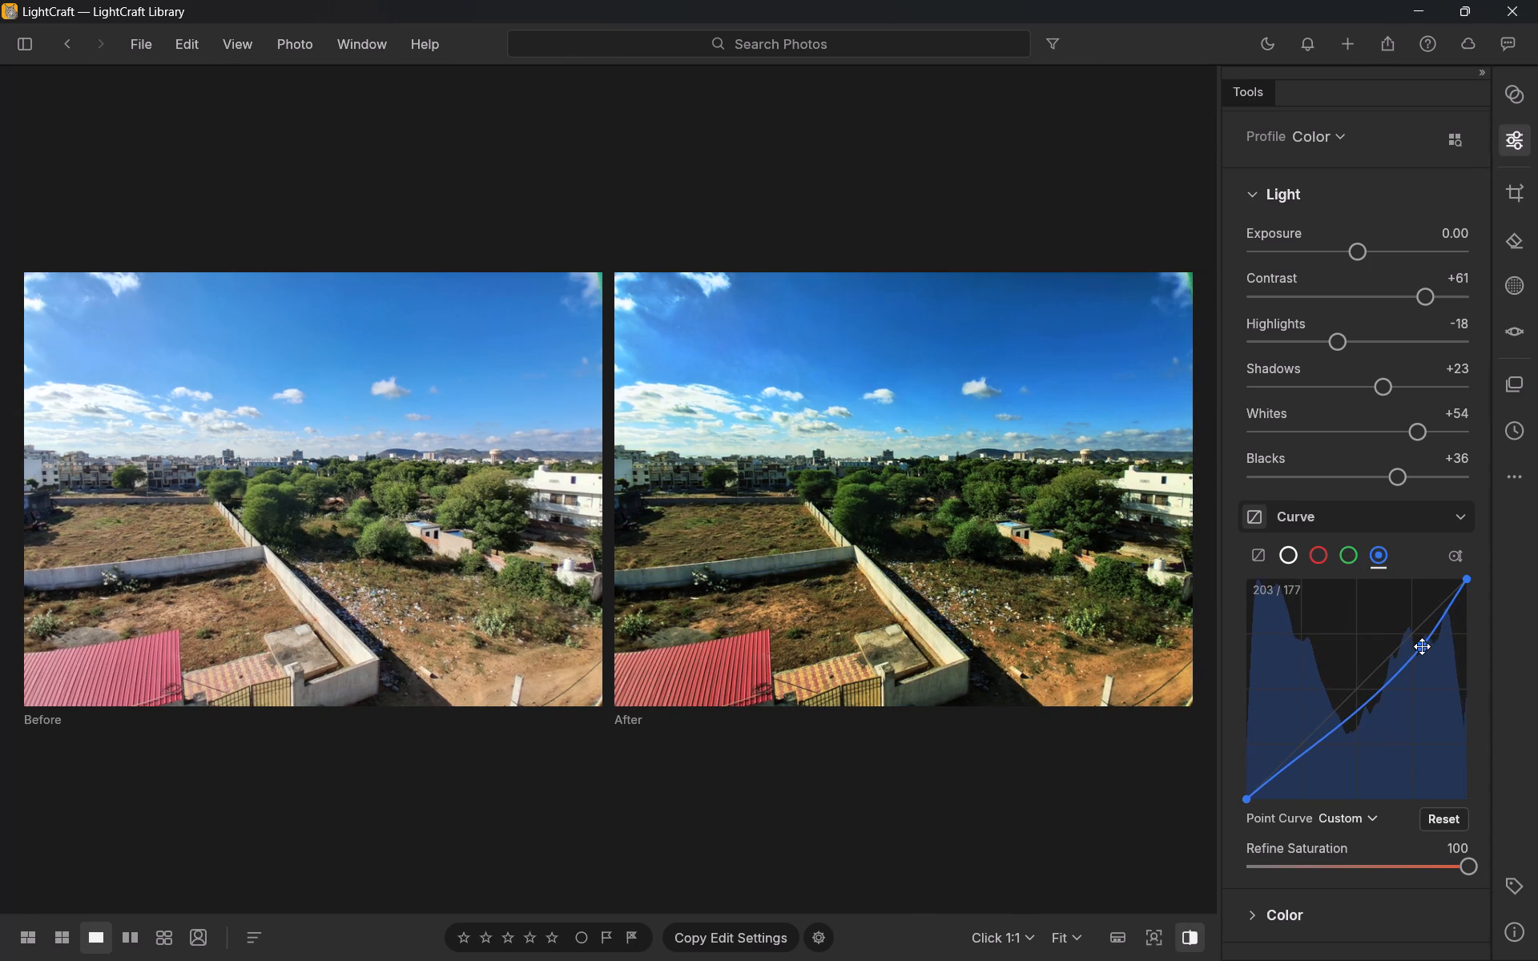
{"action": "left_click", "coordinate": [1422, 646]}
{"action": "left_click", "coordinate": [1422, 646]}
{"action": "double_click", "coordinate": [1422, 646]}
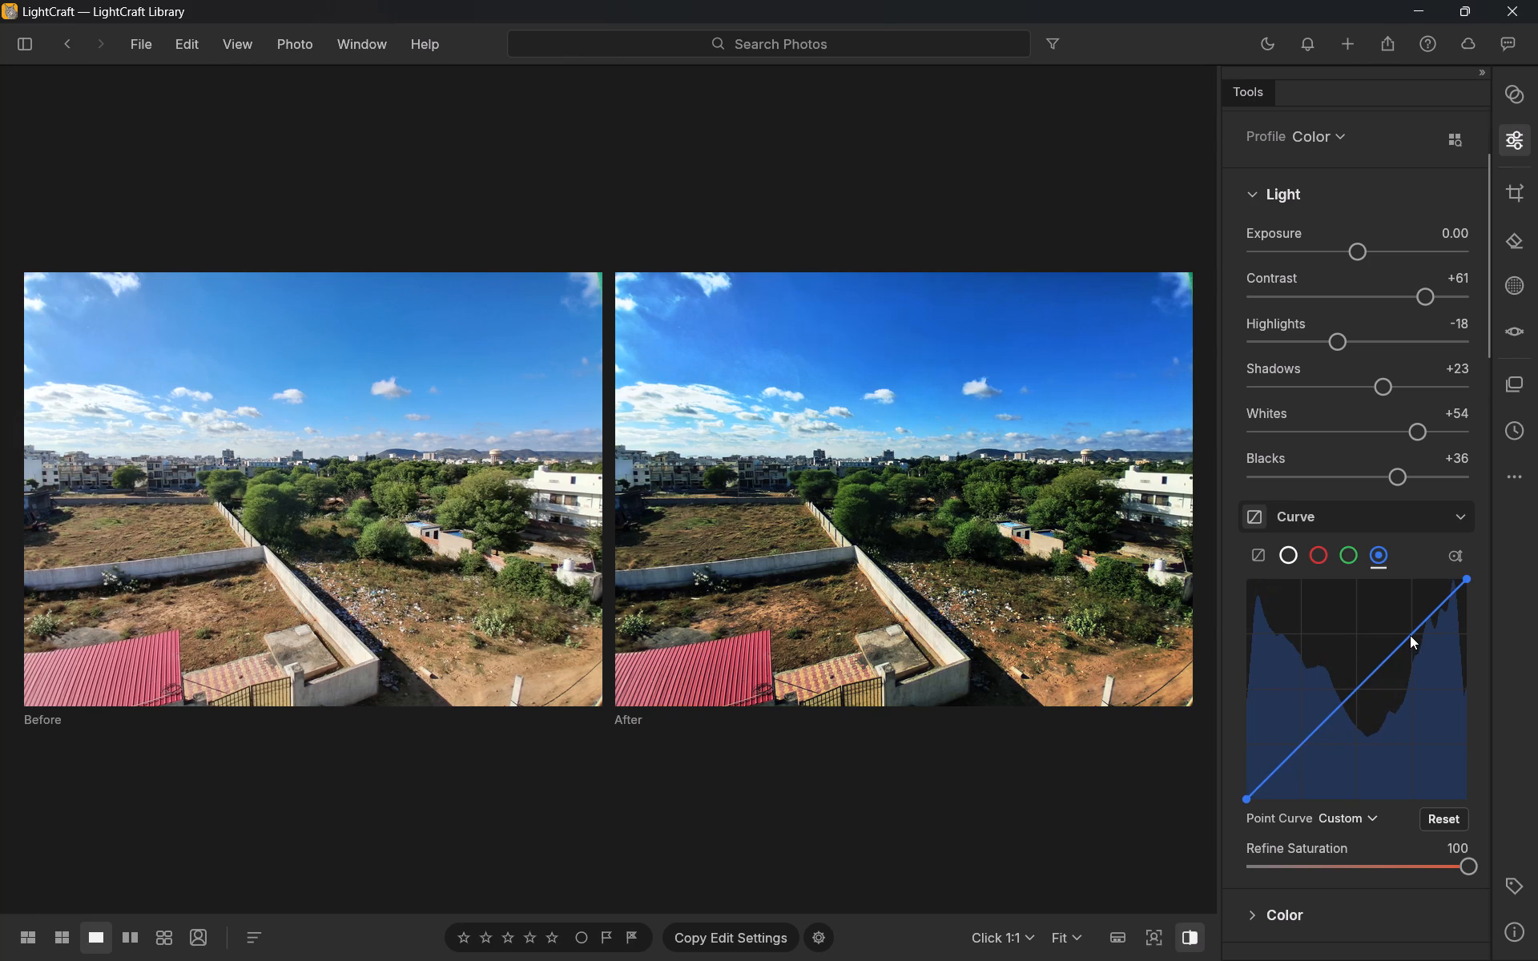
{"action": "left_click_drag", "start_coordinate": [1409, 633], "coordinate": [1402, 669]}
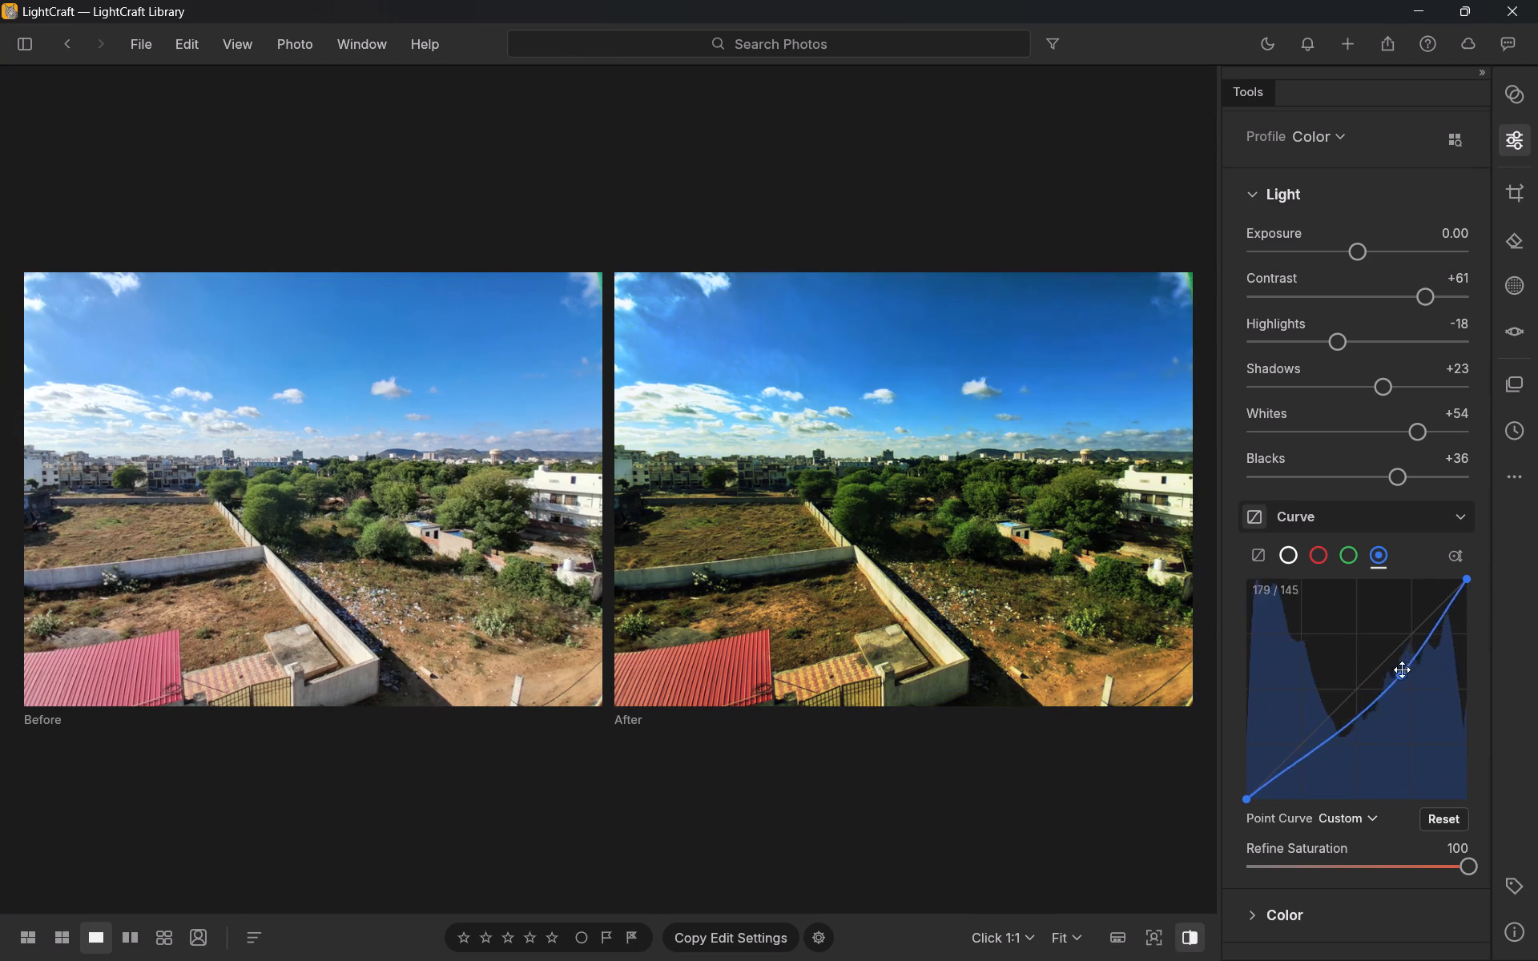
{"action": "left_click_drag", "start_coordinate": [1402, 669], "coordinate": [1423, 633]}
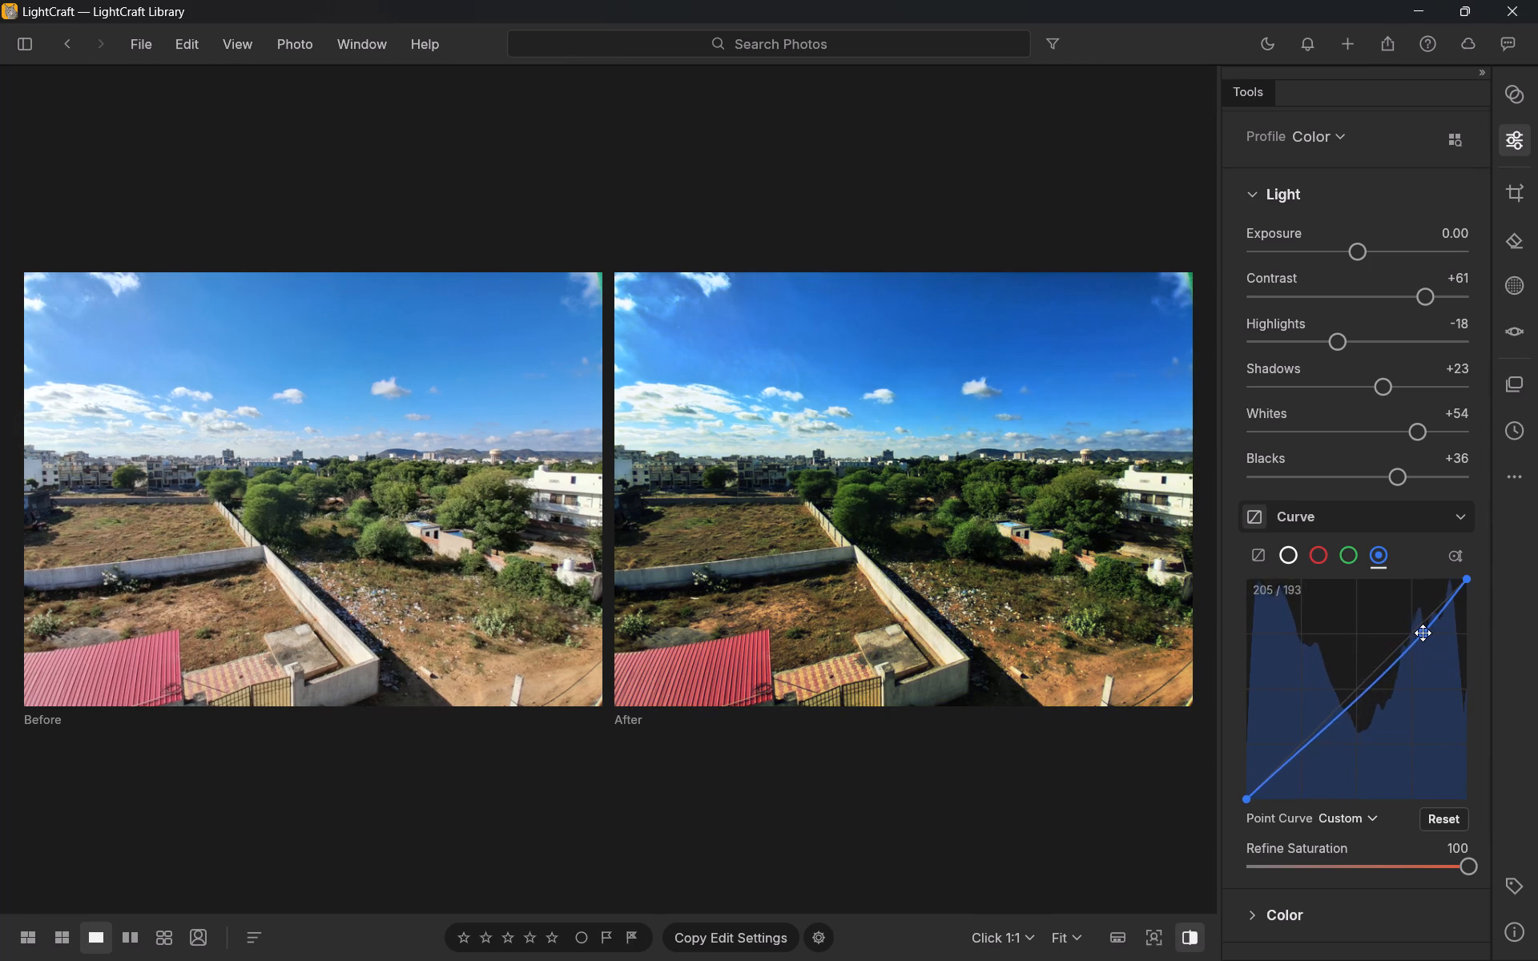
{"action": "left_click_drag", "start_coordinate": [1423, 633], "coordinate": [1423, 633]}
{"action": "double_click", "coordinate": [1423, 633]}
Try warmer and cooler white balance temperatures in the Color settings and set Temp to -21.
{"action": "scroll", "coordinate": [1403, 625], "scroll_direction": "down", "scroll_amount": 3}
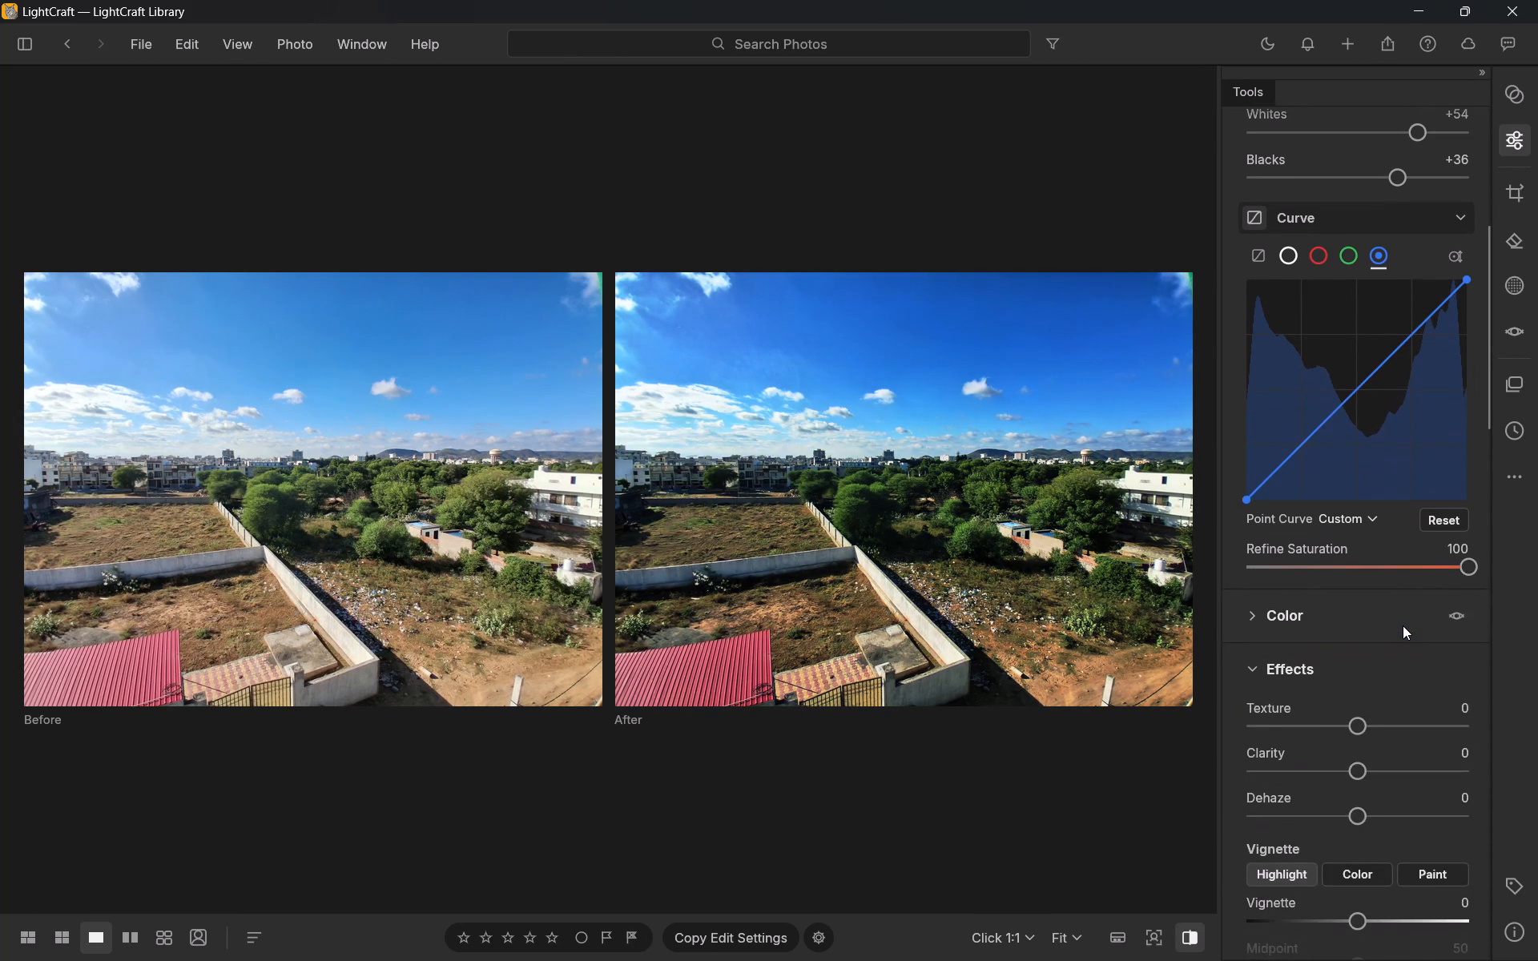
{"action": "scroll", "coordinate": [1403, 625], "scroll_direction": "down", "scroll_amount": 2}
{"action": "left_click", "coordinate": [1311, 403]}
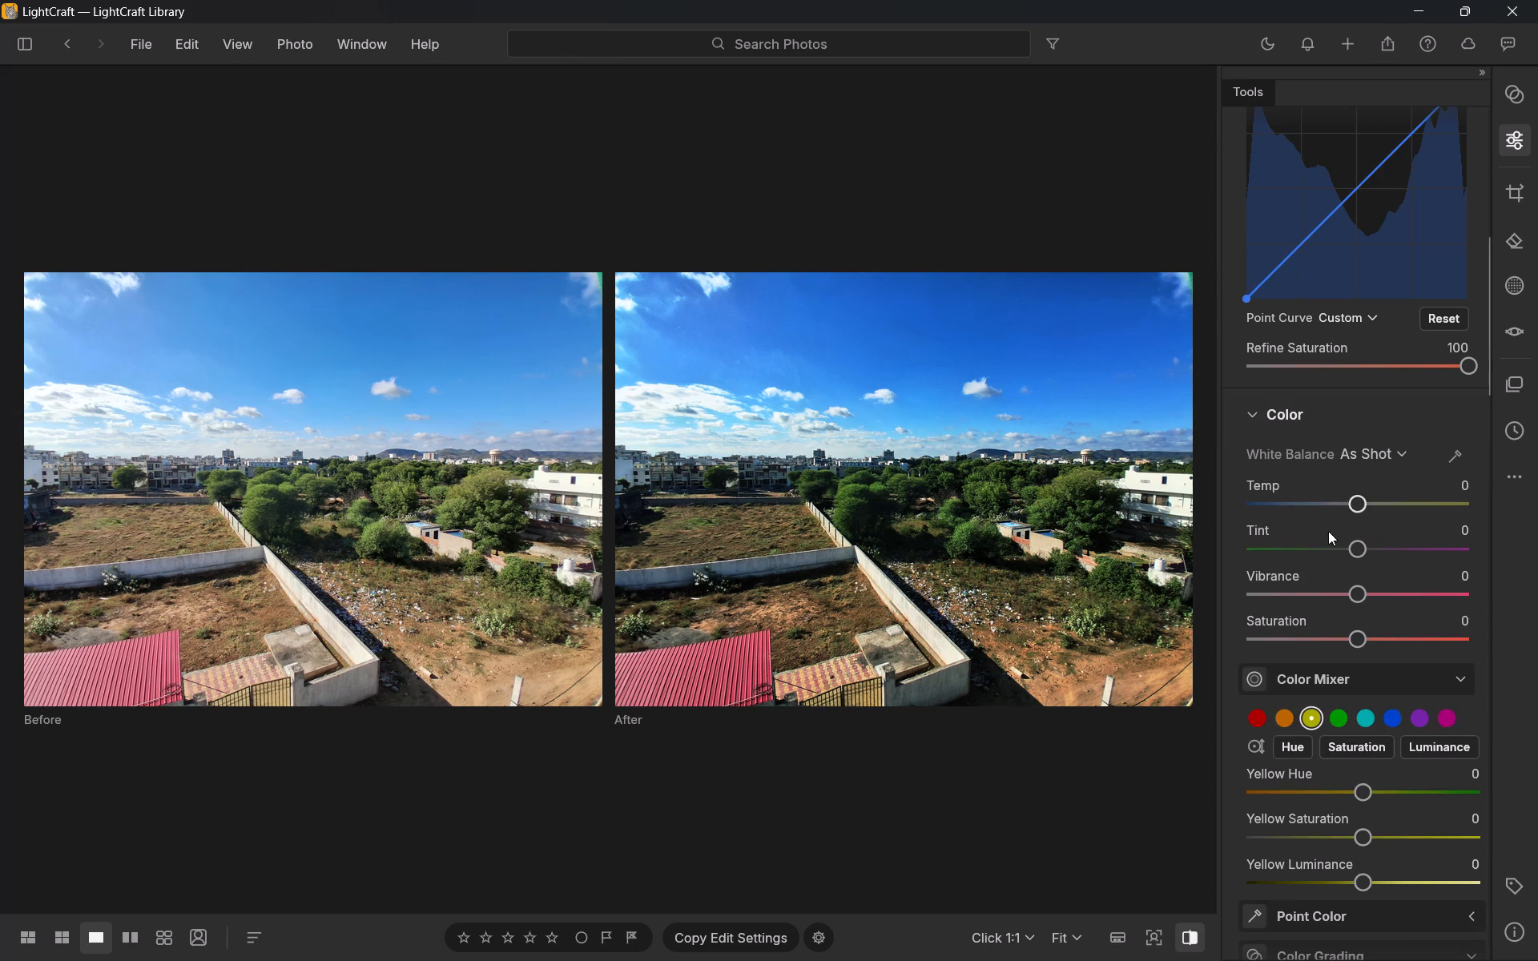
{"action": "left_click_drag", "start_coordinate": [1357, 508], "coordinate": [1371, 508]}
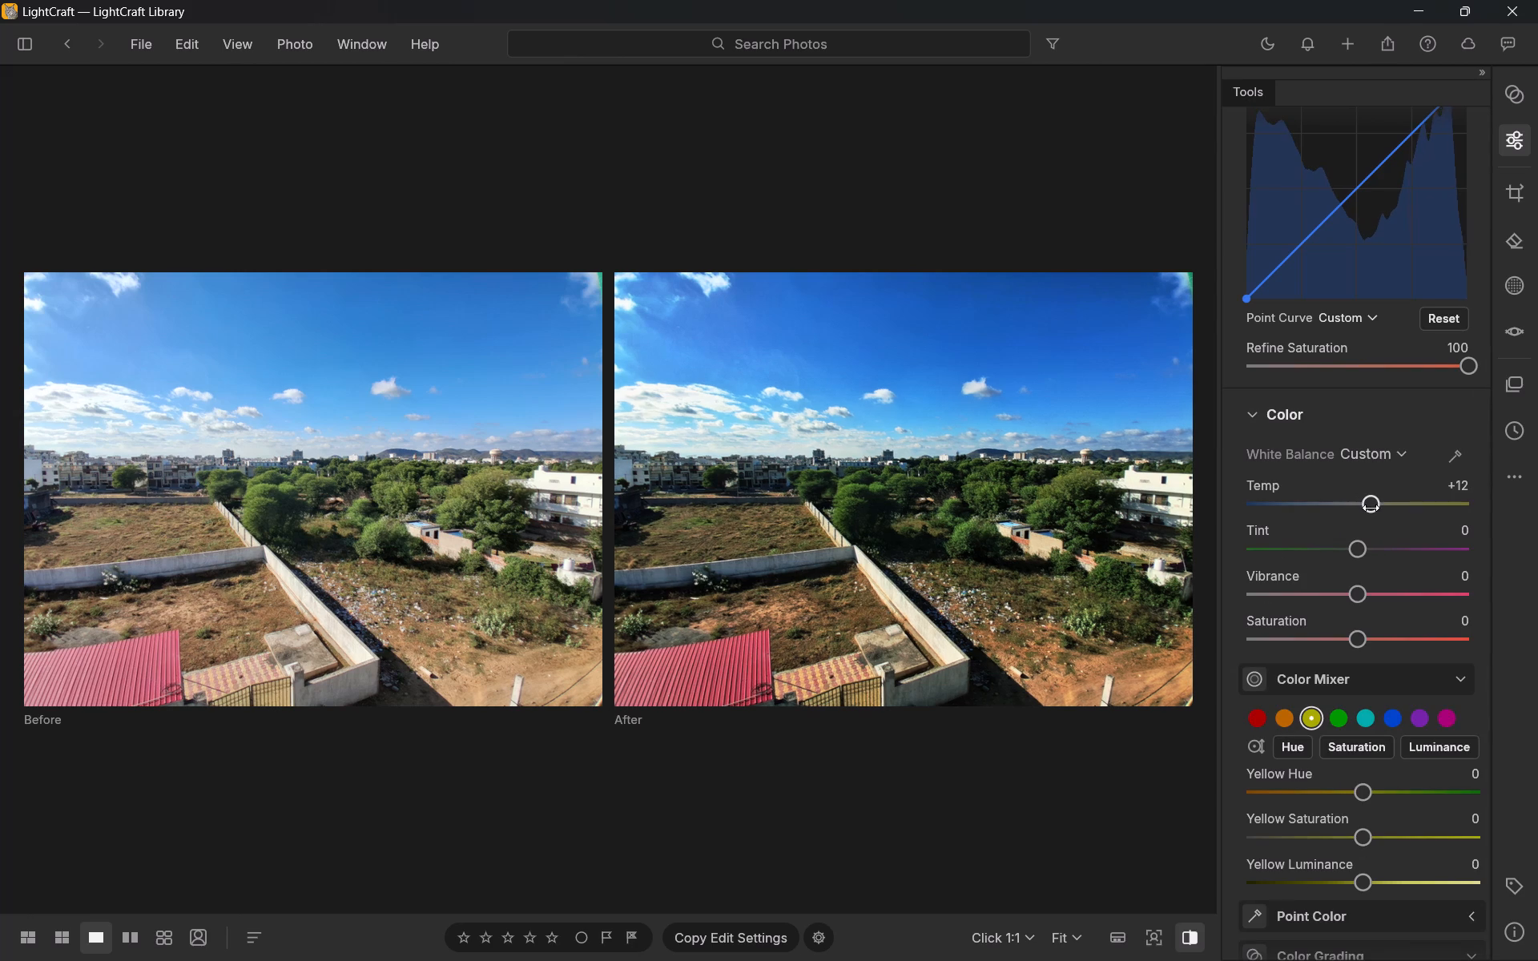
{"action": "left_click_drag", "start_coordinate": [1371, 508], "coordinate": [1403, 512]}
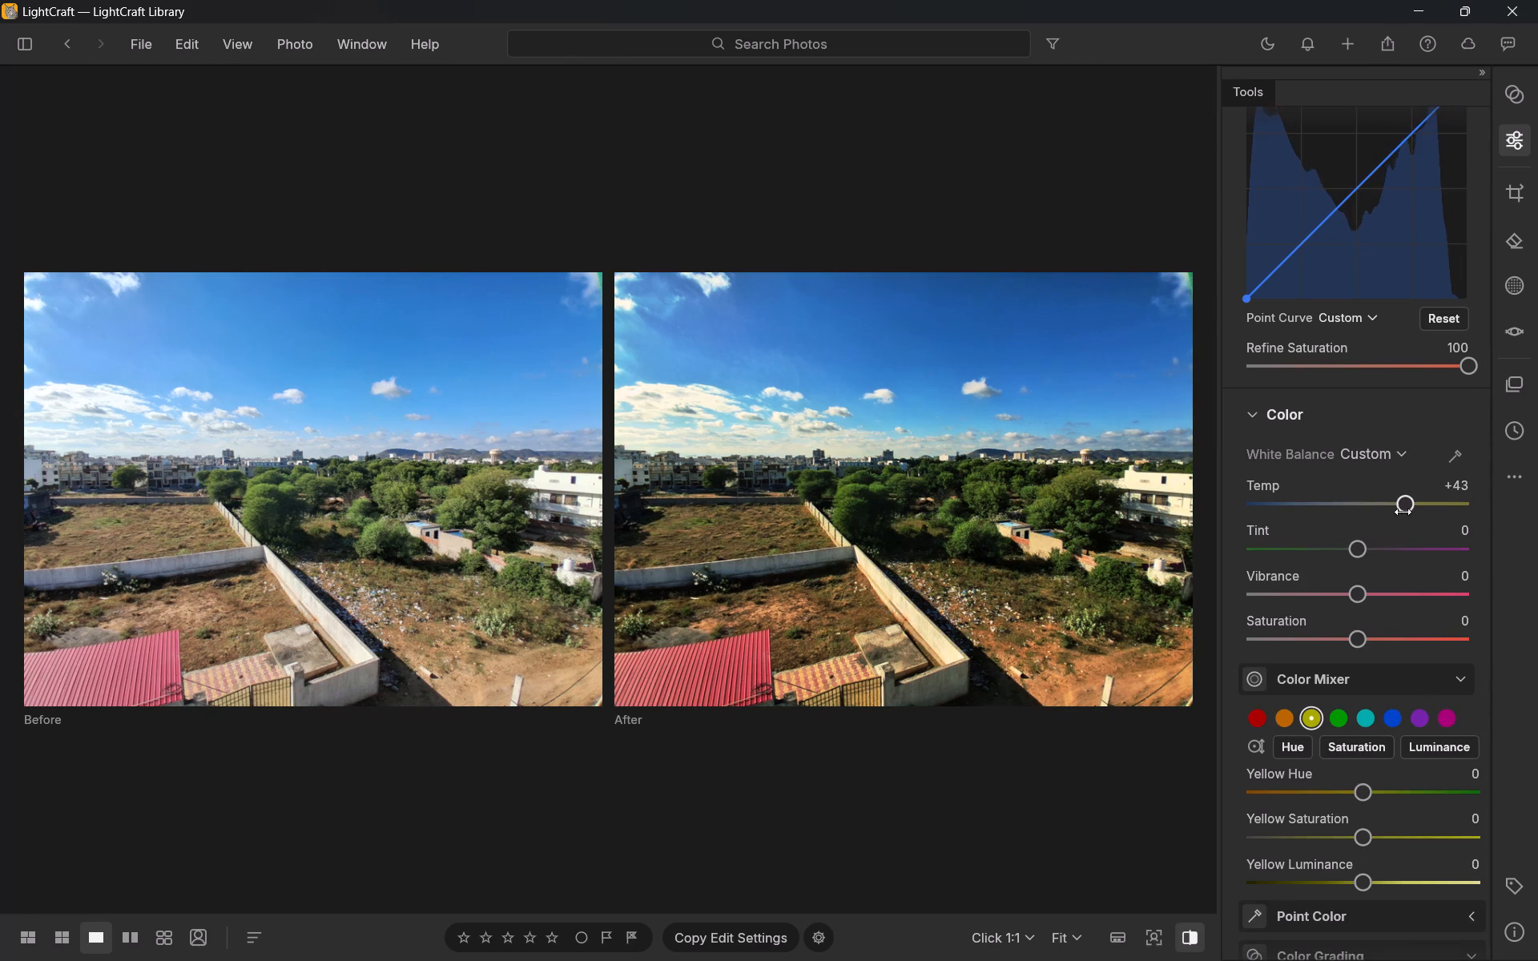
{"action": "left_click_drag", "start_coordinate": [1403, 512], "coordinate": [1335, 535]}
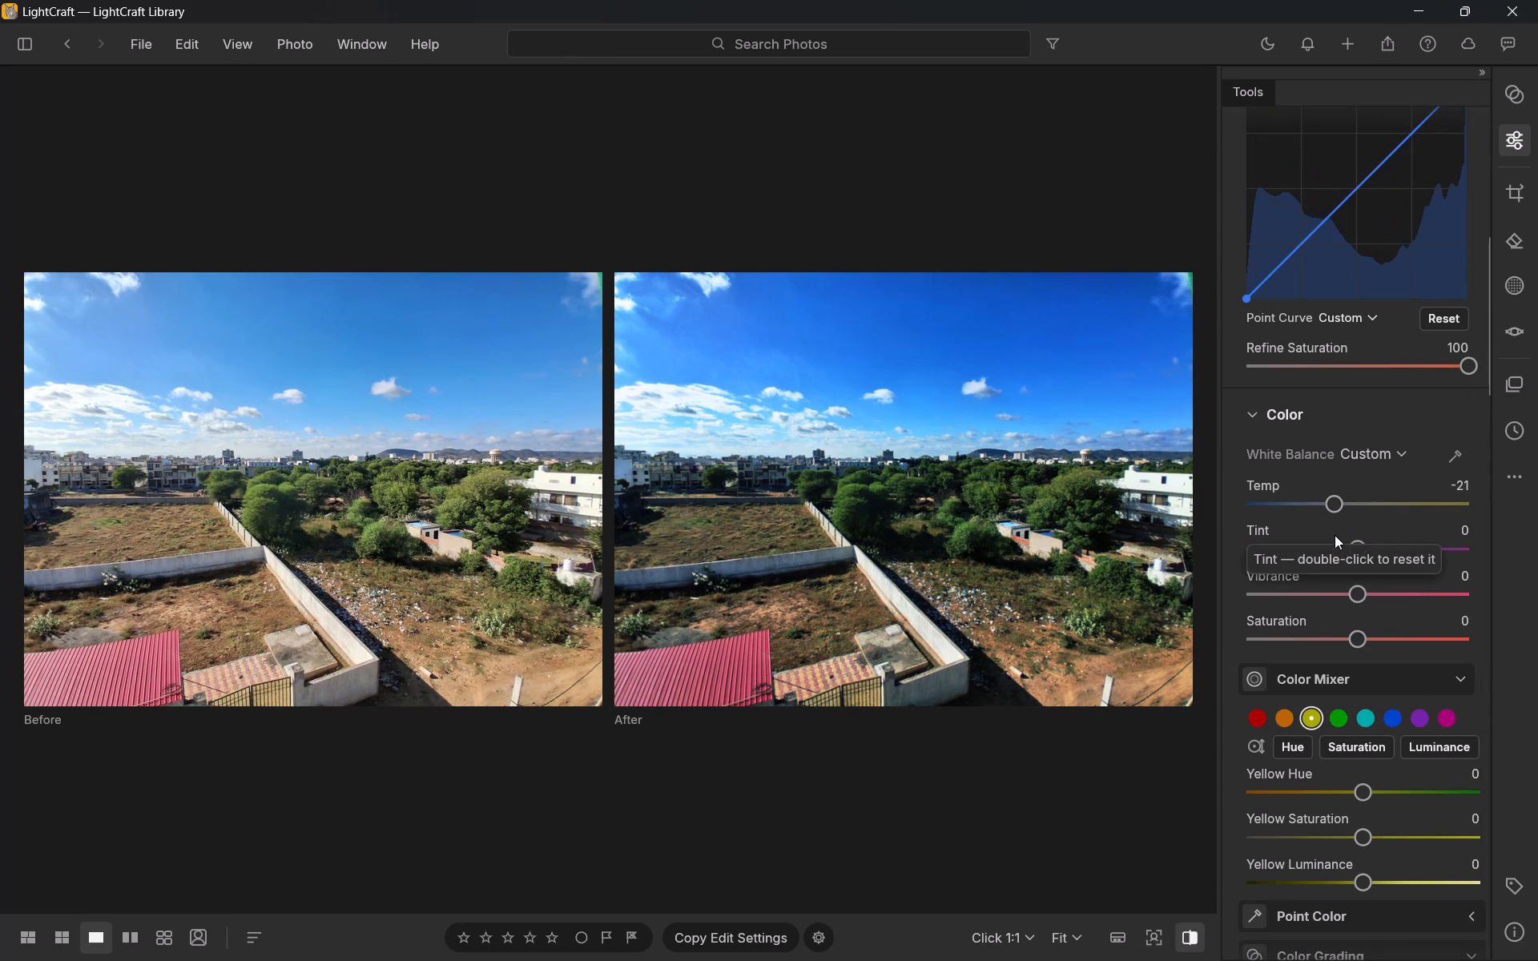
{"action": "left_click", "coordinate": [1334, 499]}
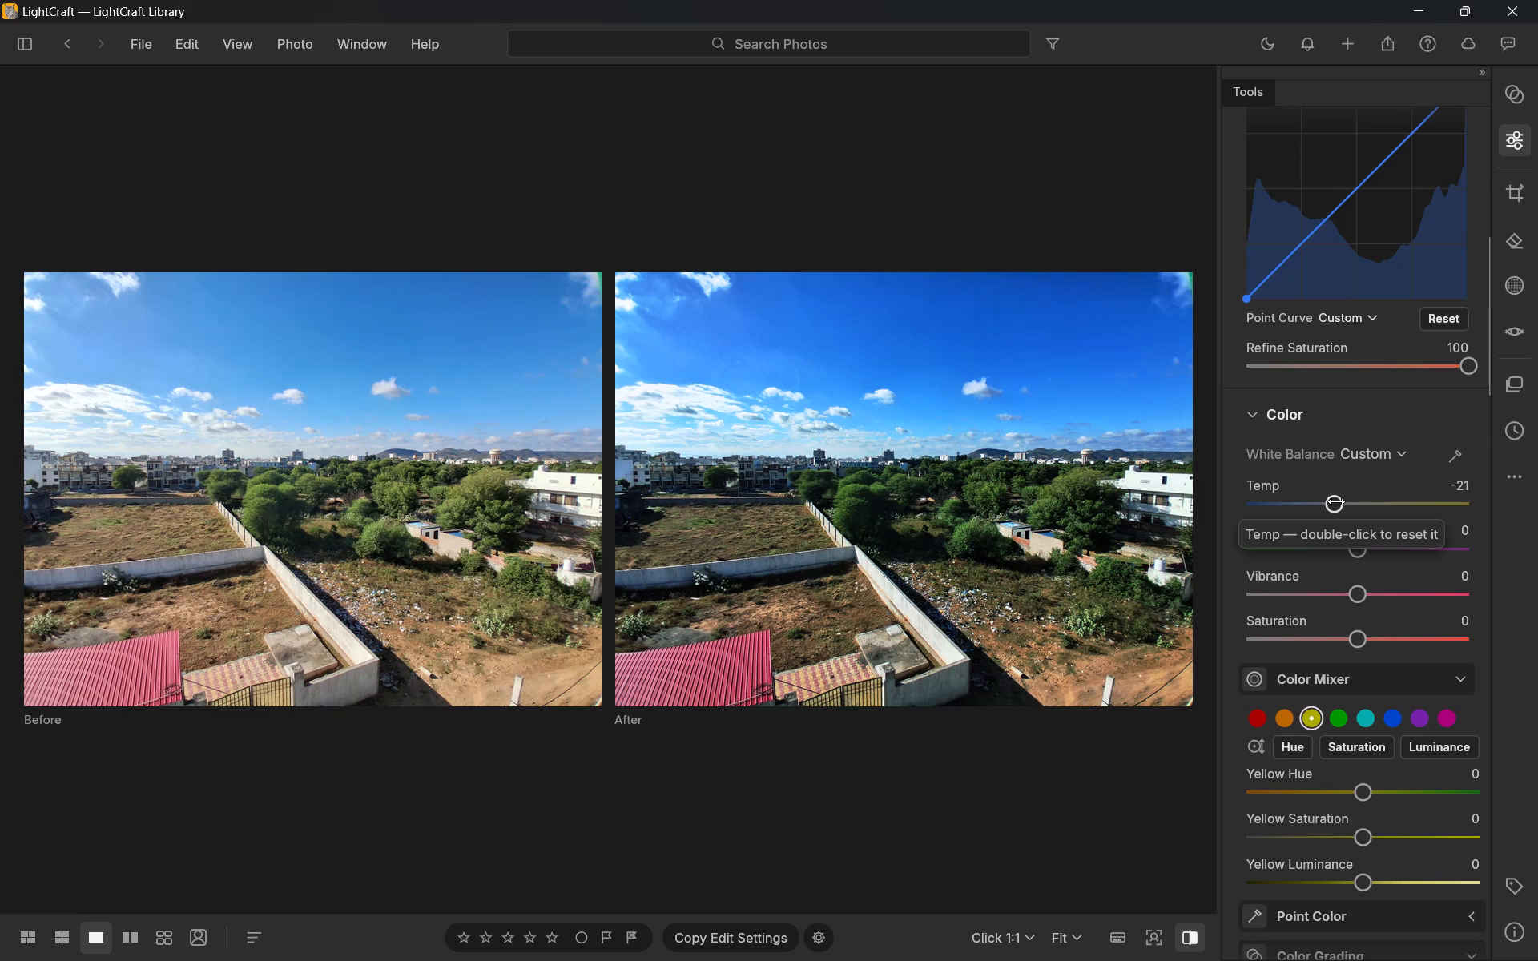
Try the tint towards magenta and strongly towards green, and set Tint to -9.
{"action": "left_click_drag", "start_coordinate": [1359, 546], "coordinate": [1375, 545]}
{"action": "left_click_drag", "start_coordinate": [1375, 545], "coordinate": [1371, 547]}
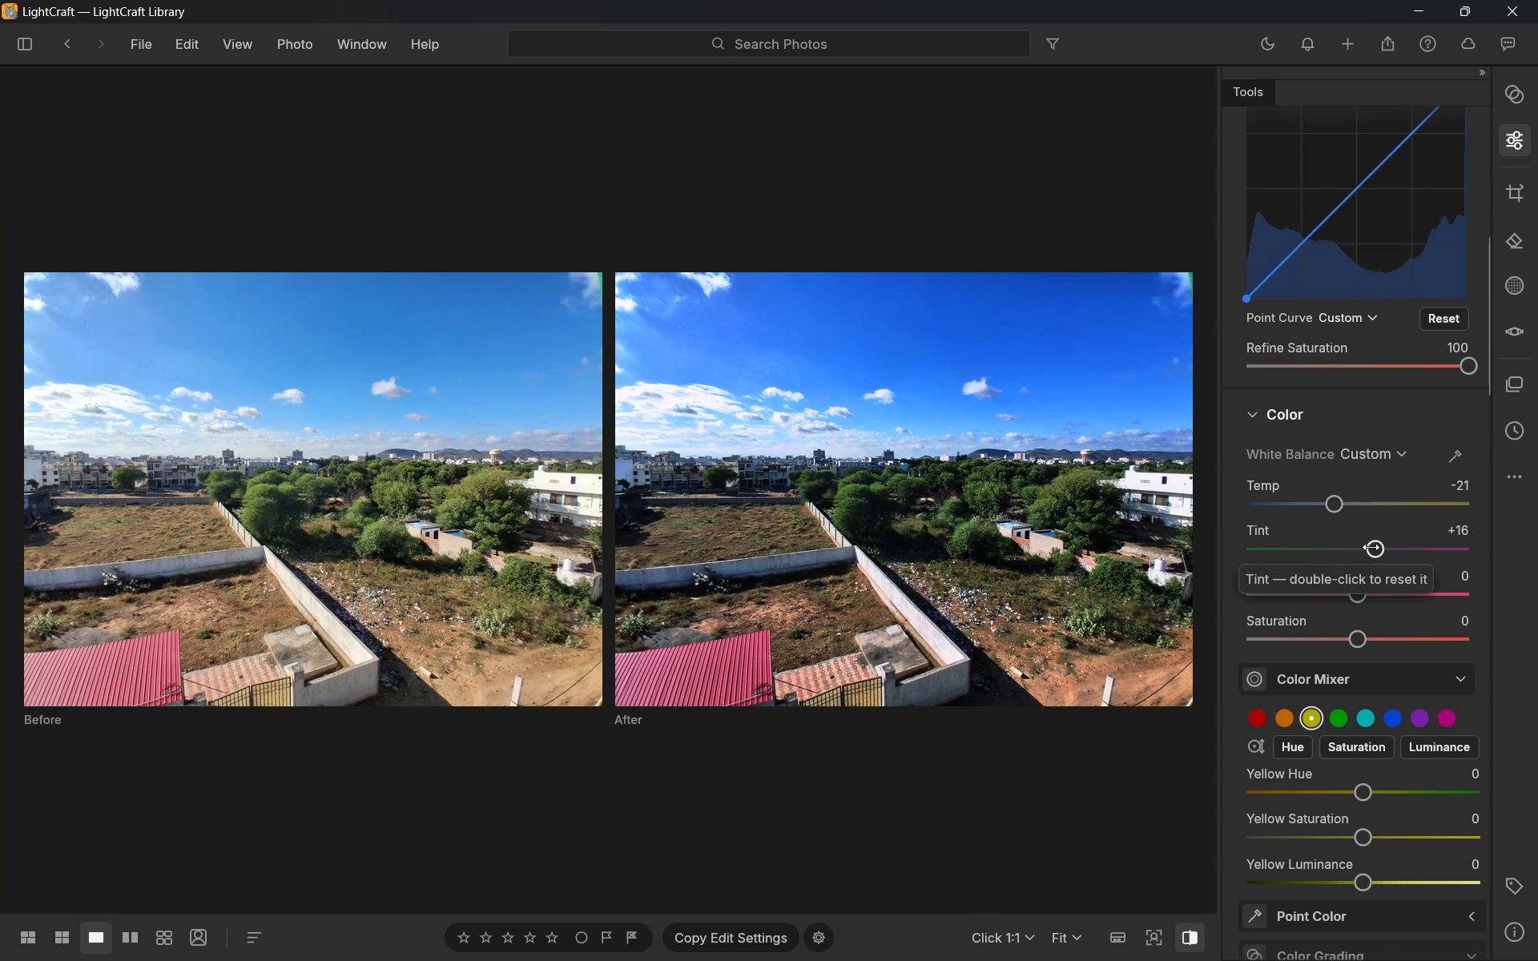
{"action": "left_click_drag", "start_coordinate": [1371, 547], "coordinate": [1350, 553]}
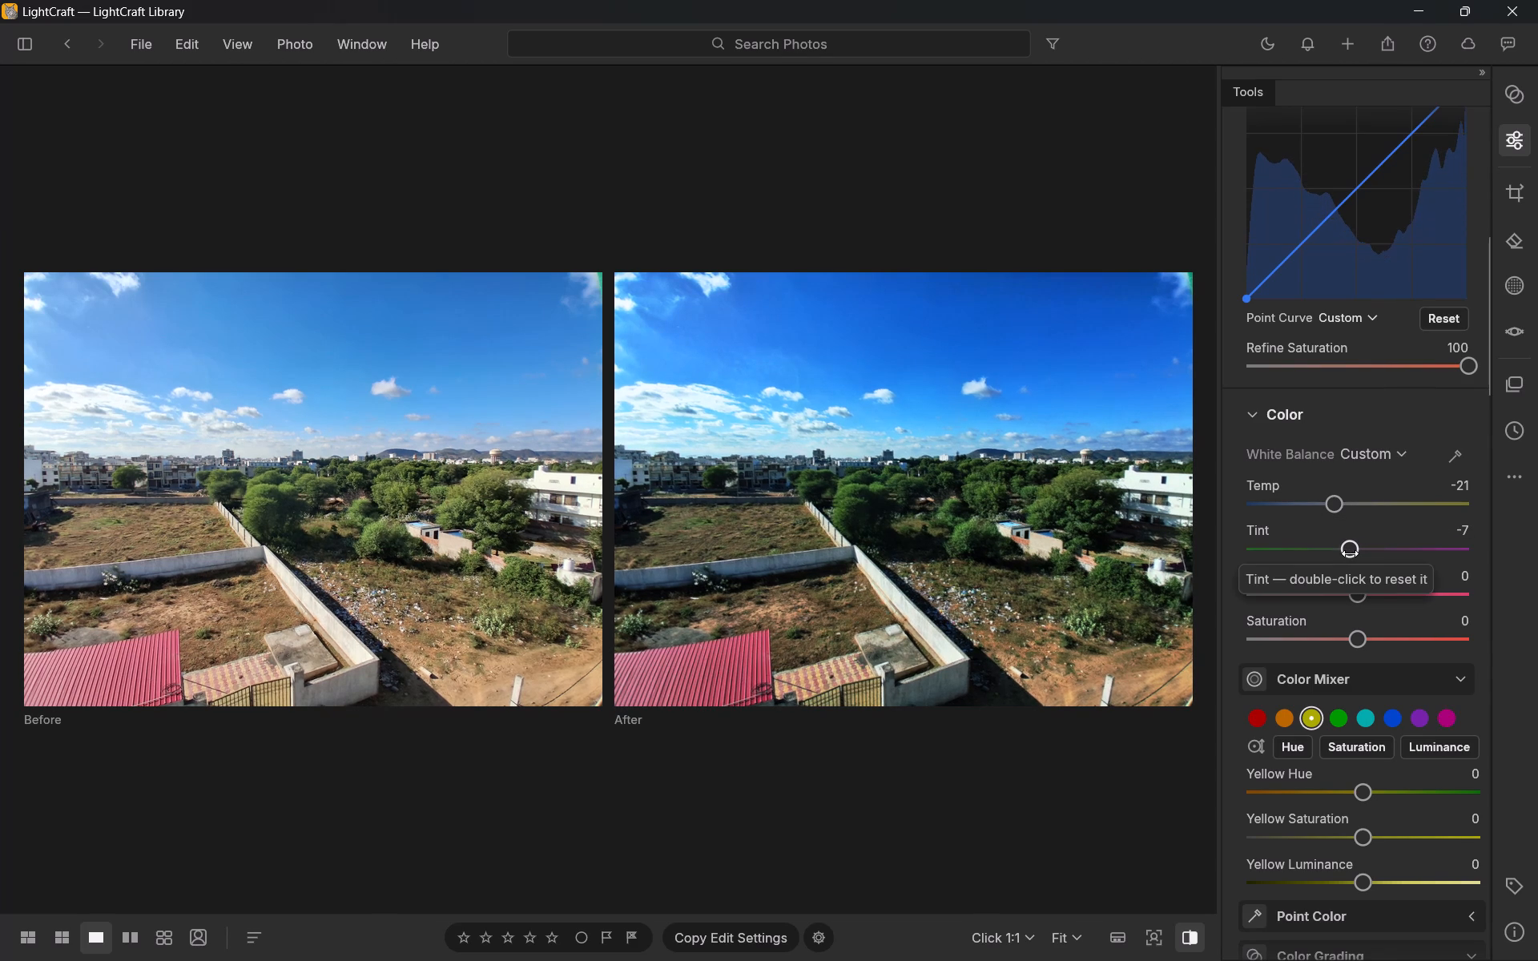
{"action": "left_click_drag", "start_coordinate": [1350, 553], "coordinate": [1343, 557]}
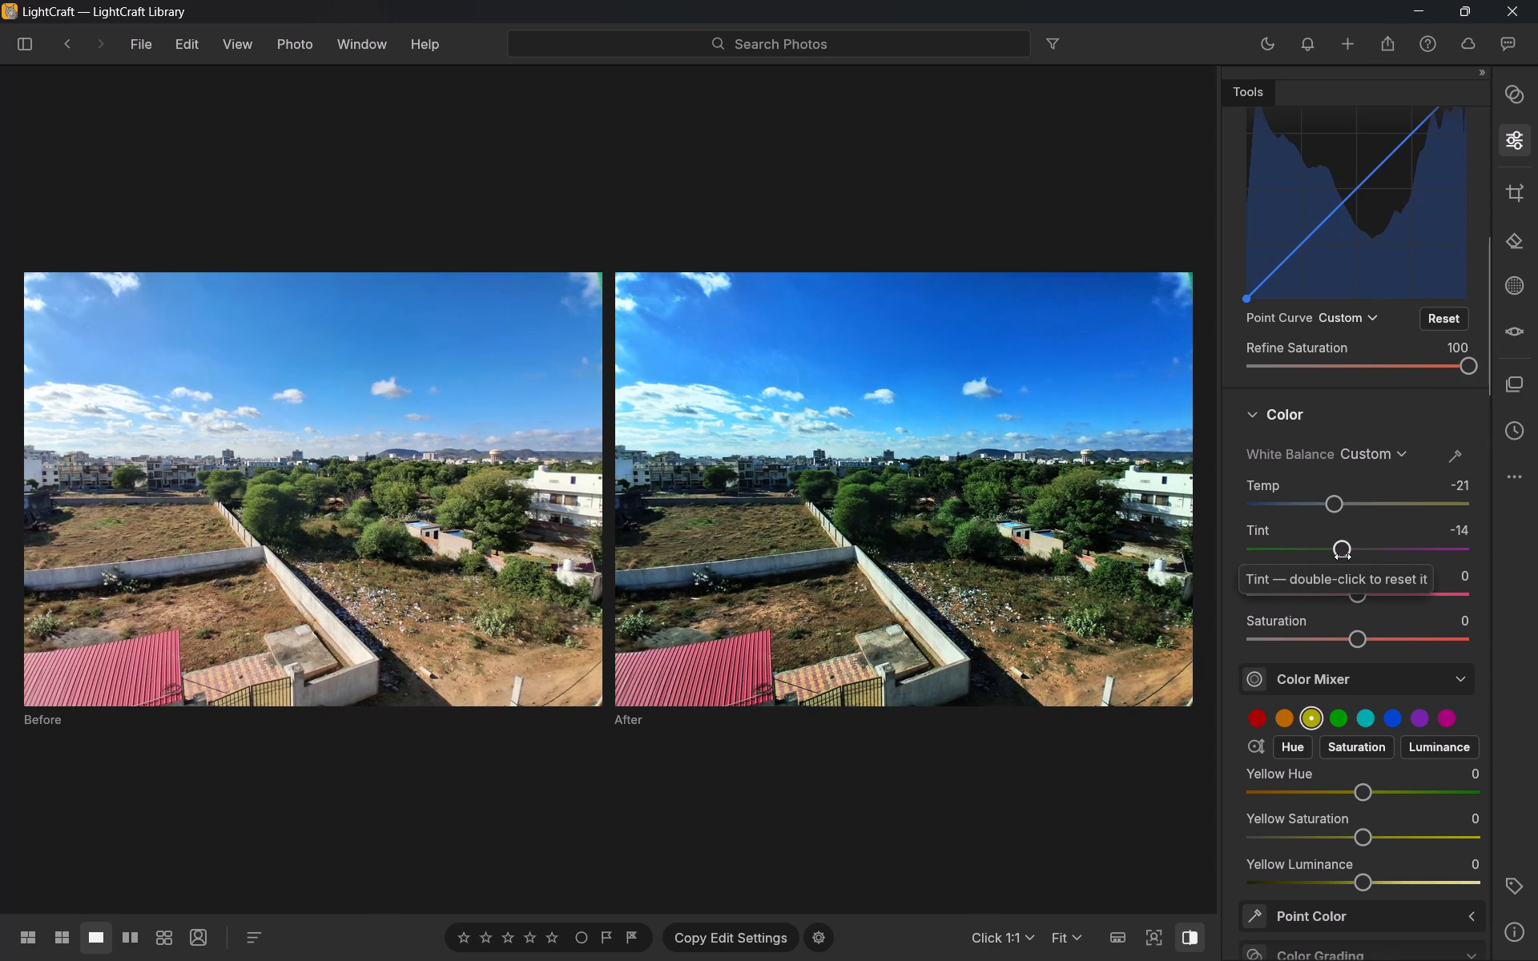
{"action": "left_click_drag", "start_coordinate": [1343, 557], "coordinate": [1273, 577]}
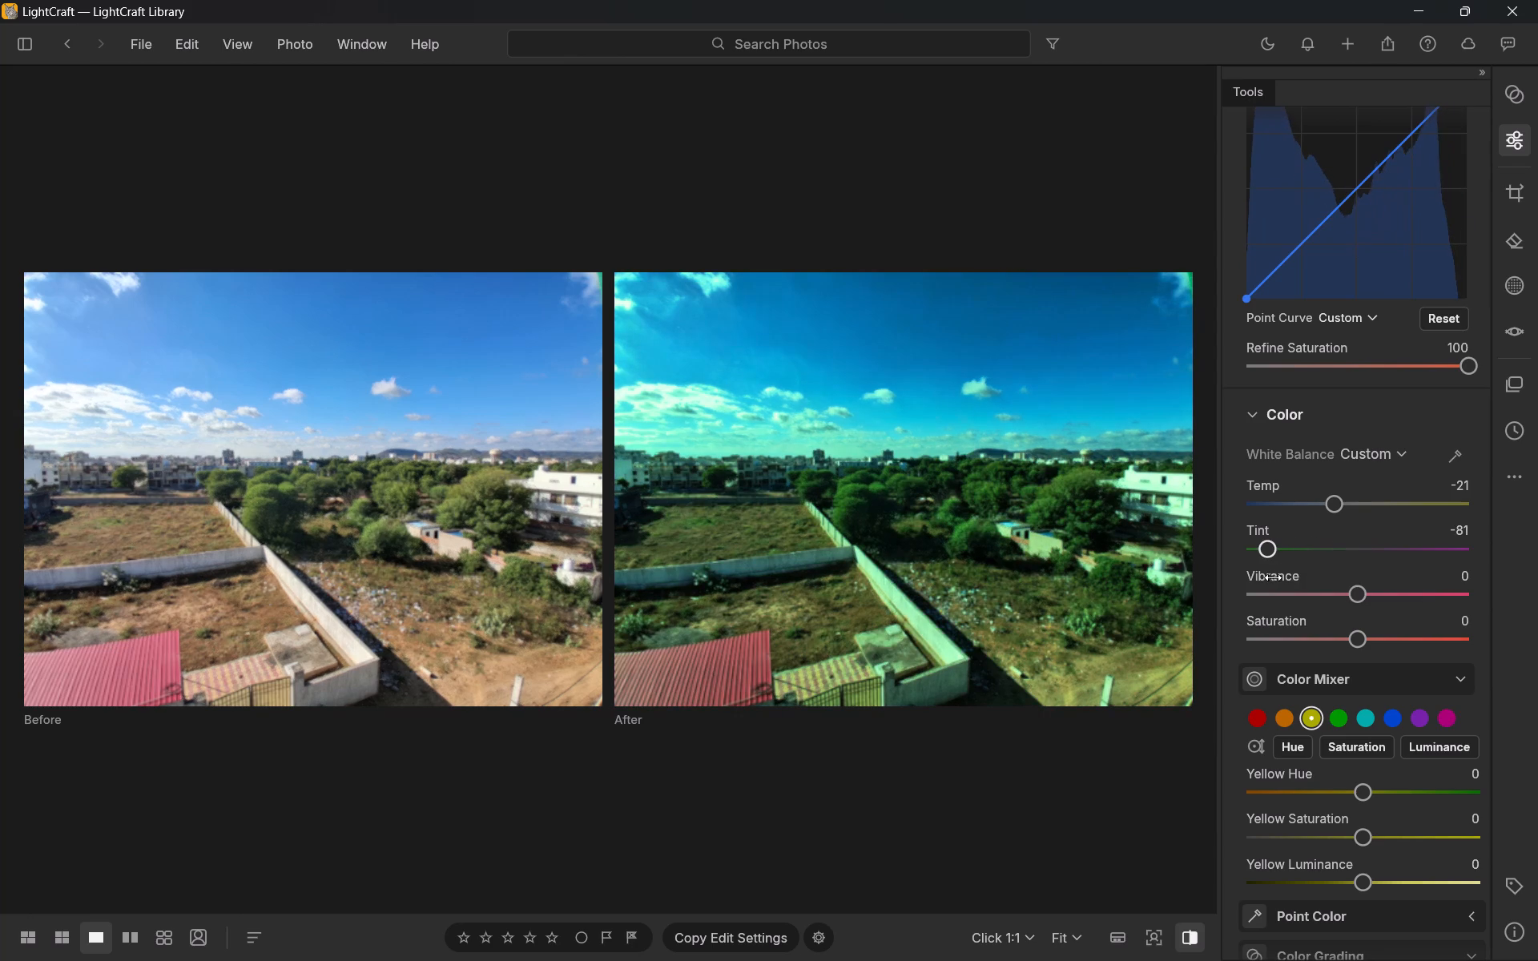
{"action": "left_click_drag", "start_coordinate": [1273, 577], "coordinate": [1347, 568]}
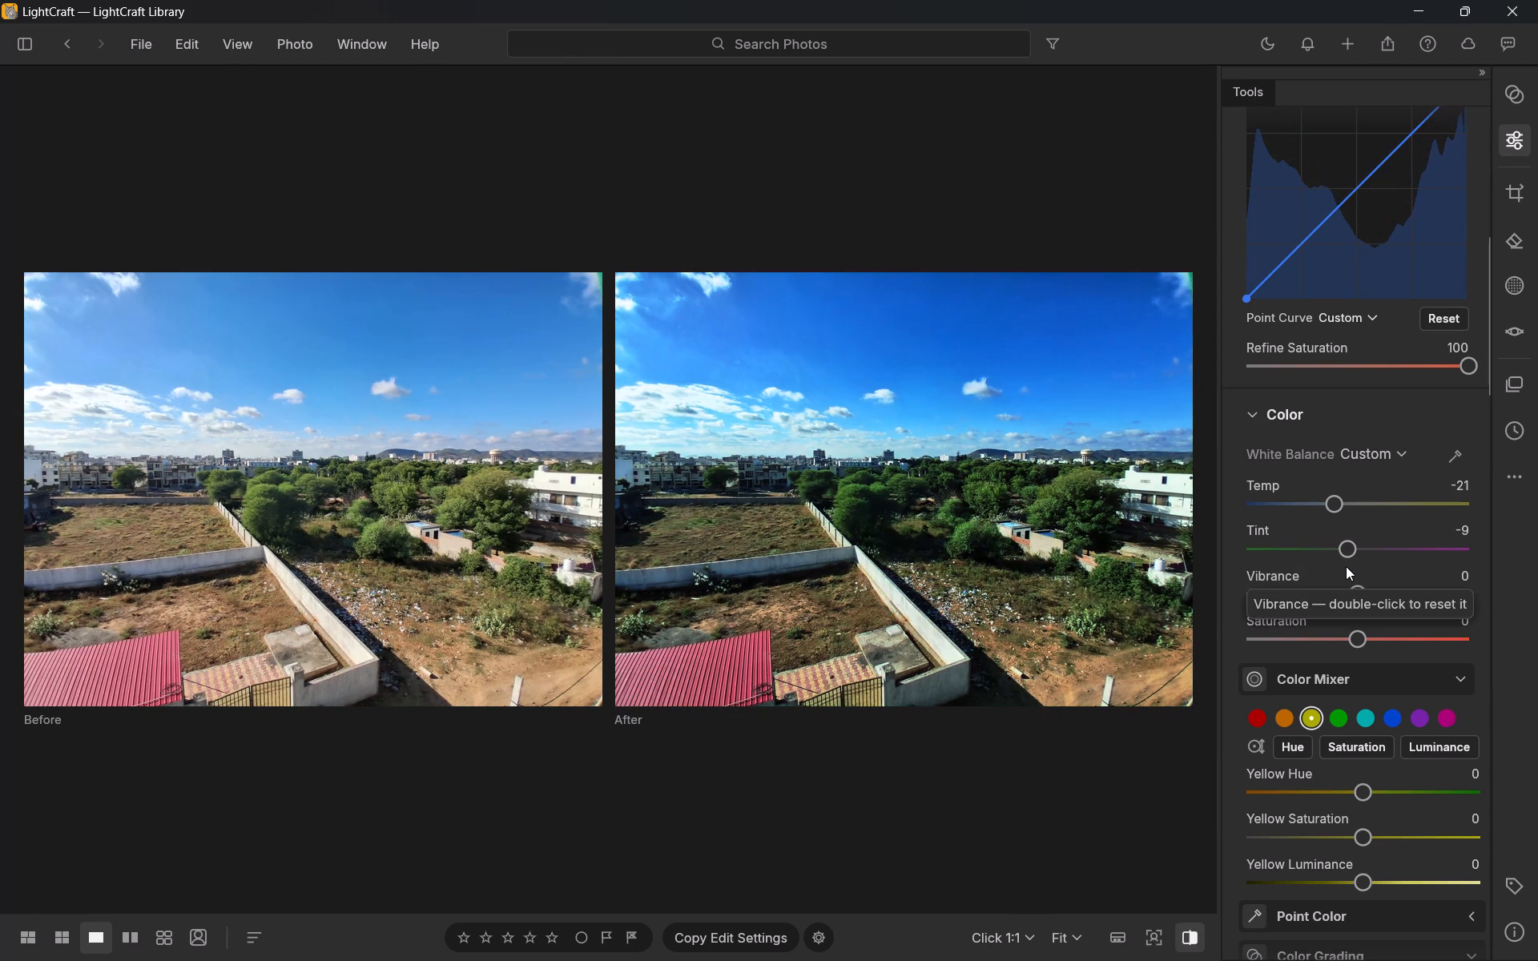
Raise the photo's Vibrance to +15.
{"action": "scroll", "coordinate": [1346, 566], "scroll_direction": "down", "scroll_amount": 1}
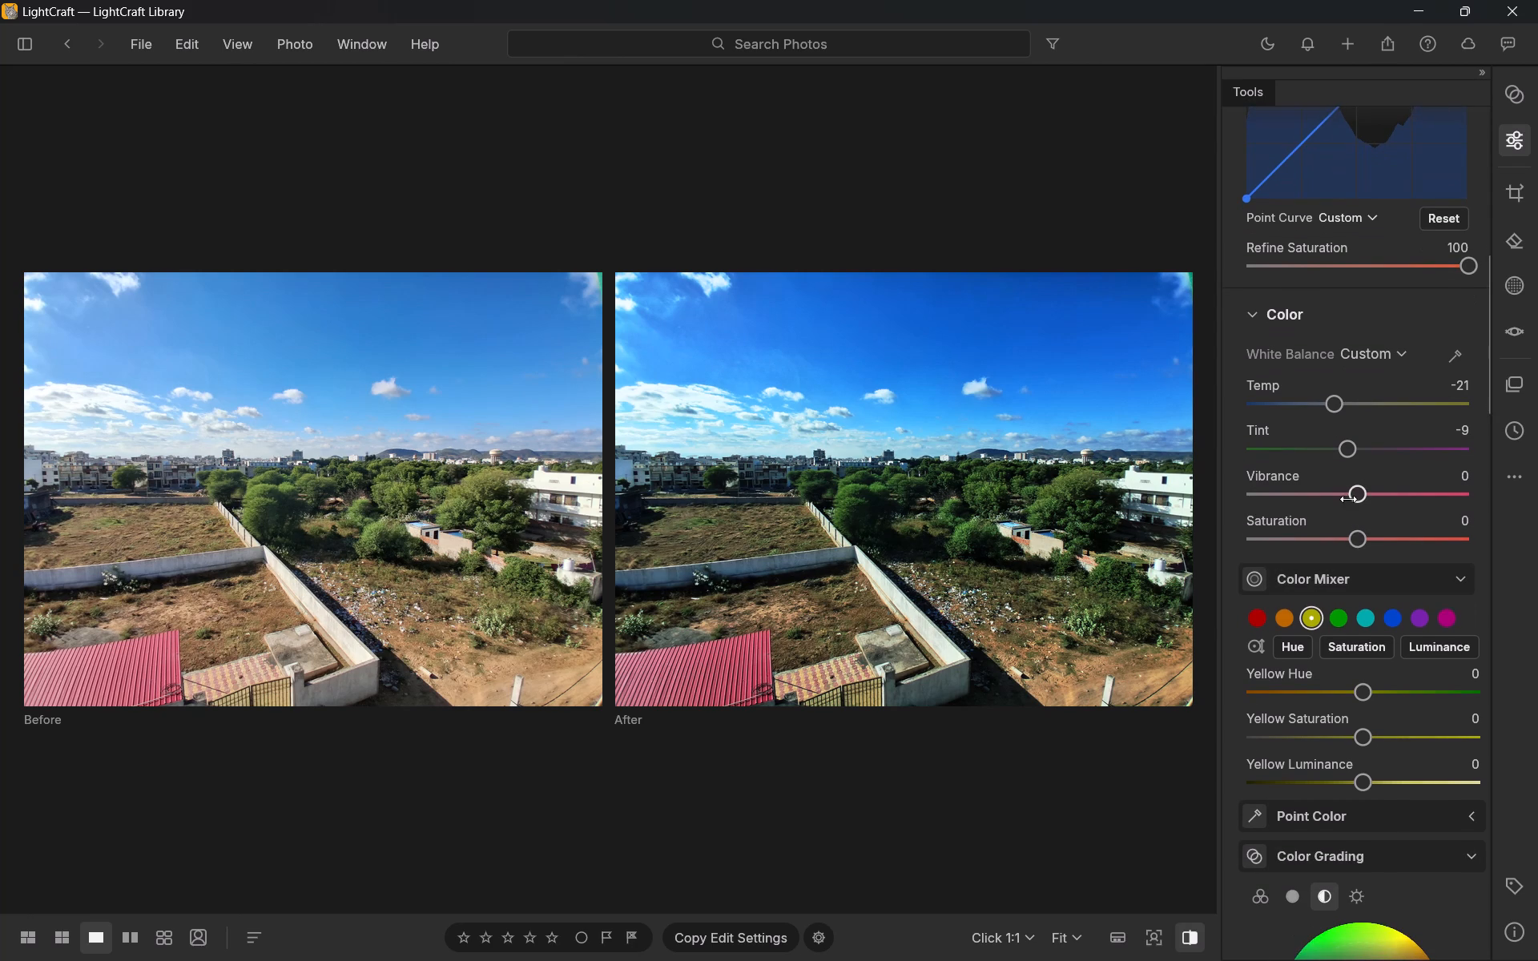
{"action": "left_click_drag", "start_coordinate": [1354, 497], "coordinate": [1374, 505]}
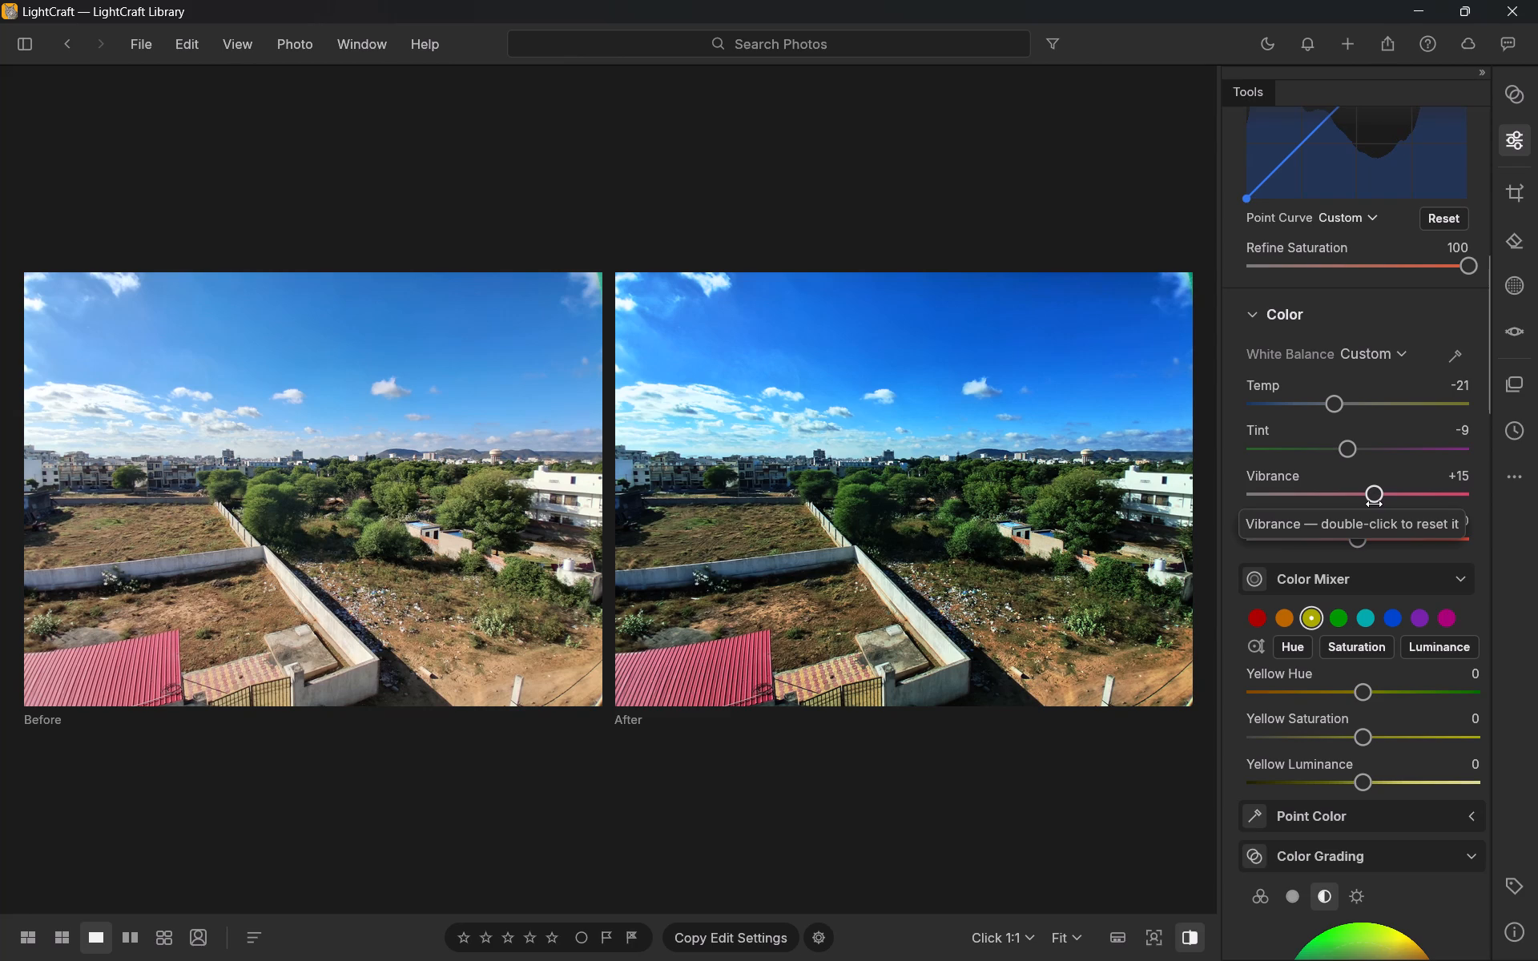
Examine the trees, skyline, walled plots and roof up close in the before/after comparison, and return to the full view.
{"action": "scroll", "coordinate": [946, 513], "scroll_direction": "up", "scroll_amount": 5}
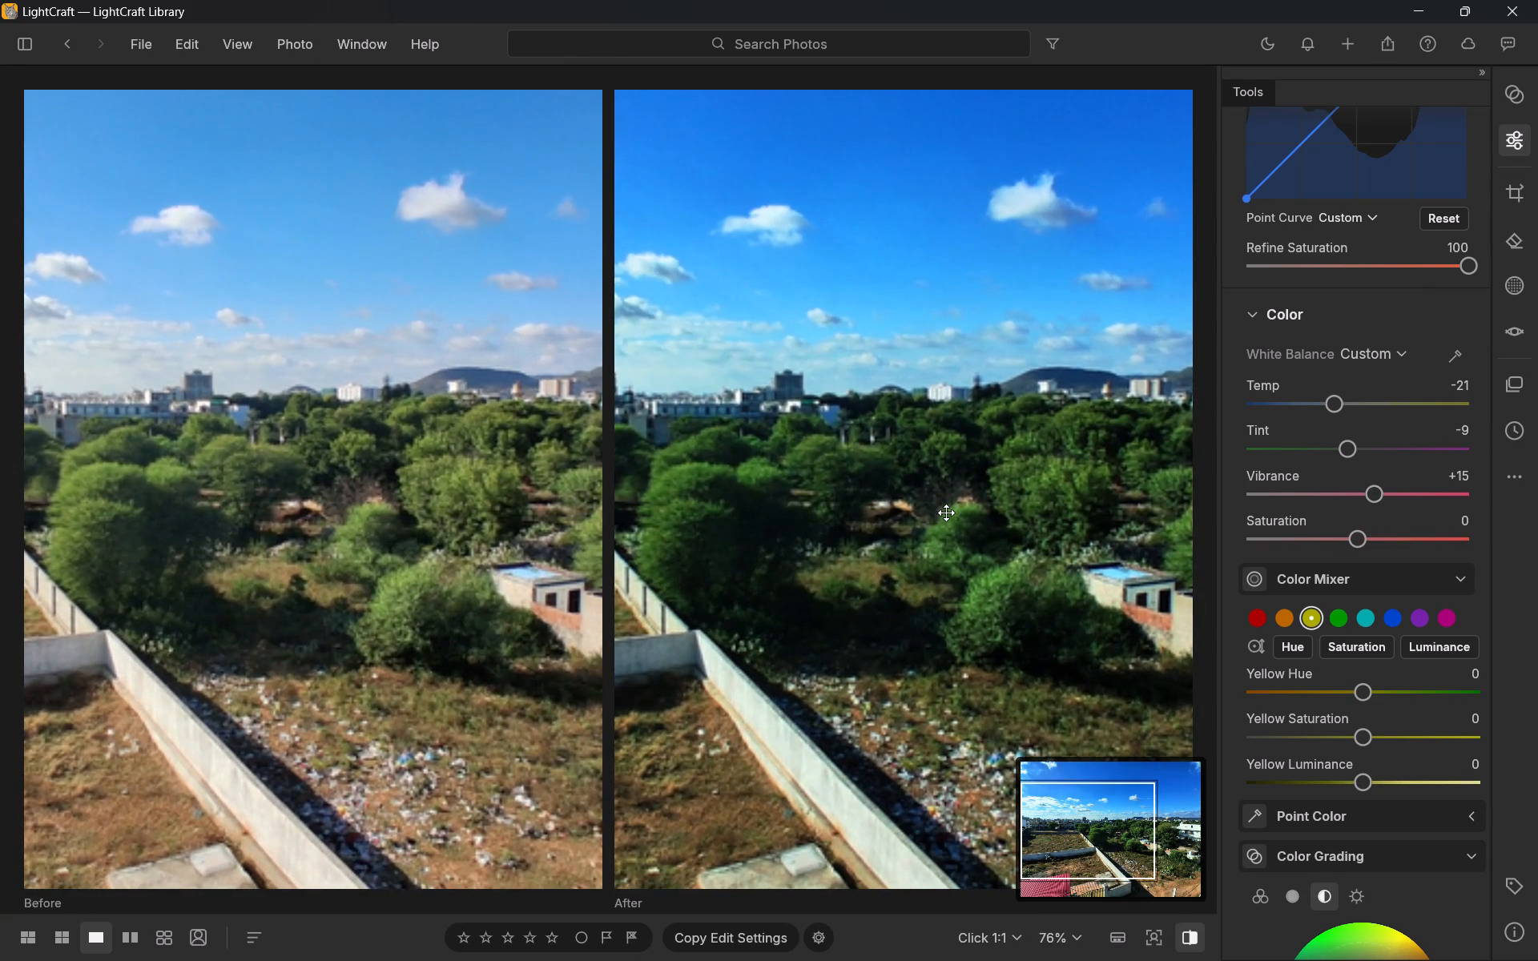
{"action": "left_click_drag", "start_coordinate": [888, 533], "coordinate": [1256, 501]}
{"action": "scroll", "coordinate": [976, 537], "scroll_direction": "down", "scroll_amount": 2}
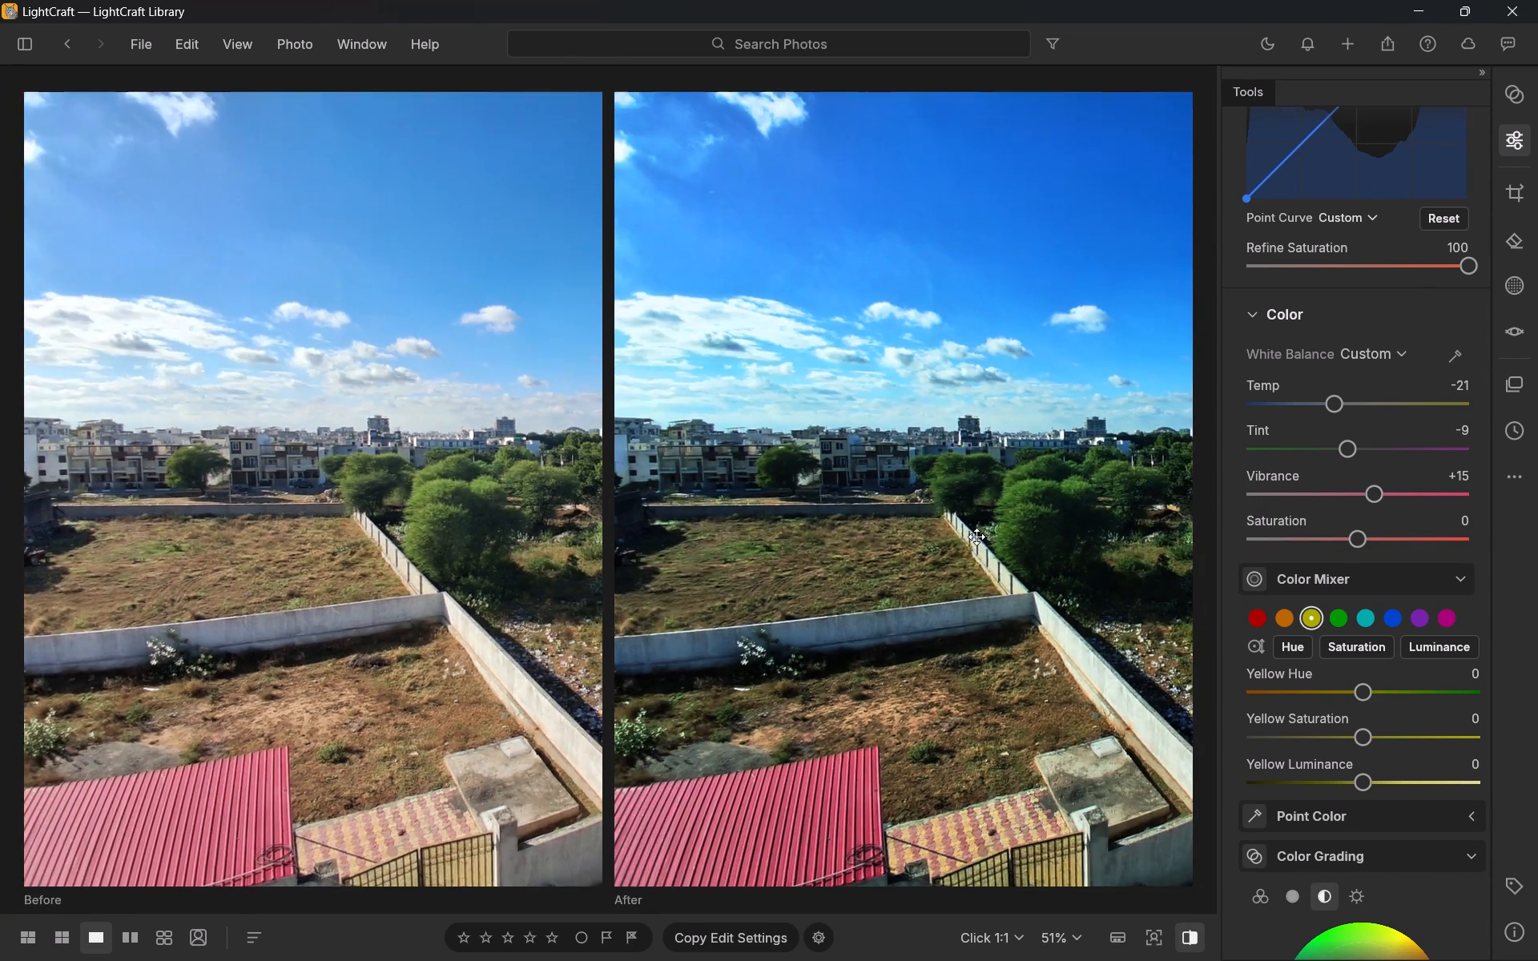
{"action": "scroll", "coordinate": [976, 537], "scroll_direction": "down", "scroll_amount": 3}
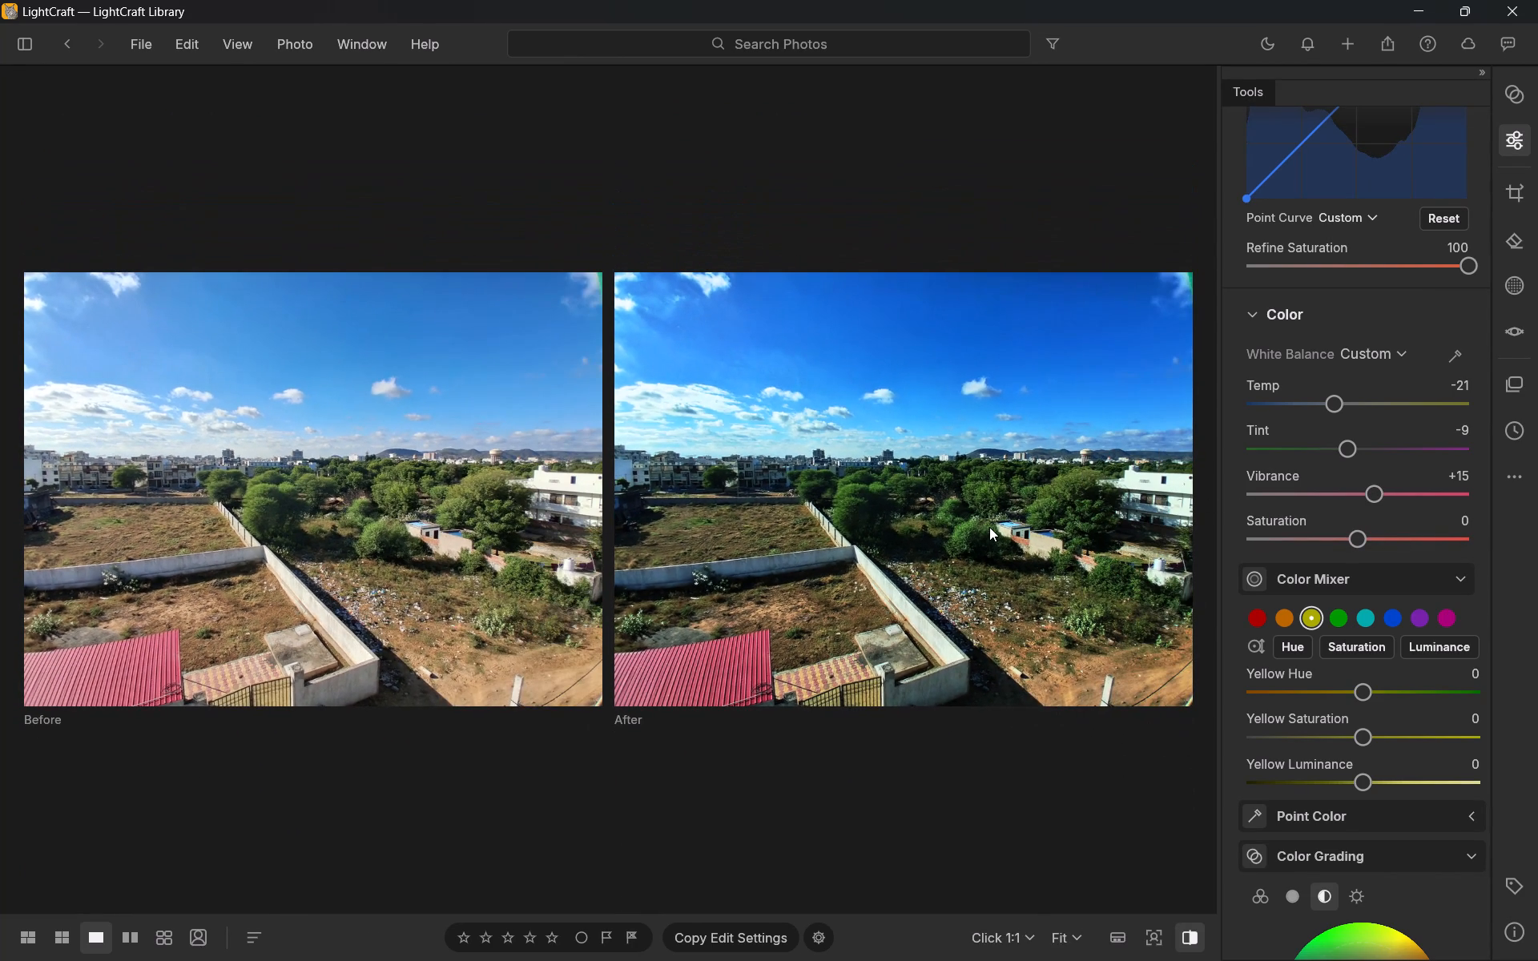
Try stronger colour saturation on the photo and set Saturation to +21.
{"action": "left_click_drag", "start_coordinate": [989, 527], "coordinate": [939, 537]}
{"action": "scroll", "coordinate": [935, 533], "scroll_direction": "down", "scroll_amount": 3}
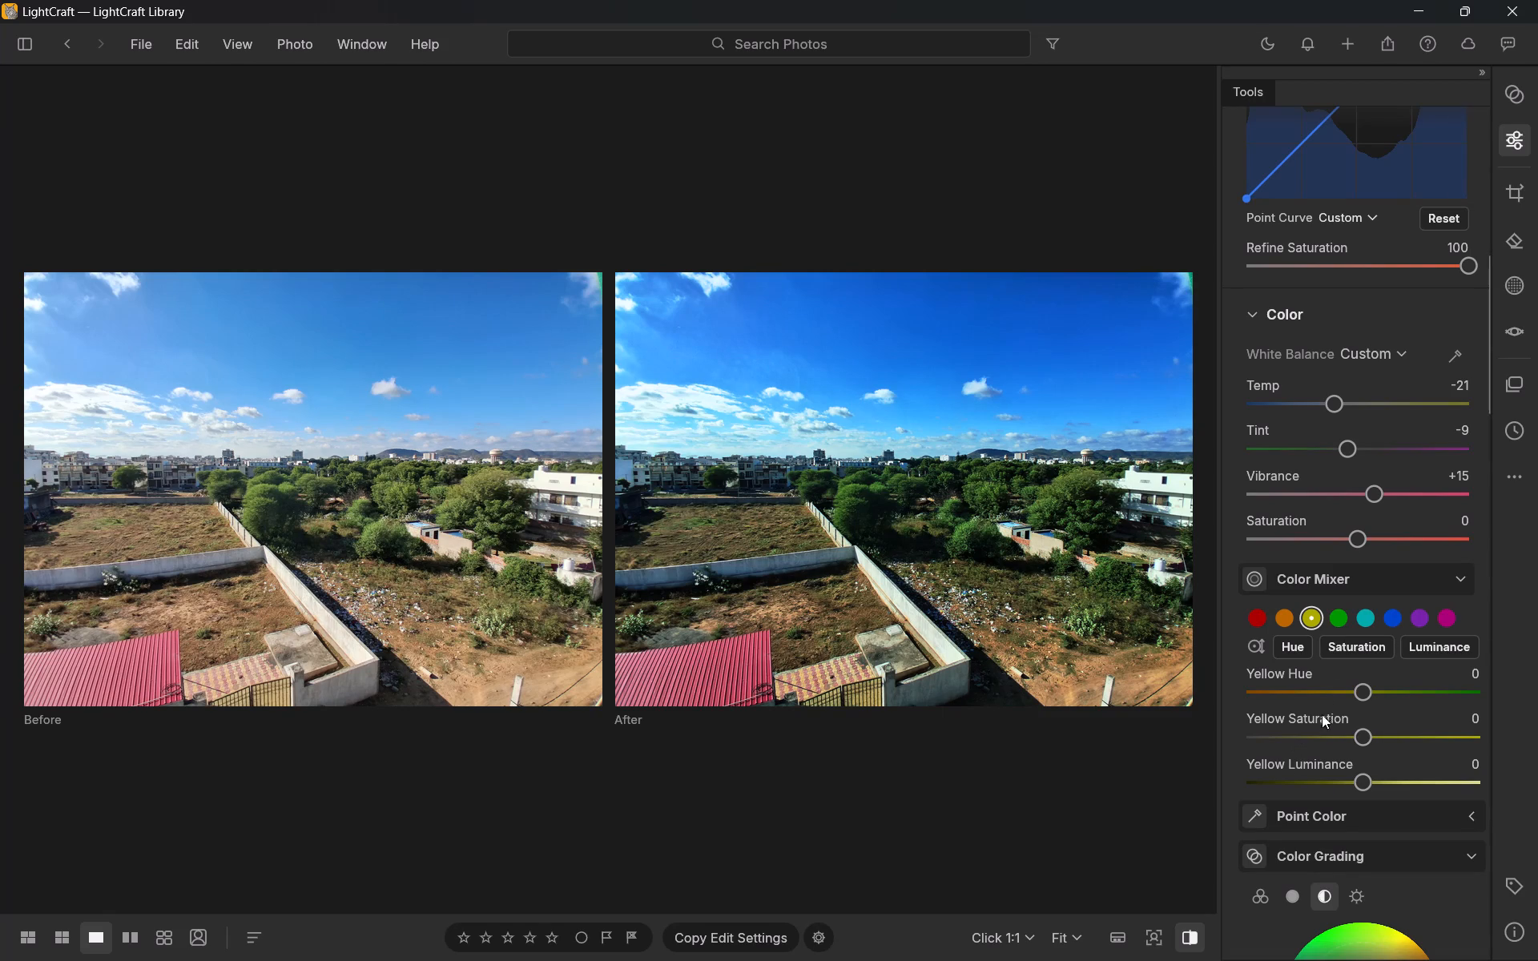
{"action": "left_click_drag", "start_coordinate": [1360, 539], "coordinate": [1424, 548]}
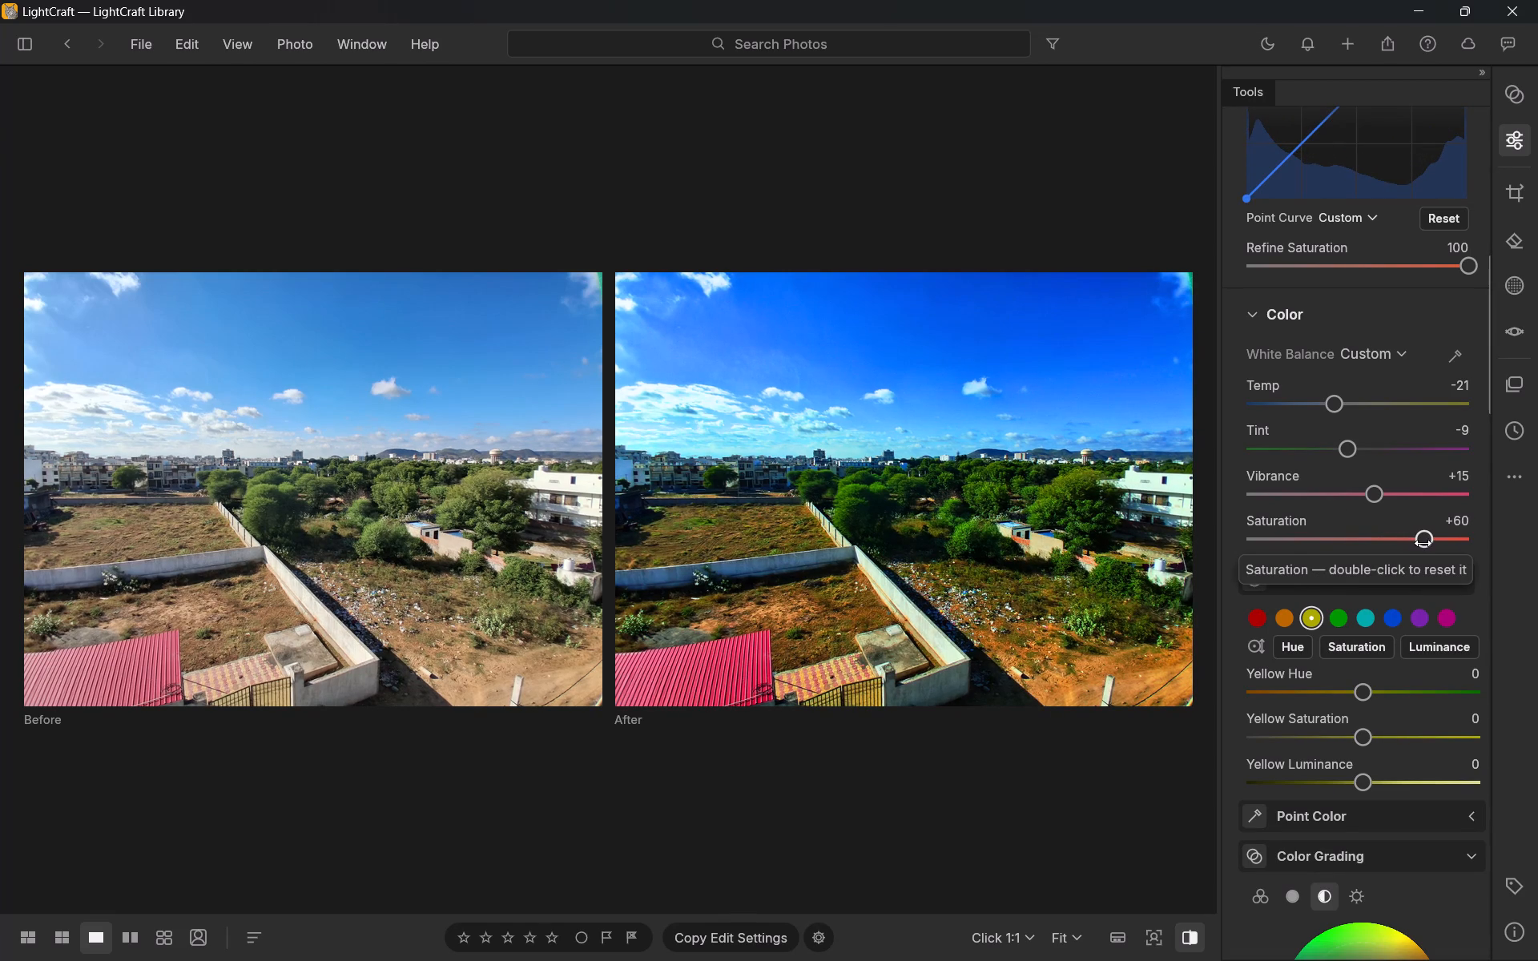
{"action": "left_click_drag", "start_coordinate": [1422, 541], "coordinate": [1400, 547]}
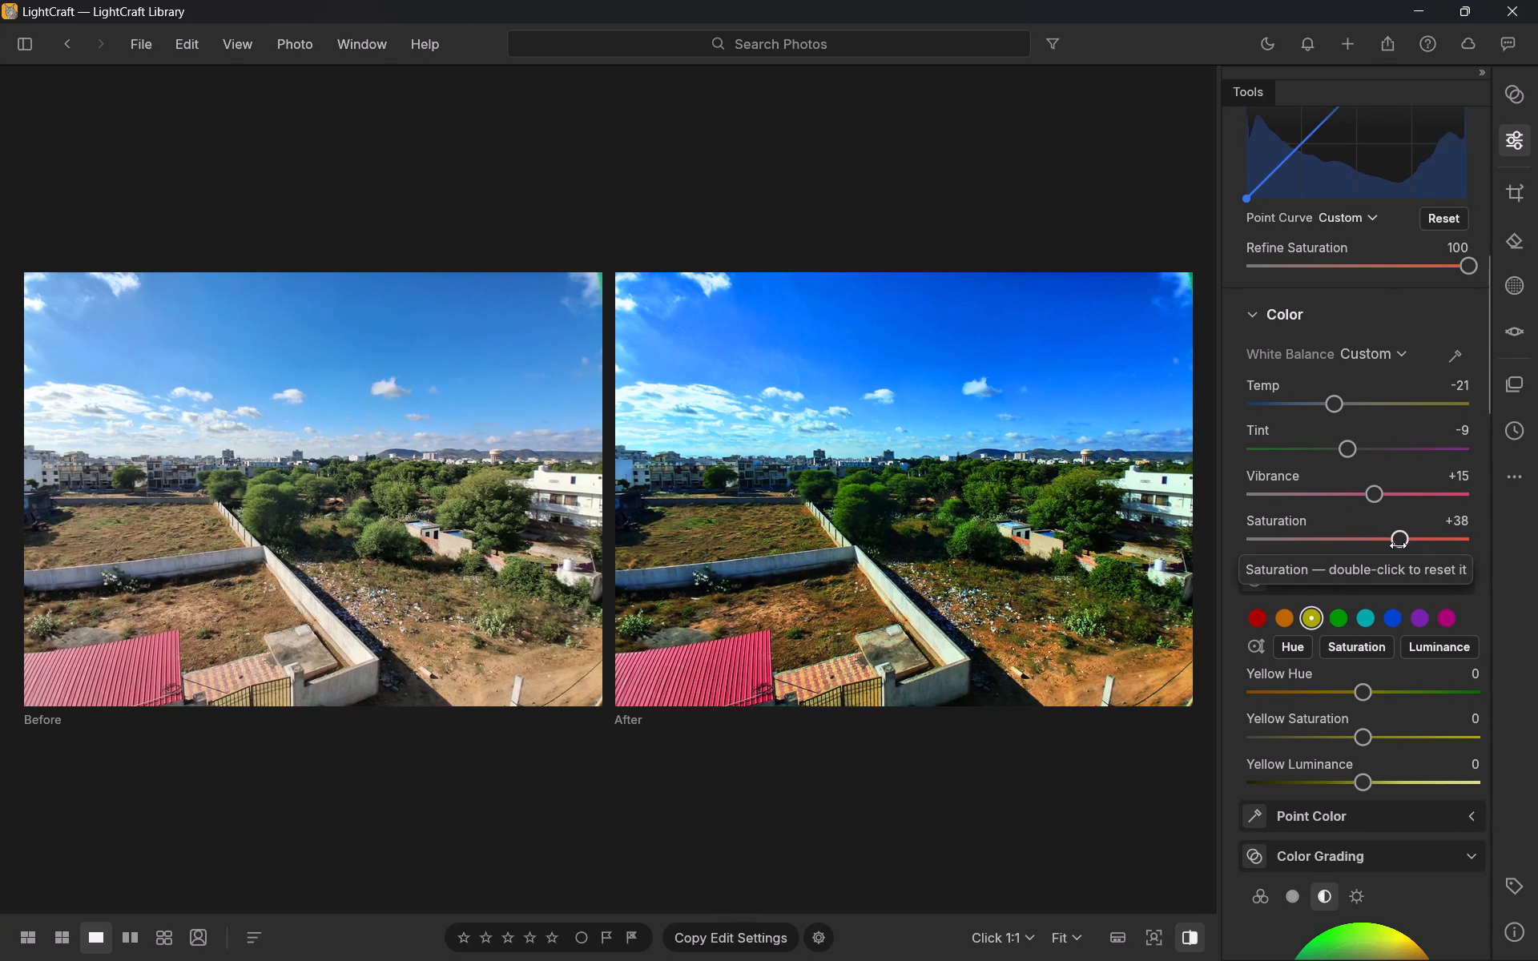
{"action": "left_click_drag", "start_coordinate": [1398, 545], "coordinate": [1384, 548]}
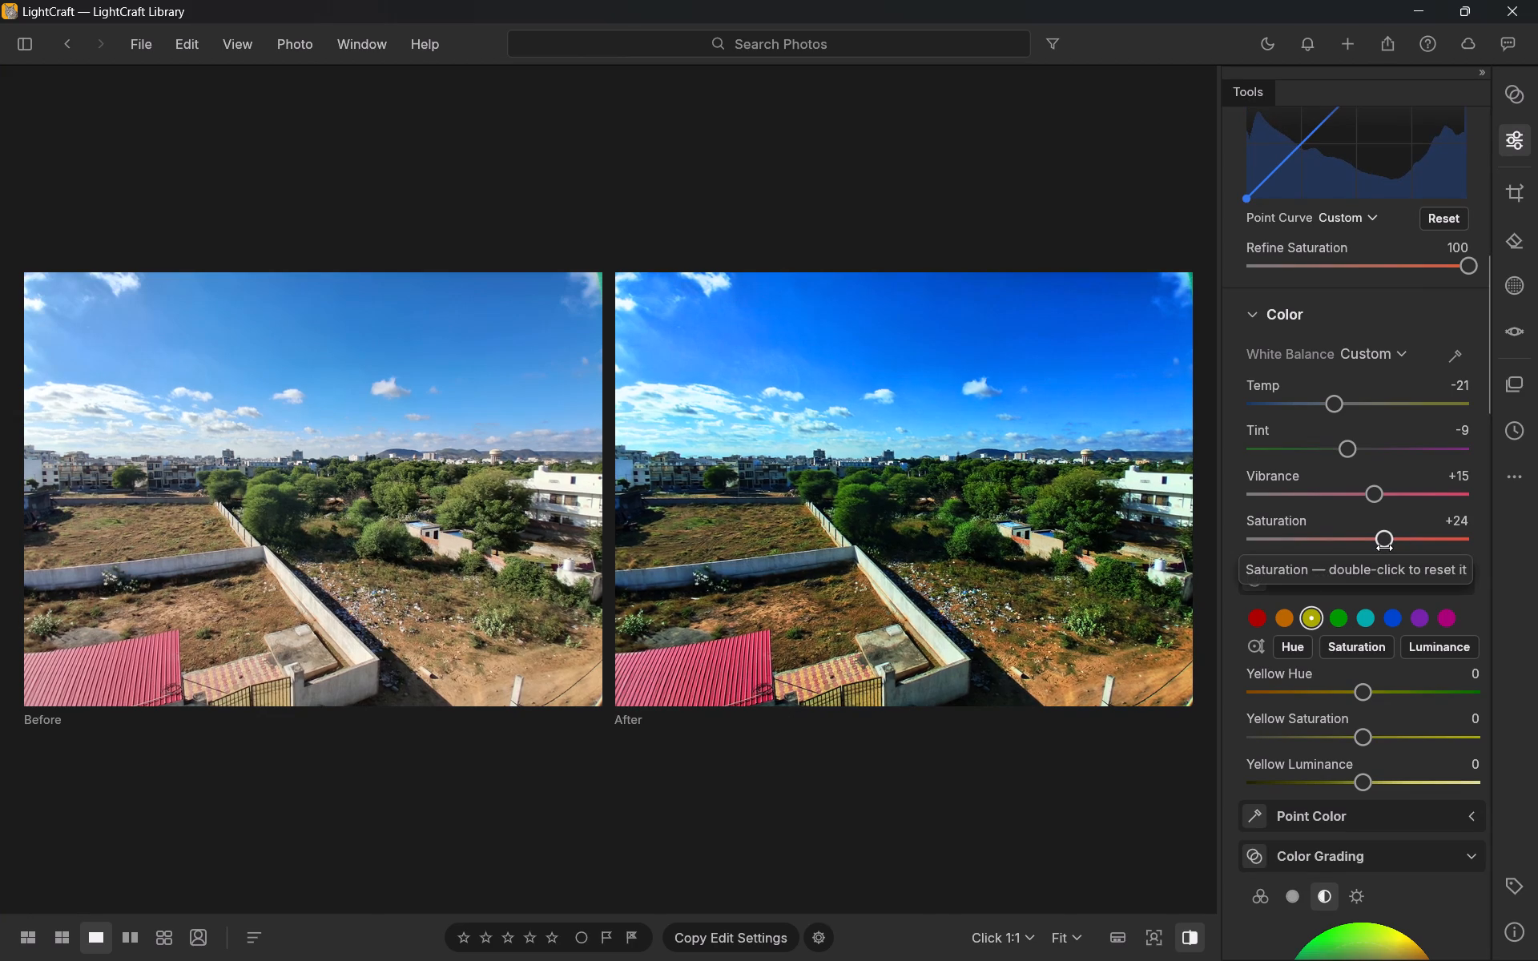
In the Color Mixer, set Yellow Hue to +21 and Yellow Saturation to +29.
{"action": "scroll", "coordinate": [1384, 548], "scroll_direction": "down", "scroll_amount": 4}
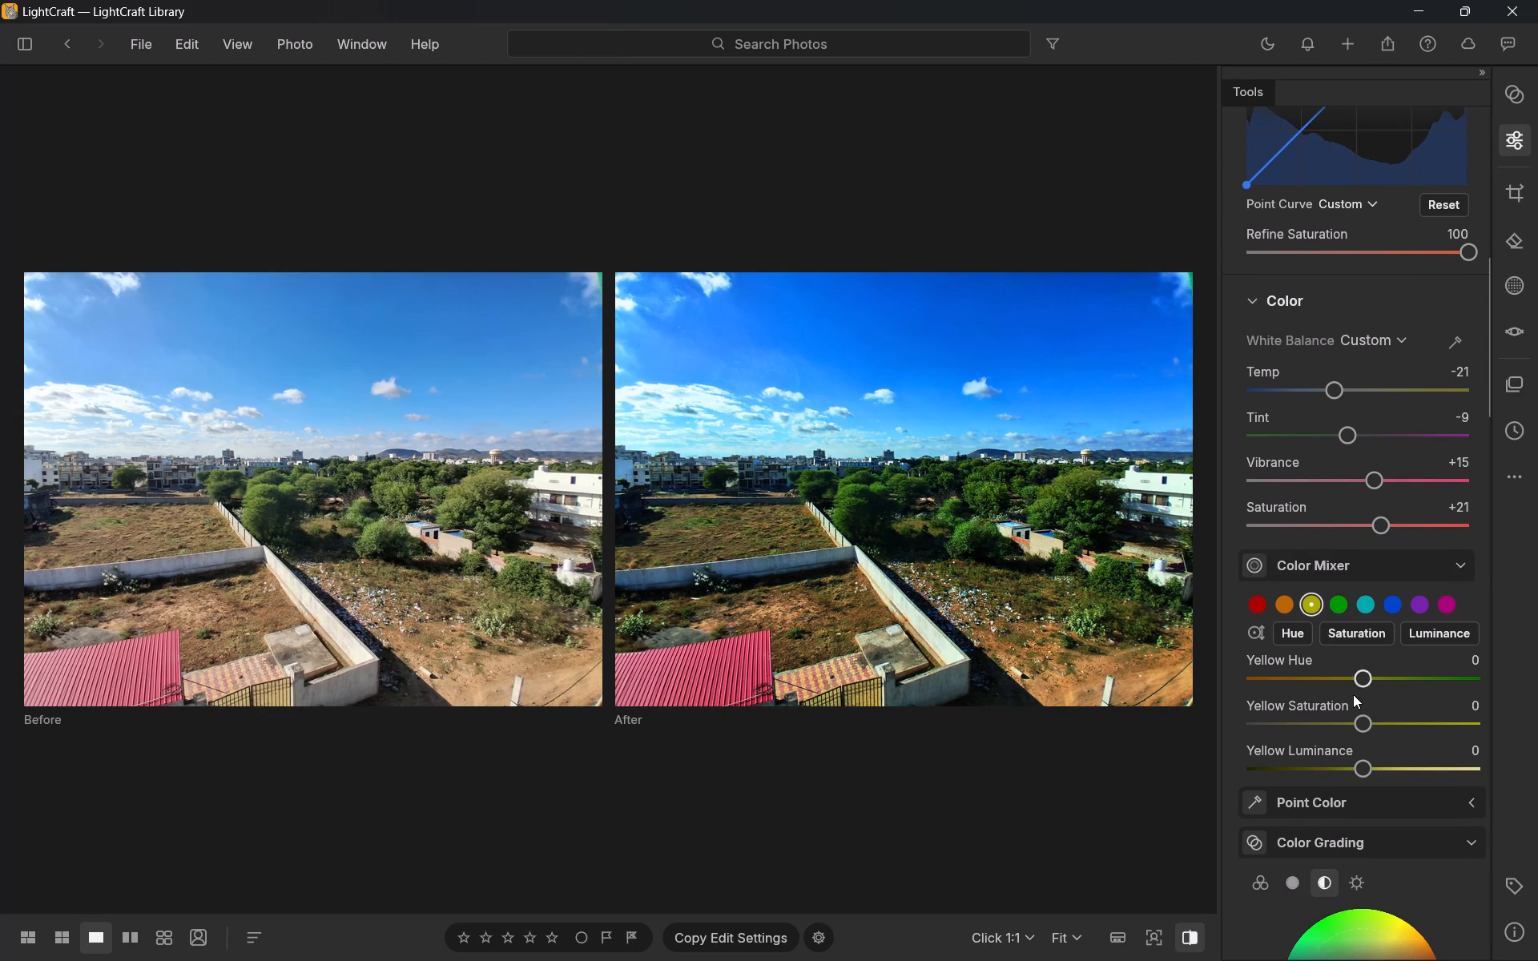
{"action": "left_click_drag", "start_coordinate": [1366, 680], "coordinate": [1439, 655]}
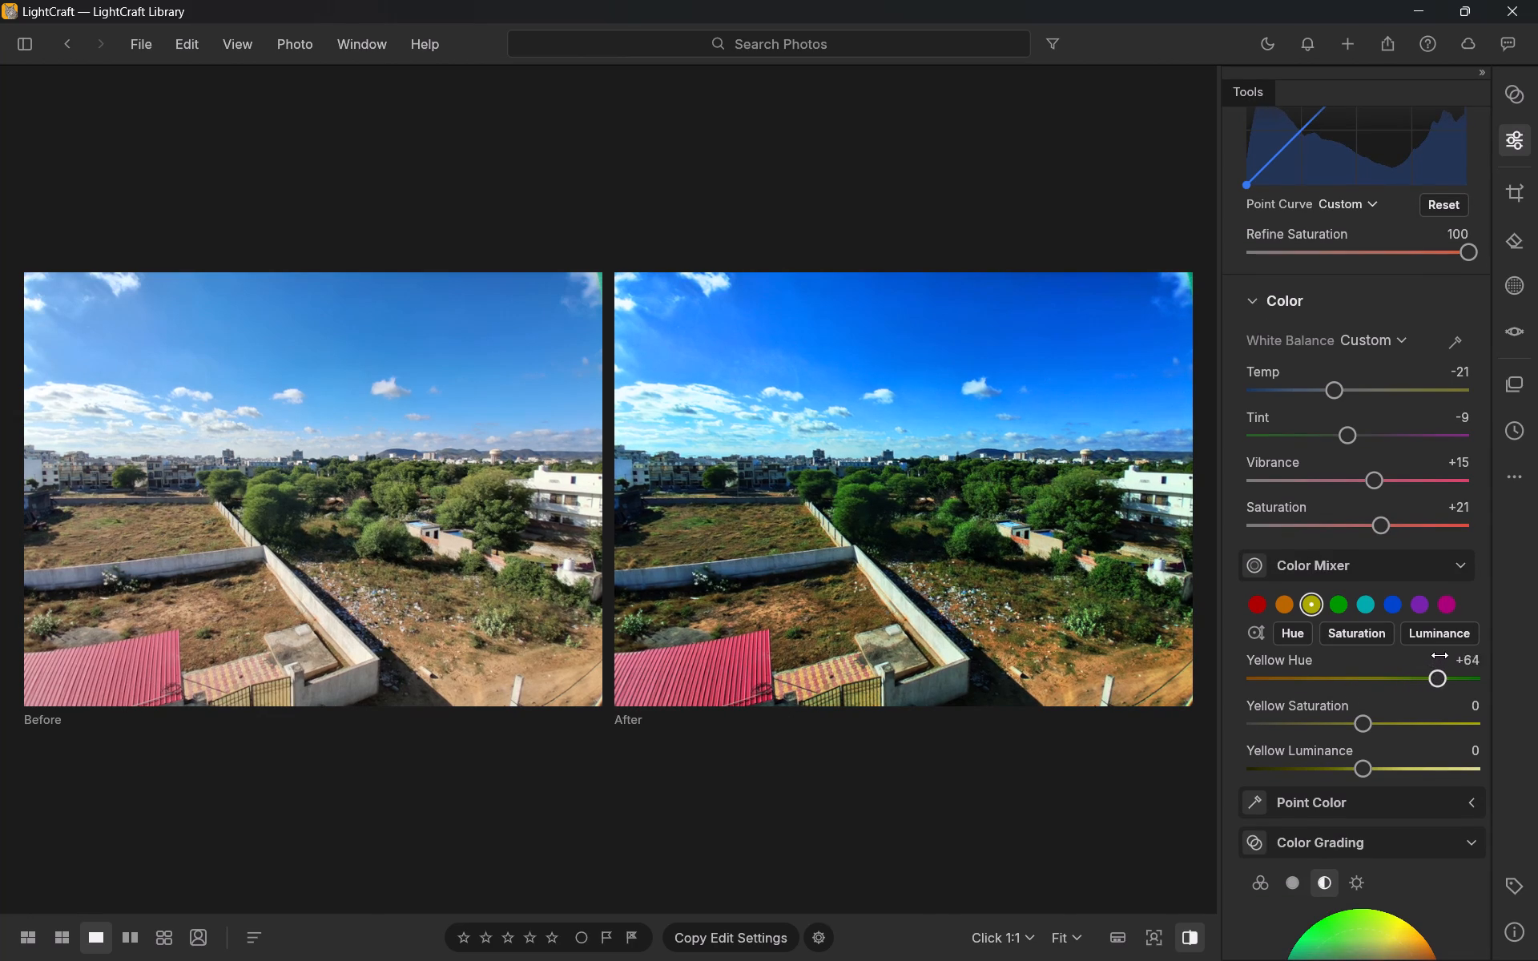
{"action": "left_click_drag", "start_coordinate": [1439, 655], "coordinate": [1371, 669]}
{"action": "left_click_drag", "start_coordinate": [1371, 669], "coordinate": [1387, 672]}
{"action": "left_click_drag", "start_coordinate": [1357, 723], "coordinate": [1358, 723]}
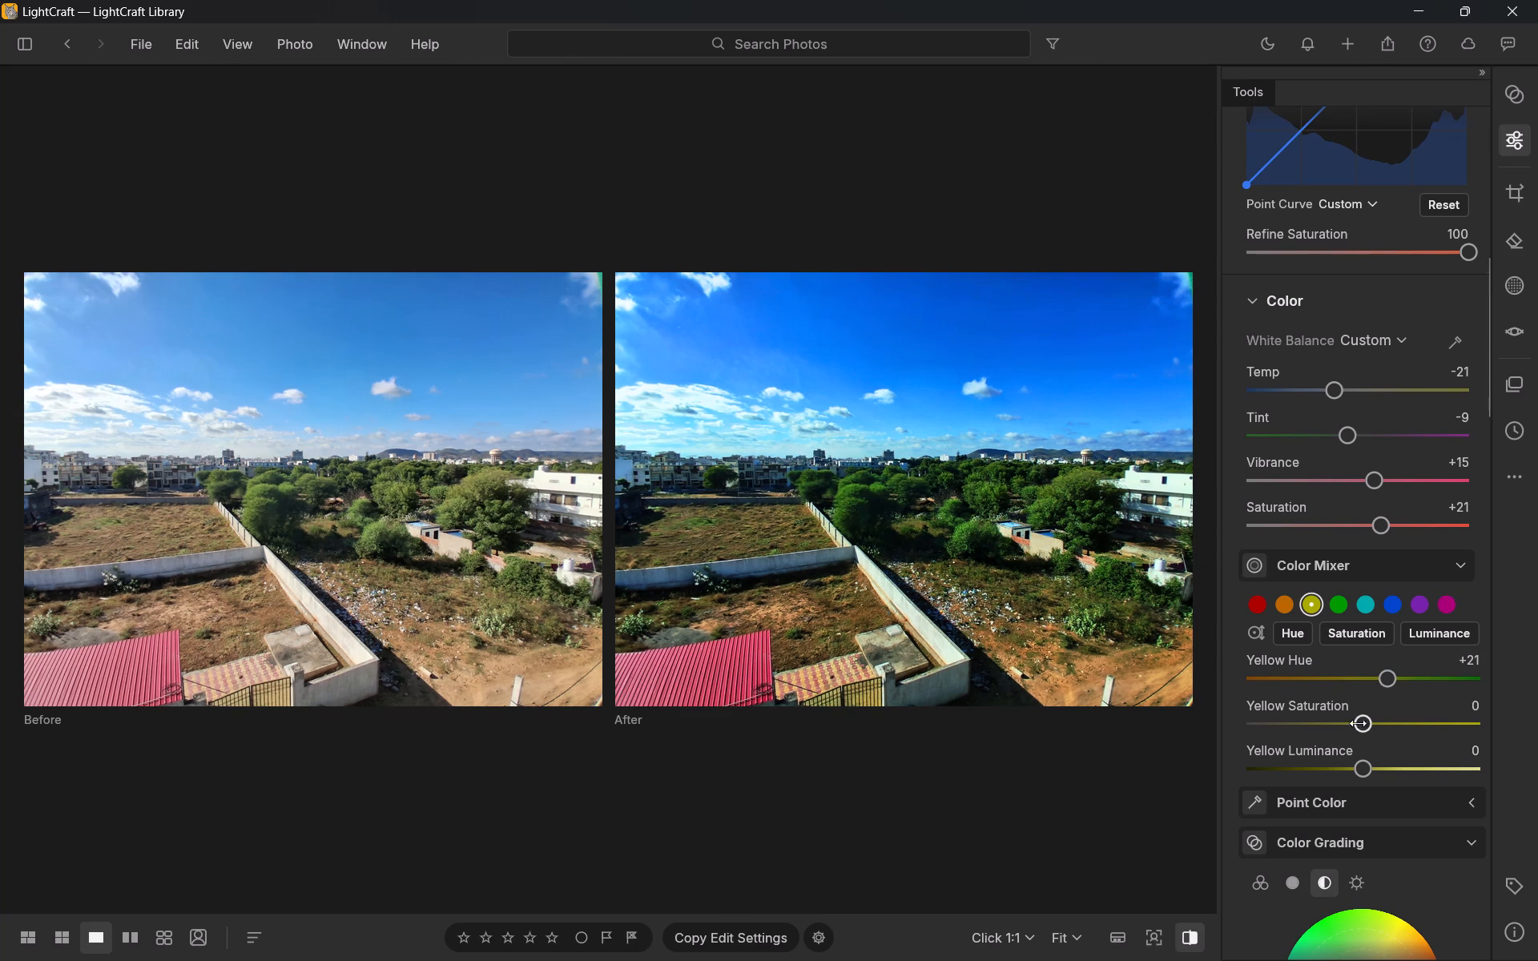
{"action": "left_click_drag", "start_coordinate": [1358, 723], "coordinate": [1400, 714]}
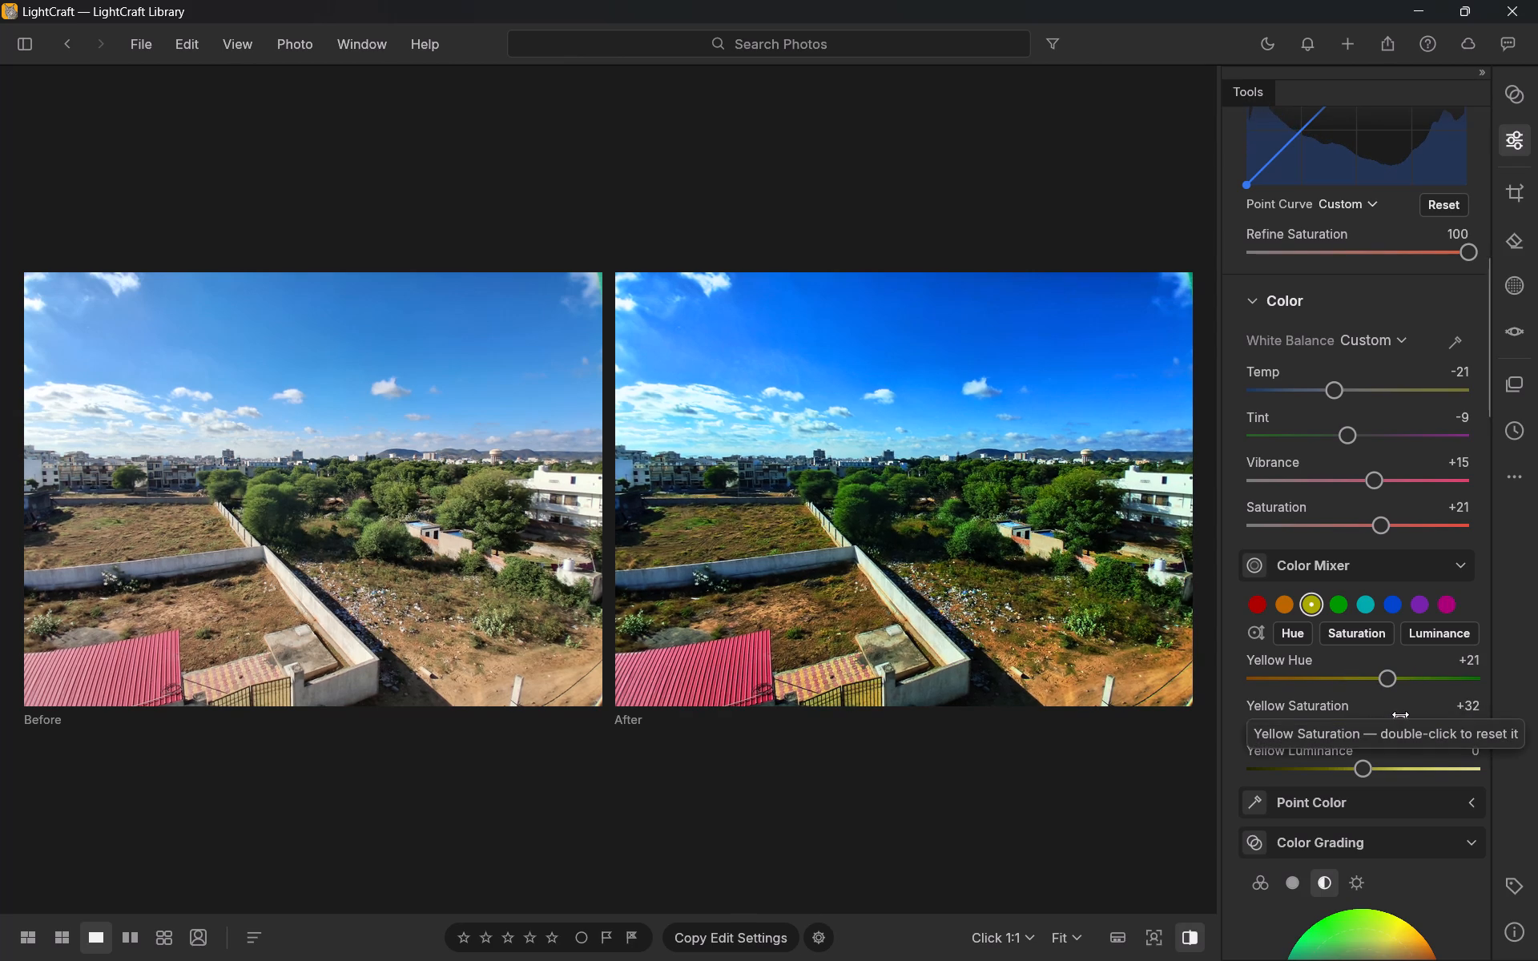
{"action": "scroll", "coordinate": [1397, 707], "scroll_direction": "down", "scroll_amount": 3}
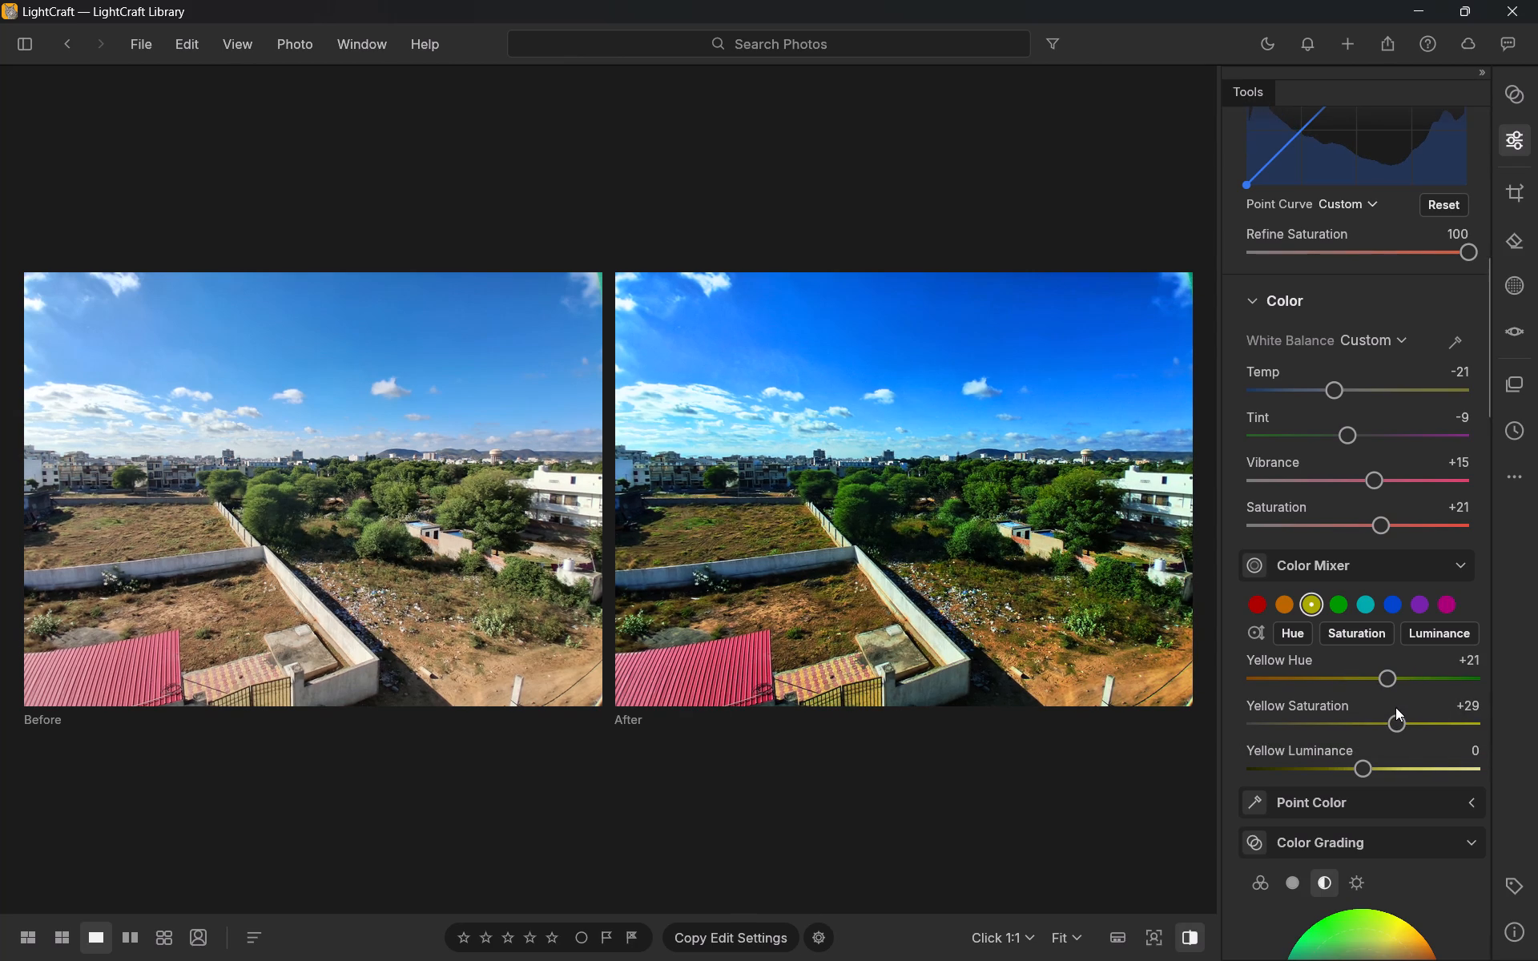
Set the Color Mixer's Yellow Luminance to +17.
{"action": "left_click", "coordinate": [1359, 762]}
{"action": "scroll", "coordinate": [1359, 758], "scroll_direction": "down", "scroll_amount": 3}
{"action": "scroll", "coordinate": [1359, 758], "scroll_direction": "up", "scroll_amount": 6}
{"action": "scroll", "coordinate": [1359, 758], "scroll_direction": "up", "scroll_amount": 15}
{"action": "scroll", "coordinate": [1359, 758], "scroll_direction": "down", "scroll_amount": 1}
{"action": "scroll", "coordinate": [1359, 758], "scroll_direction": "up", "scroll_amount": 4}
{"action": "scroll", "coordinate": [1359, 758], "scroll_direction": "down", "scroll_amount": 7}
{"action": "scroll", "coordinate": [1359, 758], "scroll_direction": "up", "scroll_amount": 4}
In Color Grading, tint the midtones green with Midtones Hue 129 and Midtones Saturation 25.
{"action": "scroll", "coordinate": [1391, 726], "scroll_direction": "down", "scroll_amount": 5}
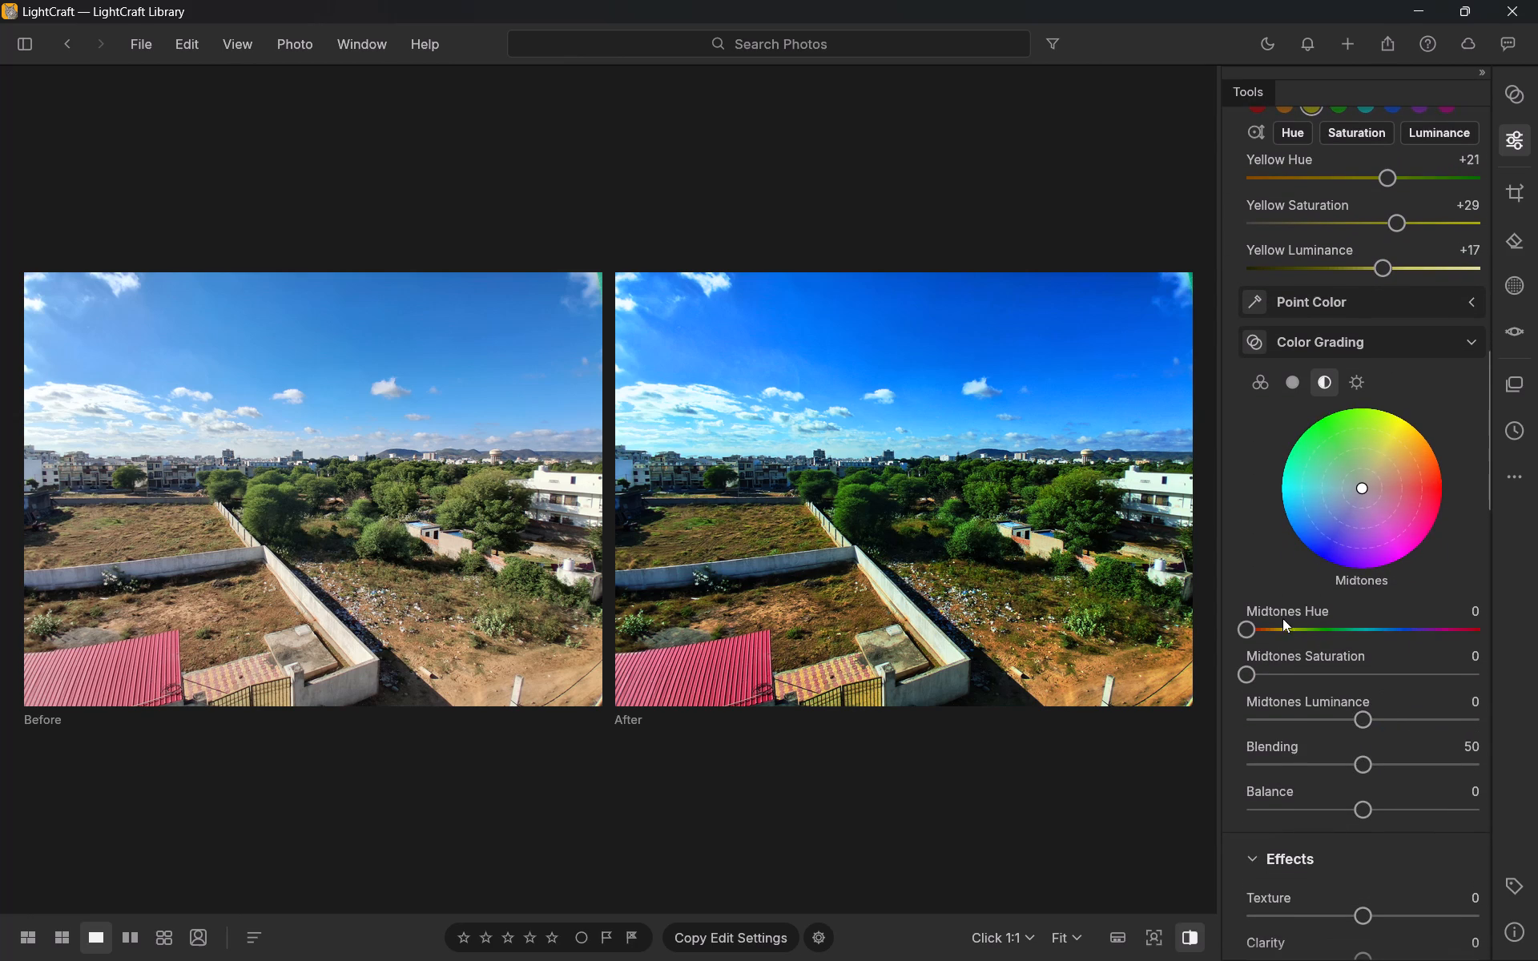
{"action": "left_click_drag", "start_coordinate": [1249, 625], "coordinate": [1323, 633]}
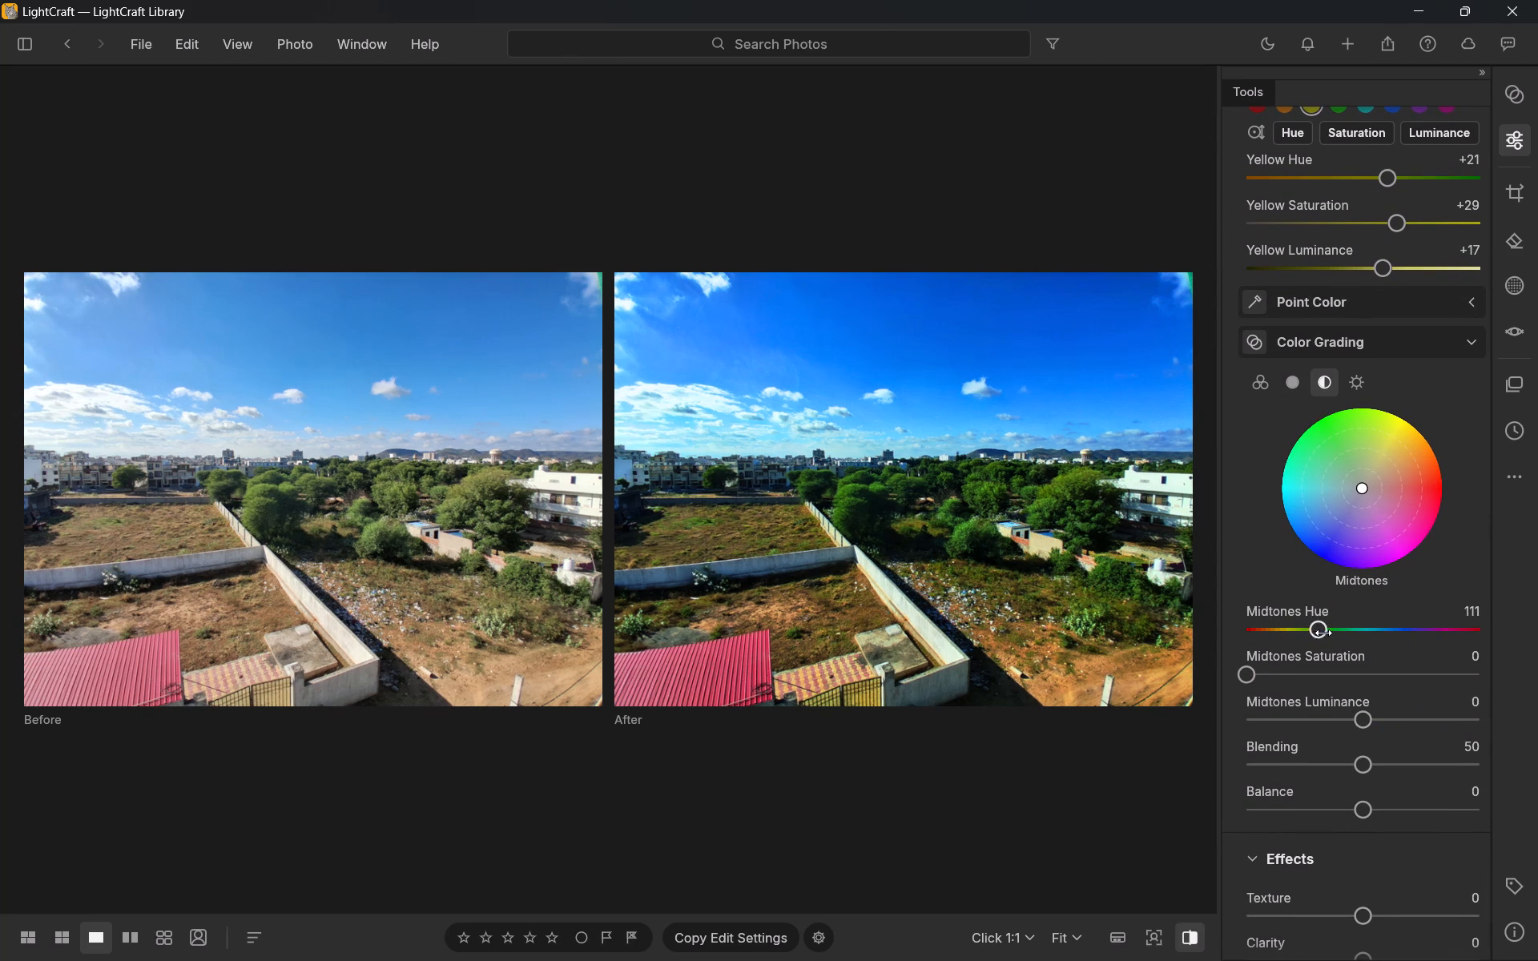
{"action": "left_click_drag", "start_coordinate": [1323, 633], "coordinate": [1339, 632]}
{"action": "left_click_drag", "start_coordinate": [1339, 632], "coordinate": [1330, 635]}
{"action": "left_click_drag", "start_coordinate": [1258, 669], "coordinate": [1309, 671]}
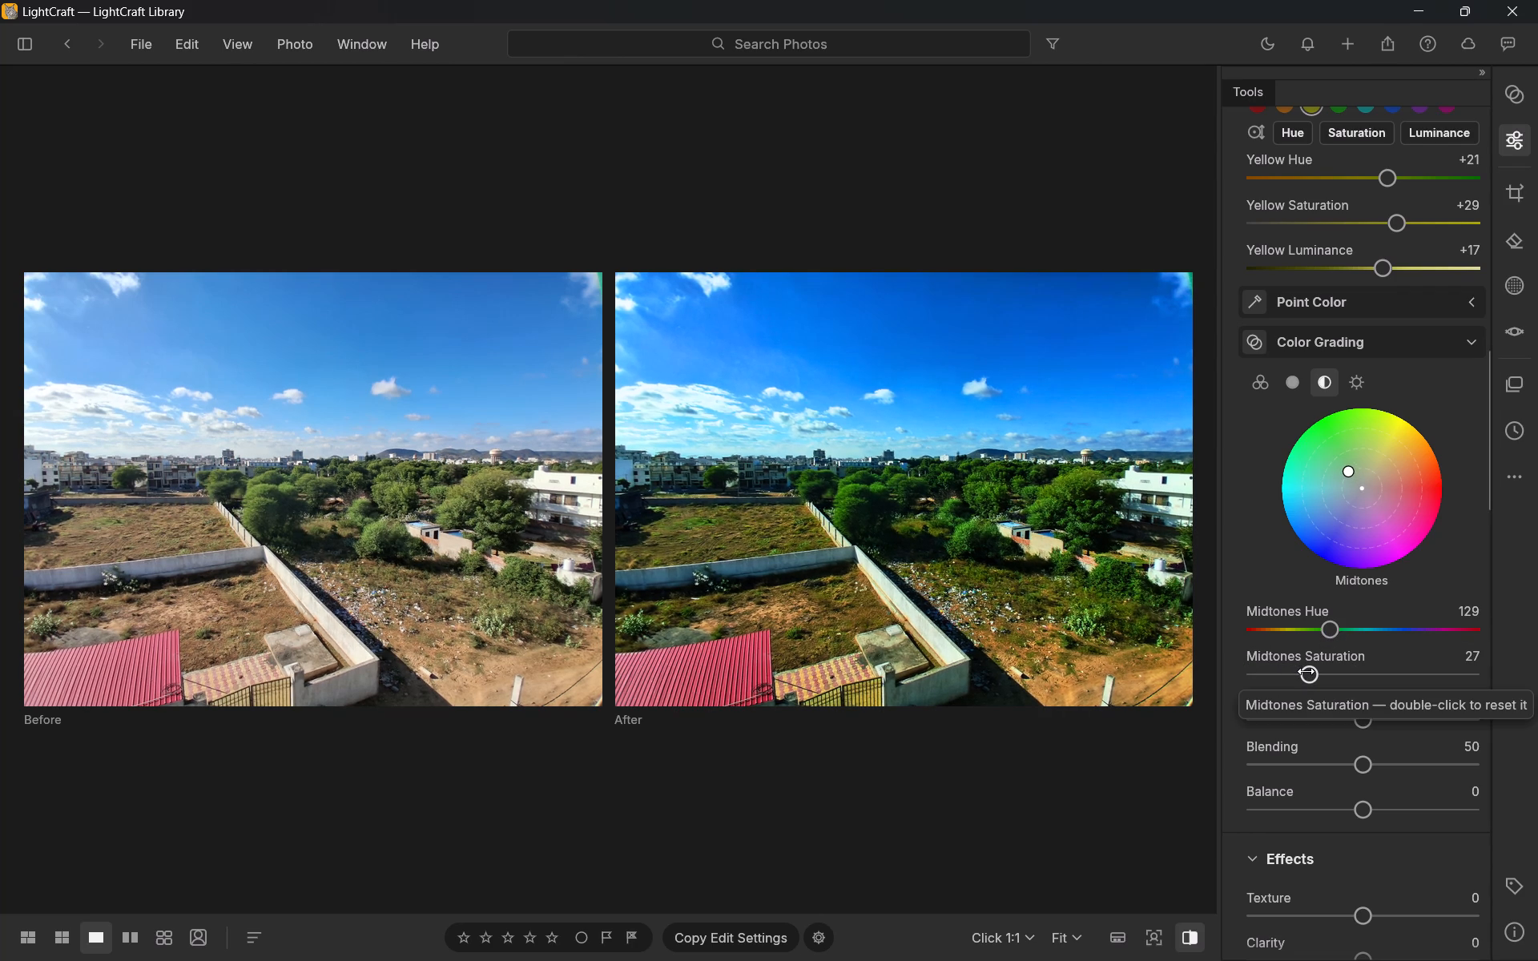
{"action": "scroll", "coordinate": [1306, 671], "scroll_direction": "down", "scroll_amount": 3}
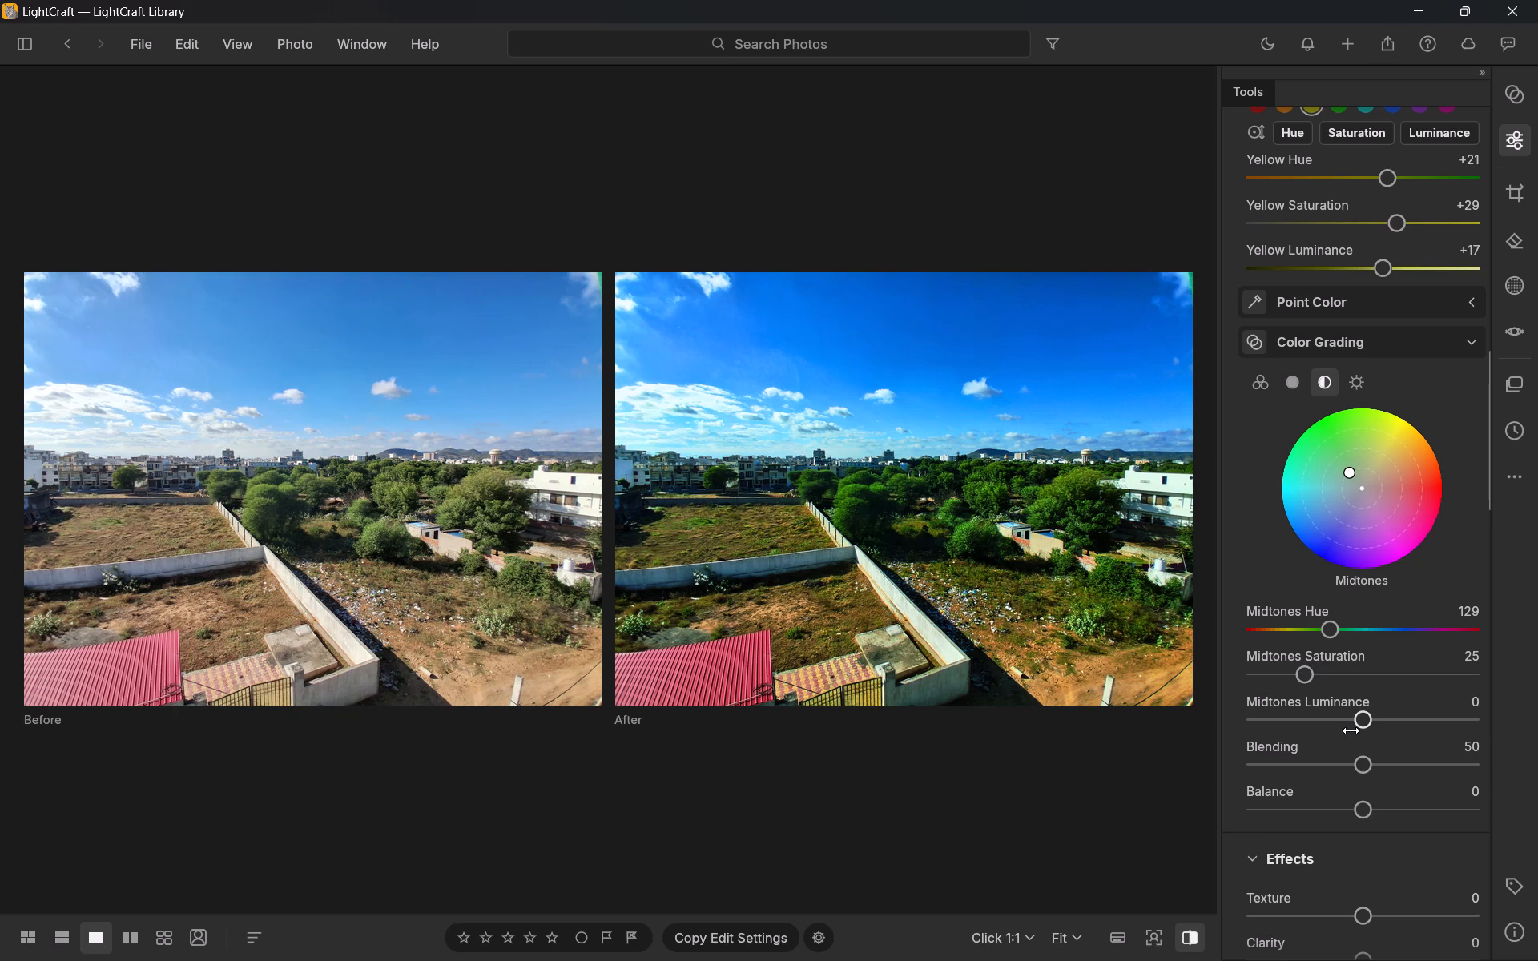
Try darker midtones in Color Grading and set Midtones Luminance to +31.
{"action": "left_click", "coordinate": [1364, 716]}
{"action": "scroll", "coordinate": [1364, 716], "scroll_direction": "down", "scroll_amount": 6}
{"action": "scroll", "coordinate": [1364, 716], "scroll_direction": "up", "scroll_amount": 5}
{"action": "left_click_drag", "start_coordinate": [1364, 716], "coordinate": [1277, 772]}
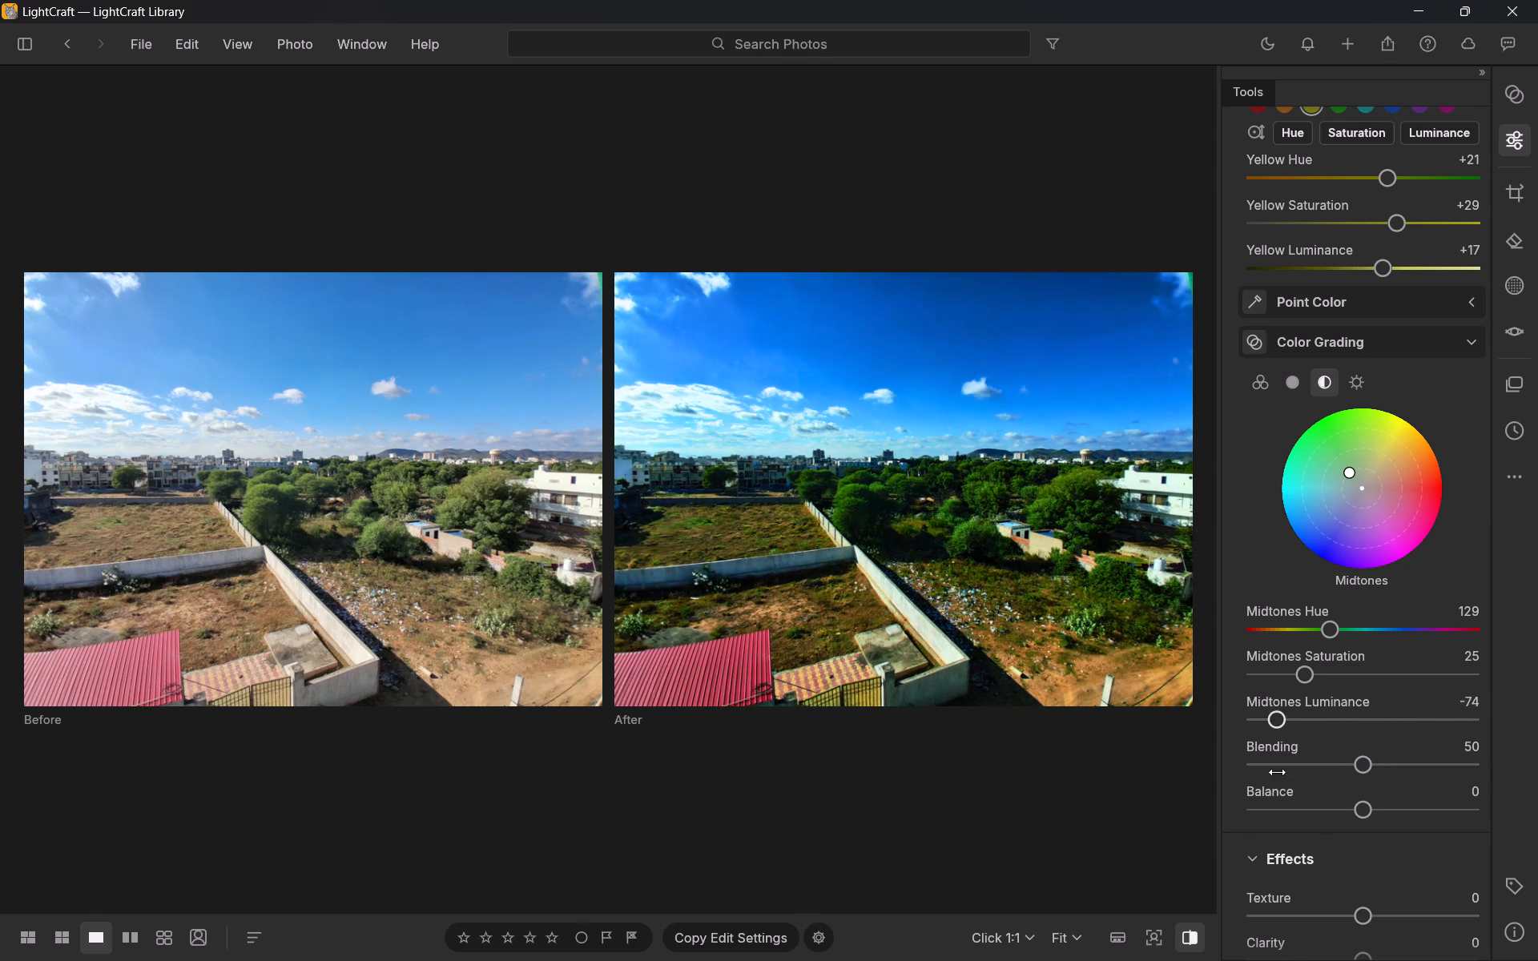
{"action": "left_click_drag", "start_coordinate": [1277, 772], "coordinate": [1399, 770]}
Compare low and high Color Grading blending on a close-up of the trees, set Blending to 100, and return to the full view.
{"action": "scroll", "coordinate": [1395, 769], "scroll_direction": "down", "scroll_amount": 1}
{"action": "left_click_drag", "start_coordinate": [1355, 672], "coordinate": [1422, 682]}
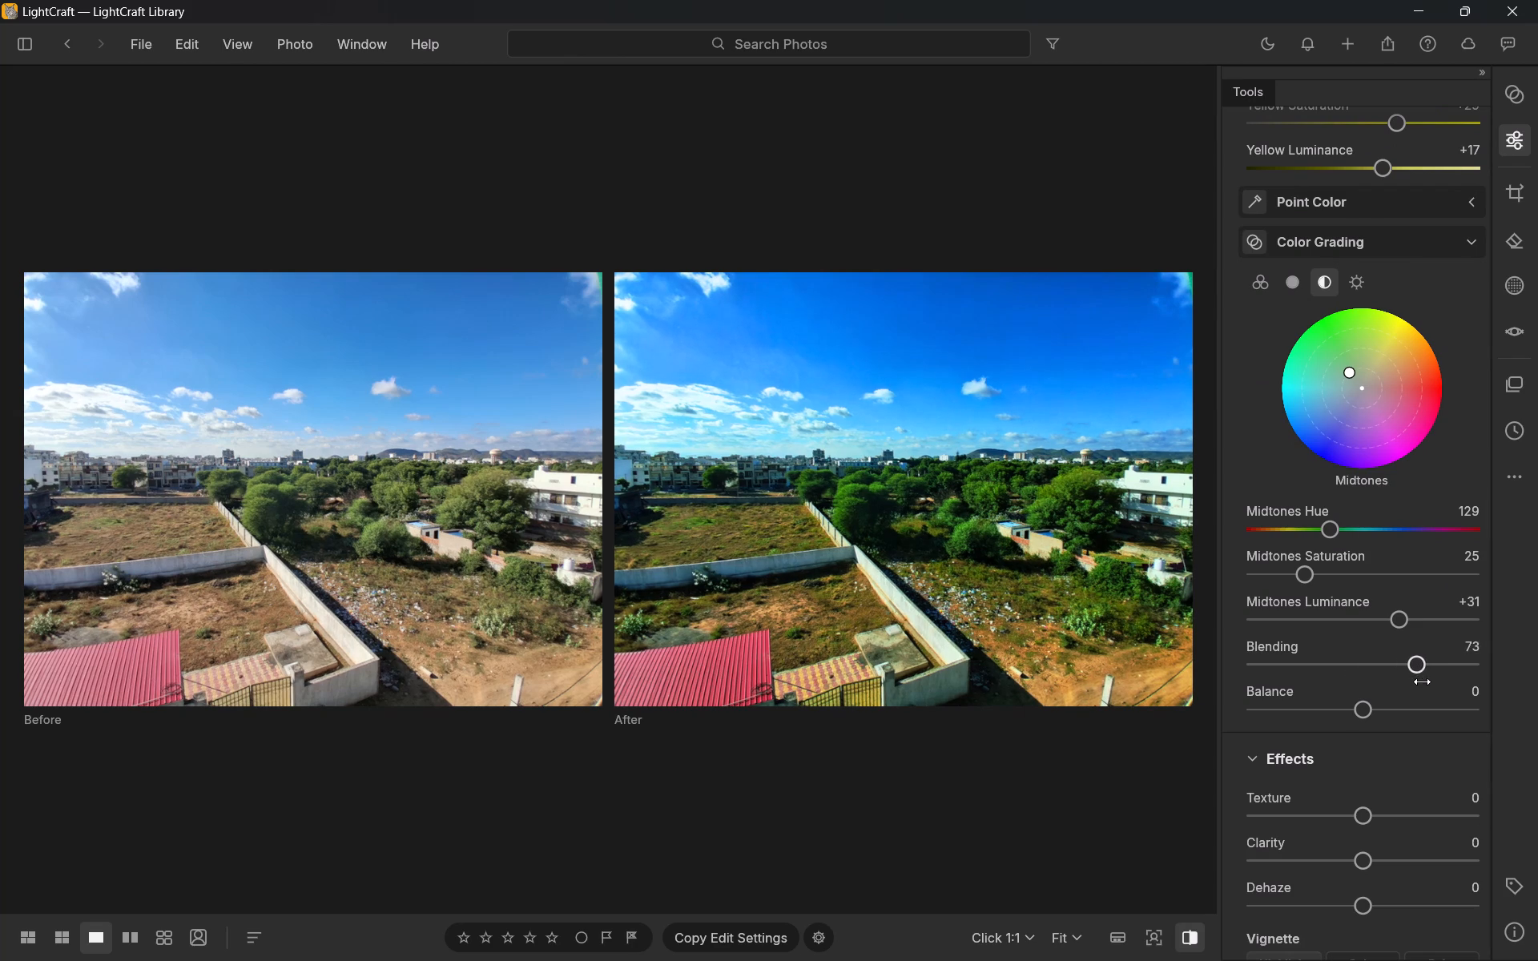
{"action": "left_click_drag", "start_coordinate": [1422, 682], "coordinate": [1430, 679]}
{"action": "left_click_drag", "start_coordinate": [1430, 676], "coordinate": [1384, 695]}
{"action": "scroll", "coordinate": [1018, 558], "scroll_direction": "up", "scroll_amount": 2}
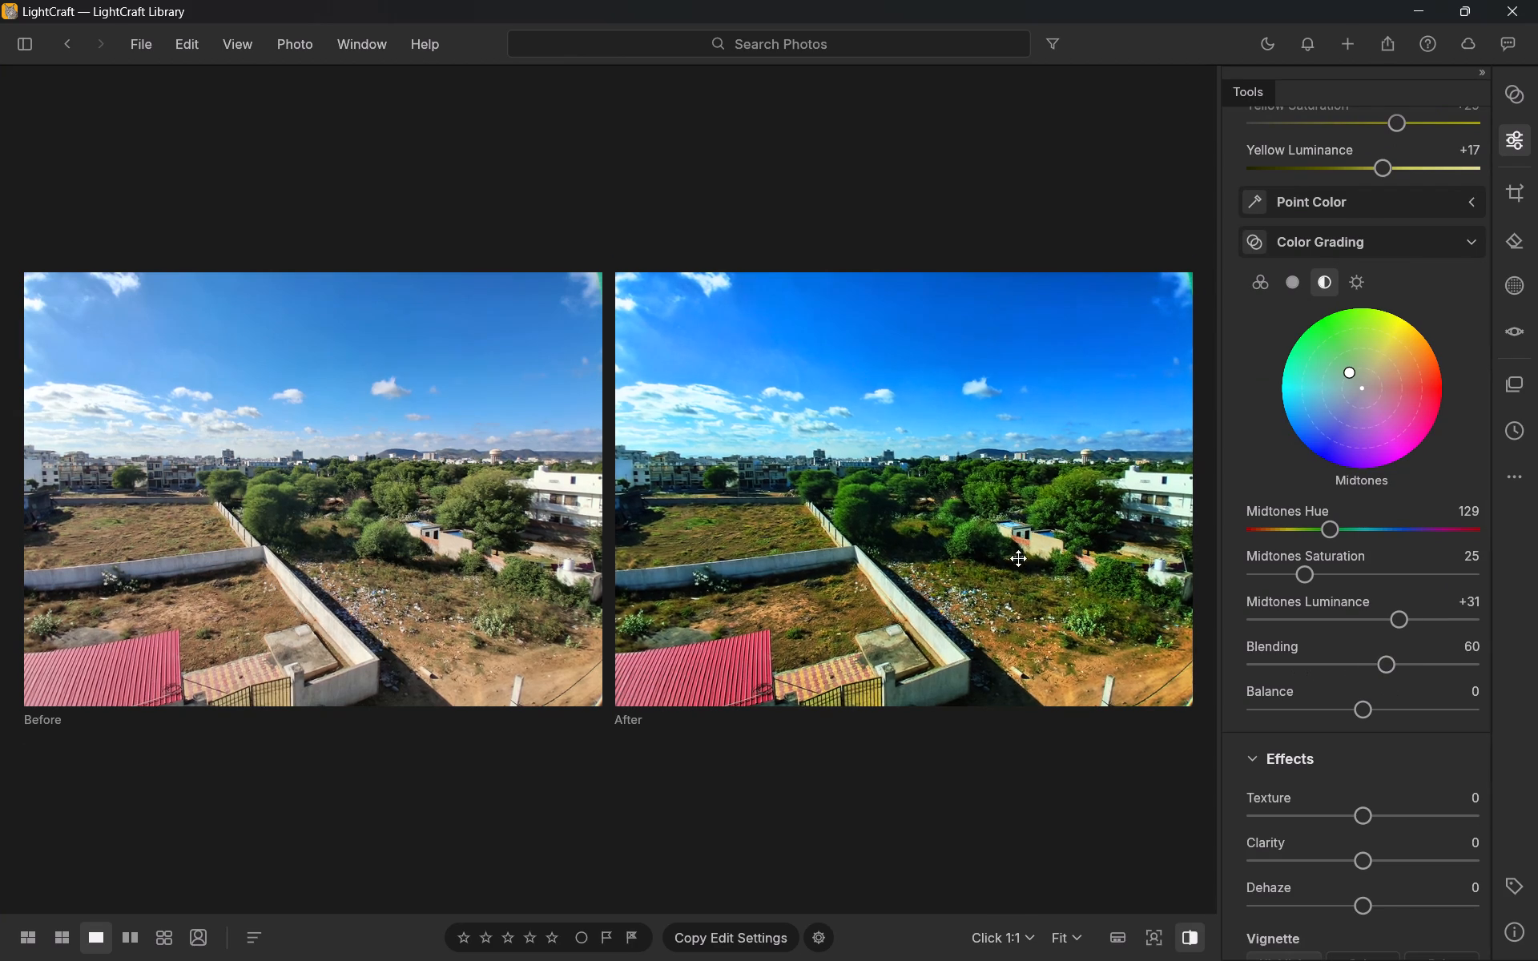
{"action": "scroll", "coordinate": [1018, 558], "scroll_direction": "up", "scroll_amount": 2}
{"action": "left_click_drag", "start_coordinate": [1393, 669], "coordinate": [1422, 673]}
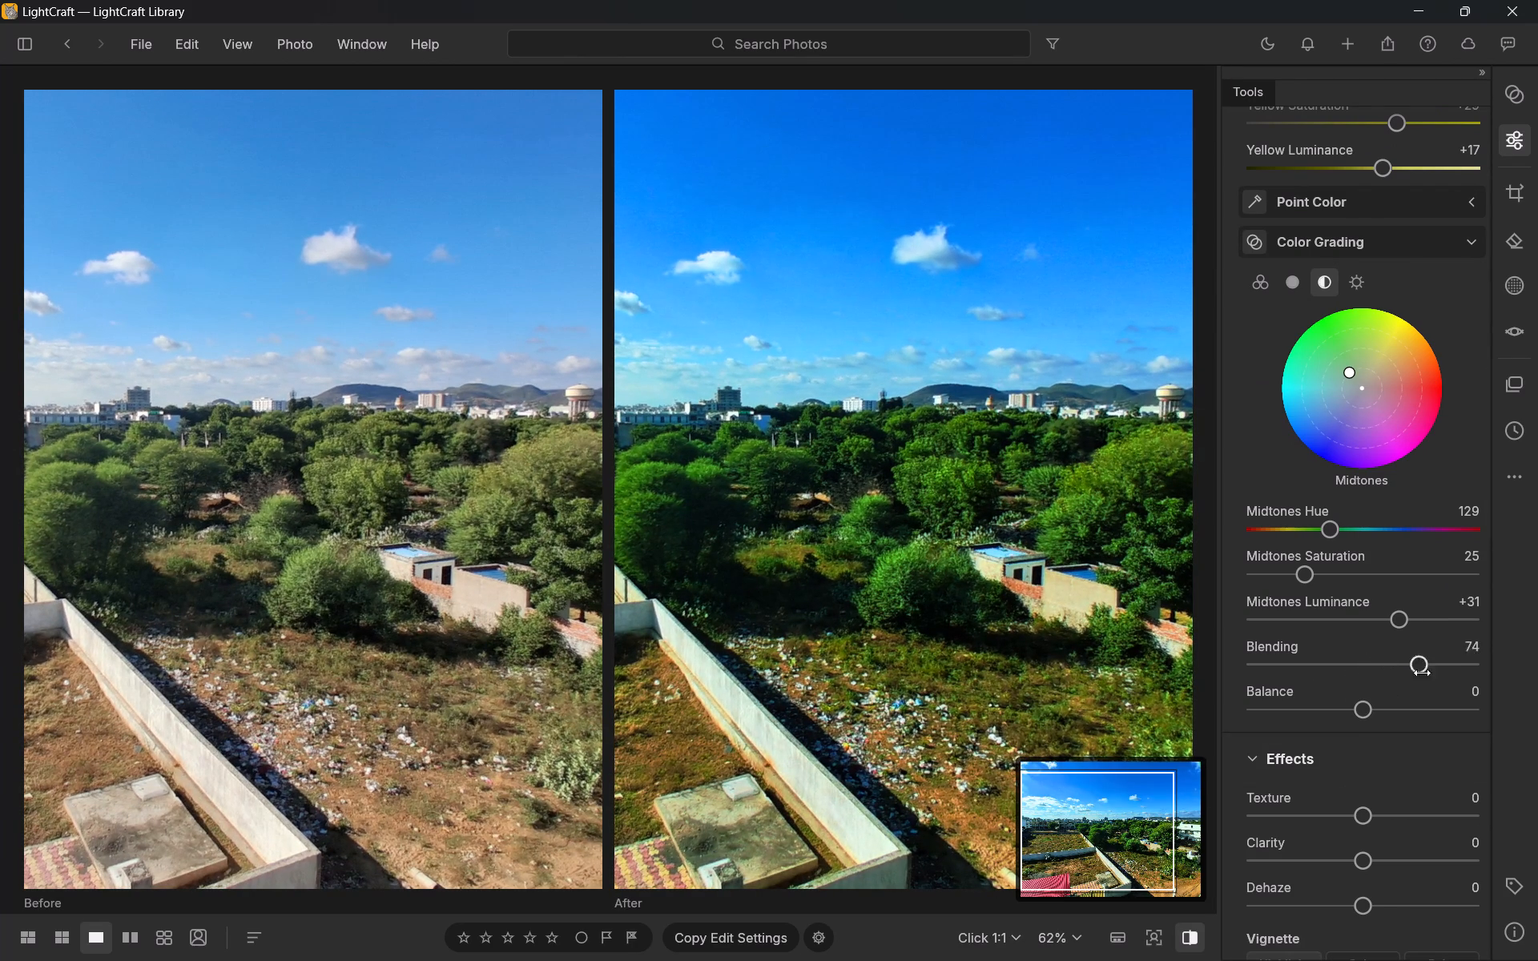
{"action": "left_click_drag", "start_coordinate": [1422, 673], "coordinate": [1477, 668]}
{"action": "left_click_drag", "start_coordinate": [1477, 668], "coordinate": [1227, 699]}
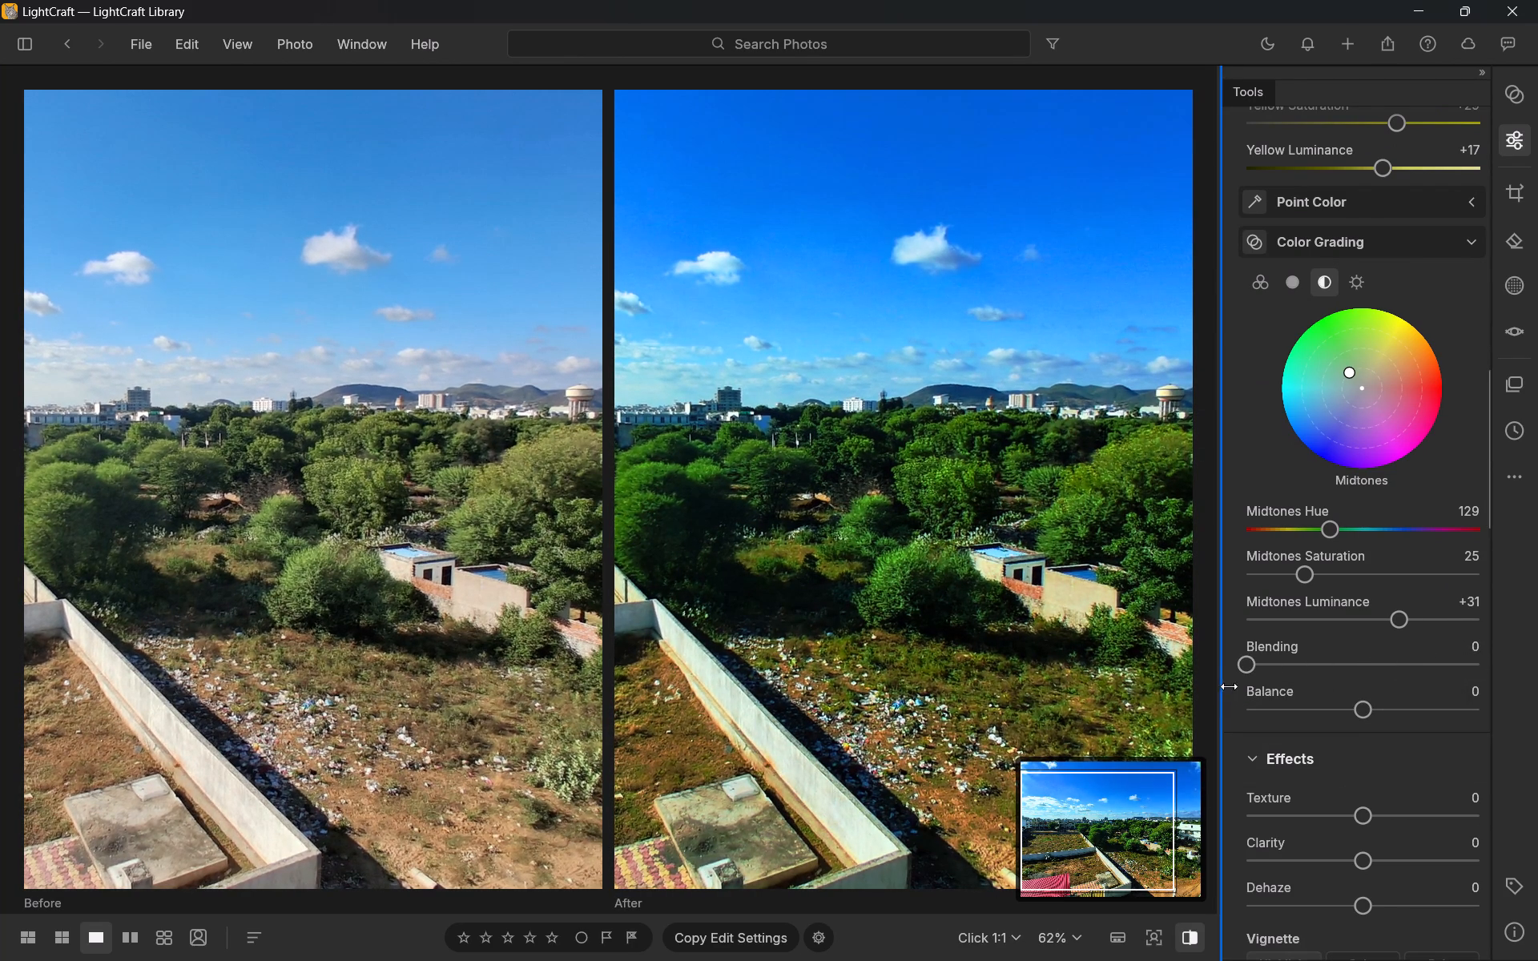
{"action": "left_click_drag", "start_coordinate": [1256, 661], "coordinate": [1537, 676]}
{"action": "scroll", "coordinate": [1479, 661], "scroll_direction": "down", "scroll_amount": 4}
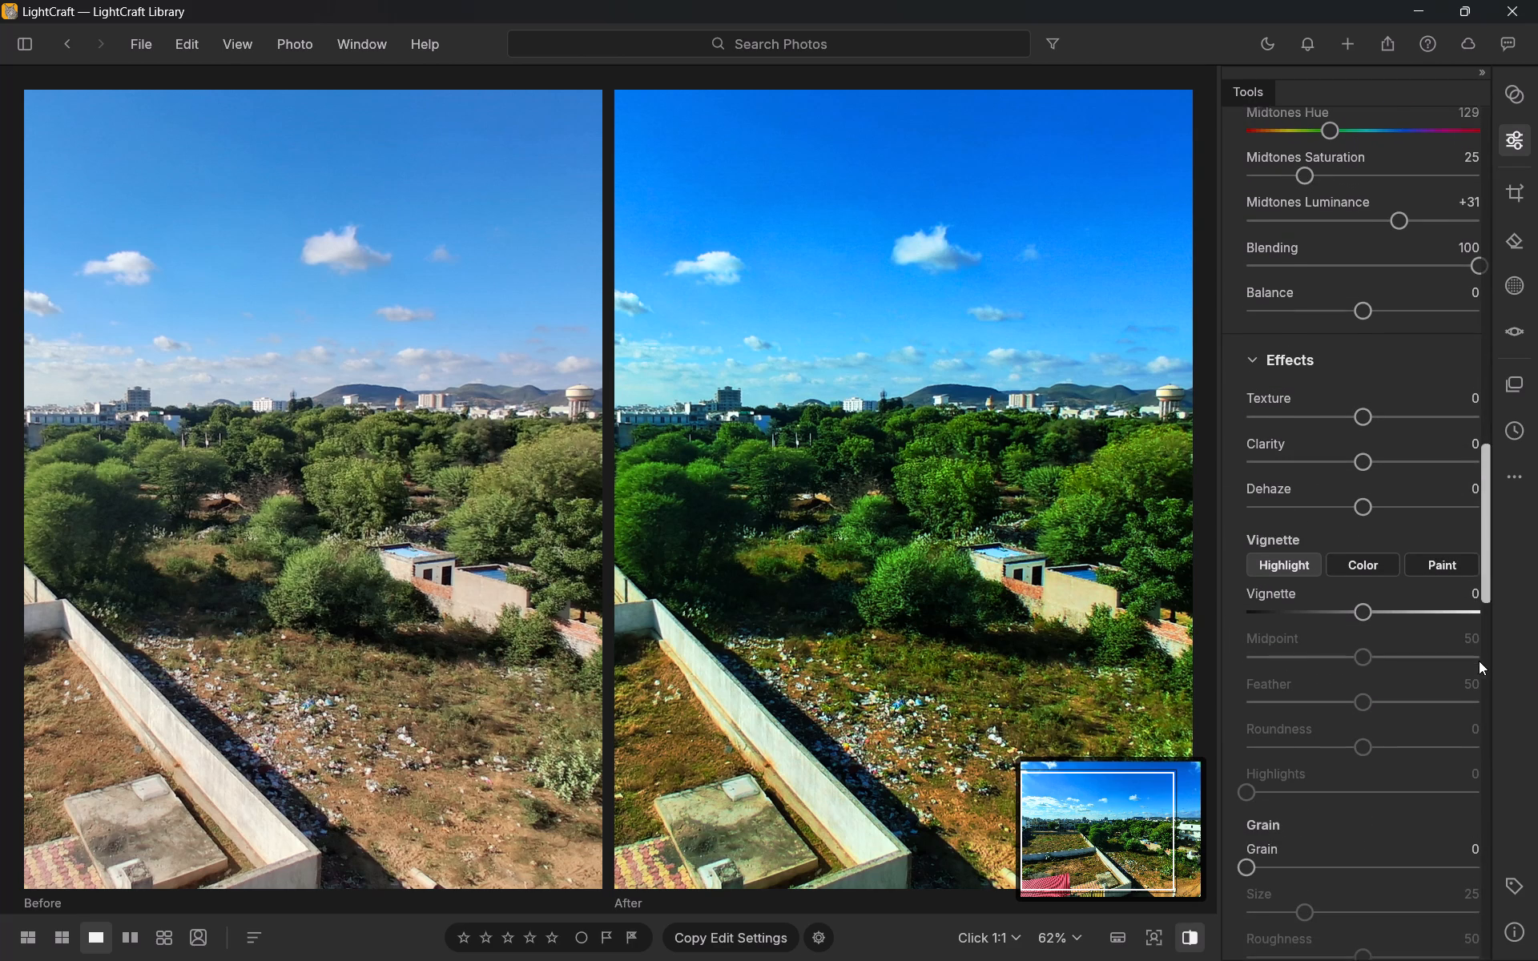
{"action": "scroll", "coordinate": [940, 618], "scroll_direction": "down", "scroll_amount": 6}
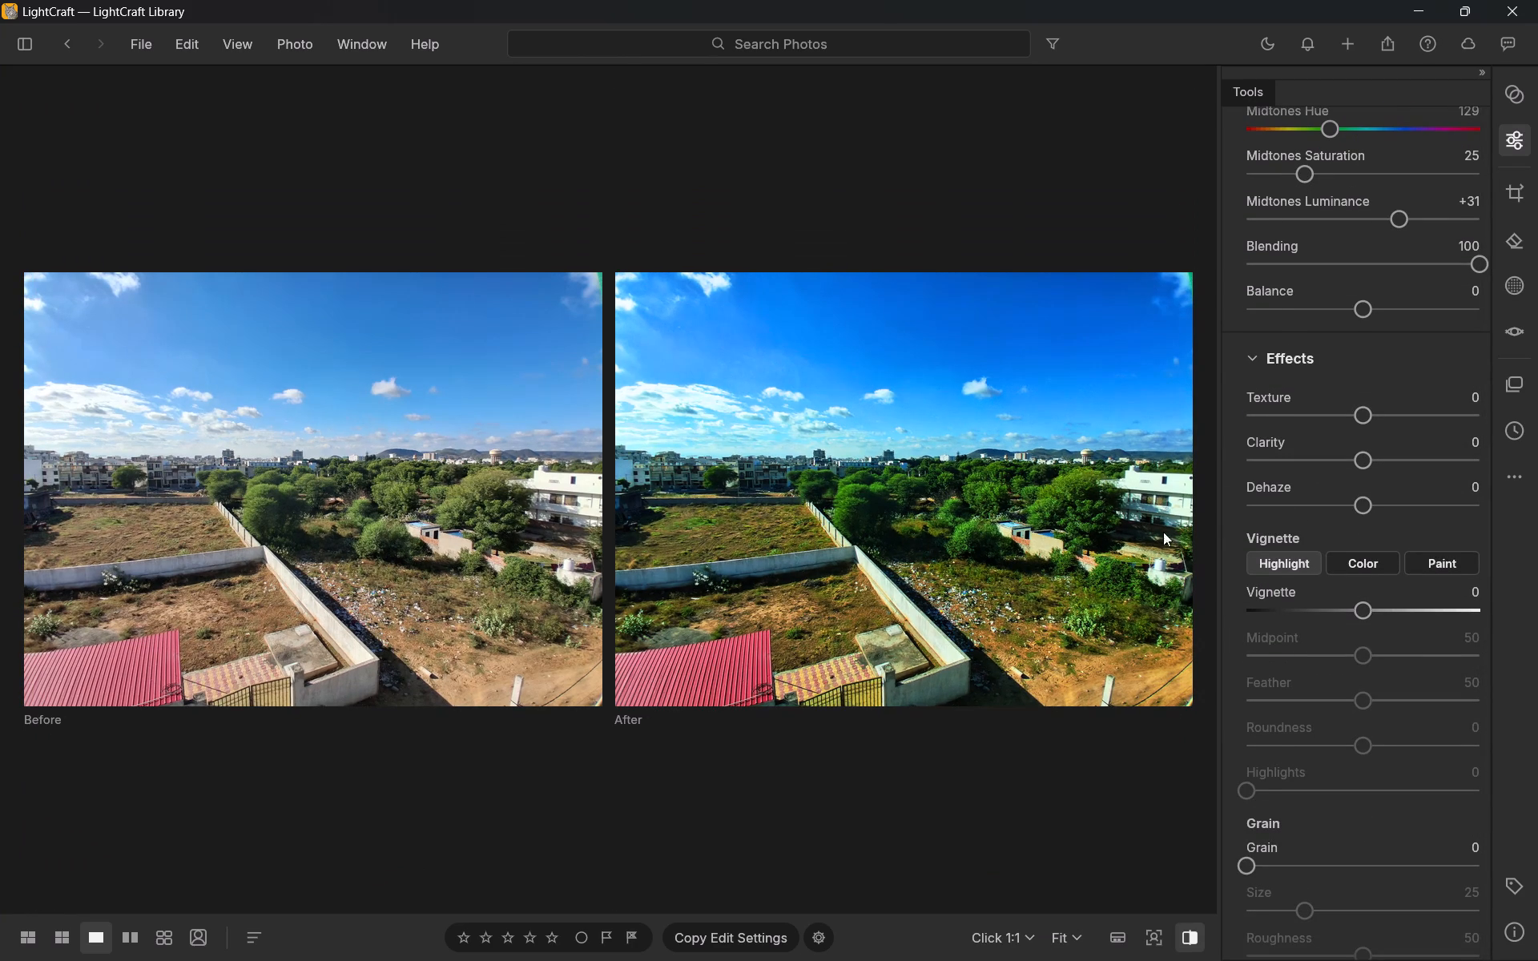
In the Effects settings, set Clarity to +32 and Dehaze to +19.
{"action": "scroll", "coordinate": [1346, 476], "scroll_direction": "up", "scroll_amount": 1}
{"action": "left_click_drag", "start_coordinate": [1379, 565], "coordinate": [1380, 565]}
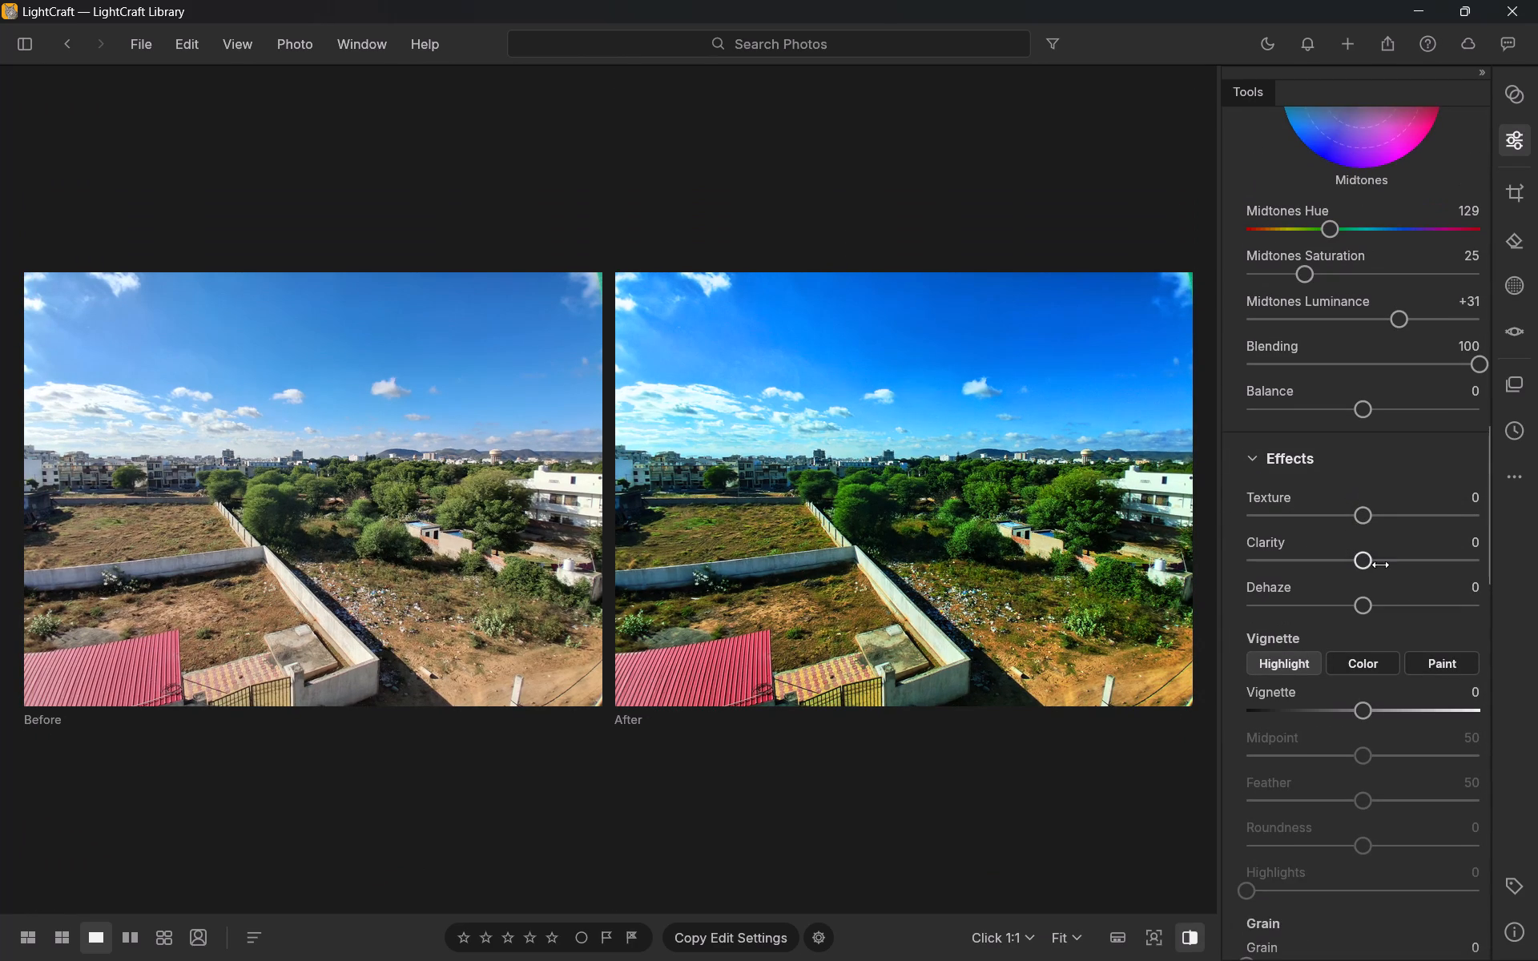
{"action": "left_click_drag", "start_coordinate": [1380, 565], "coordinate": [1400, 573]}
{"action": "left_click_drag", "start_coordinate": [1365, 606], "coordinate": [1371, 609]}
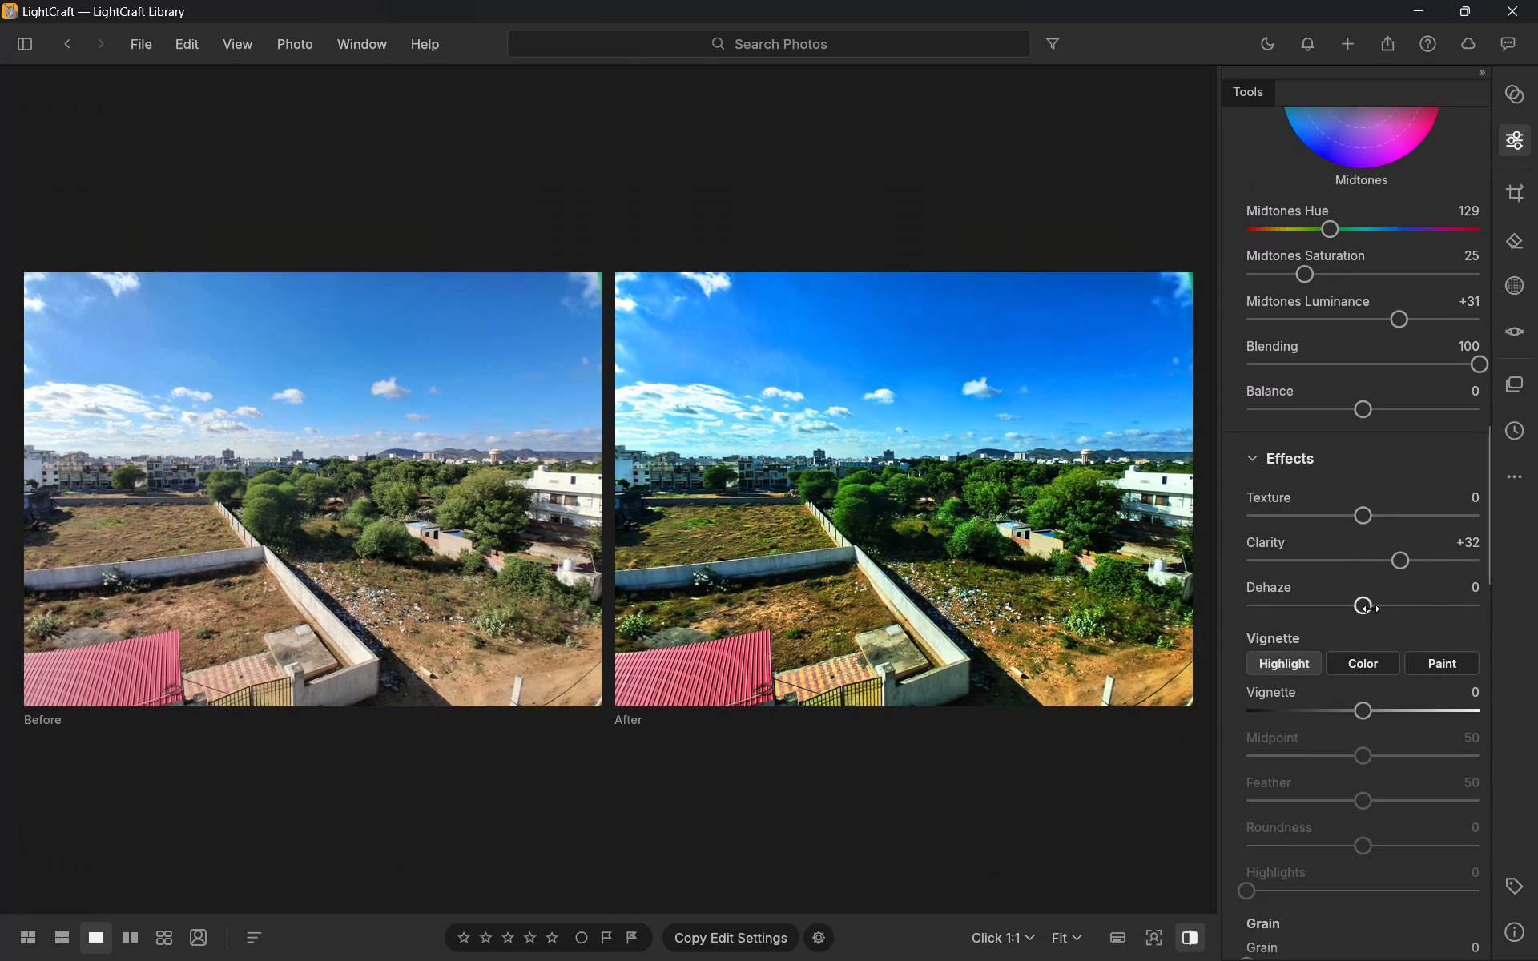
{"action": "left_click_drag", "start_coordinate": [1371, 609], "coordinate": [1387, 610]}
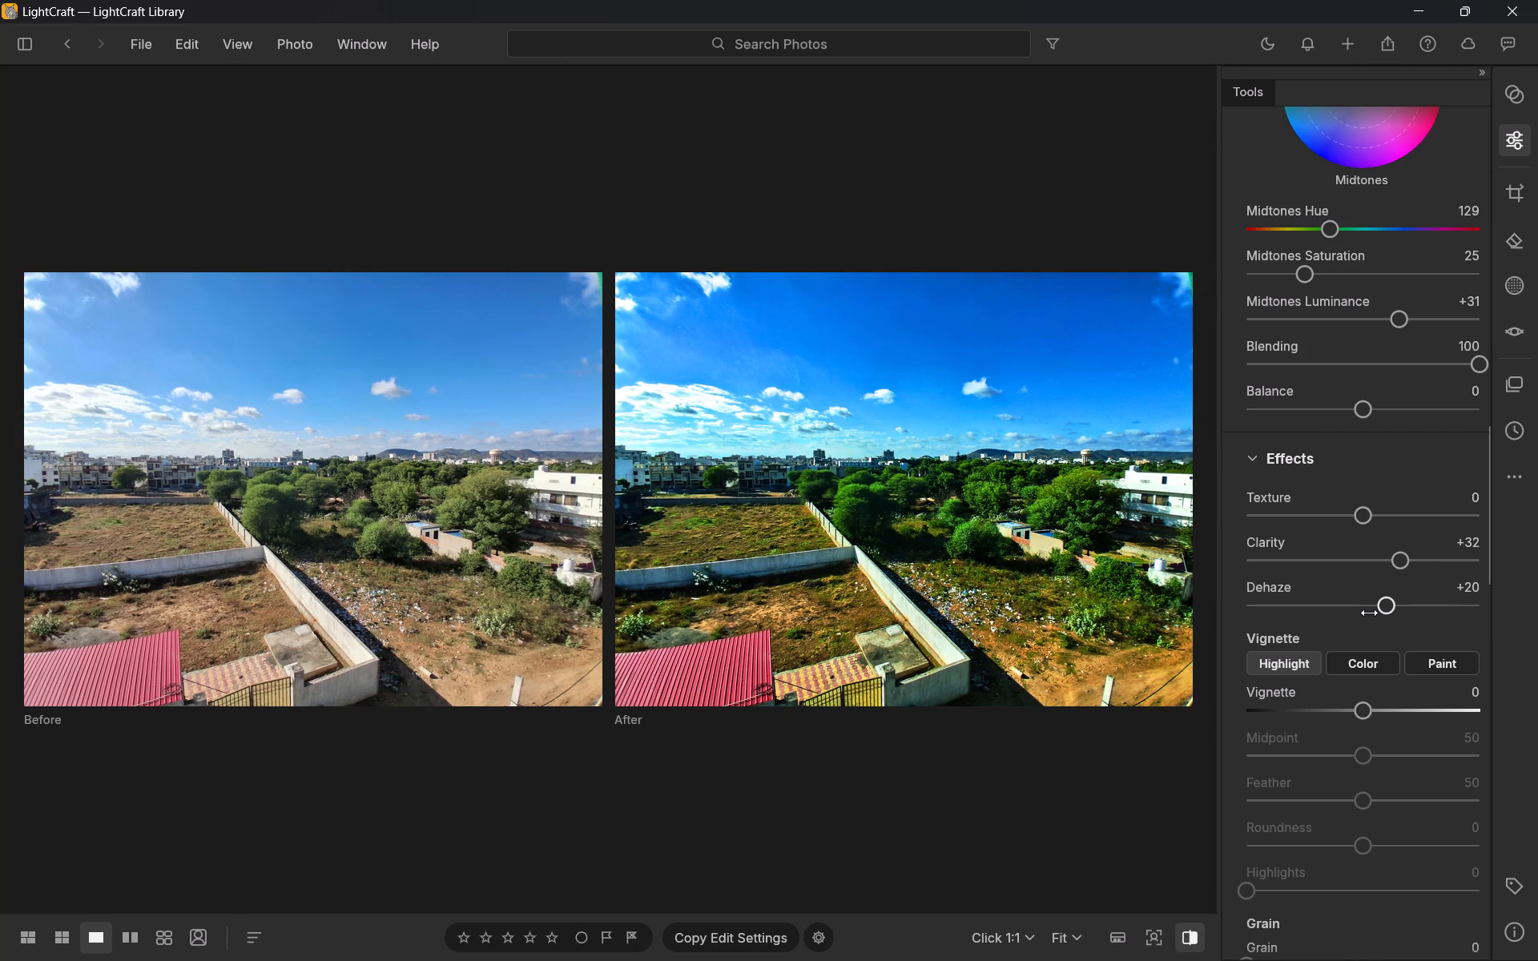
{"action": "scroll", "coordinate": [1369, 613], "scroll_direction": "down", "scroll_amount": 2}
{"action": "scroll", "coordinate": [1369, 613], "scroll_direction": "up", "scroll_amount": 3}
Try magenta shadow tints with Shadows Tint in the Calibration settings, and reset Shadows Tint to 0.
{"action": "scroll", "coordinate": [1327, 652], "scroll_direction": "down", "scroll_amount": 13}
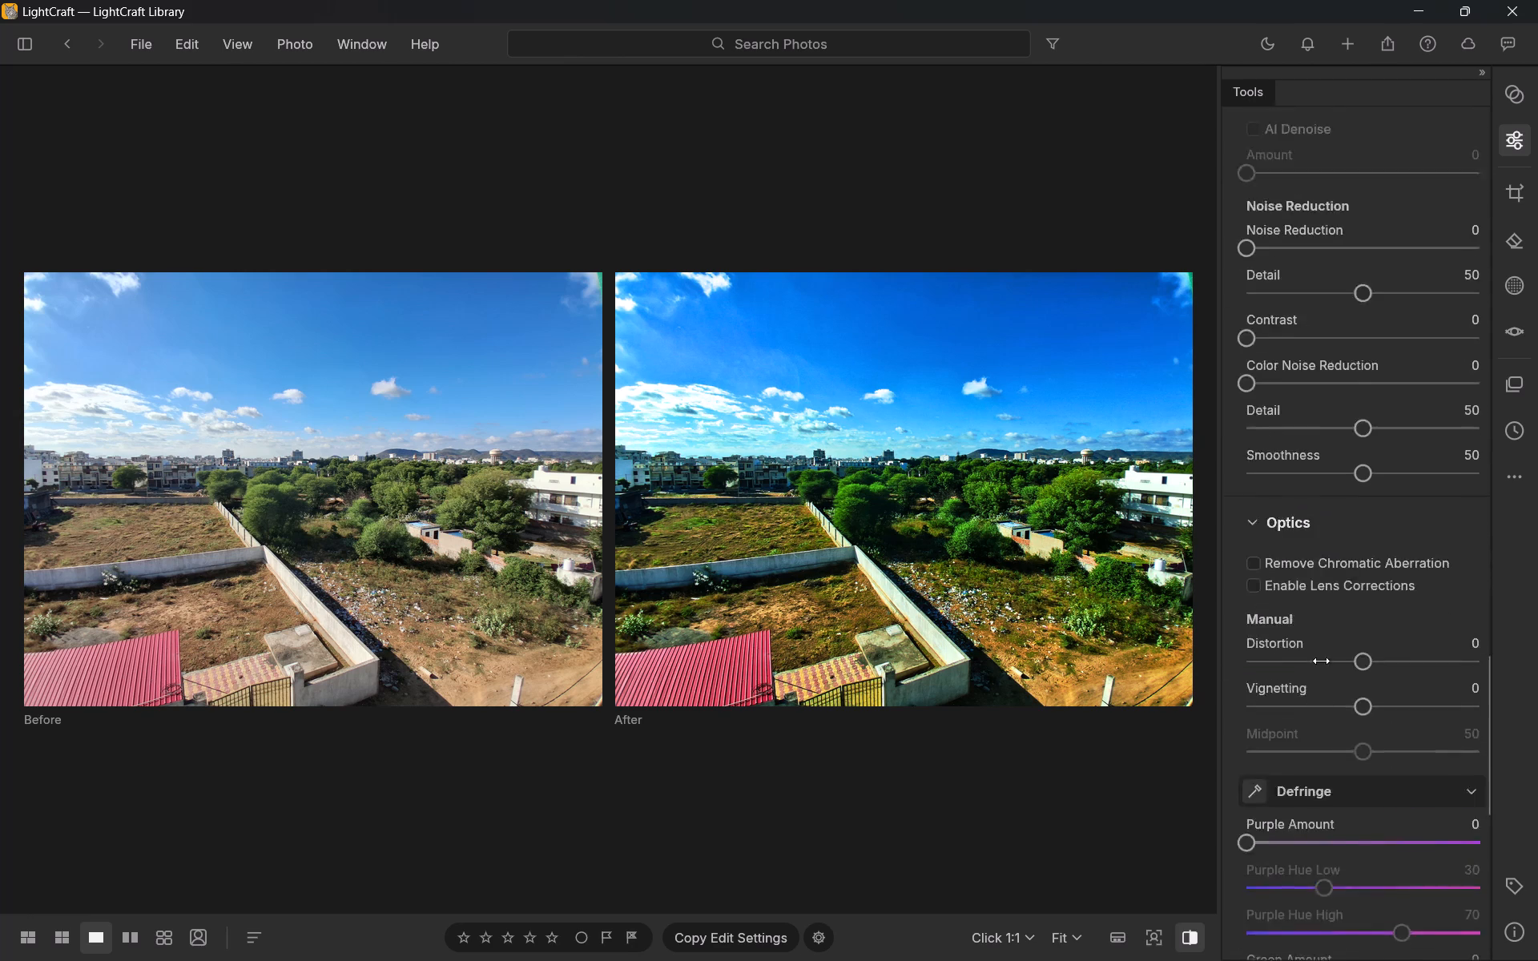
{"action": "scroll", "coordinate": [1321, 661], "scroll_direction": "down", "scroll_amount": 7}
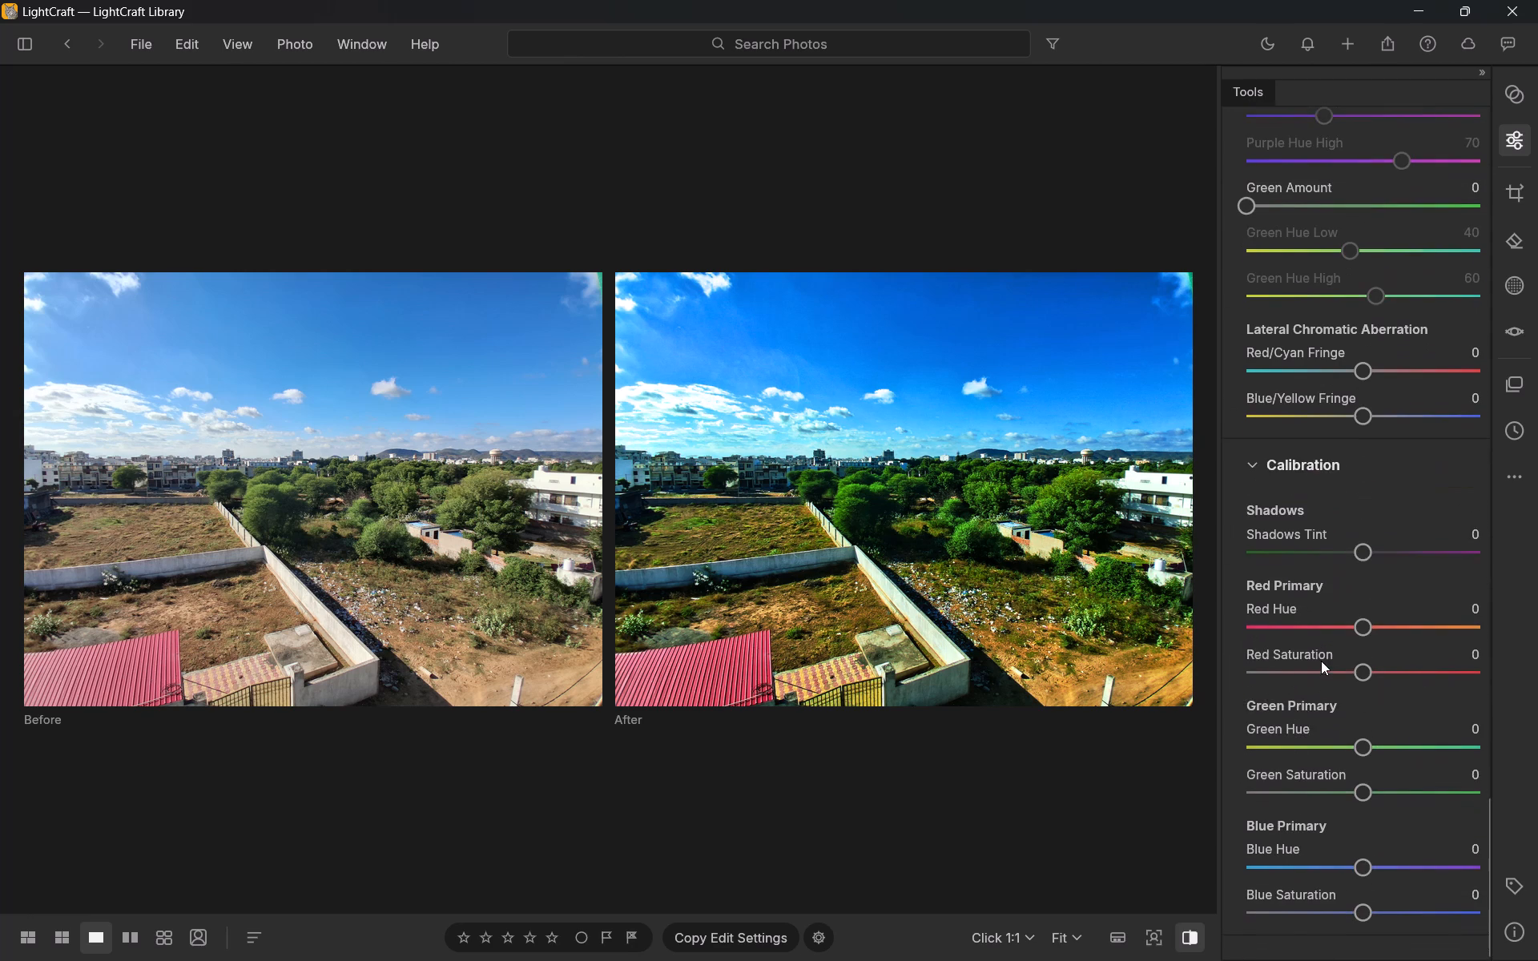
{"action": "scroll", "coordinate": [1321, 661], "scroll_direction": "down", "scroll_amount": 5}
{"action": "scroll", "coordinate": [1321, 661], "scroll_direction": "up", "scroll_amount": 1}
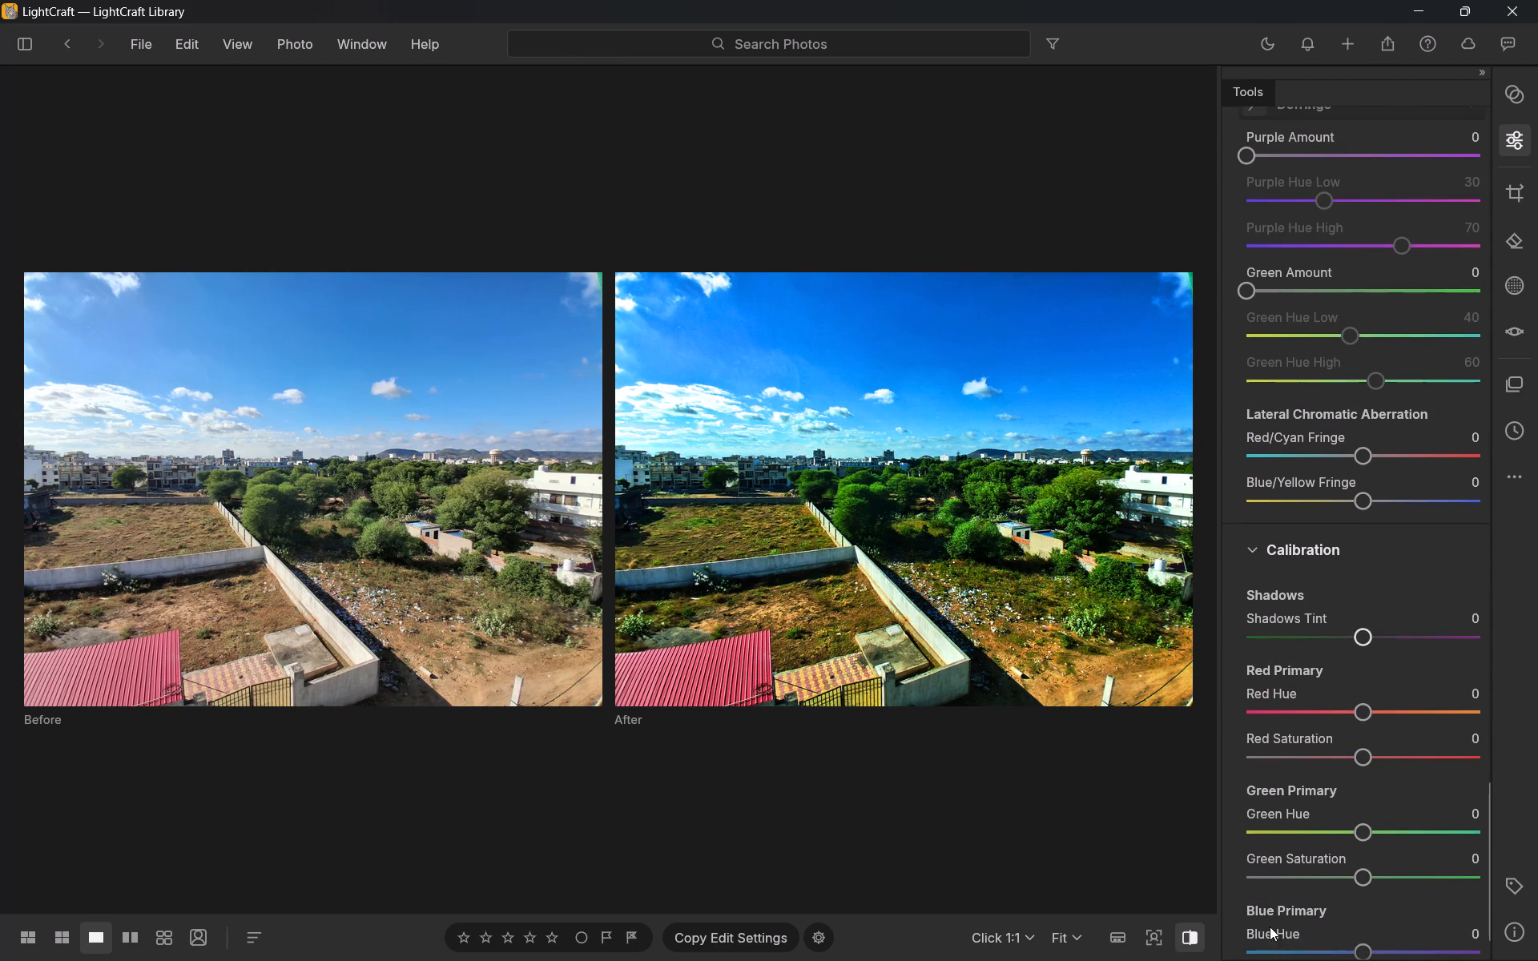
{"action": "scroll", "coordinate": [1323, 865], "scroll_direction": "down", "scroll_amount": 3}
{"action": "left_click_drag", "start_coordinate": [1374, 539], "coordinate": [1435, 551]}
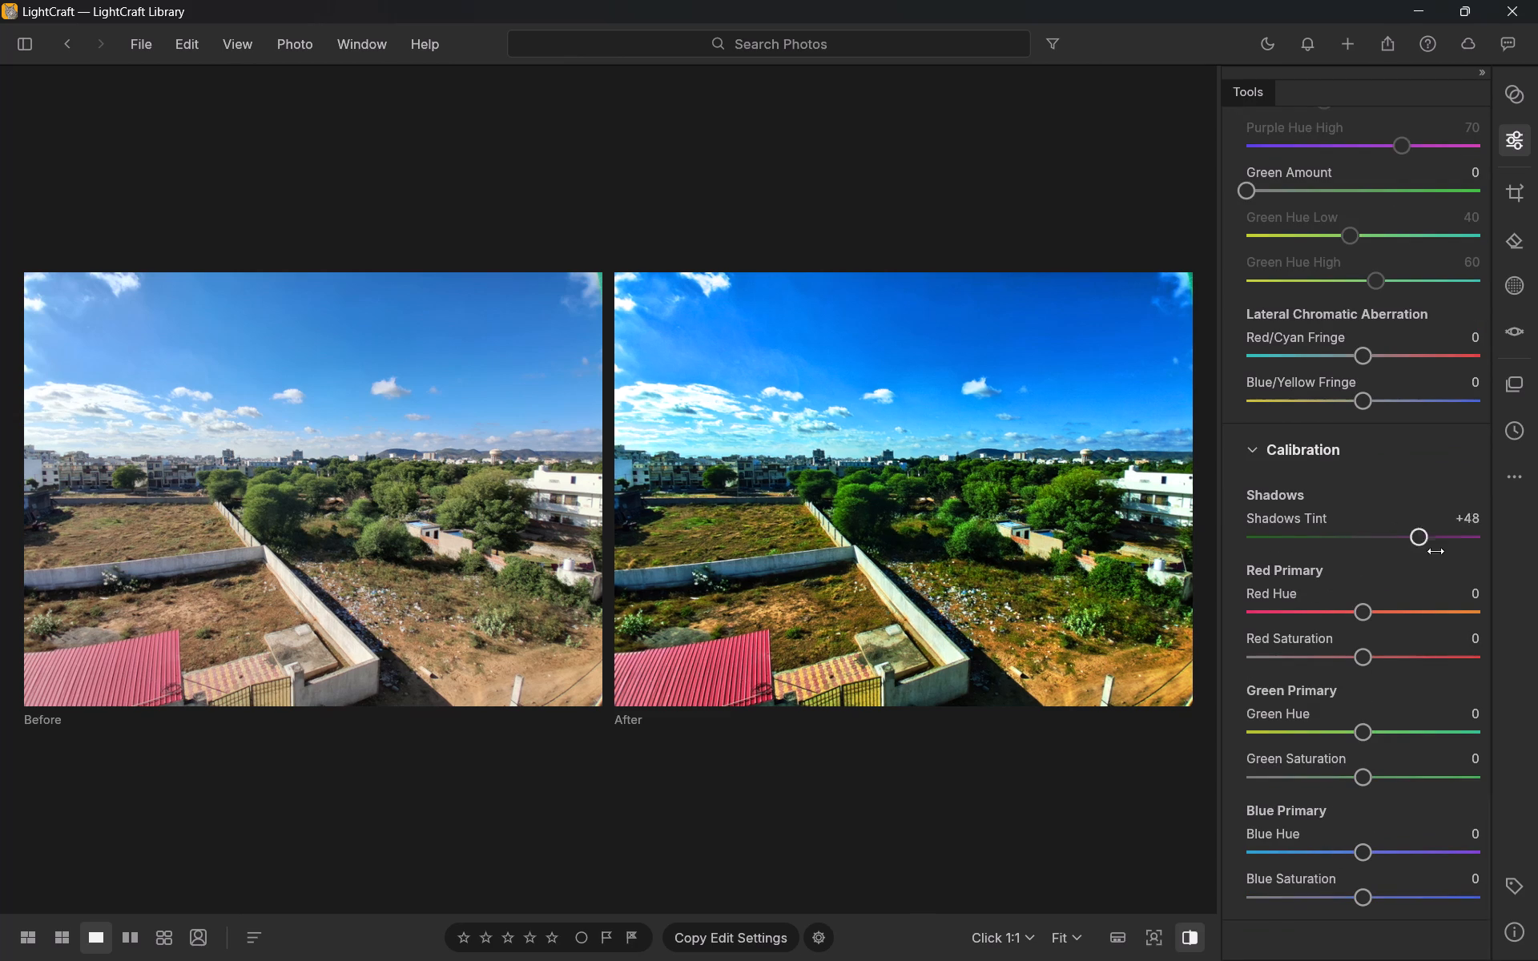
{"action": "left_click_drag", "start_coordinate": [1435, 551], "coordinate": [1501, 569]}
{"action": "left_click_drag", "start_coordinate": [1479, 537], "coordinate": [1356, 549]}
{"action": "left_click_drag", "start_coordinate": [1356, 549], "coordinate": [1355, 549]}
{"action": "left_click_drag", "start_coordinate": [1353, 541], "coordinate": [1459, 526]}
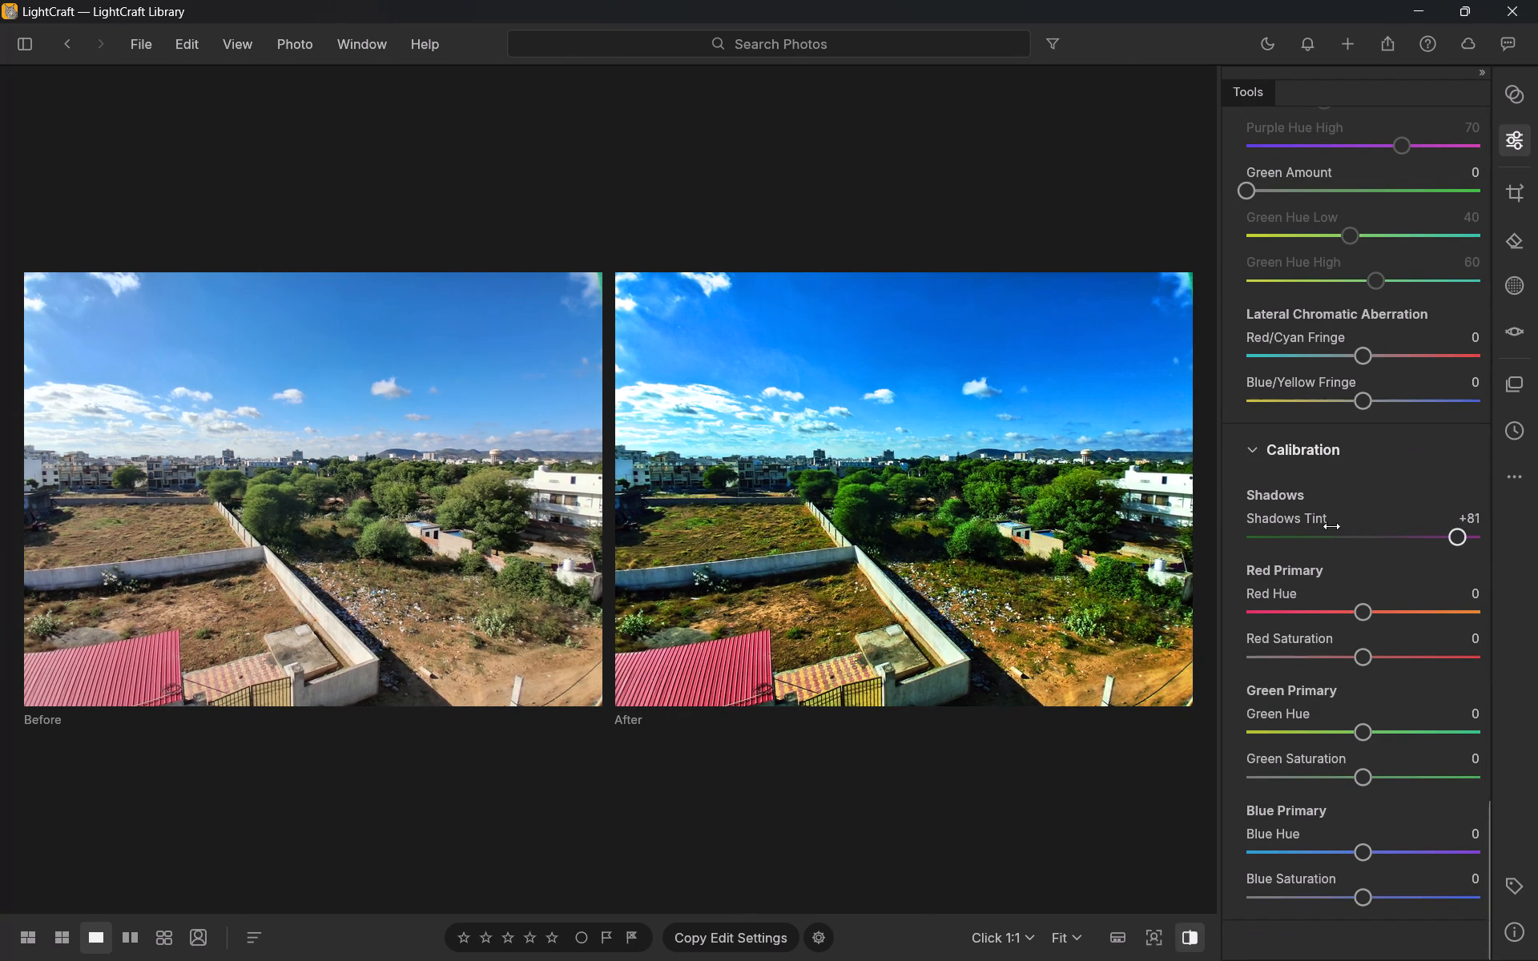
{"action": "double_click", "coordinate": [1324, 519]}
In Calibration, try stronger Red Primary shifts and settle on Red Hue -9 and Red Saturation +18.
{"action": "left_click_drag", "start_coordinate": [1370, 608], "coordinate": [1415, 613]}
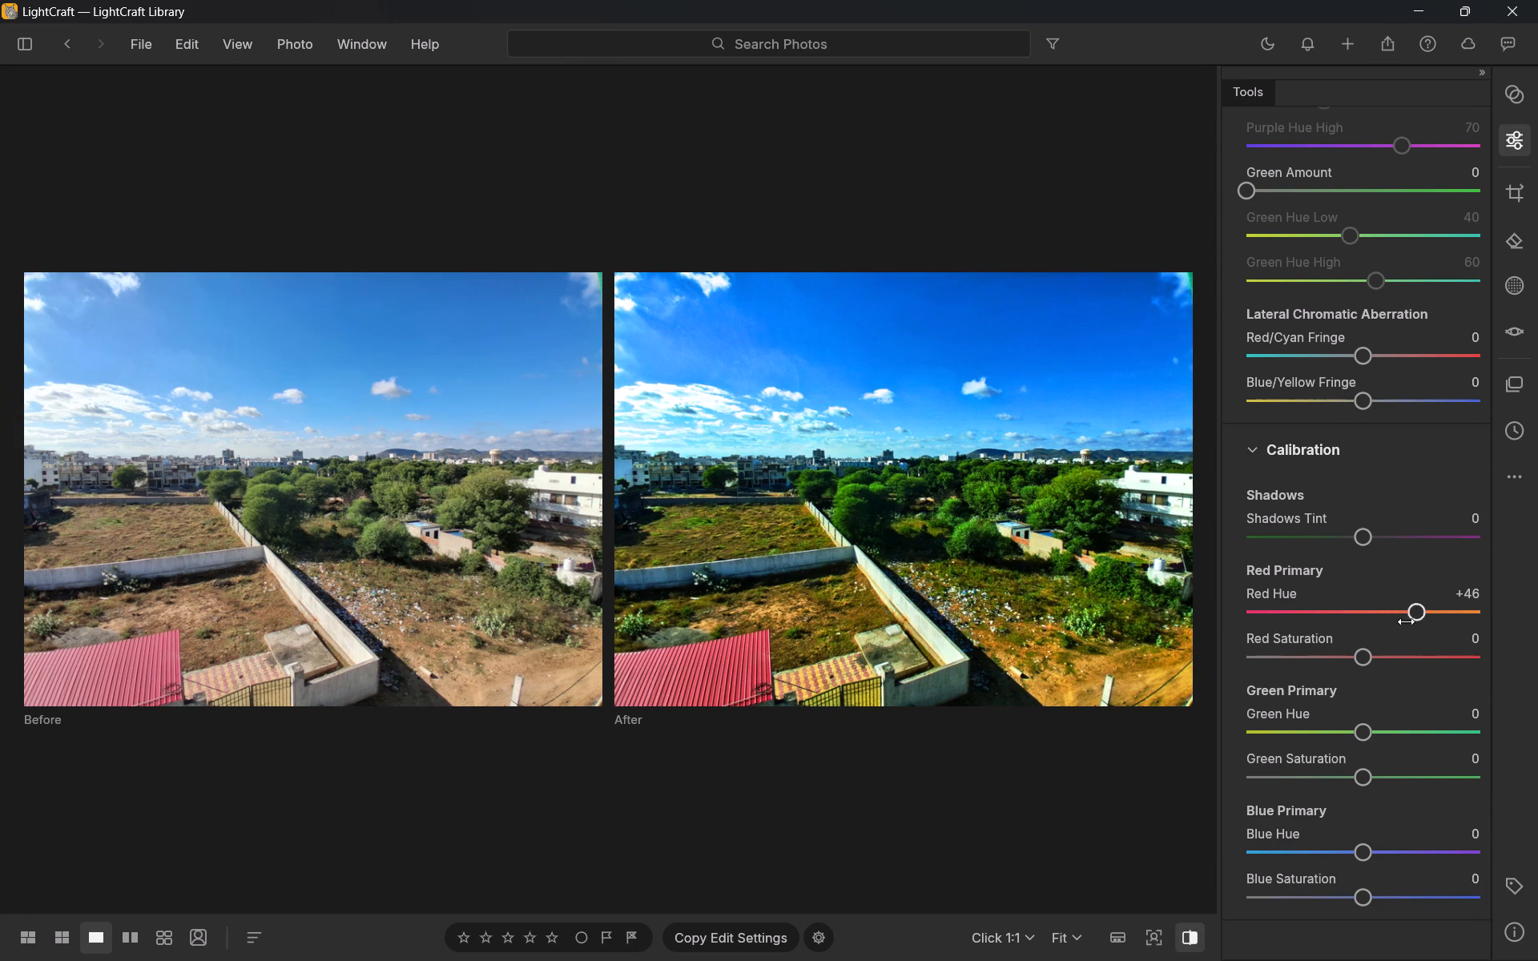
{"action": "left_click_drag", "start_coordinate": [1374, 657], "coordinate": [1430, 652]}
{"action": "left_click_drag", "start_coordinate": [1417, 611], "coordinate": [1370, 623]}
{"action": "left_click_drag", "start_coordinate": [1370, 623], "coordinate": [1352, 639]}
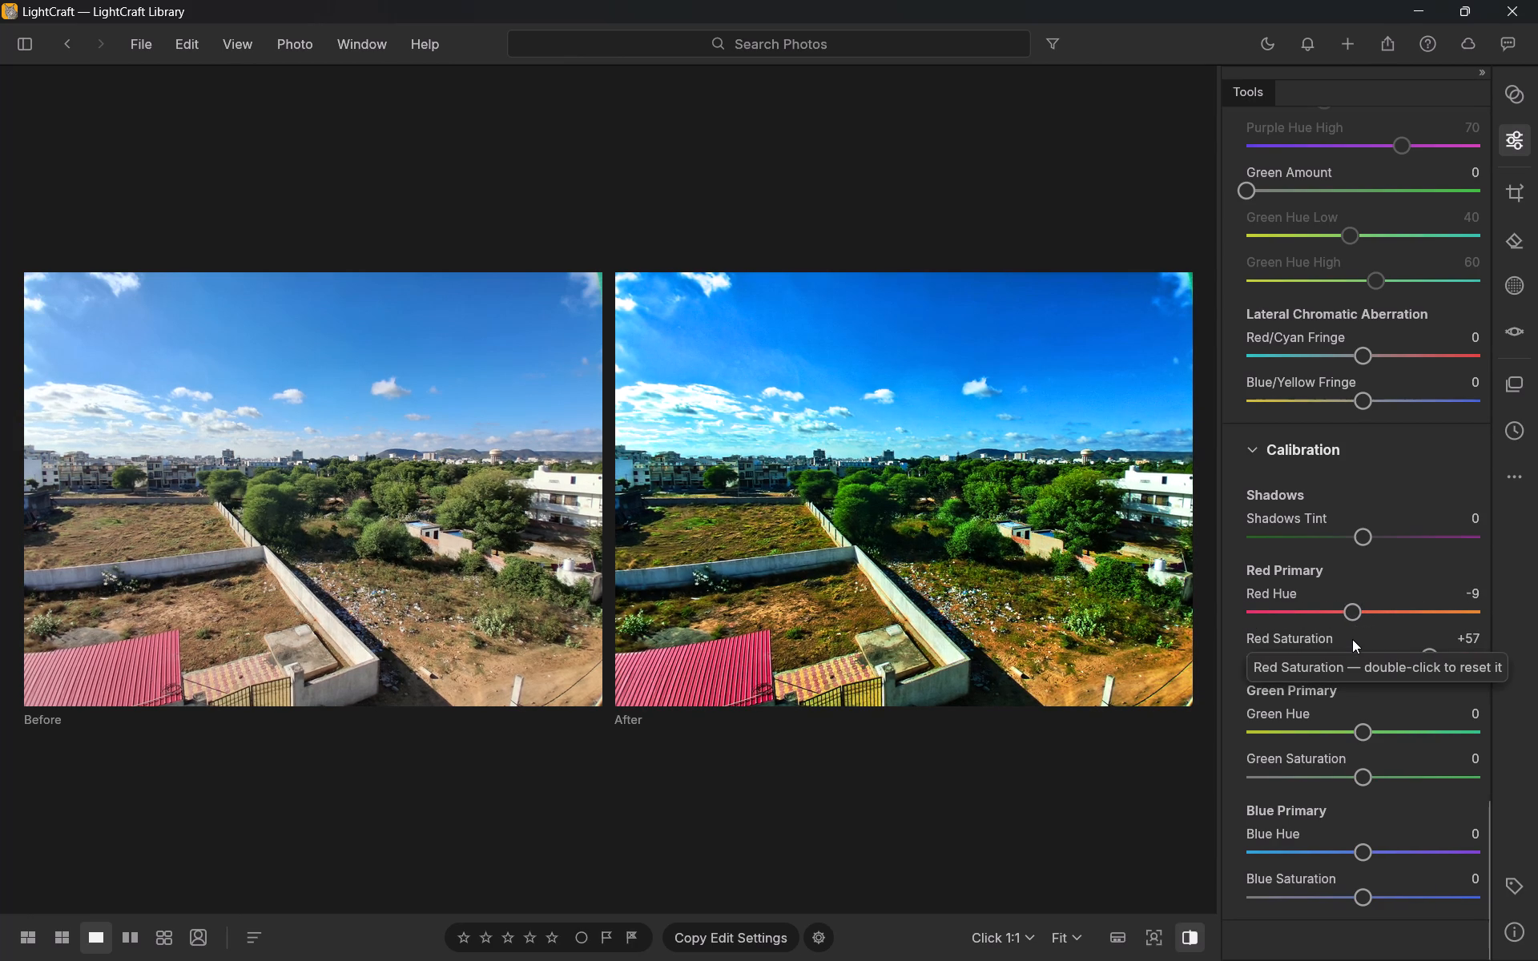
{"action": "left_click_drag", "start_coordinate": [1351, 613], "coordinate": [1327, 623]}
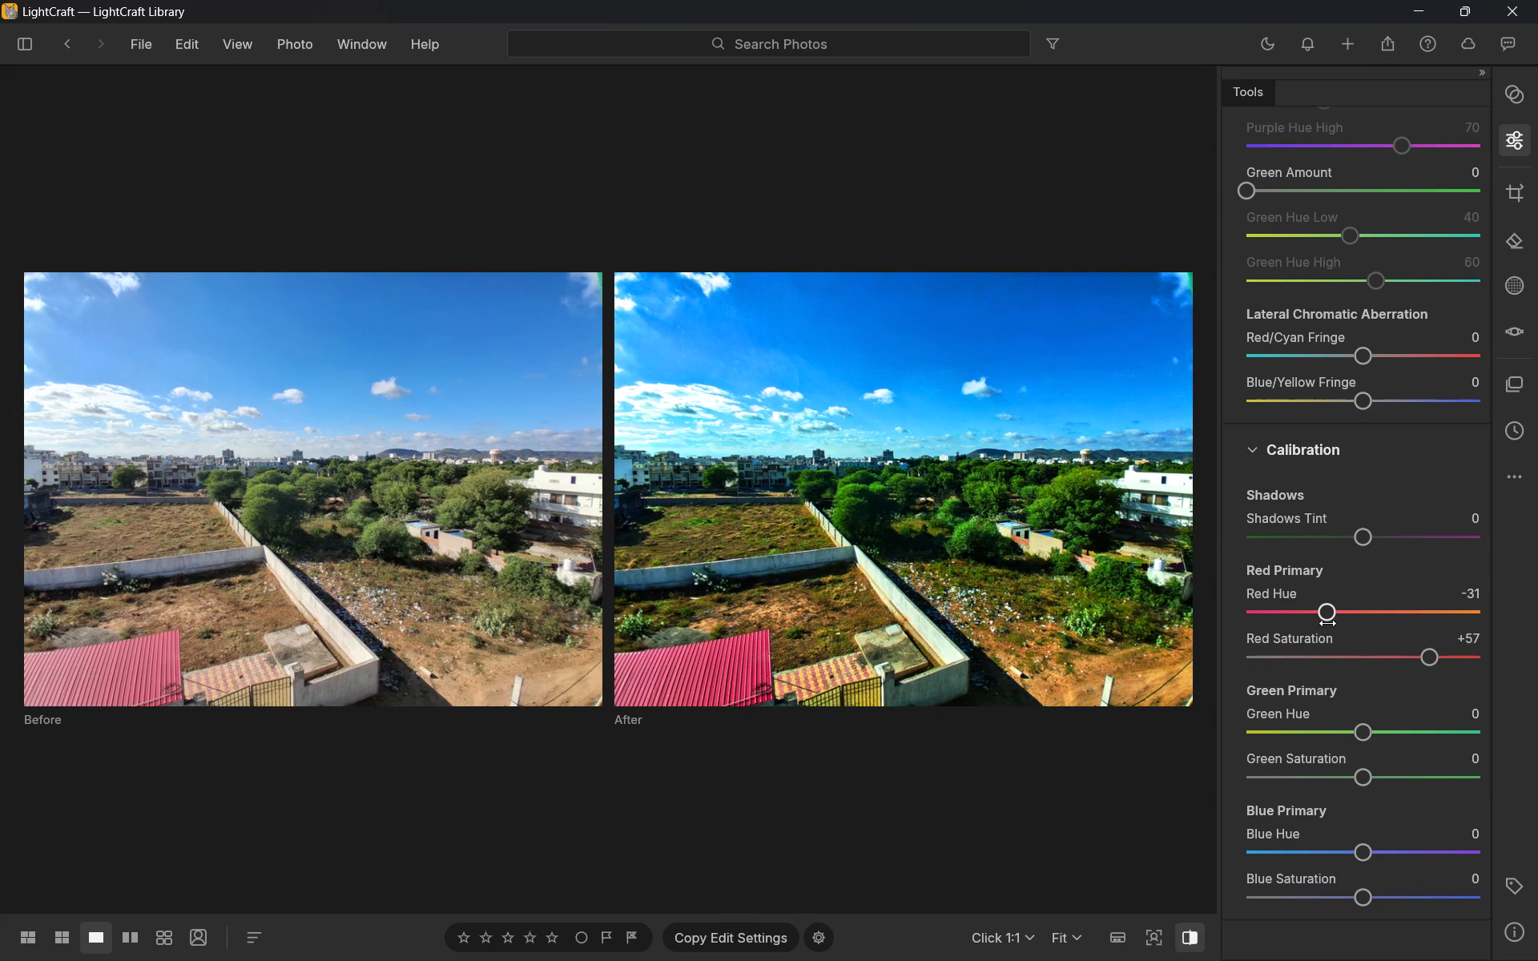
{"action": "left_click_drag", "start_coordinate": [1327, 623], "coordinate": [1353, 620]}
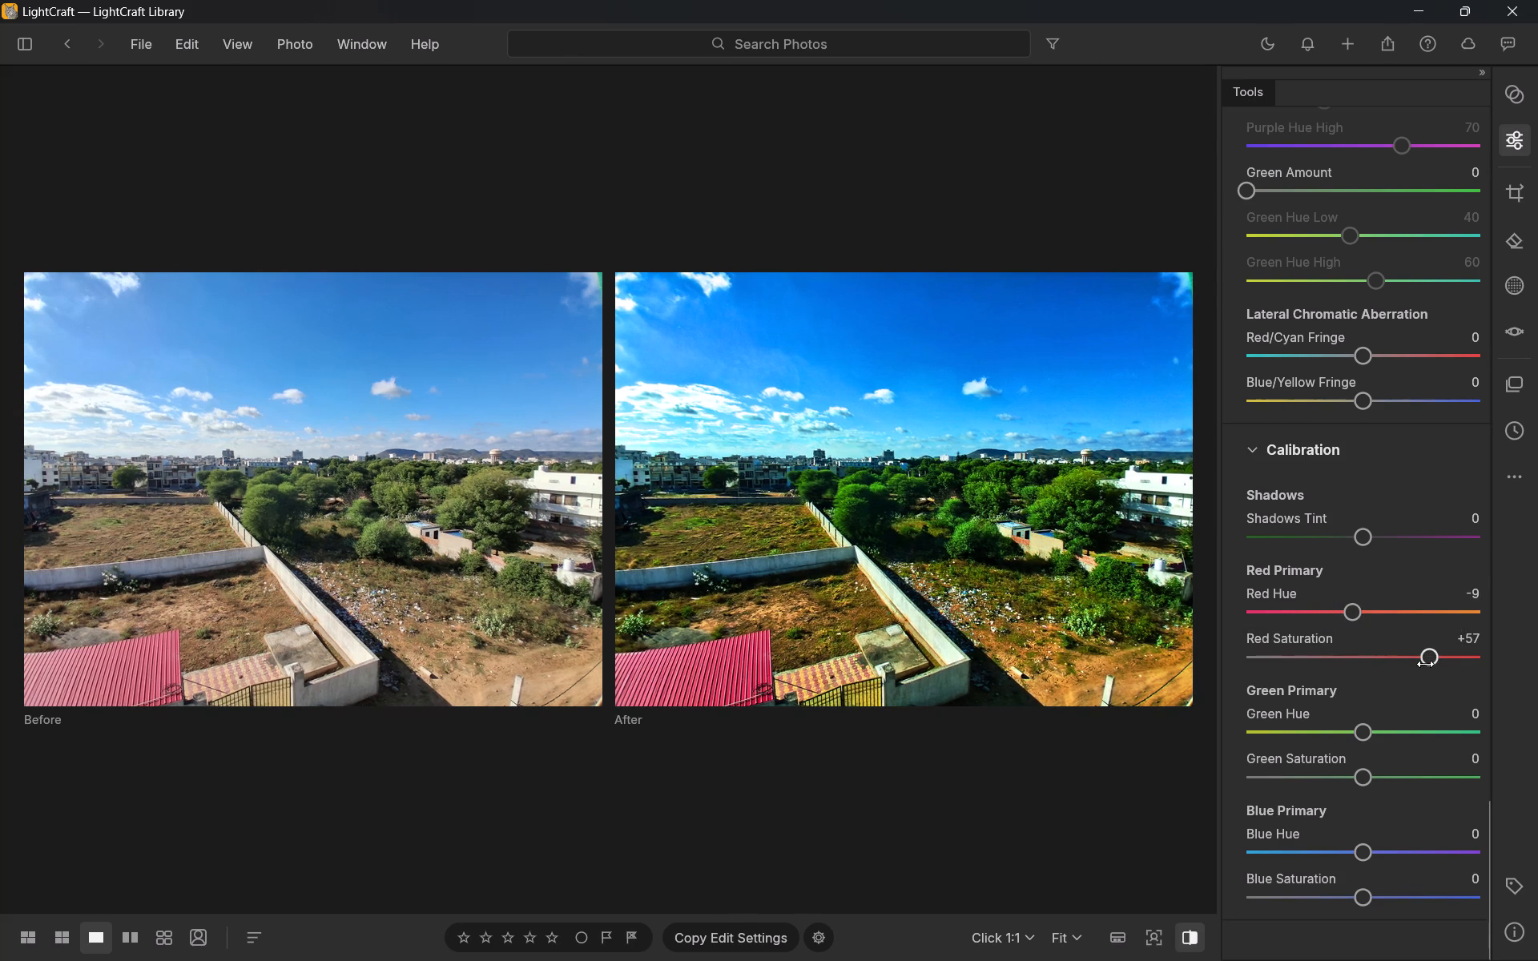
{"action": "left_click_drag", "start_coordinate": [1425, 663], "coordinate": [1387, 665]}
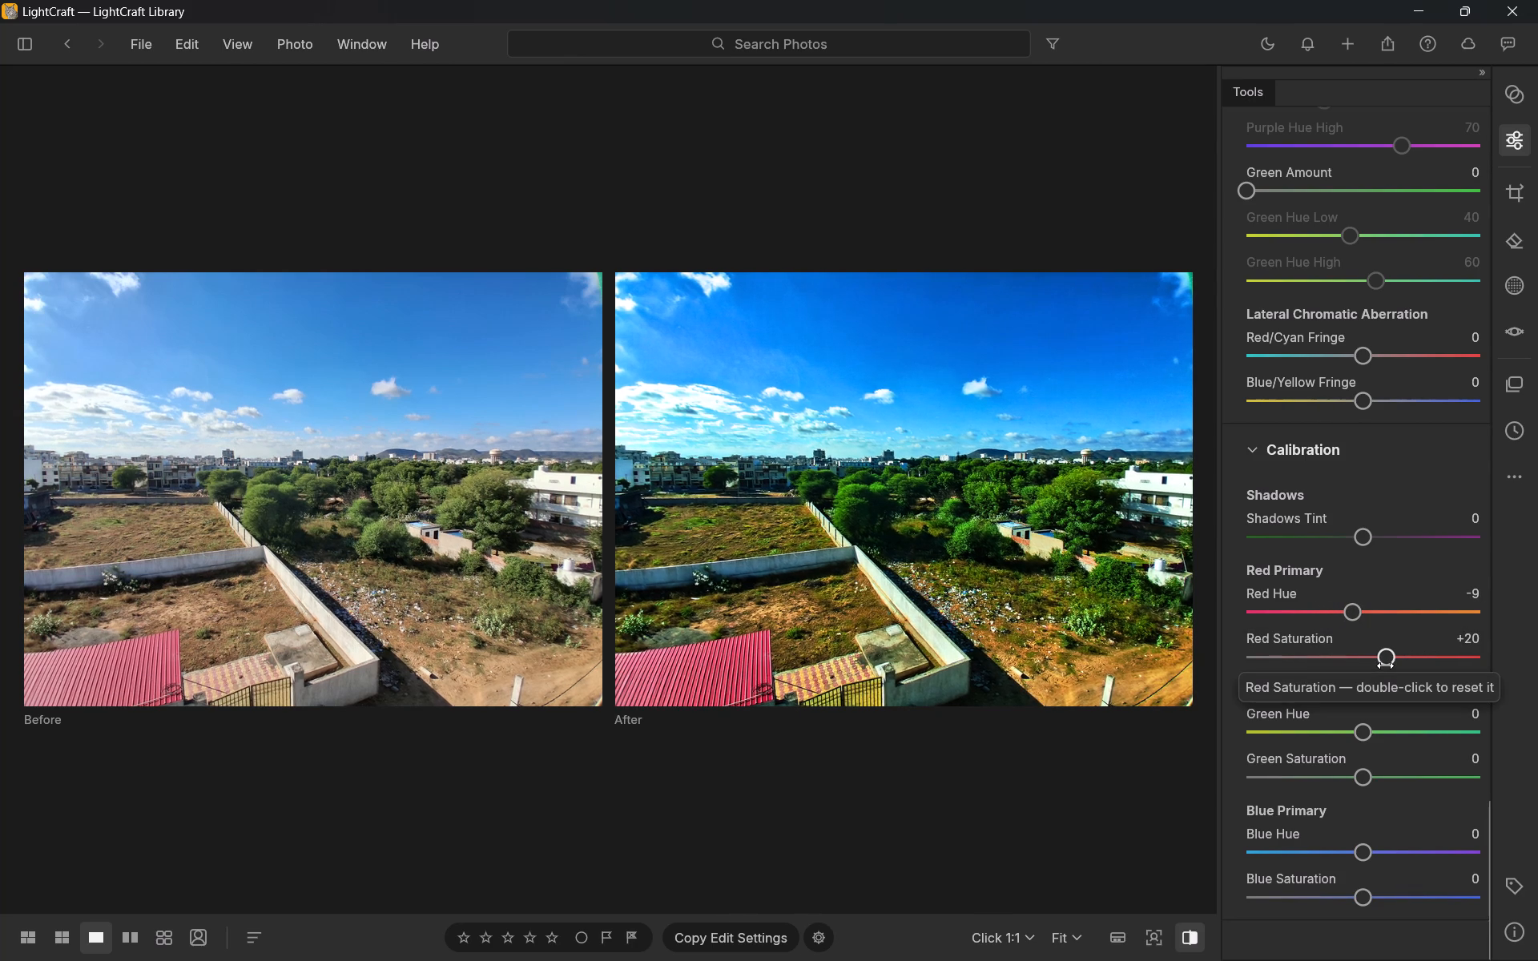
{"action": "scroll", "coordinate": [1385, 665], "scroll_direction": "down", "scroll_amount": 2}
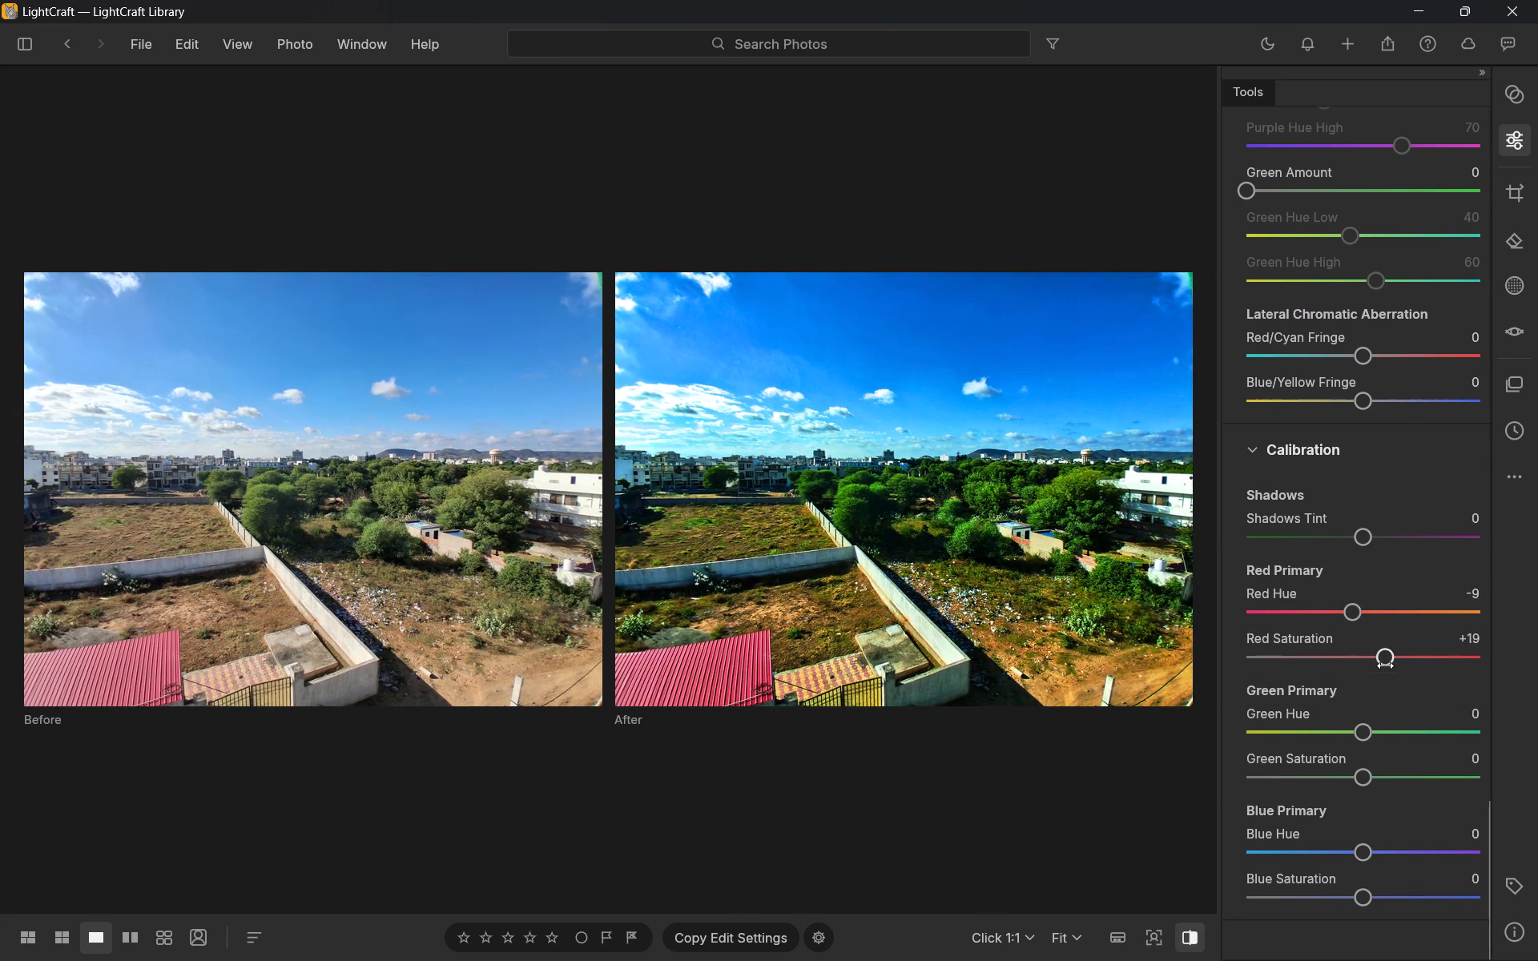
{"action": "scroll", "coordinate": [1339, 712], "scroll_direction": "down", "scroll_amount": 2}
For the Green Primary in Calibration, set Green Hue to -44 and Green Saturation to +70.
{"action": "left_click_drag", "start_coordinate": [1348, 724], "coordinate": [1349, 724]}
{"action": "left_click_drag", "start_coordinate": [1349, 724], "coordinate": [1311, 745]}
{"action": "left_click_drag", "start_coordinate": [1365, 786], "coordinate": [1371, 786]}
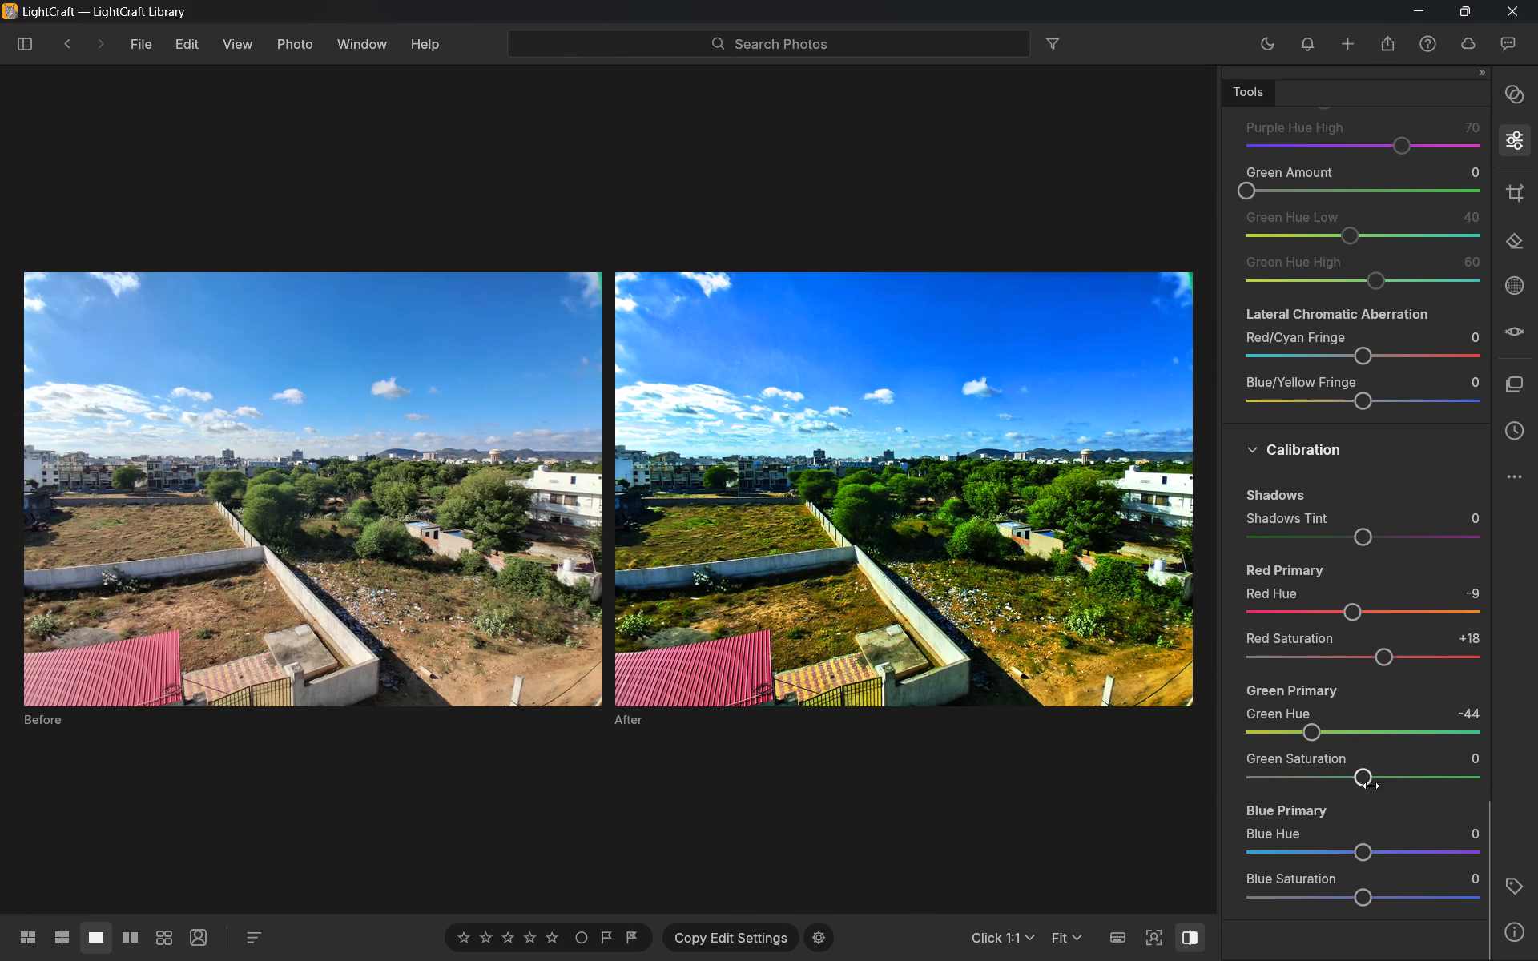
{"action": "left_click_drag", "start_coordinate": [1371, 786], "coordinate": [1445, 782]}
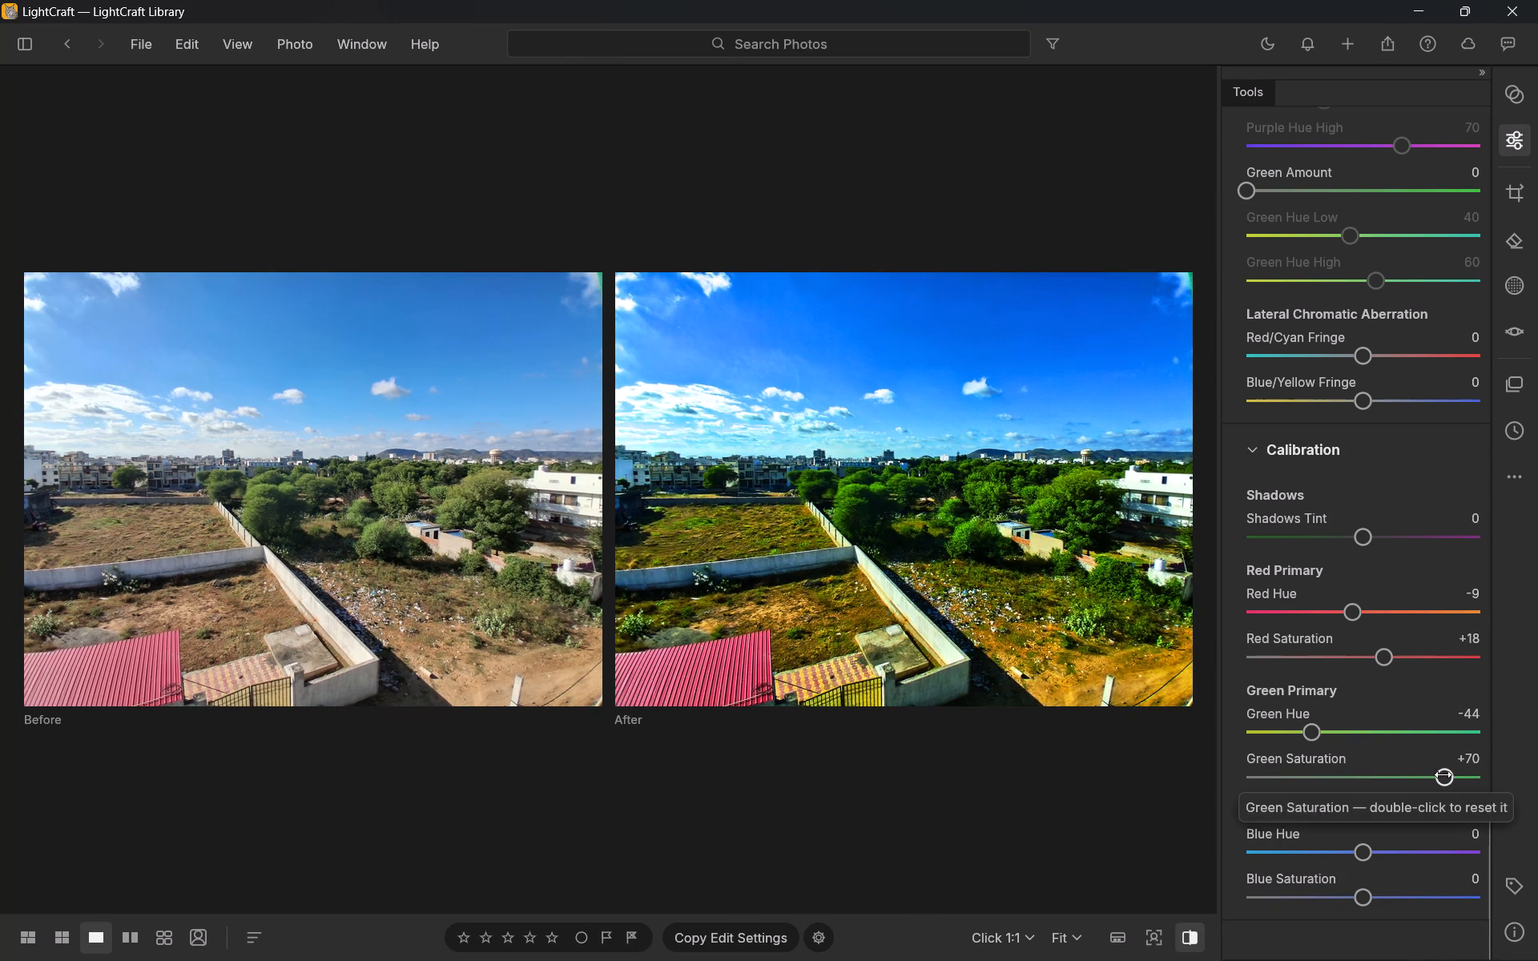
{"action": "scroll", "coordinate": [1315, 733], "scroll_direction": "down", "scroll_amount": 2}
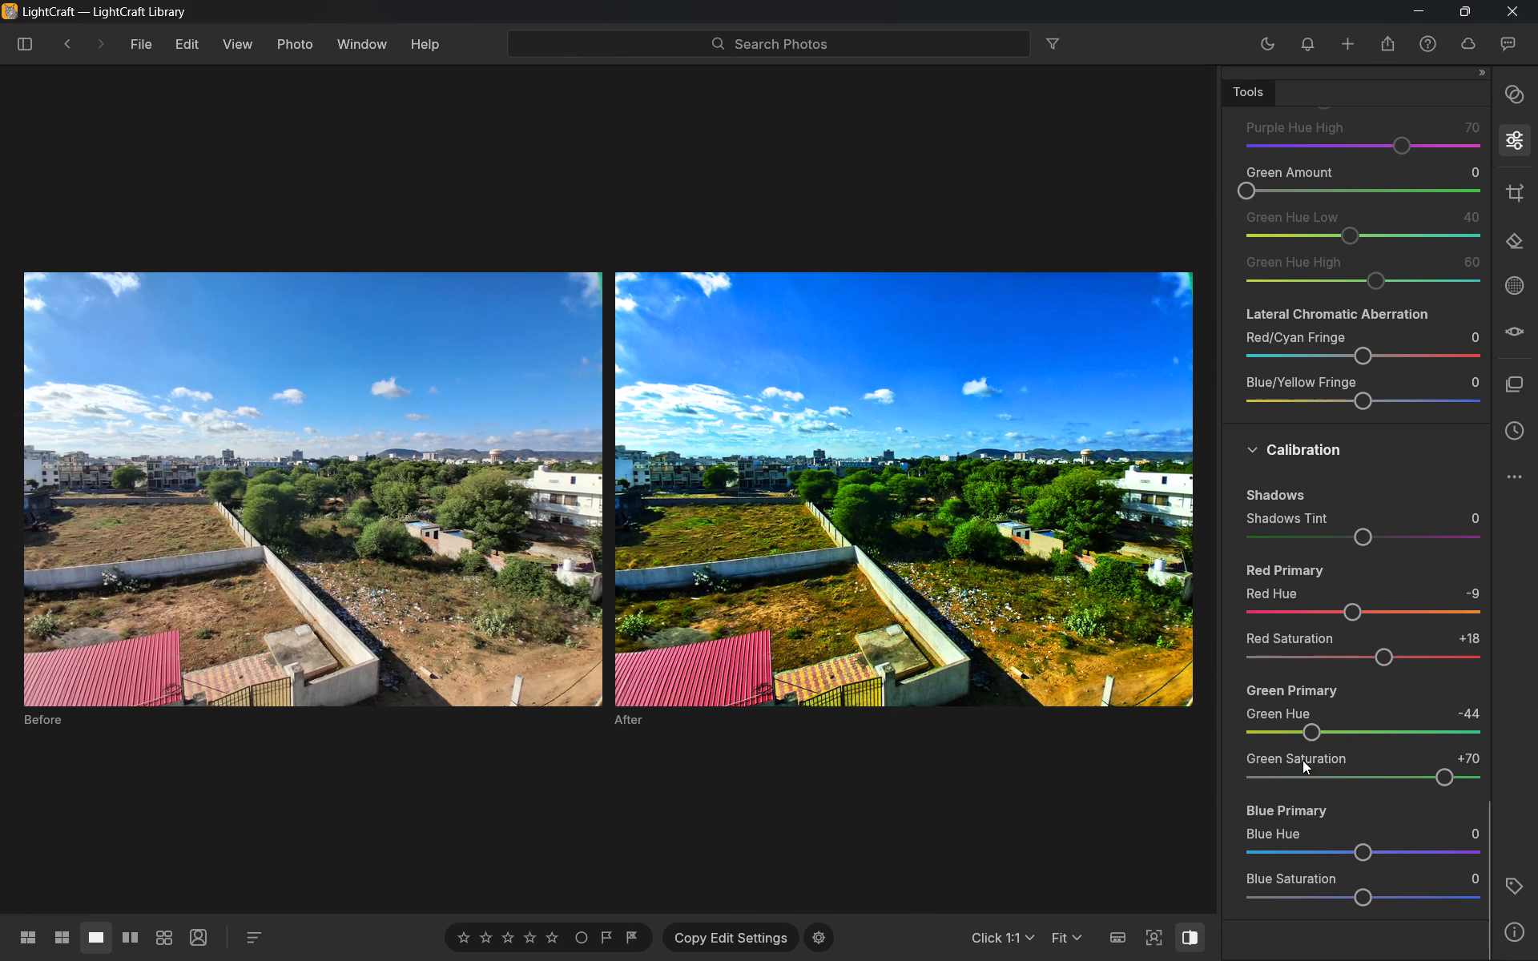
For the Blue Primary in Calibration, set Blue Hue to -26 and Blue Saturation to +13.
{"action": "left_click_drag", "start_coordinate": [1366, 853], "coordinate": [1318, 866]}
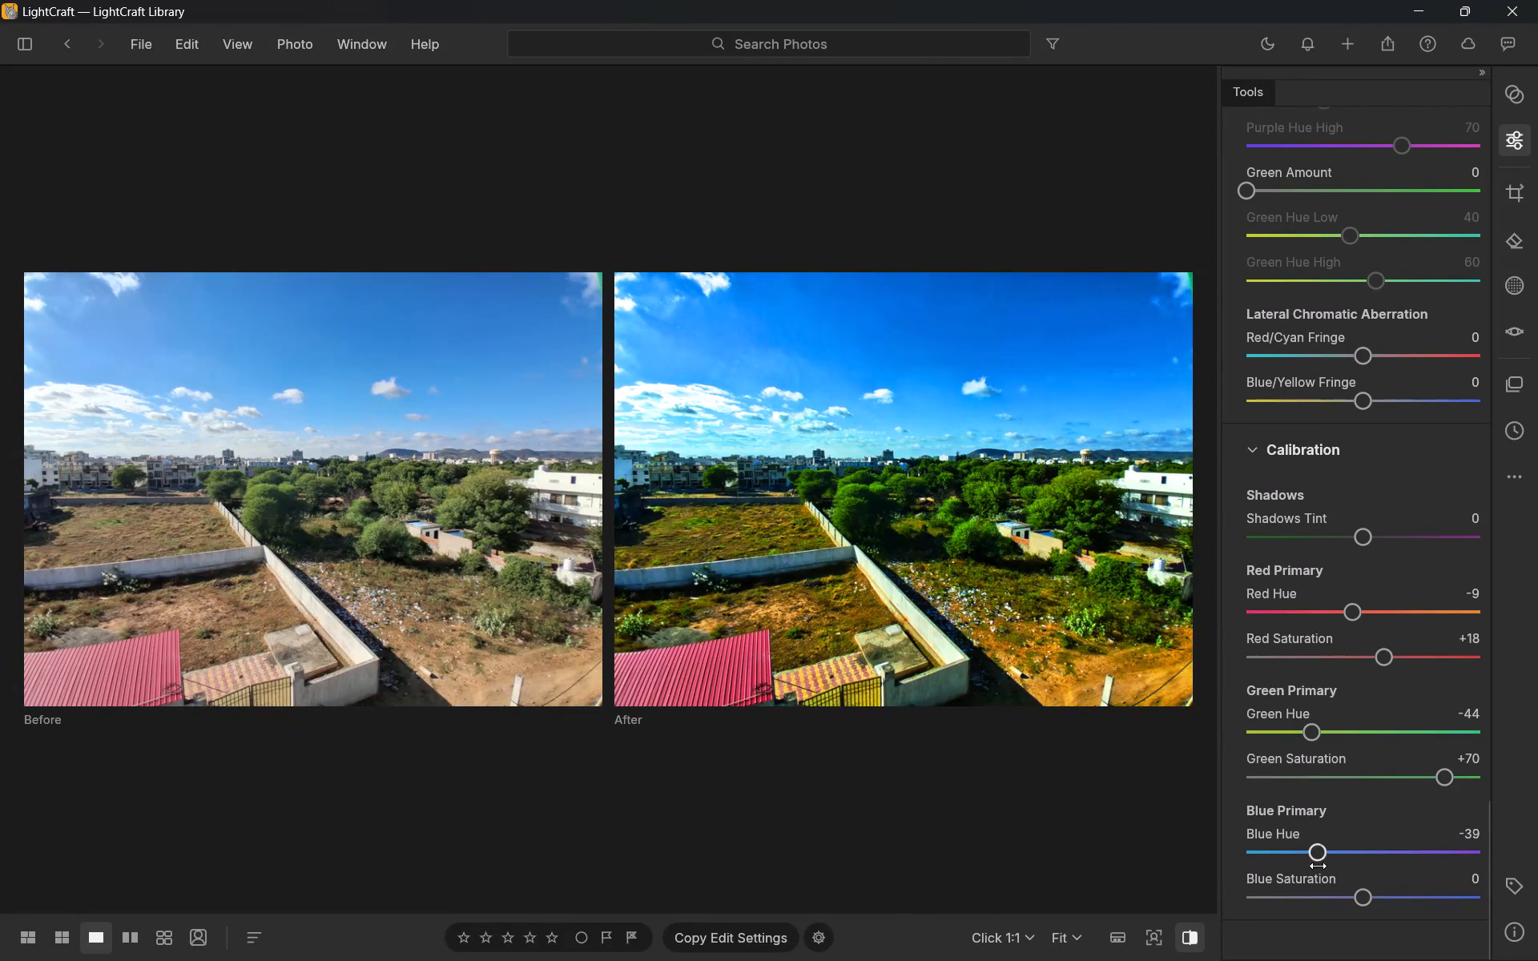
{"action": "left_click_drag", "start_coordinate": [1367, 897], "coordinate": [1410, 895]}
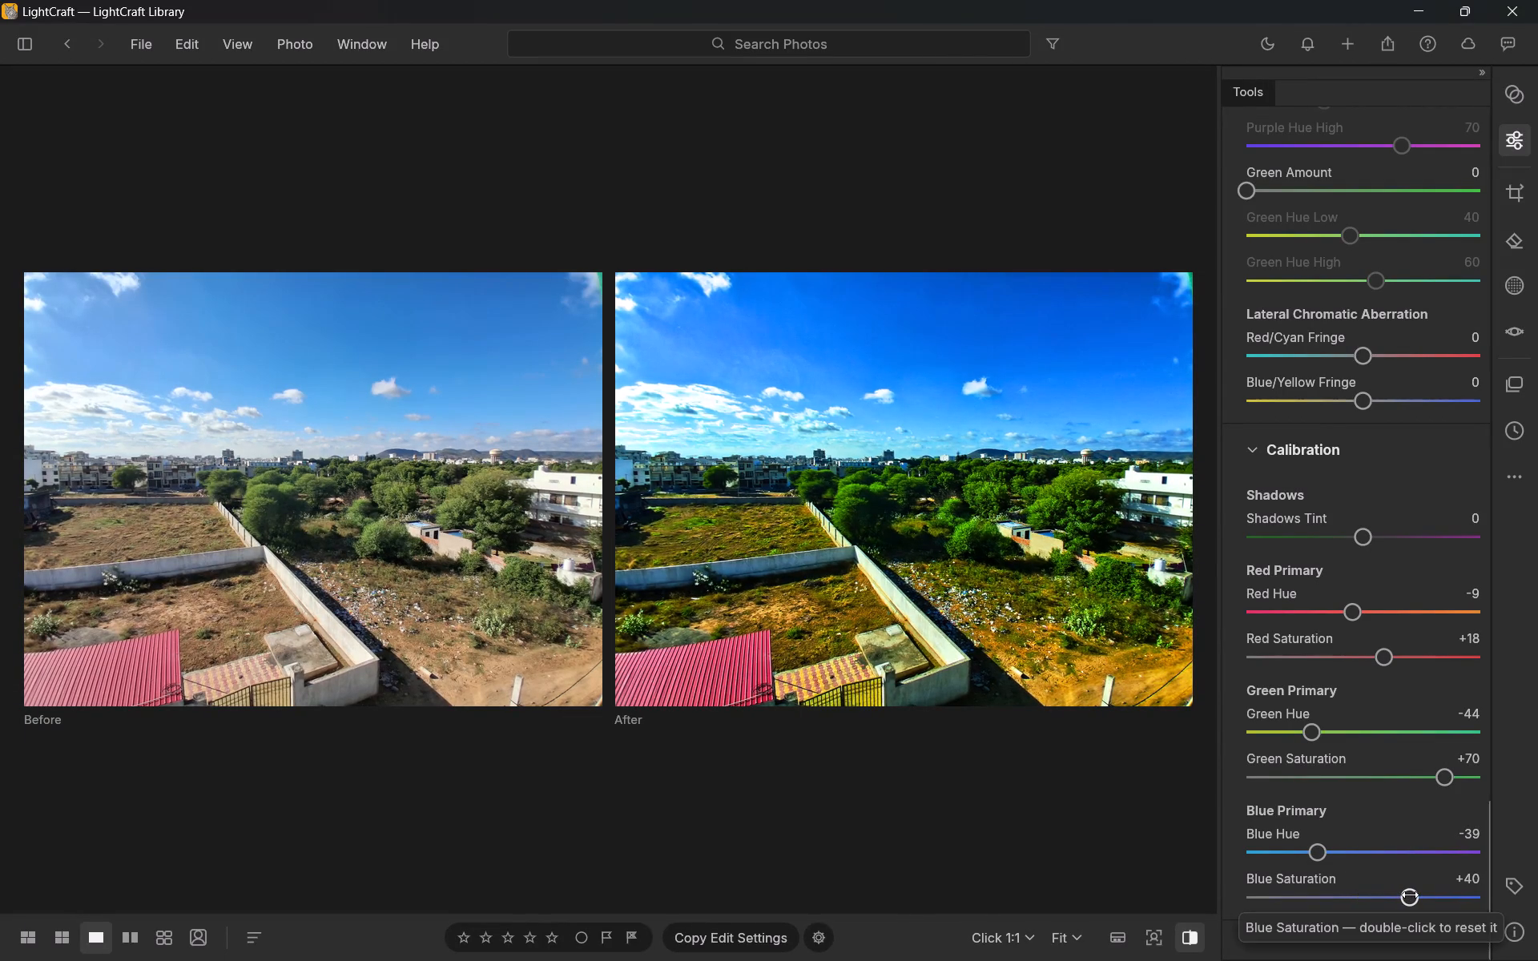
{"action": "left_click_drag", "start_coordinate": [1410, 895], "coordinate": [1379, 897]}
{"action": "left_click_drag", "start_coordinate": [1323, 854], "coordinate": [1331, 851]}
Rebalance the Calibration primaries, setting Red Hue to +26 and Green Hue to -15.
{"action": "left_click_drag", "start_coordinate": [1325, 735], "coordinate": [1388, 740]}
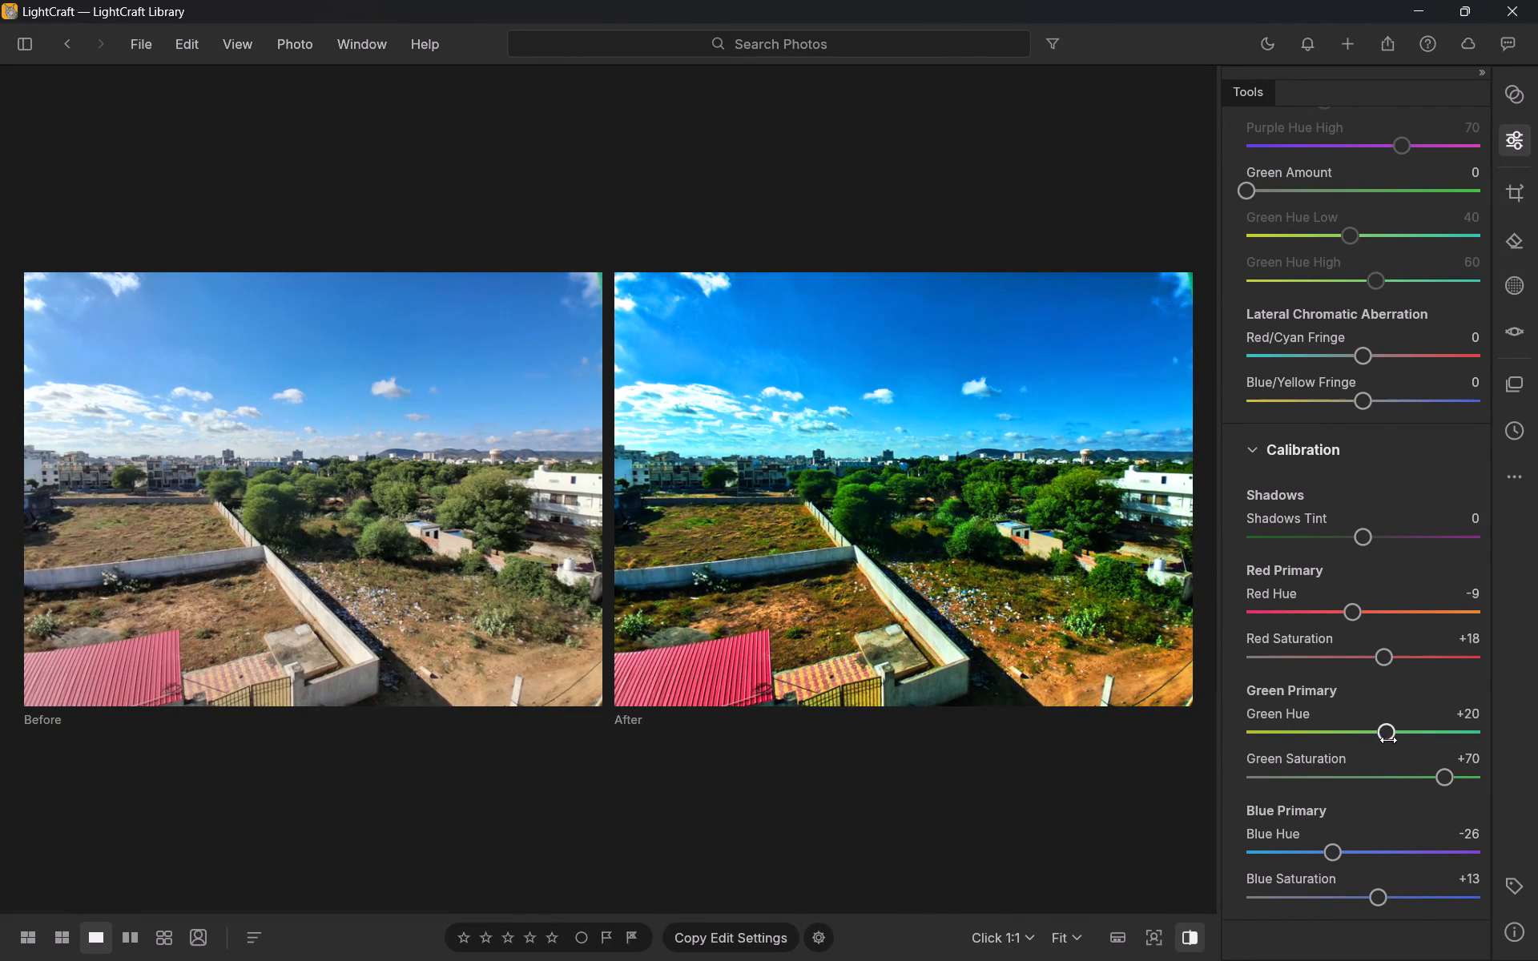
{"action": "left_click_drag", "start_coordinate": [1388, 740], "coordinate": [1399, 742]}
{"action": "left_click_drag", "start_coordinate": [1361, 611], "coordinate": [1362, 611]}
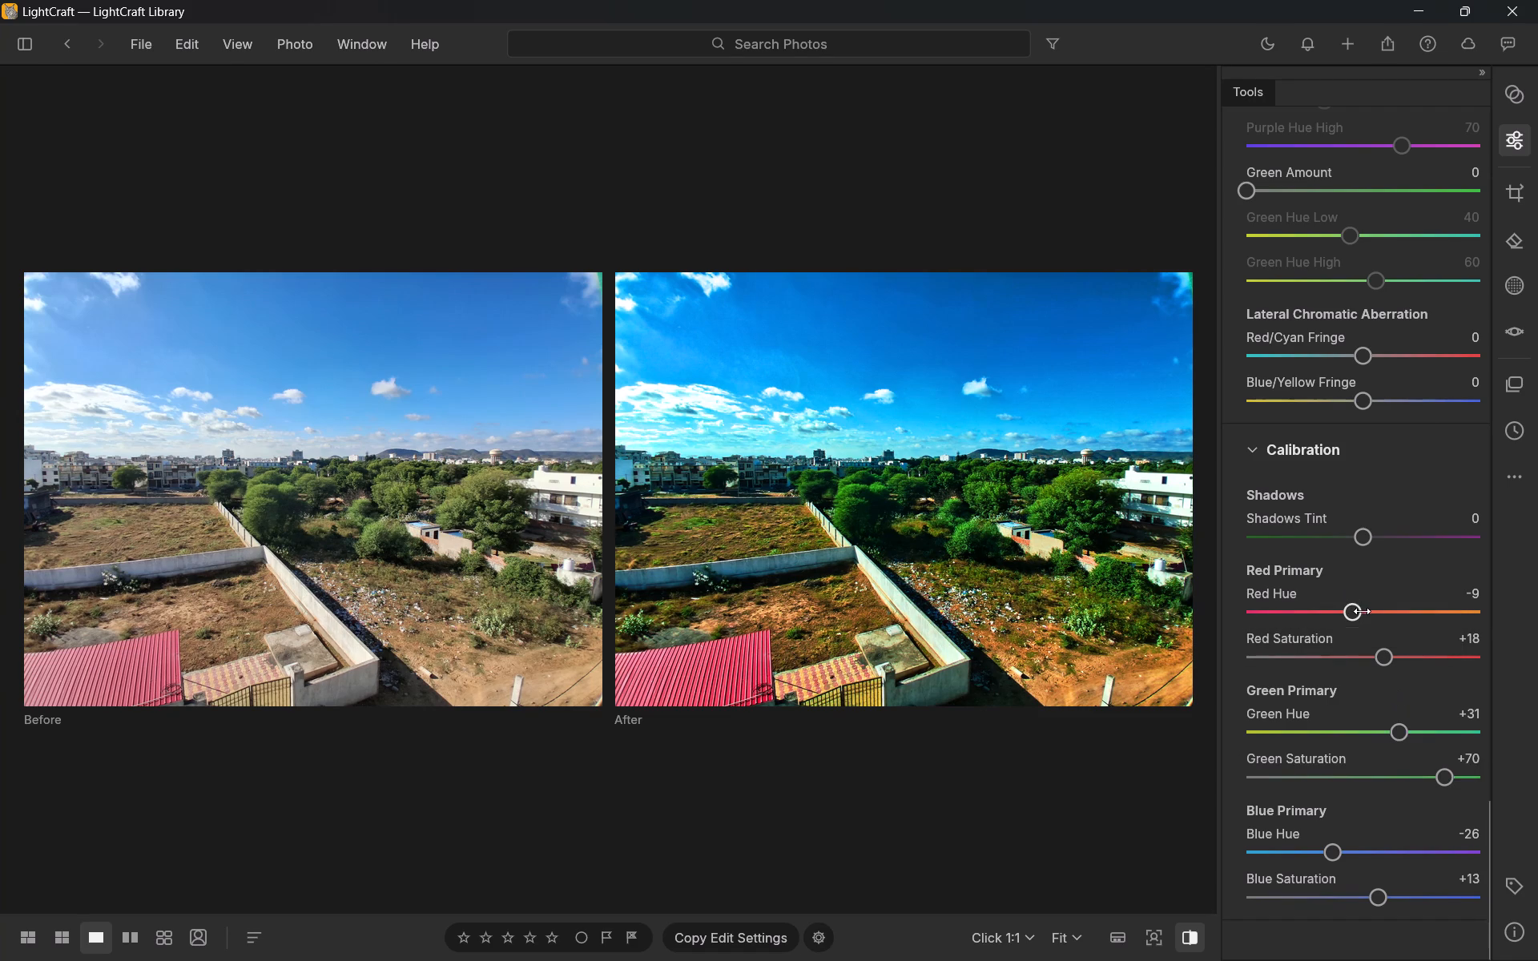
{"action": "left_click_drag", "start_coordinate": [1362, 611], "coordinate": [1382, 611]}
{"action": "left_click_drag", "start_coordinate": [1382, 611], "coordinate": [1387, 611]}
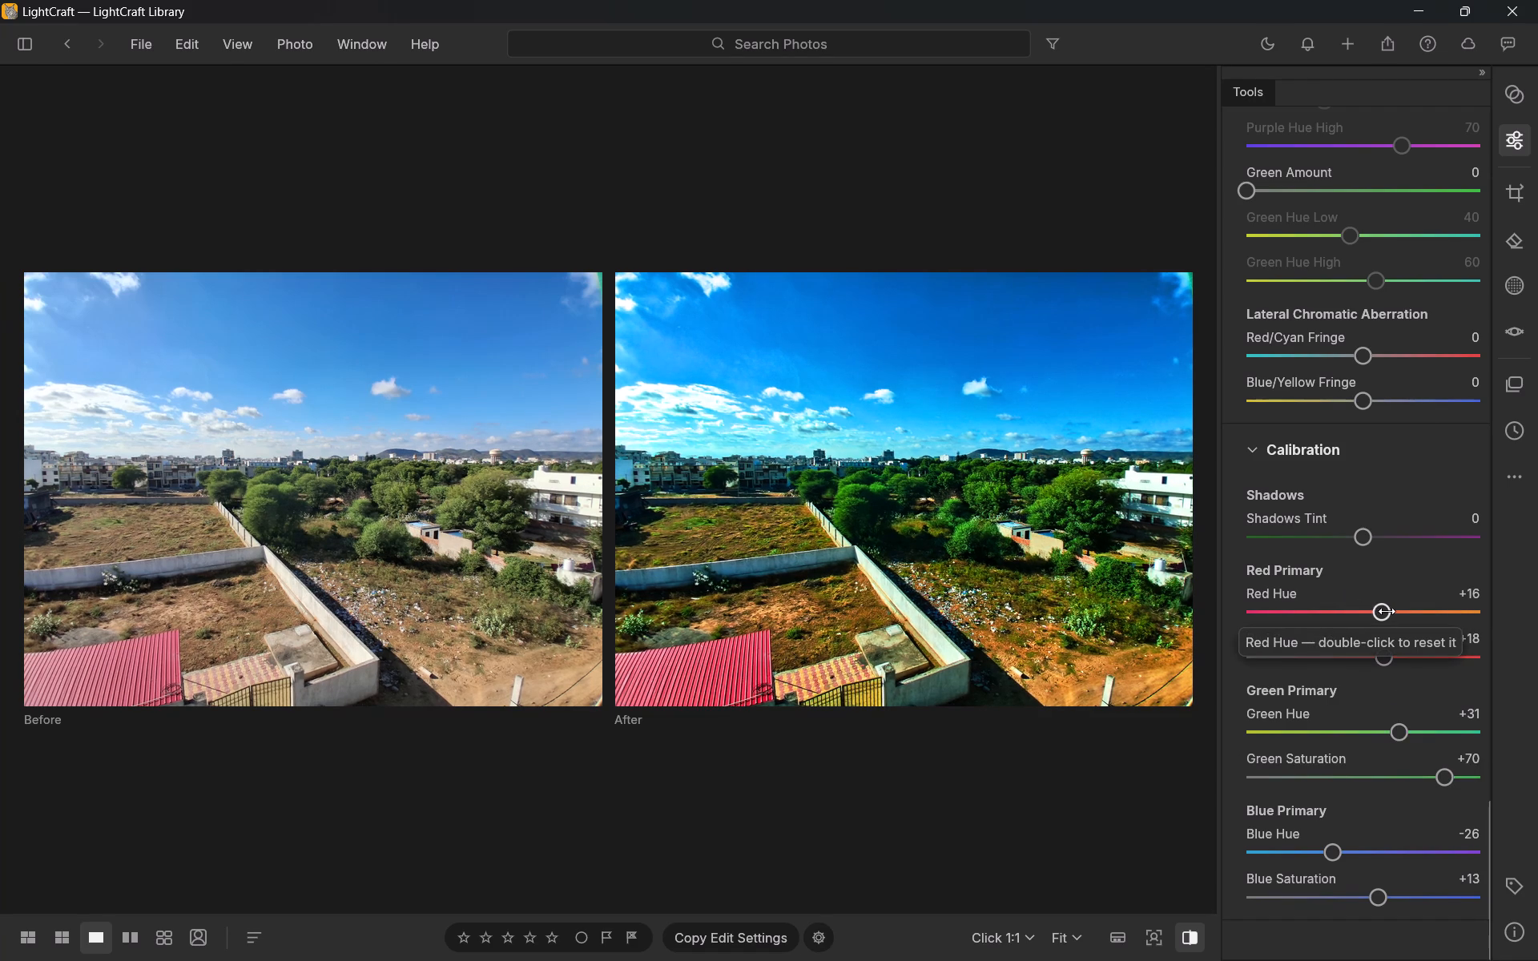
{"action": "left_click_drag", "start_coordinate": [1387, 611], "coordinate": [1393, 610]}
{"action": "left_click_drag", "start_coordinate": [1404, 739], "coordinate": [1346, 750]}
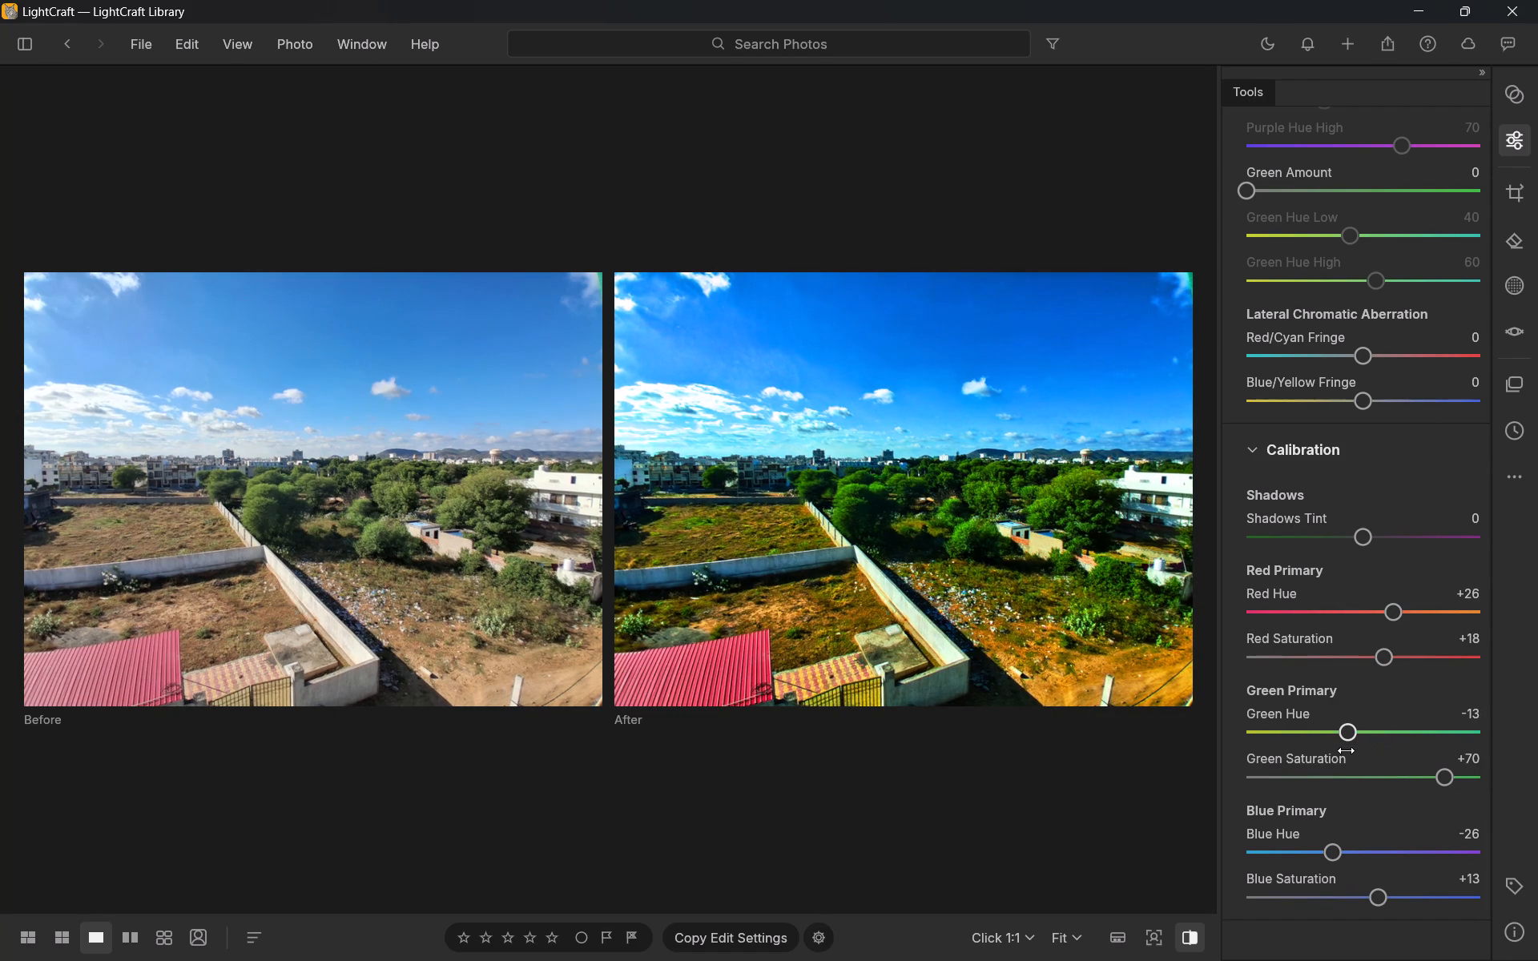
{"action": "left_click_drag", "start_coordinate": [1346, 750], "coordinate": [1346, 751]}
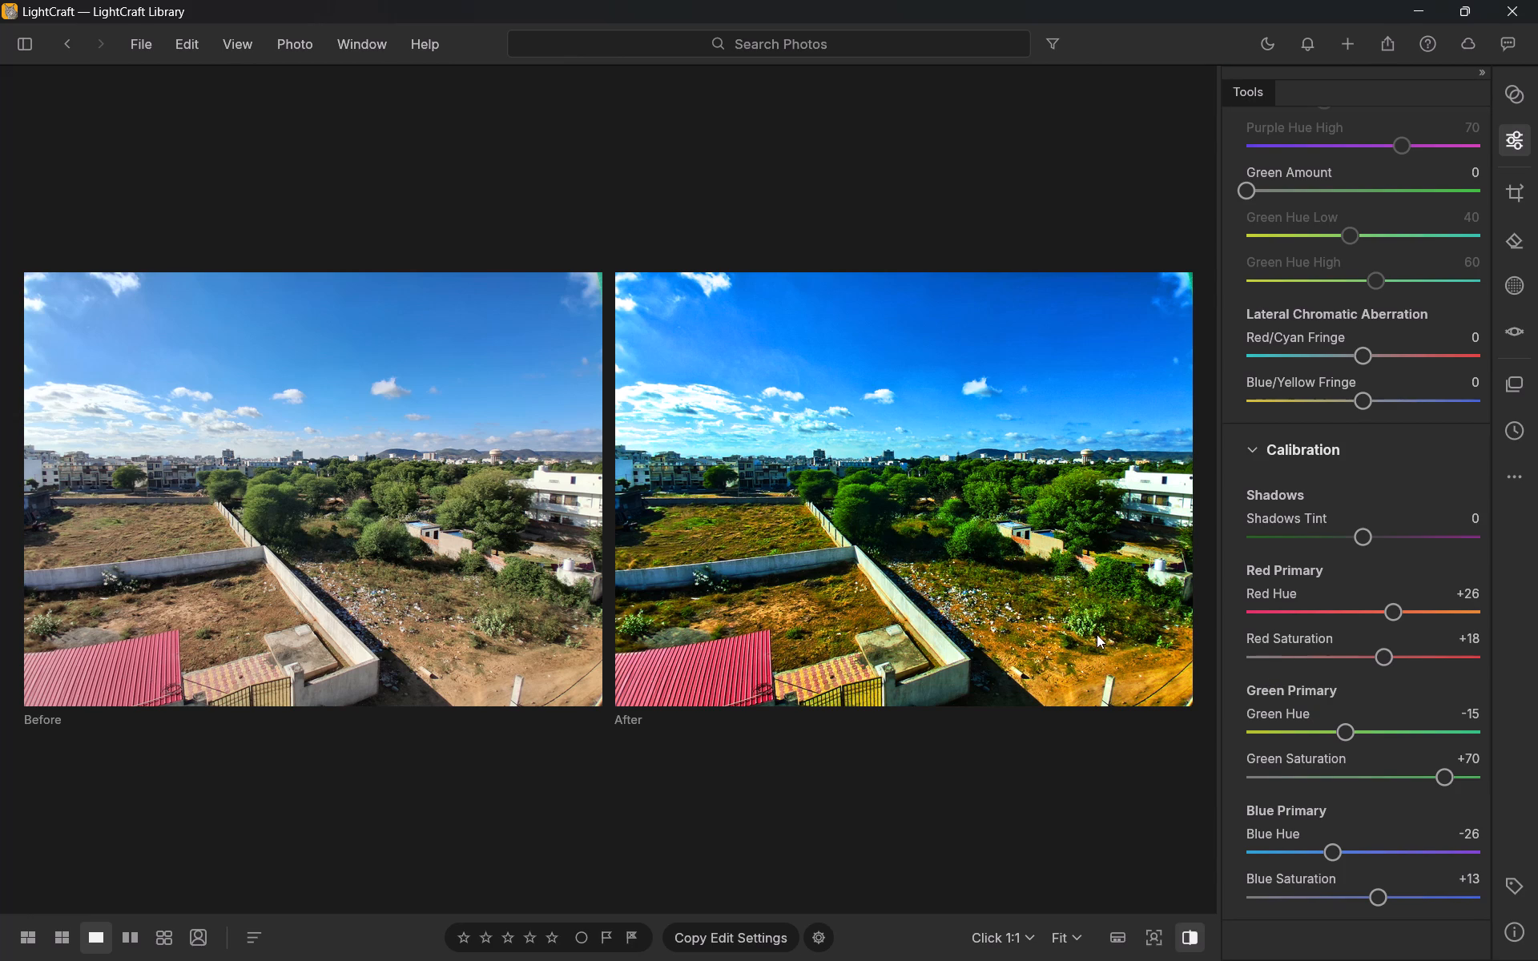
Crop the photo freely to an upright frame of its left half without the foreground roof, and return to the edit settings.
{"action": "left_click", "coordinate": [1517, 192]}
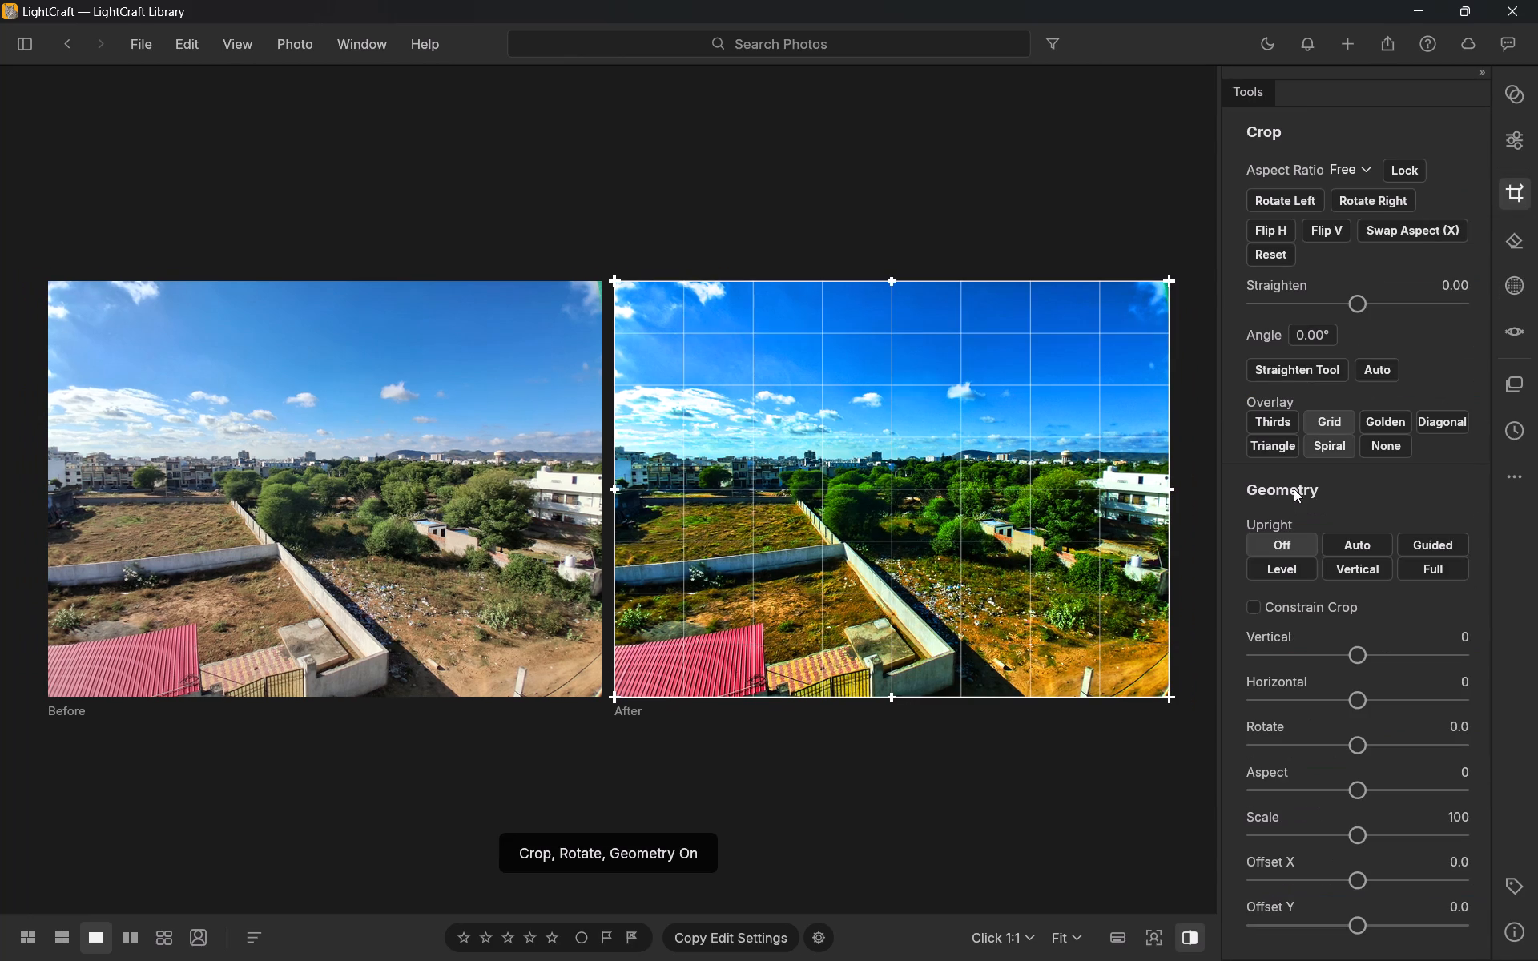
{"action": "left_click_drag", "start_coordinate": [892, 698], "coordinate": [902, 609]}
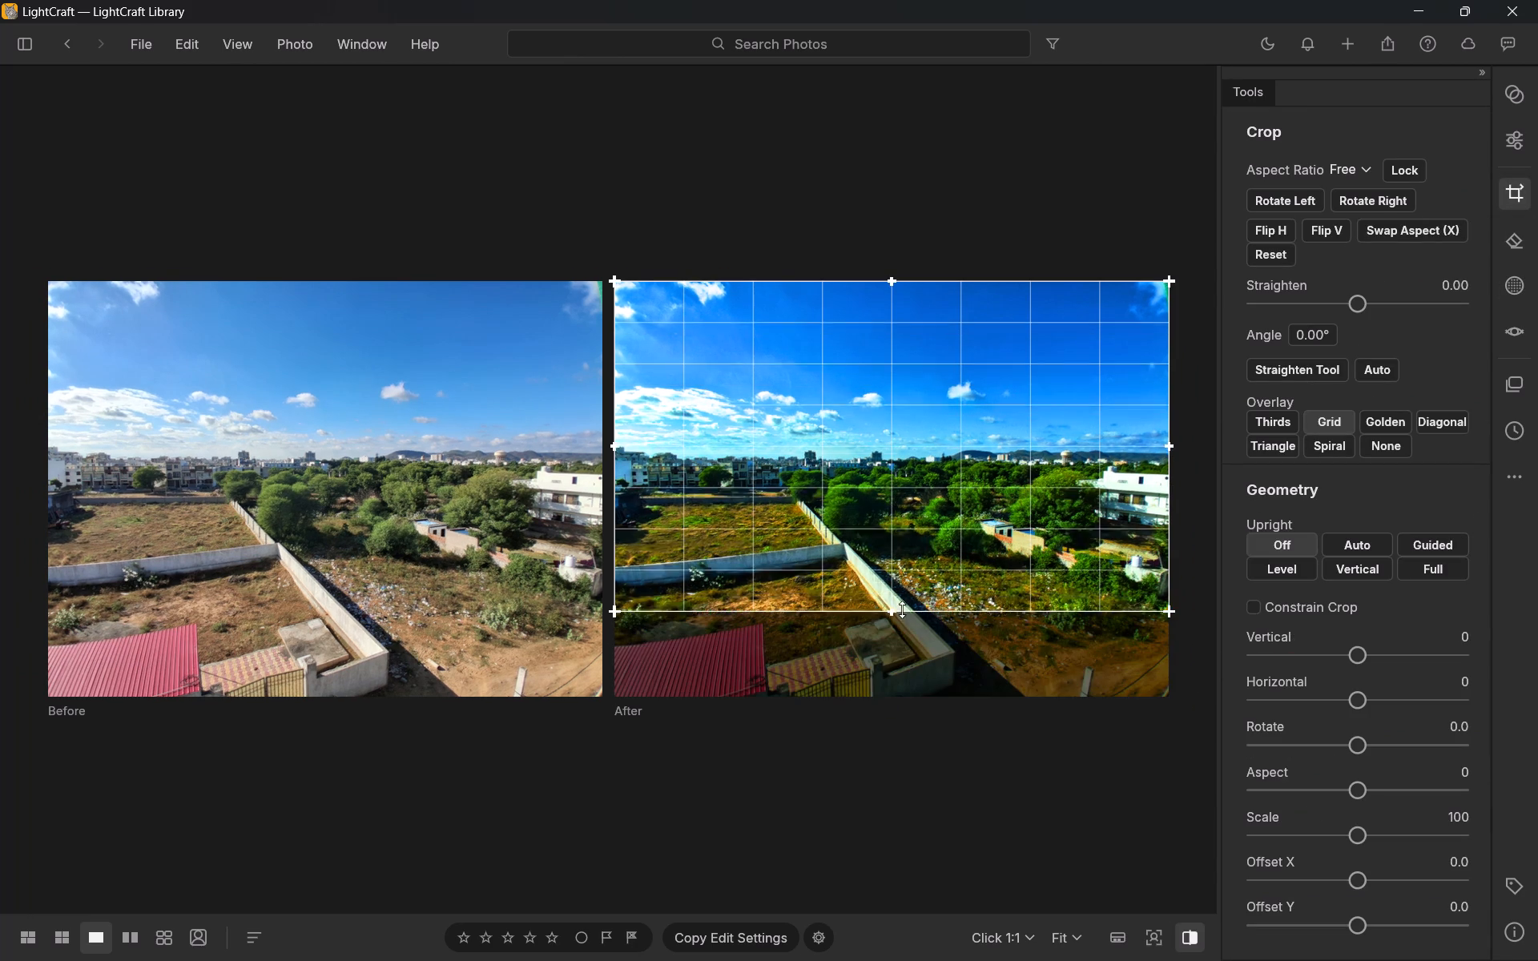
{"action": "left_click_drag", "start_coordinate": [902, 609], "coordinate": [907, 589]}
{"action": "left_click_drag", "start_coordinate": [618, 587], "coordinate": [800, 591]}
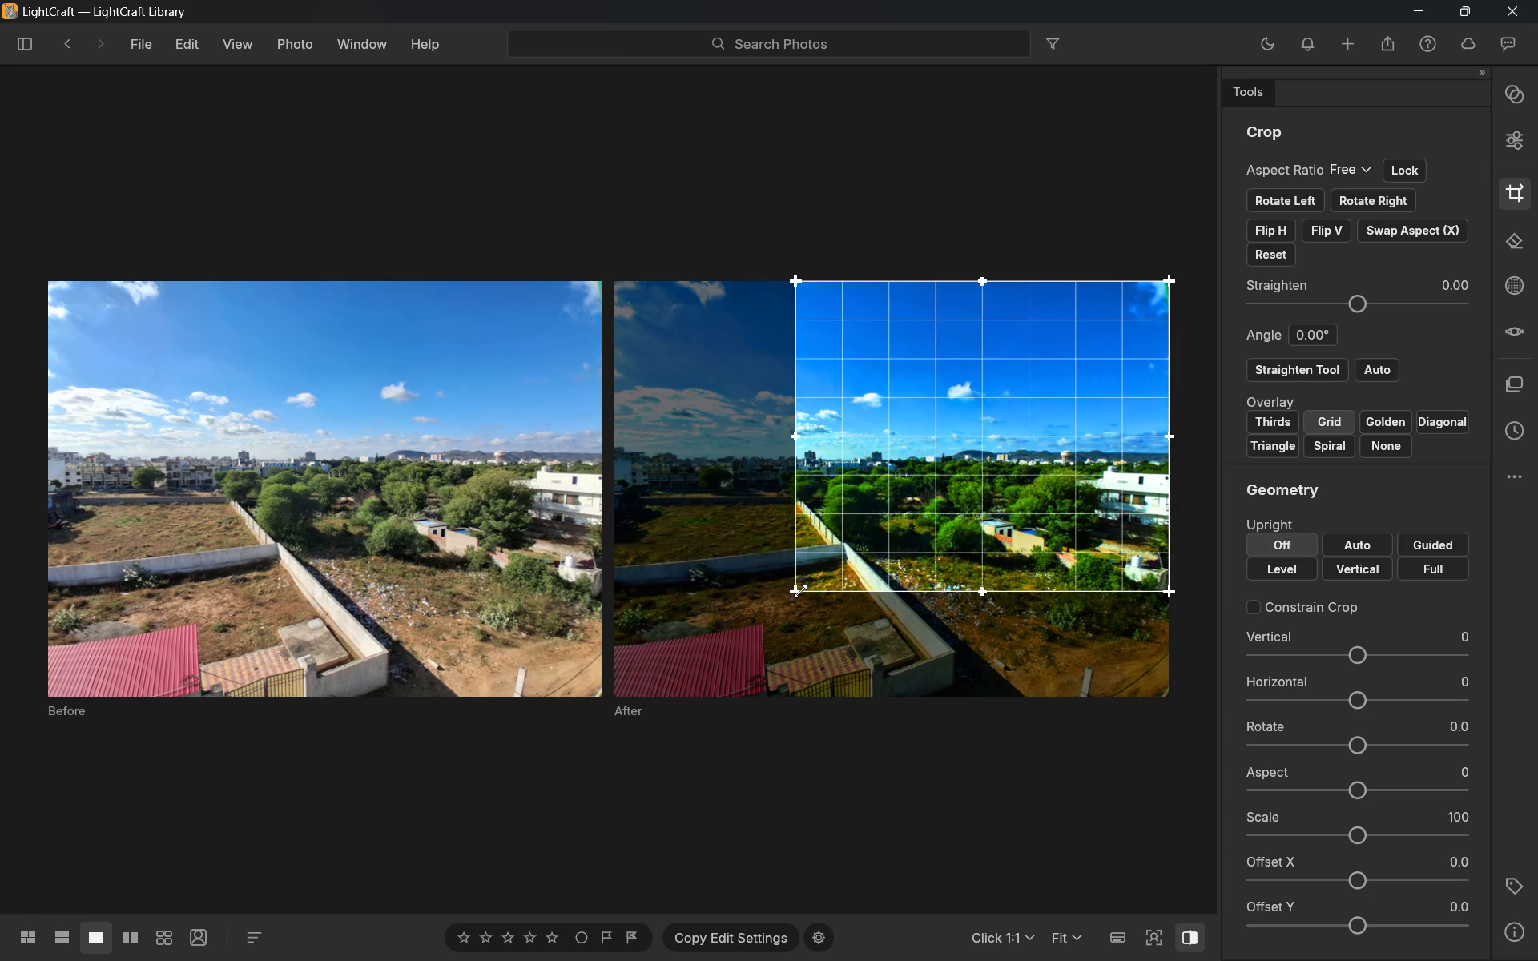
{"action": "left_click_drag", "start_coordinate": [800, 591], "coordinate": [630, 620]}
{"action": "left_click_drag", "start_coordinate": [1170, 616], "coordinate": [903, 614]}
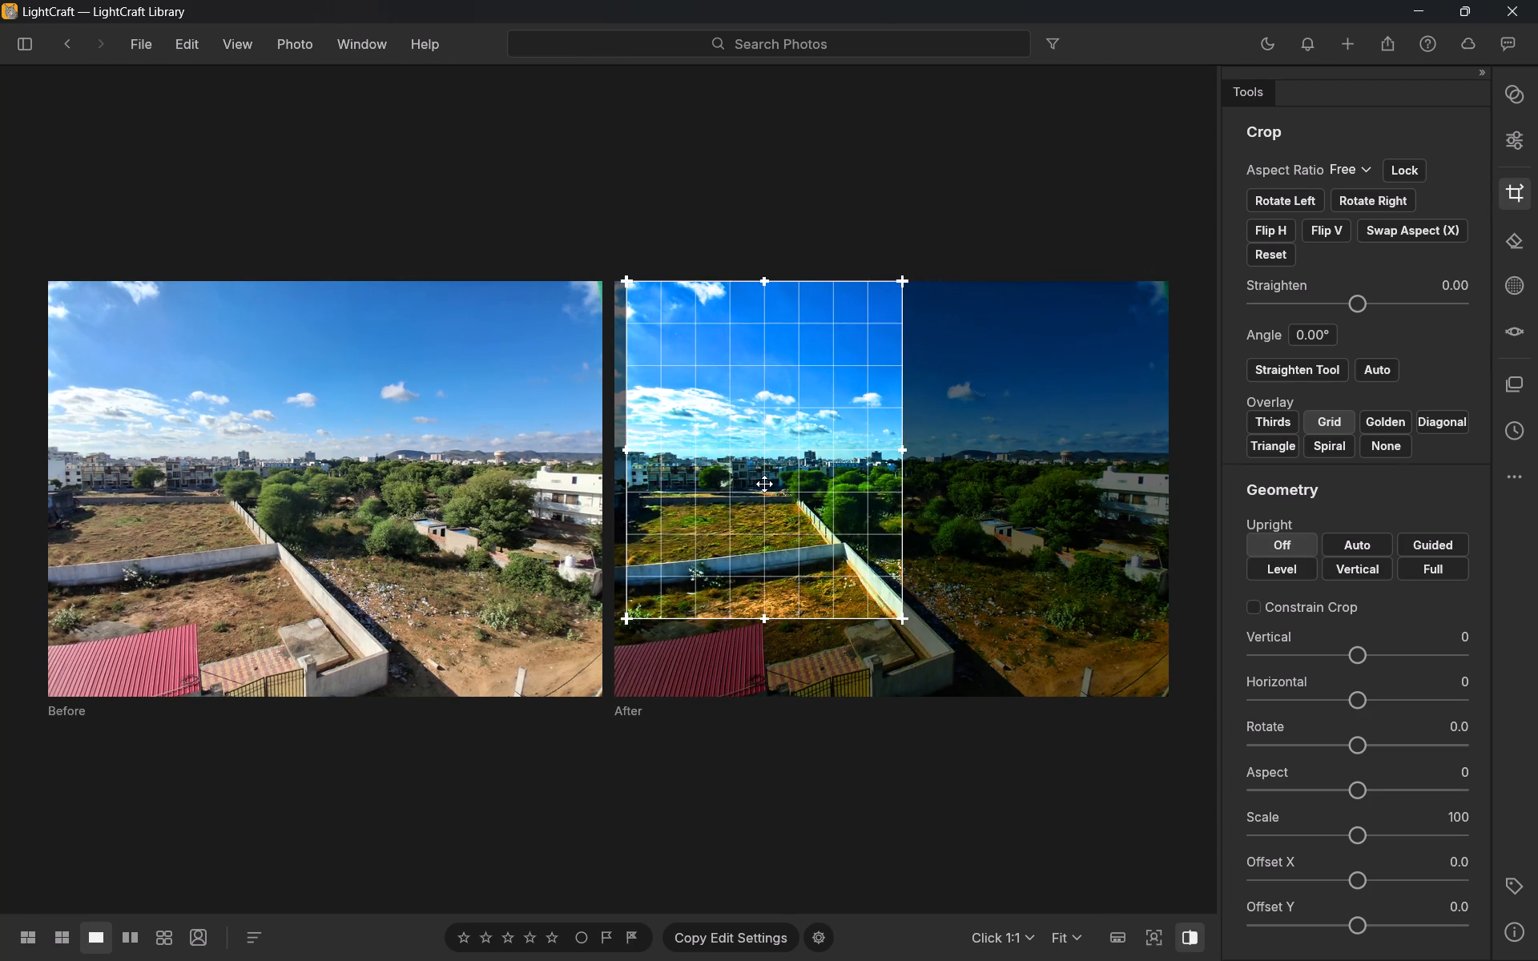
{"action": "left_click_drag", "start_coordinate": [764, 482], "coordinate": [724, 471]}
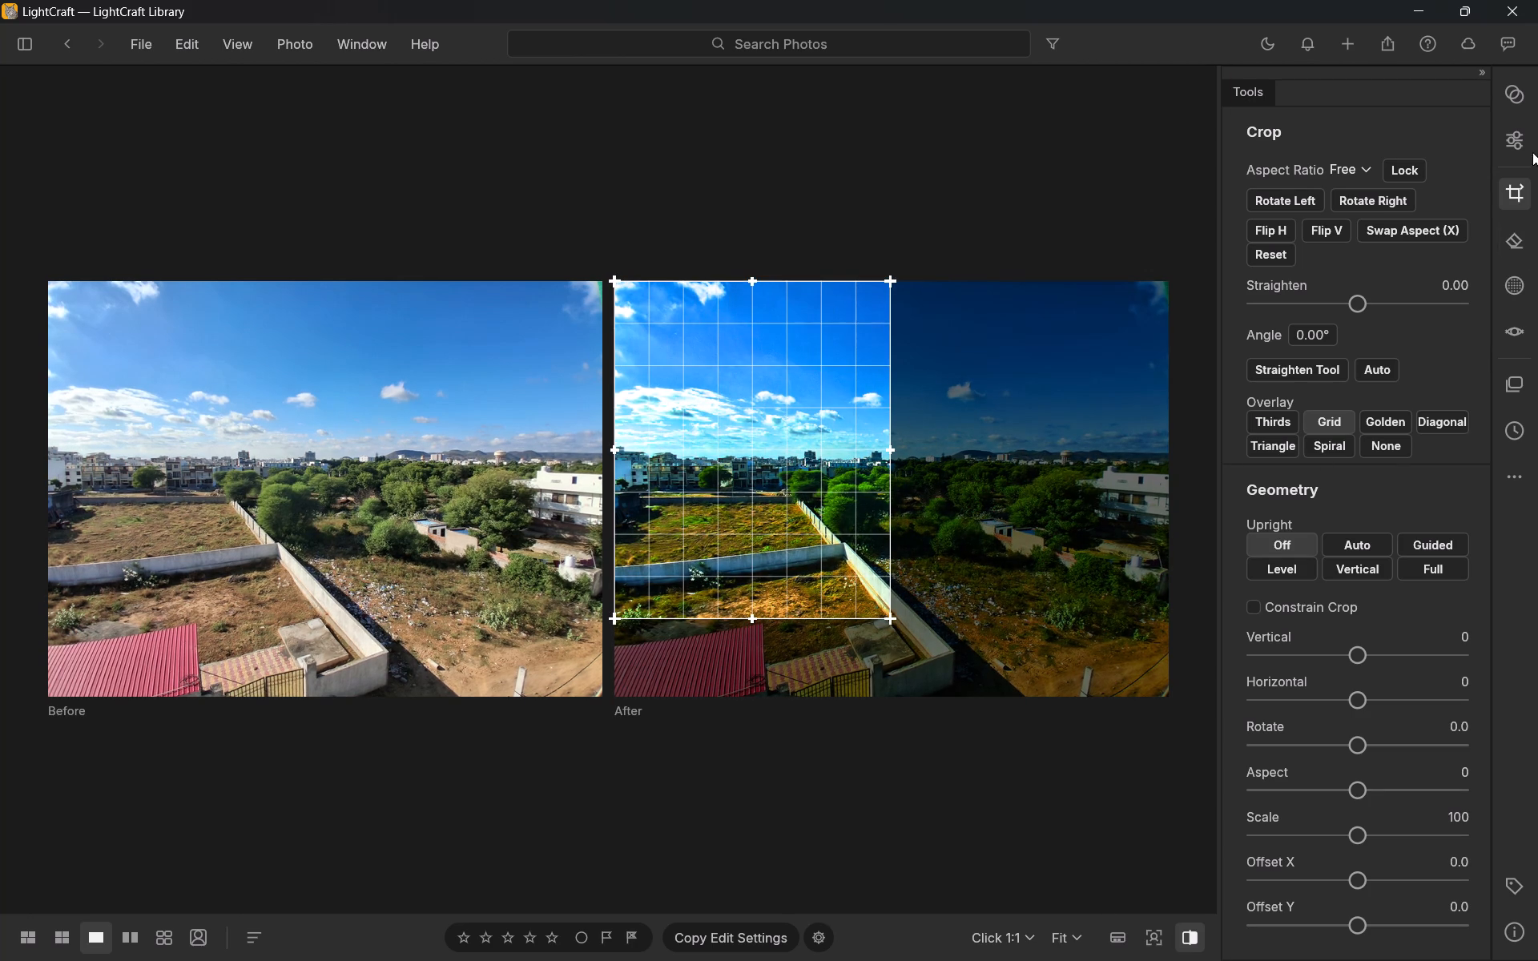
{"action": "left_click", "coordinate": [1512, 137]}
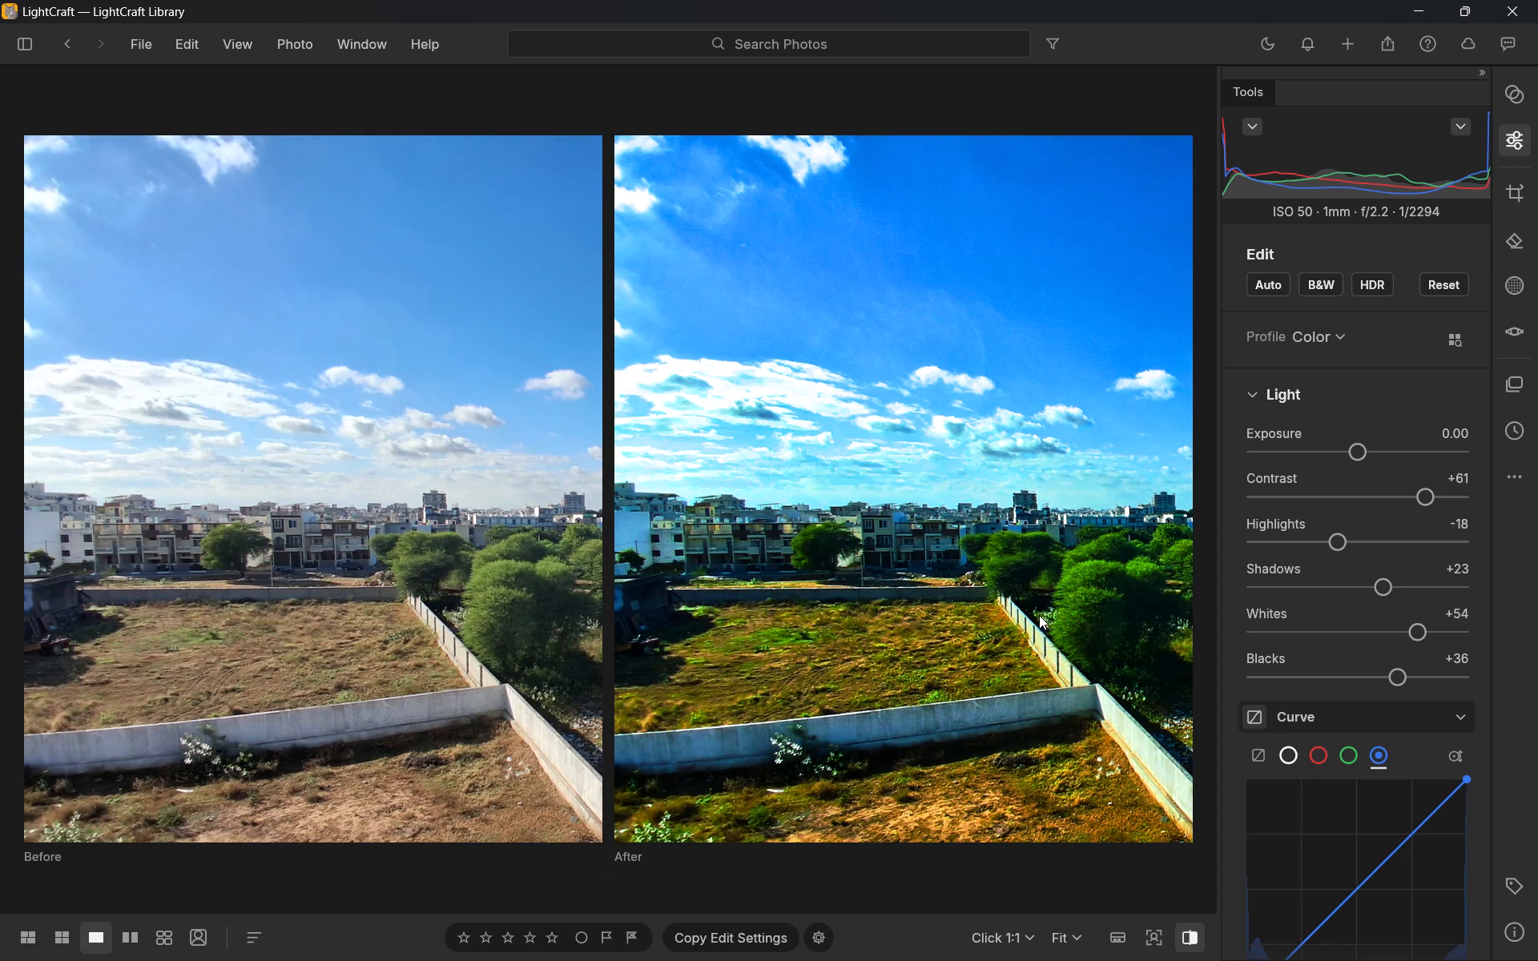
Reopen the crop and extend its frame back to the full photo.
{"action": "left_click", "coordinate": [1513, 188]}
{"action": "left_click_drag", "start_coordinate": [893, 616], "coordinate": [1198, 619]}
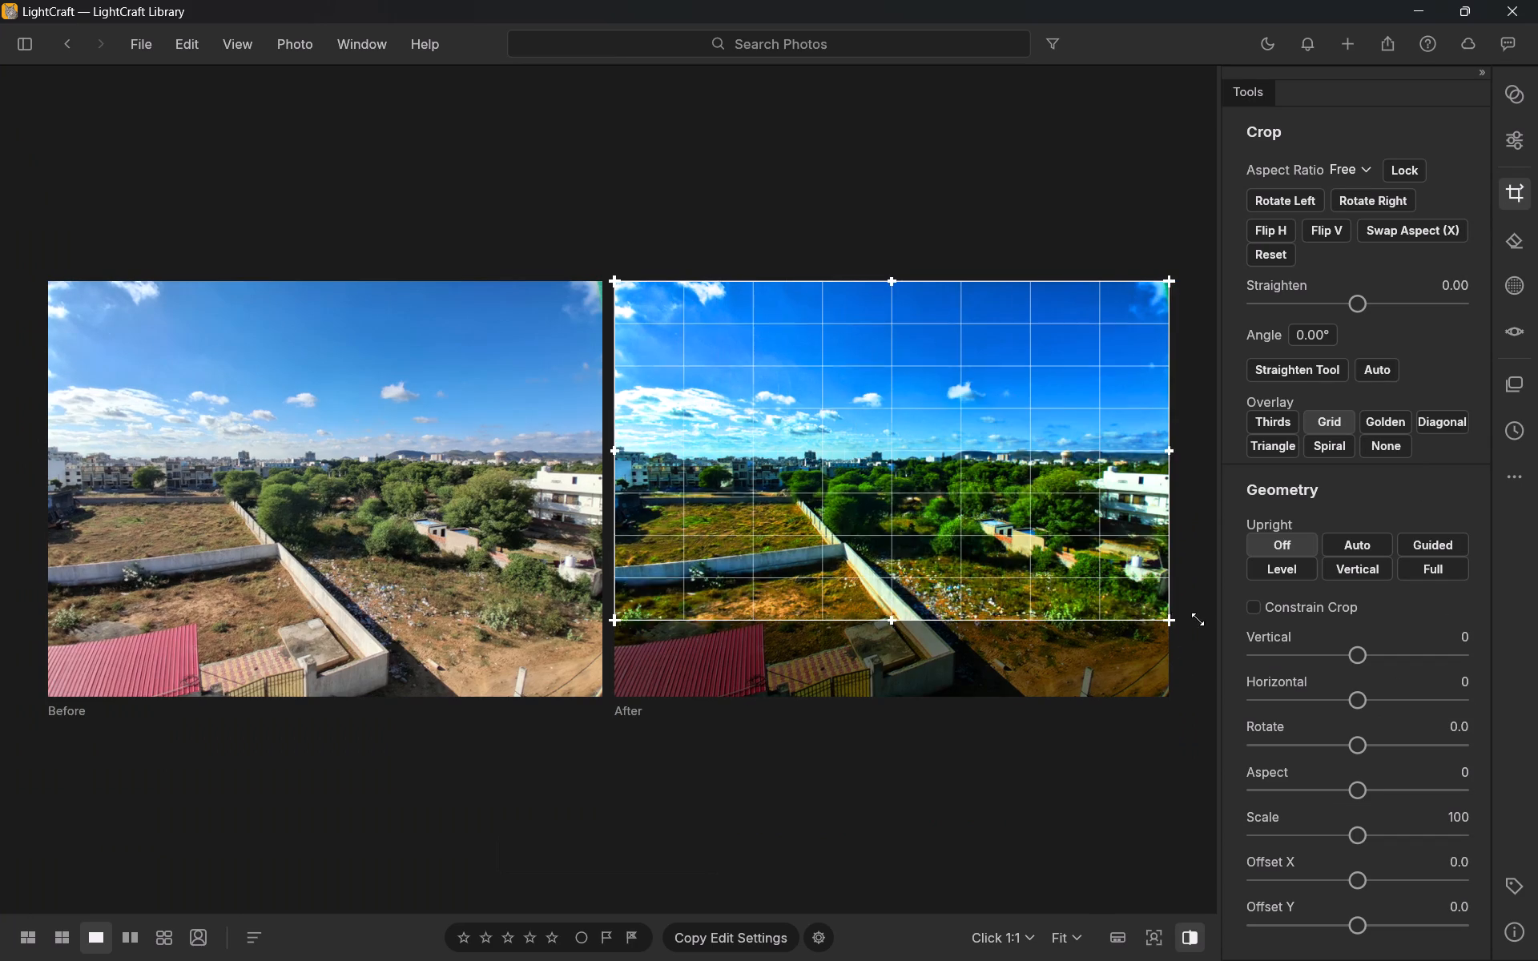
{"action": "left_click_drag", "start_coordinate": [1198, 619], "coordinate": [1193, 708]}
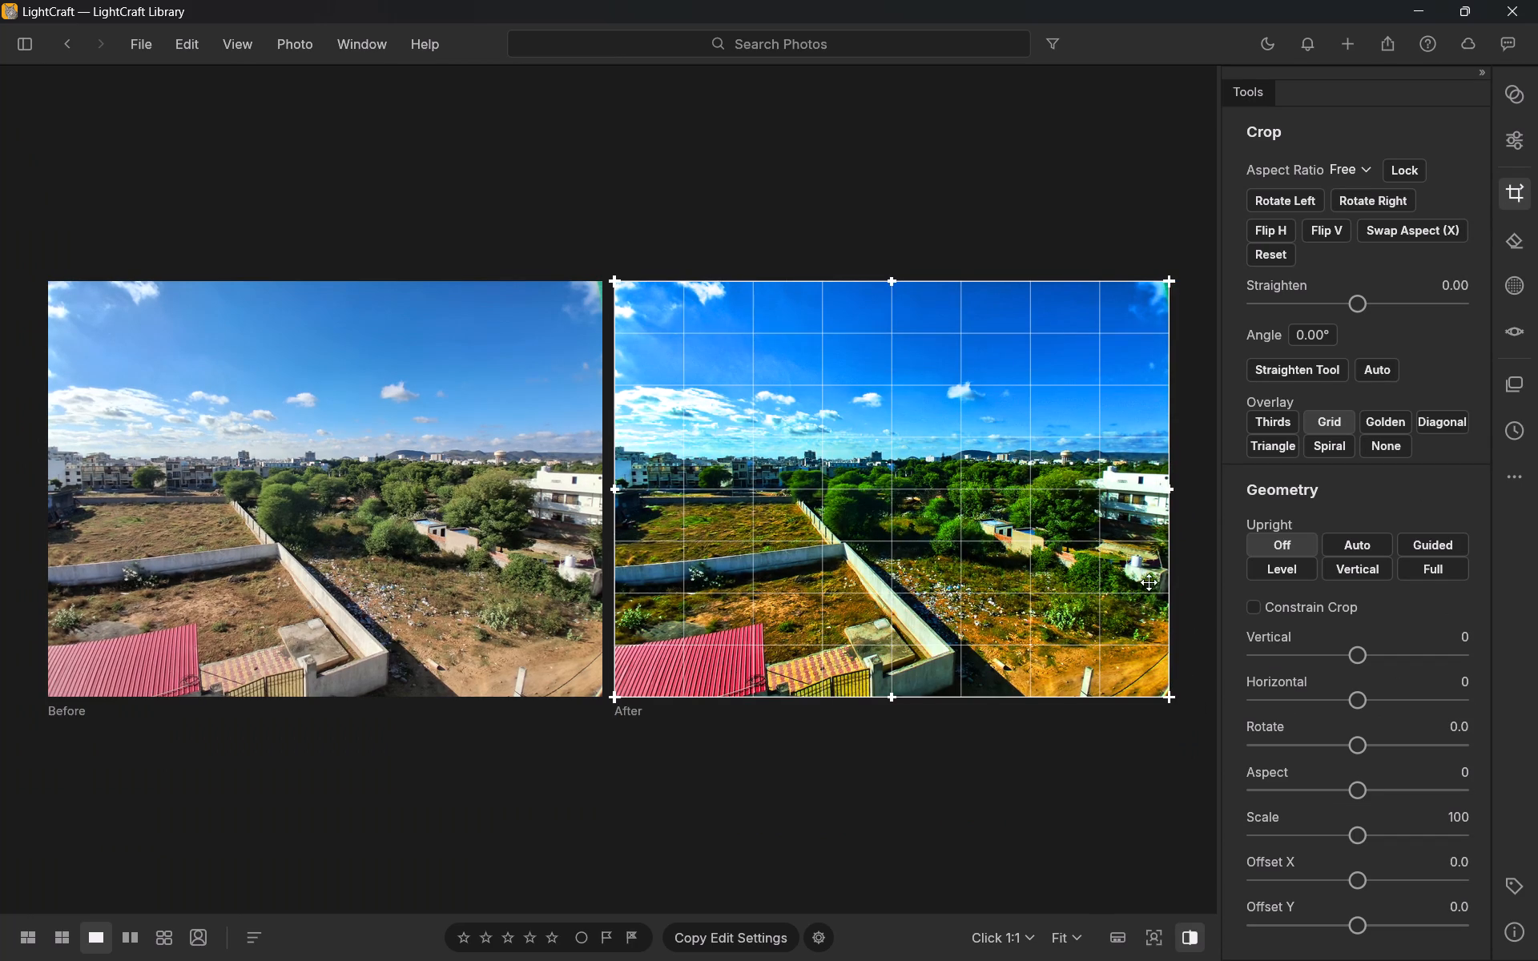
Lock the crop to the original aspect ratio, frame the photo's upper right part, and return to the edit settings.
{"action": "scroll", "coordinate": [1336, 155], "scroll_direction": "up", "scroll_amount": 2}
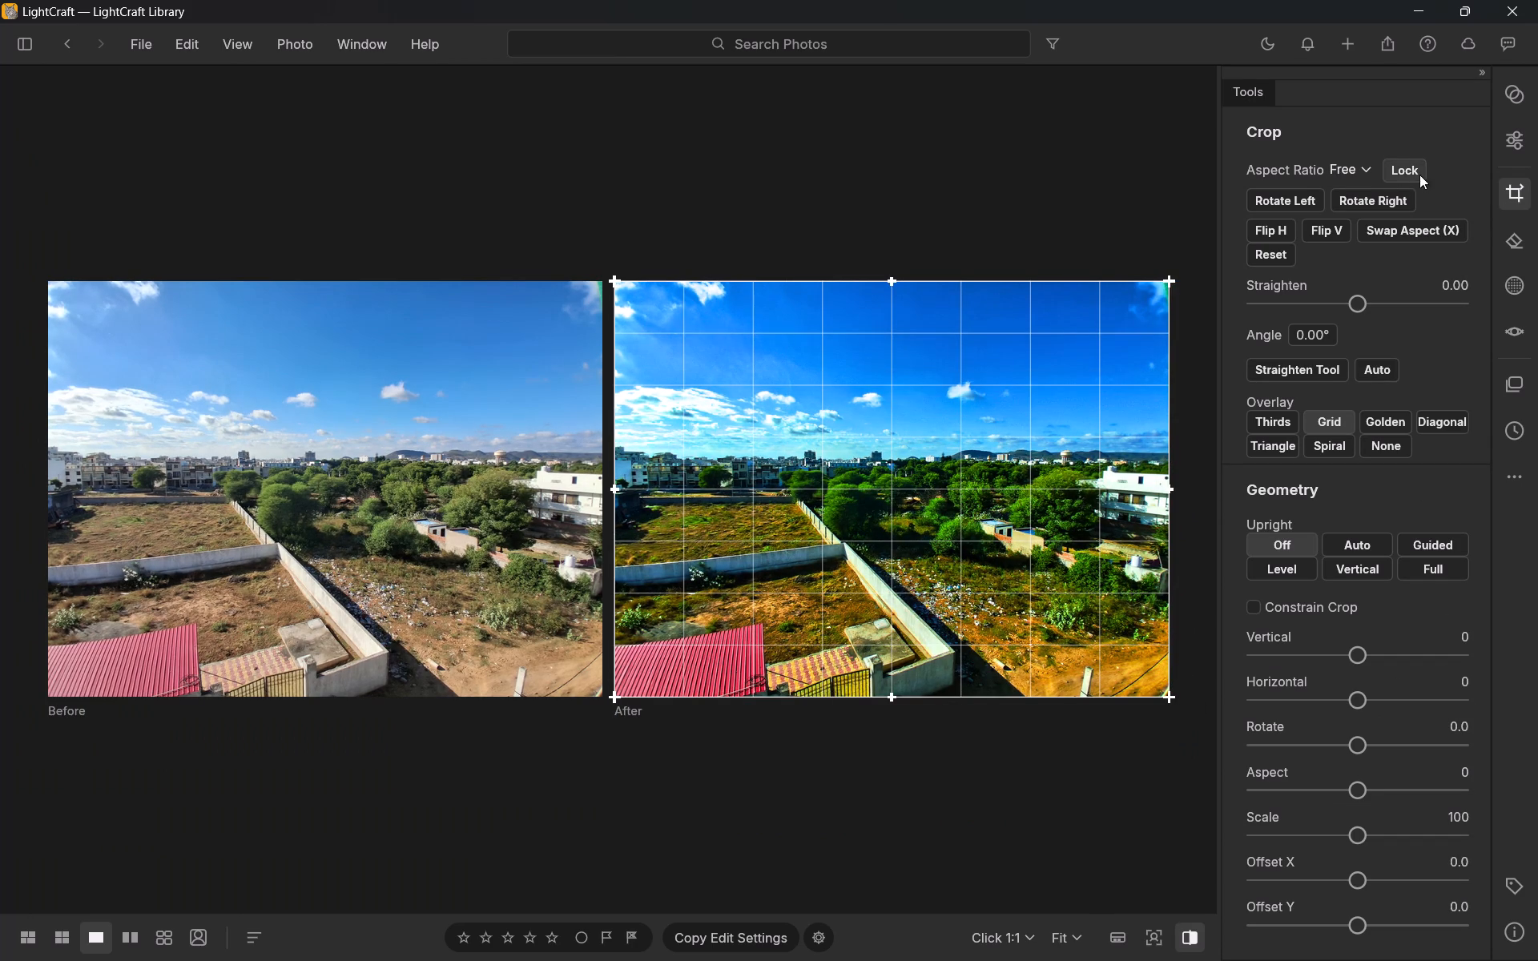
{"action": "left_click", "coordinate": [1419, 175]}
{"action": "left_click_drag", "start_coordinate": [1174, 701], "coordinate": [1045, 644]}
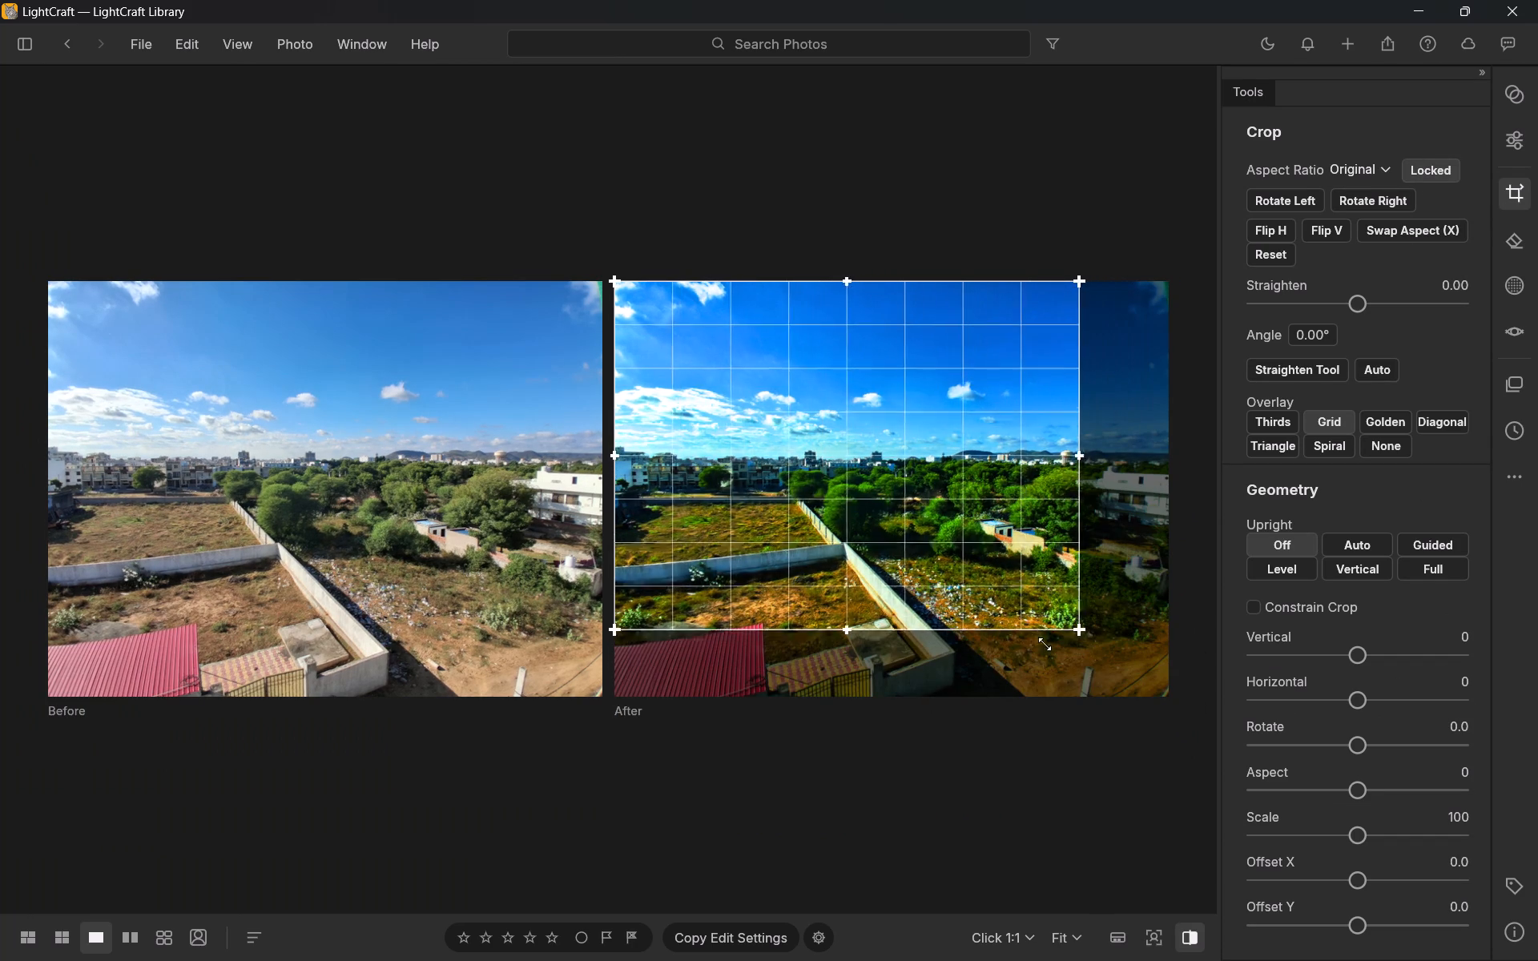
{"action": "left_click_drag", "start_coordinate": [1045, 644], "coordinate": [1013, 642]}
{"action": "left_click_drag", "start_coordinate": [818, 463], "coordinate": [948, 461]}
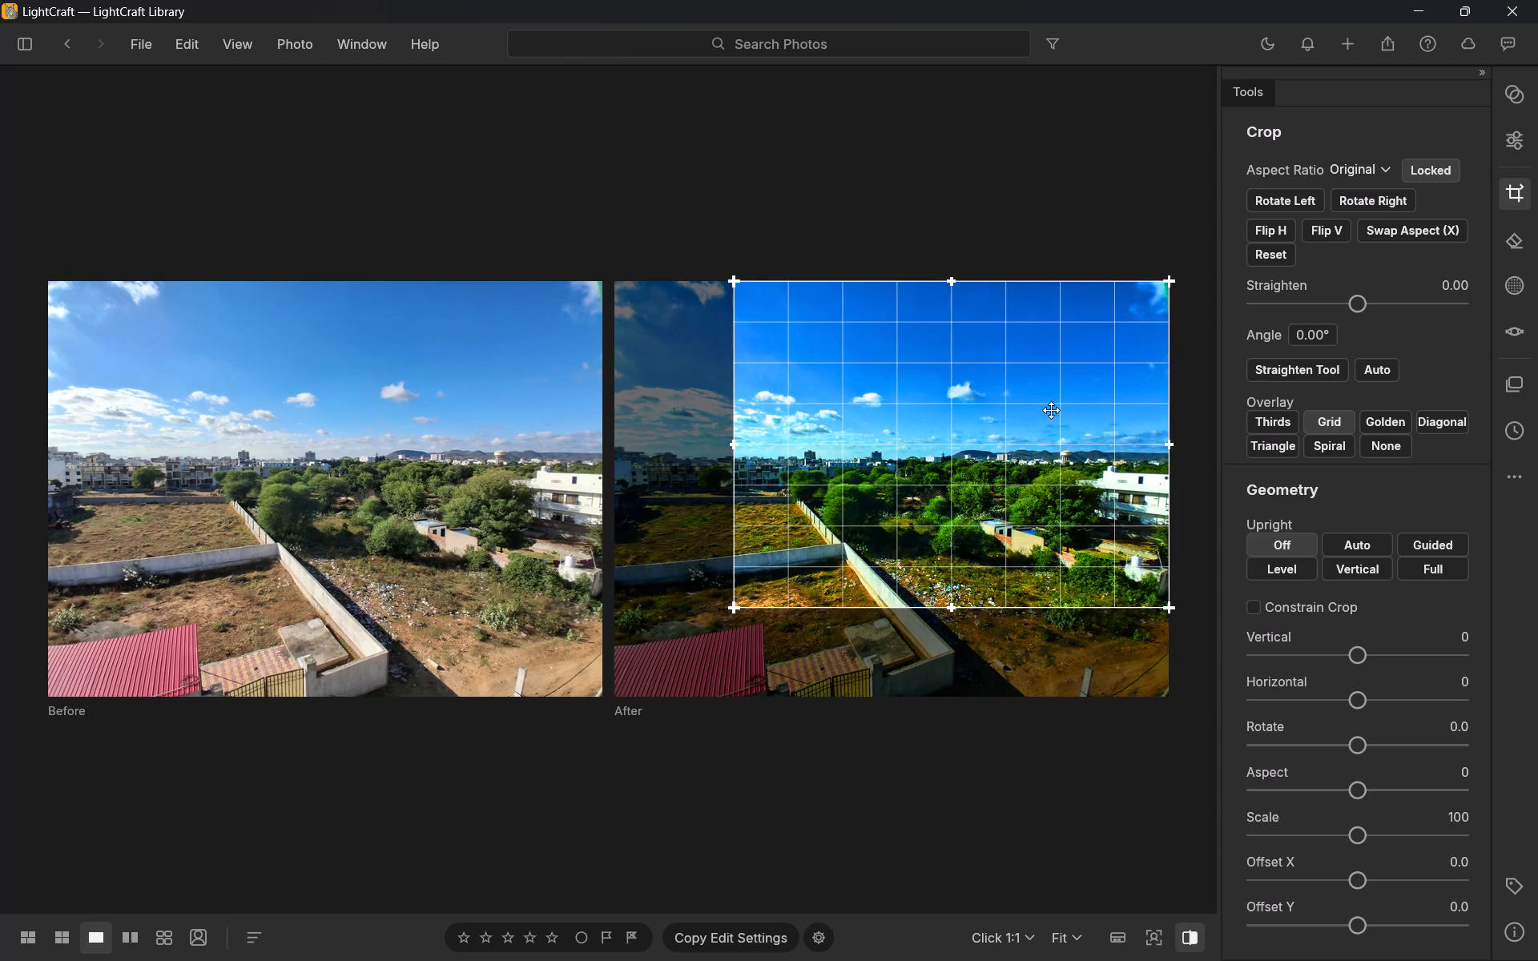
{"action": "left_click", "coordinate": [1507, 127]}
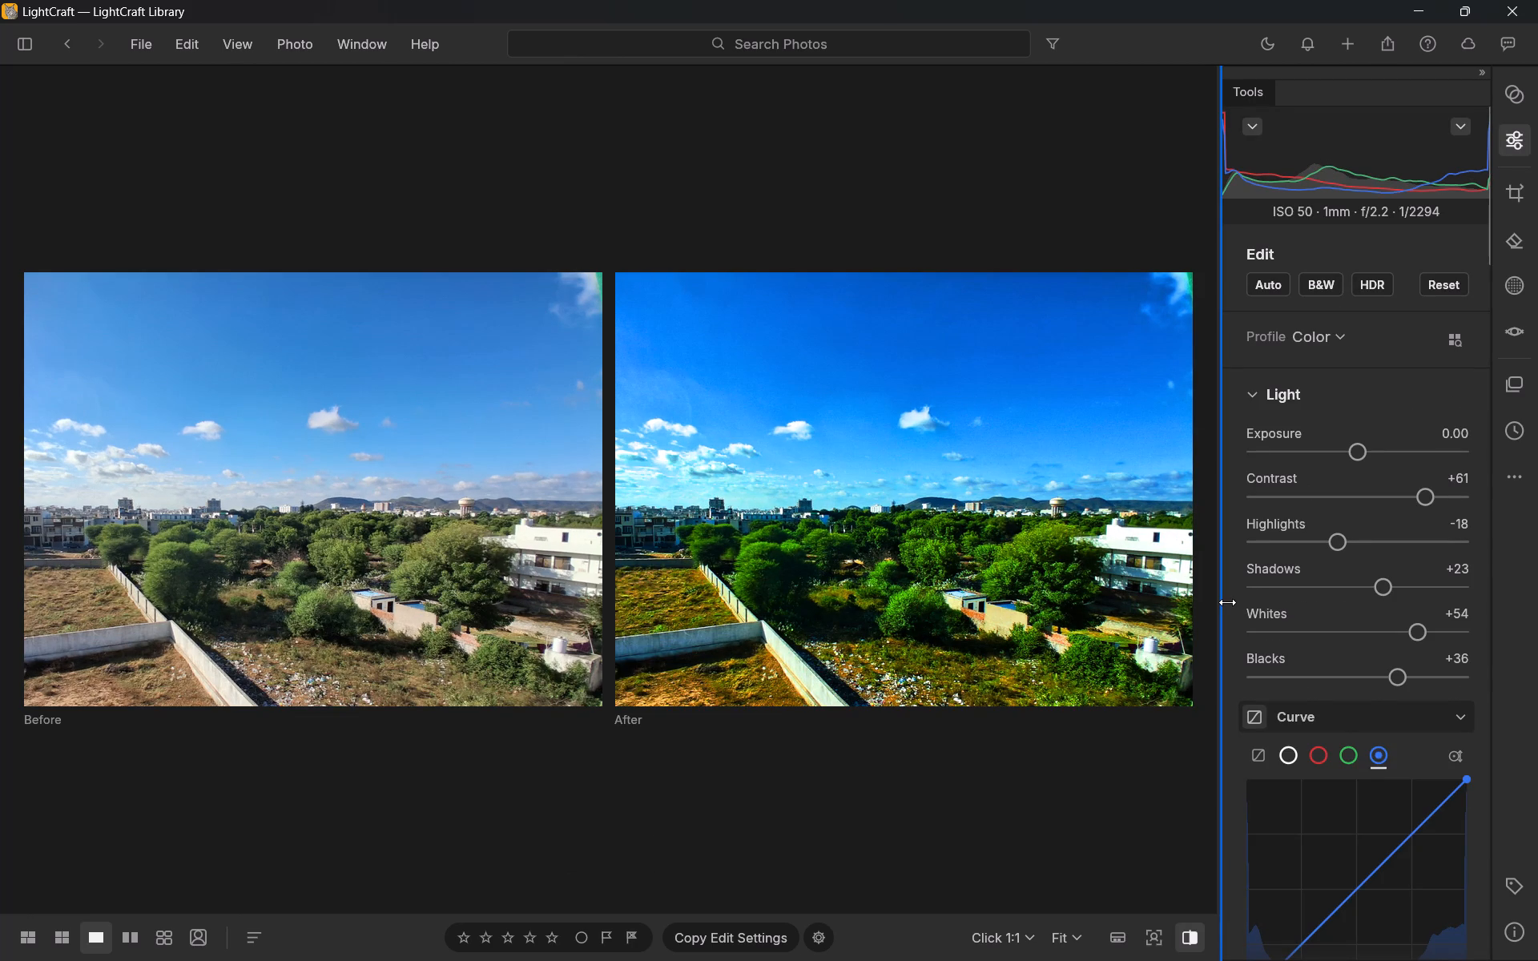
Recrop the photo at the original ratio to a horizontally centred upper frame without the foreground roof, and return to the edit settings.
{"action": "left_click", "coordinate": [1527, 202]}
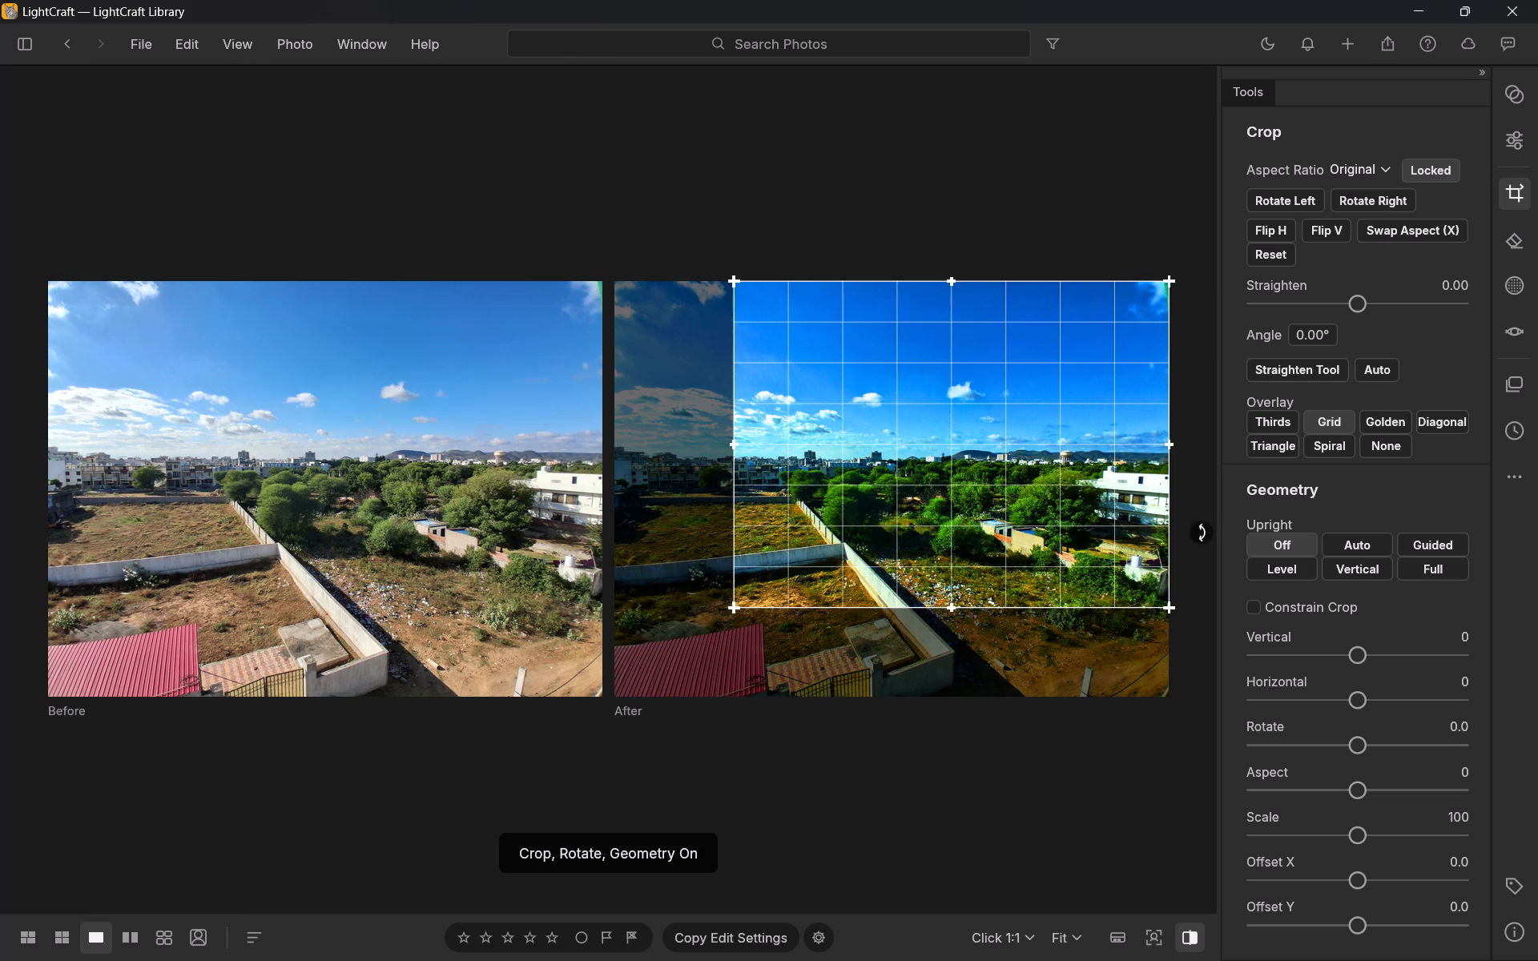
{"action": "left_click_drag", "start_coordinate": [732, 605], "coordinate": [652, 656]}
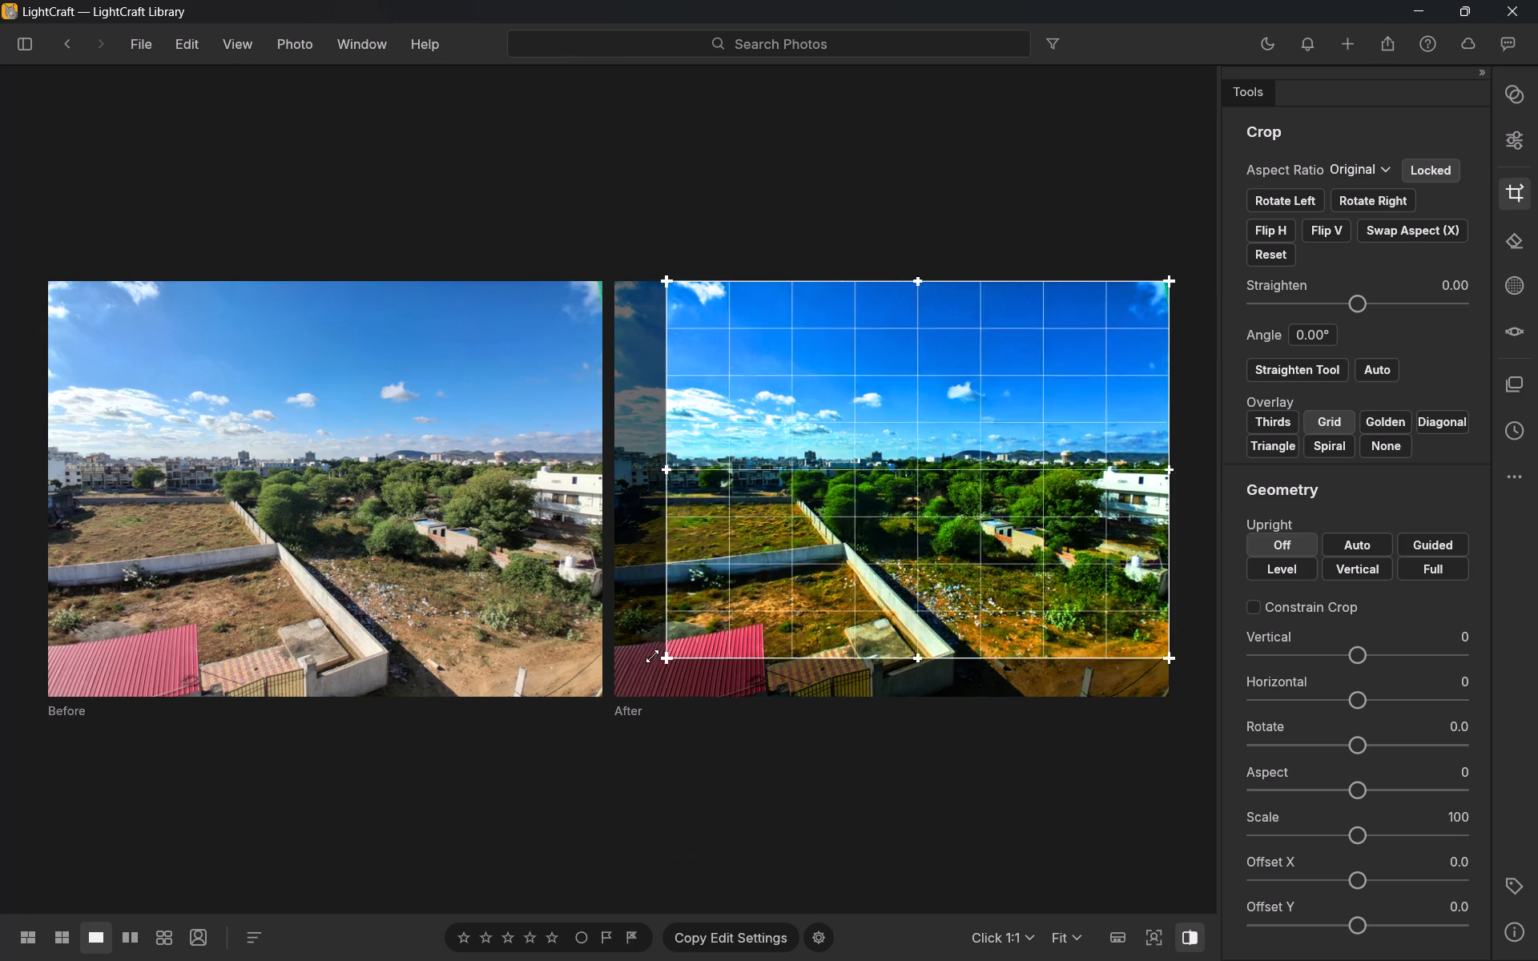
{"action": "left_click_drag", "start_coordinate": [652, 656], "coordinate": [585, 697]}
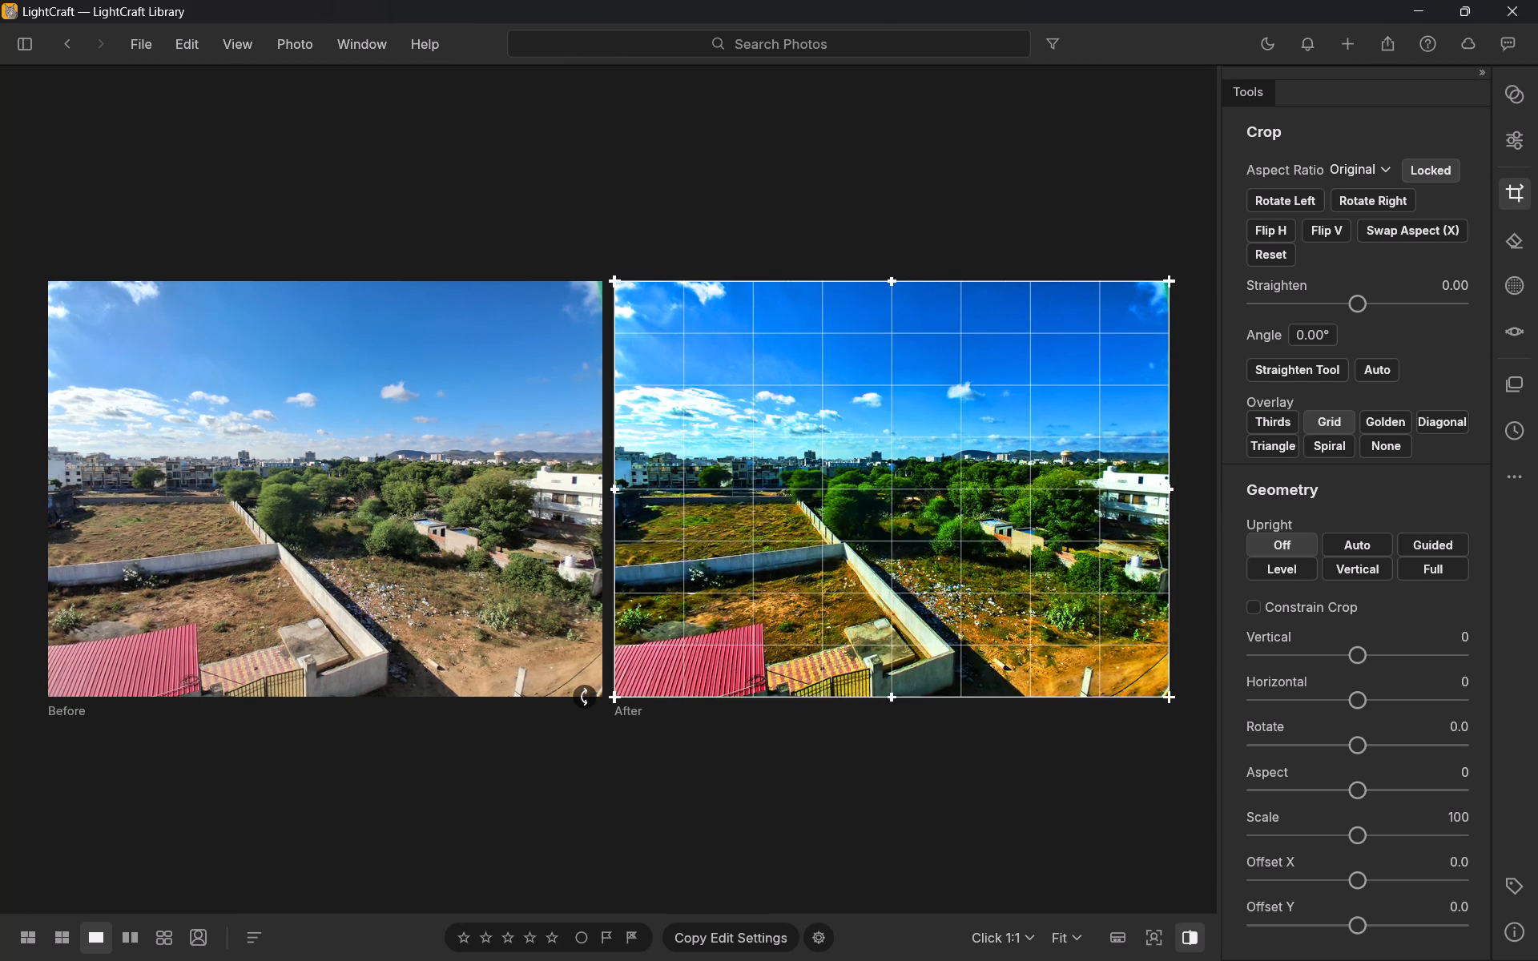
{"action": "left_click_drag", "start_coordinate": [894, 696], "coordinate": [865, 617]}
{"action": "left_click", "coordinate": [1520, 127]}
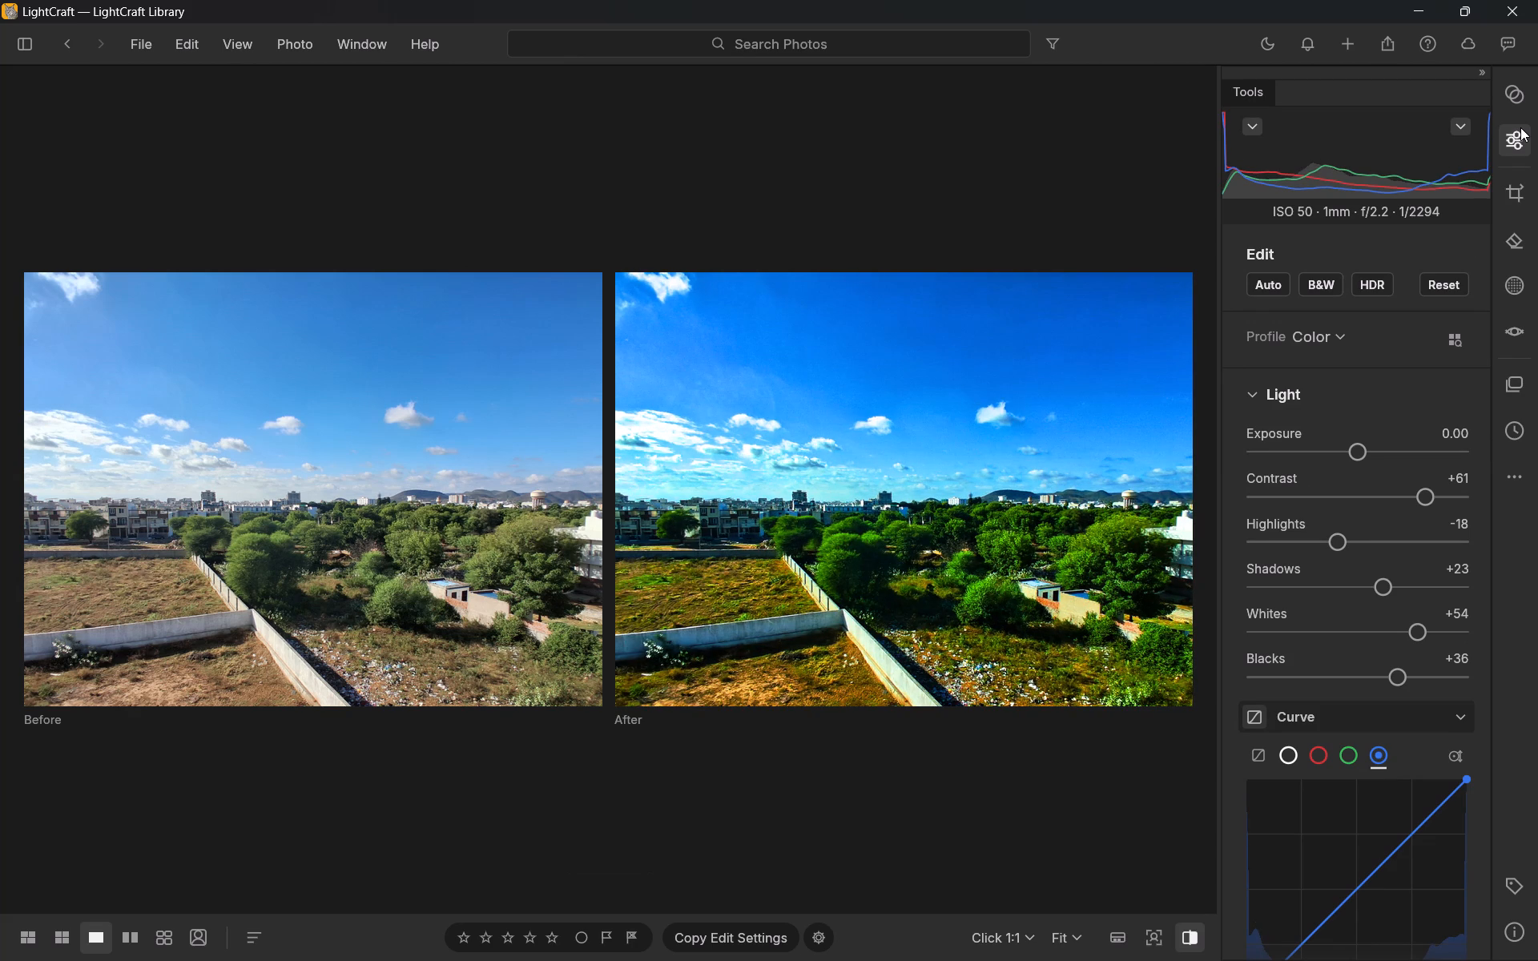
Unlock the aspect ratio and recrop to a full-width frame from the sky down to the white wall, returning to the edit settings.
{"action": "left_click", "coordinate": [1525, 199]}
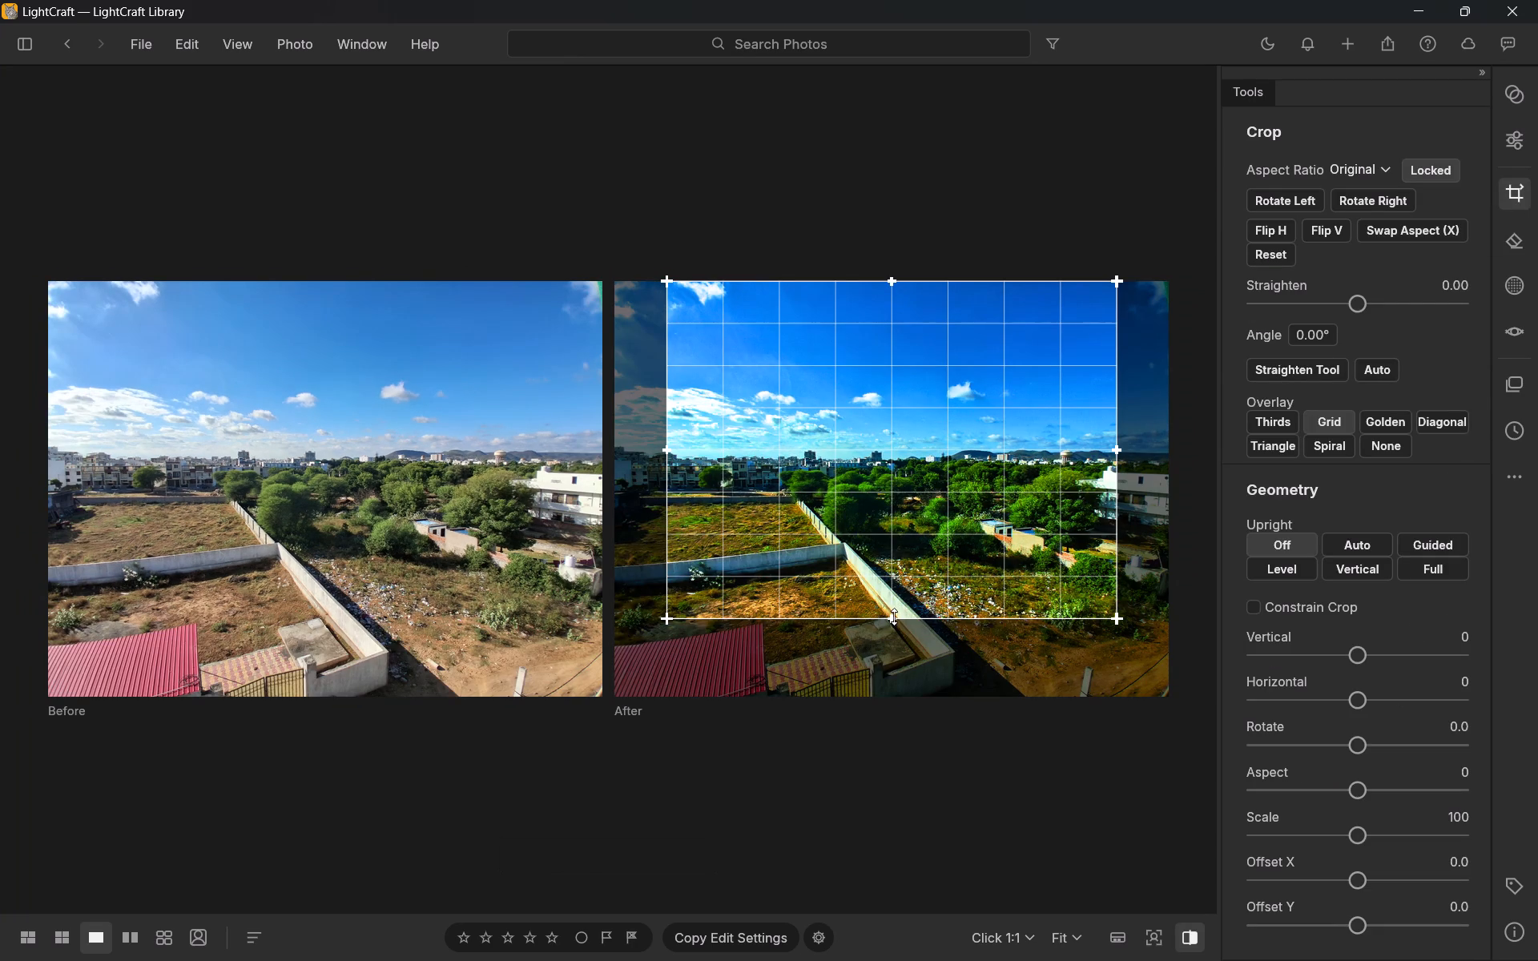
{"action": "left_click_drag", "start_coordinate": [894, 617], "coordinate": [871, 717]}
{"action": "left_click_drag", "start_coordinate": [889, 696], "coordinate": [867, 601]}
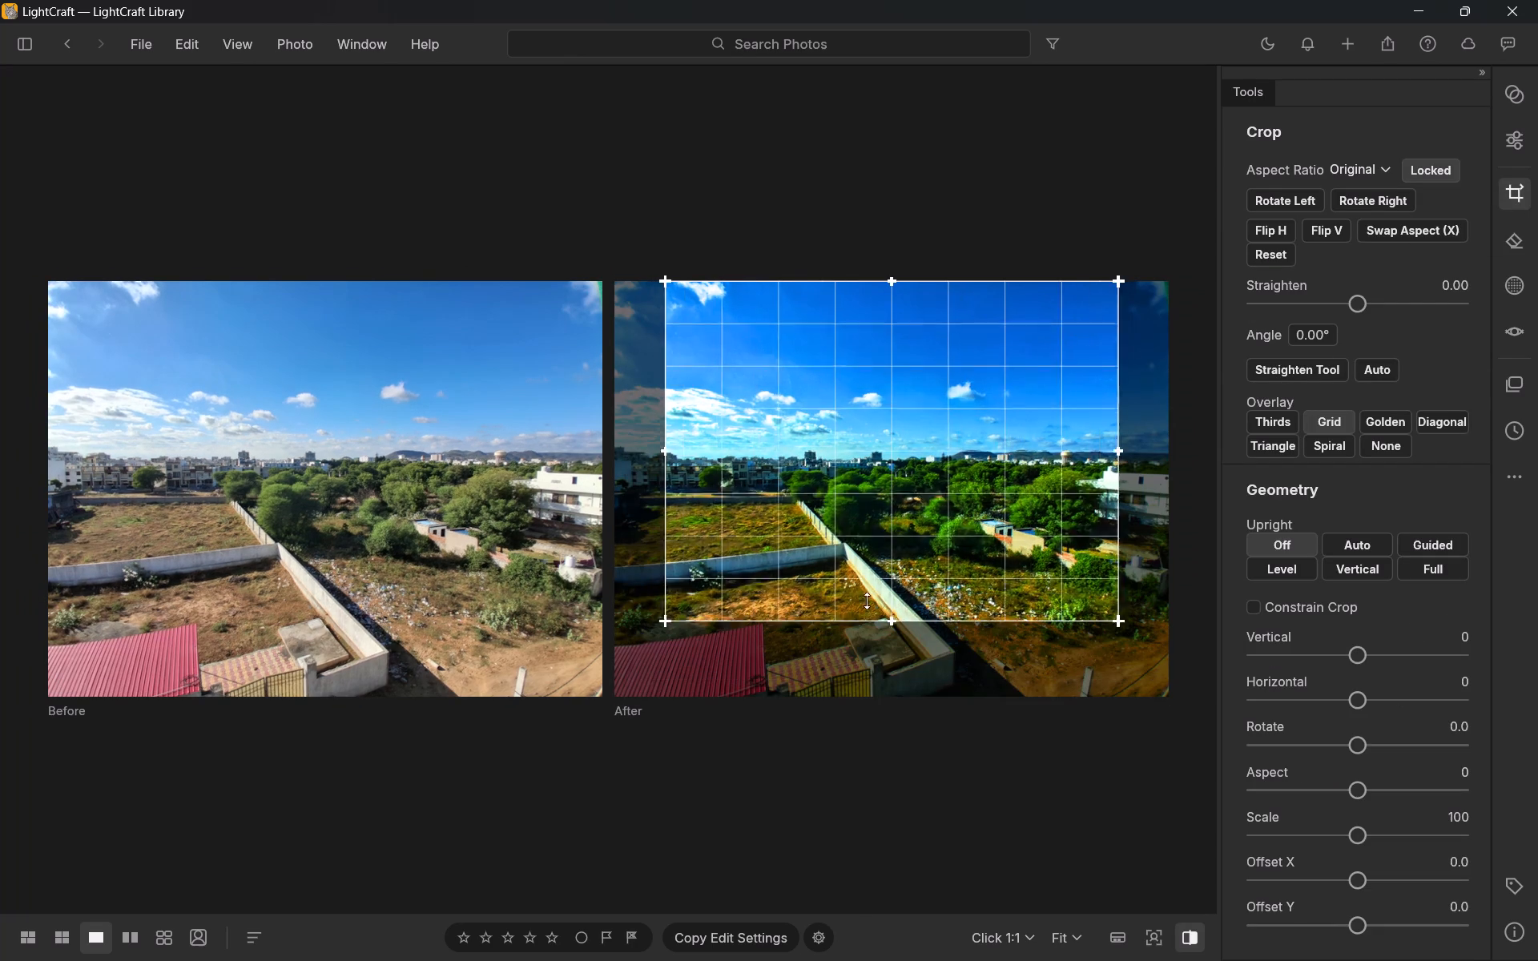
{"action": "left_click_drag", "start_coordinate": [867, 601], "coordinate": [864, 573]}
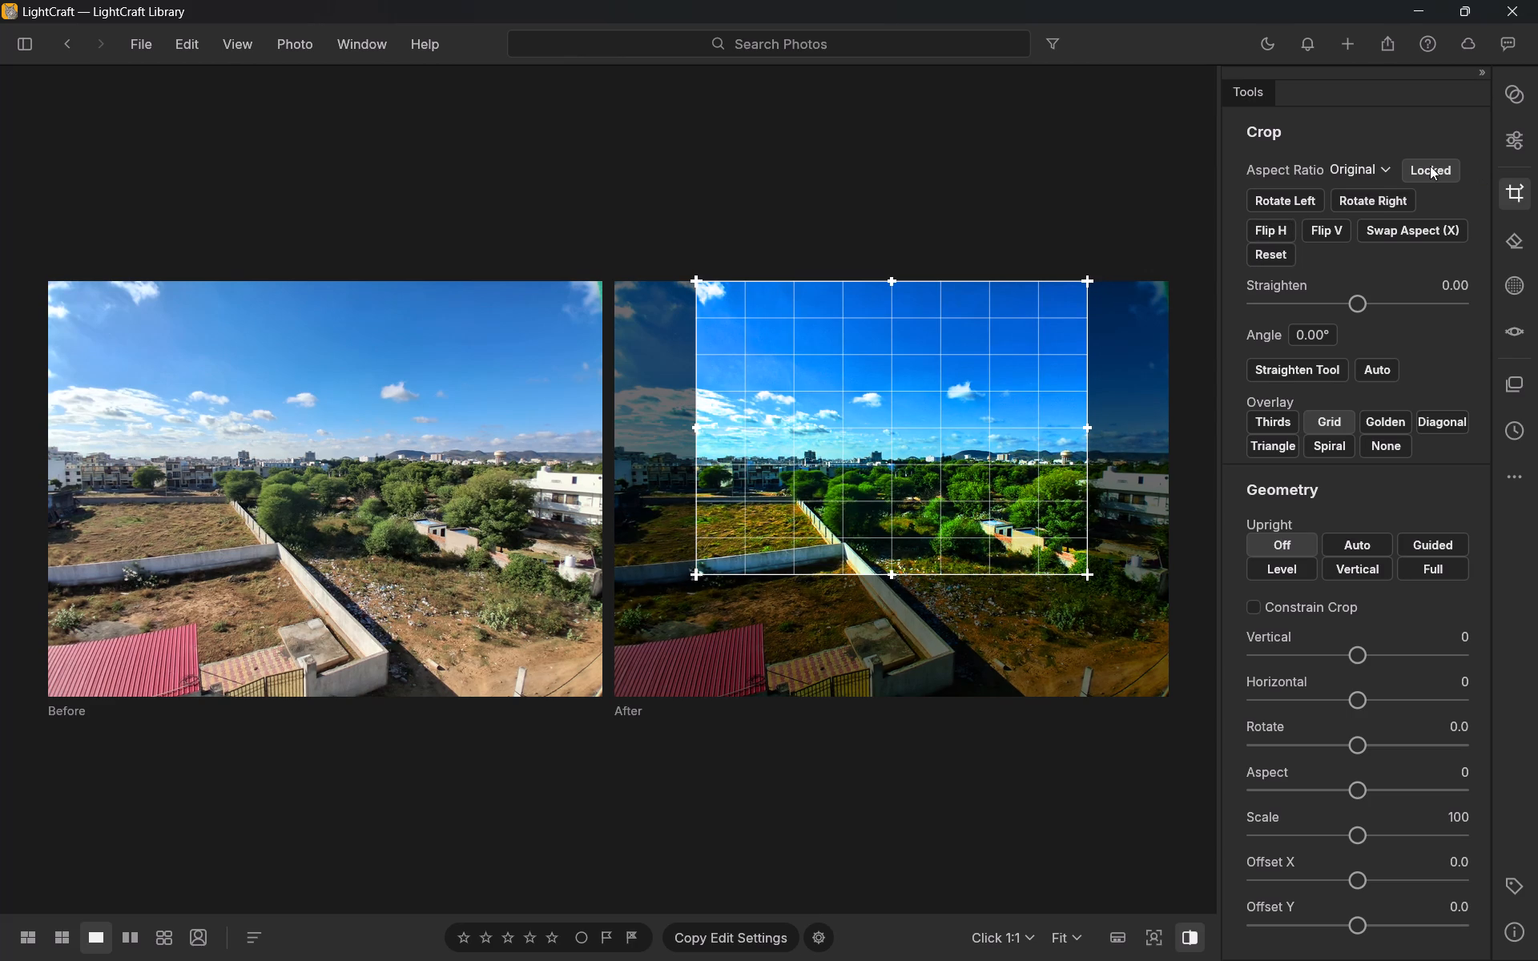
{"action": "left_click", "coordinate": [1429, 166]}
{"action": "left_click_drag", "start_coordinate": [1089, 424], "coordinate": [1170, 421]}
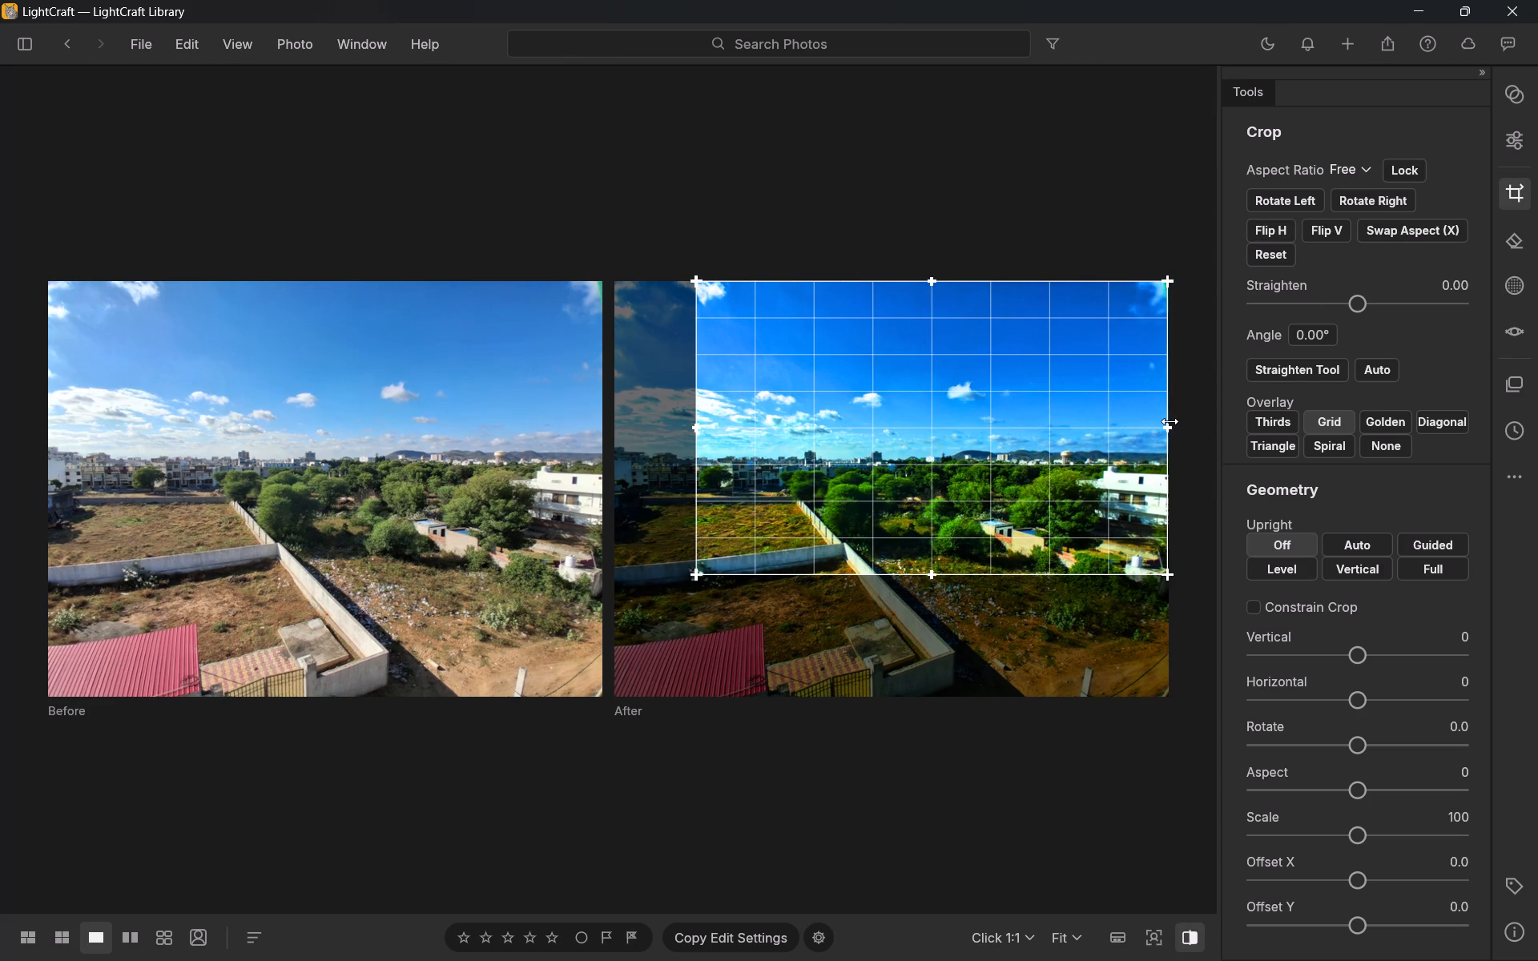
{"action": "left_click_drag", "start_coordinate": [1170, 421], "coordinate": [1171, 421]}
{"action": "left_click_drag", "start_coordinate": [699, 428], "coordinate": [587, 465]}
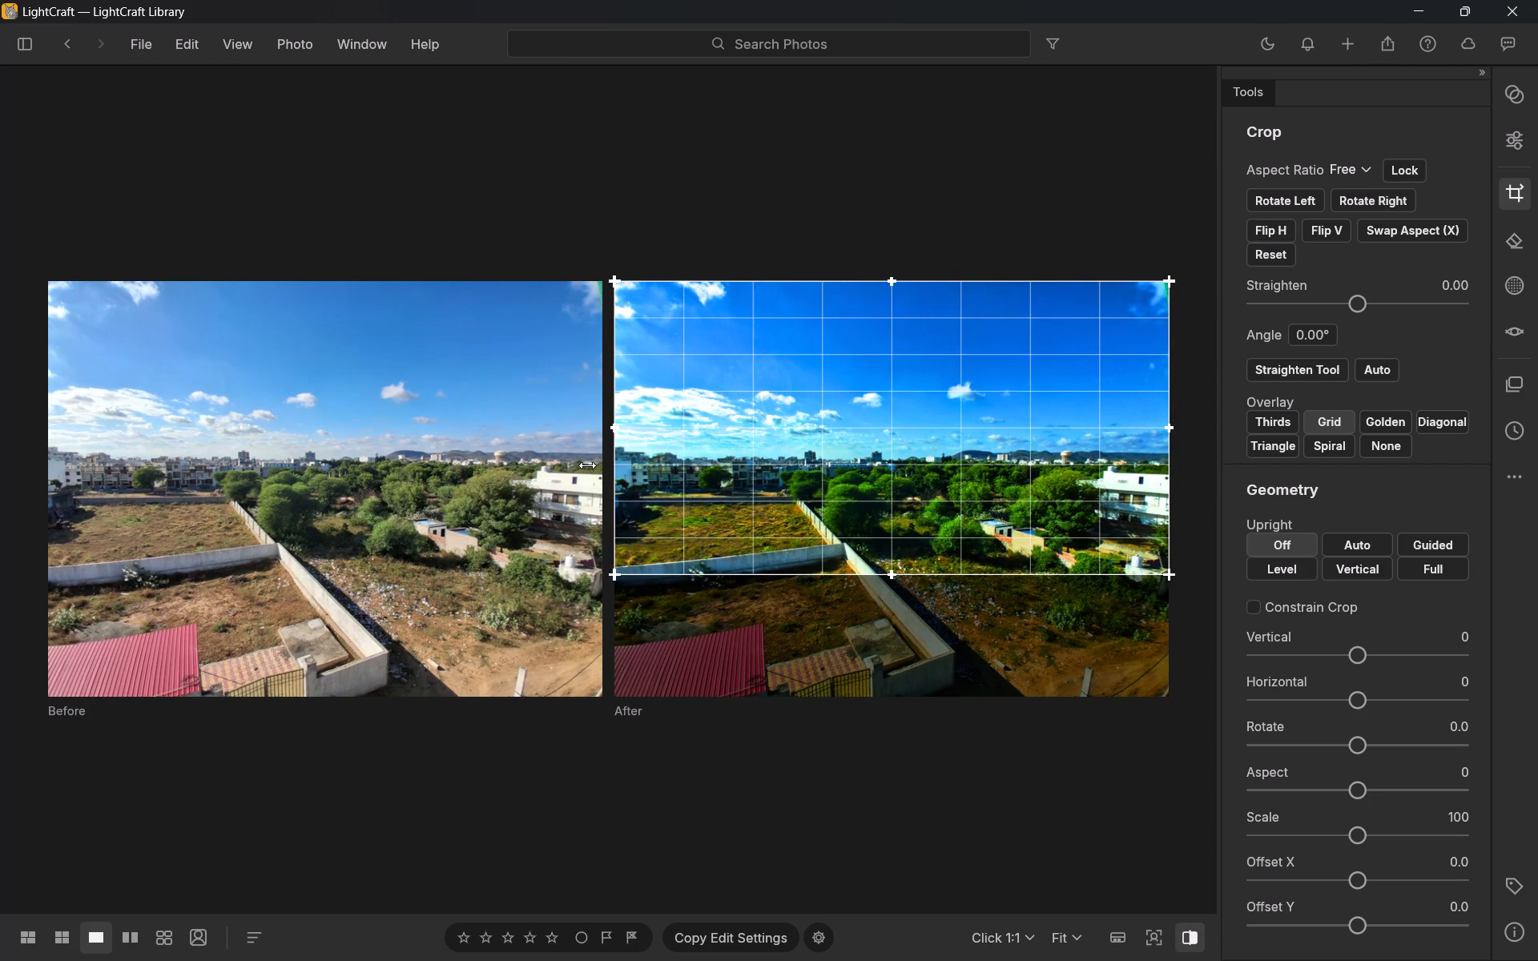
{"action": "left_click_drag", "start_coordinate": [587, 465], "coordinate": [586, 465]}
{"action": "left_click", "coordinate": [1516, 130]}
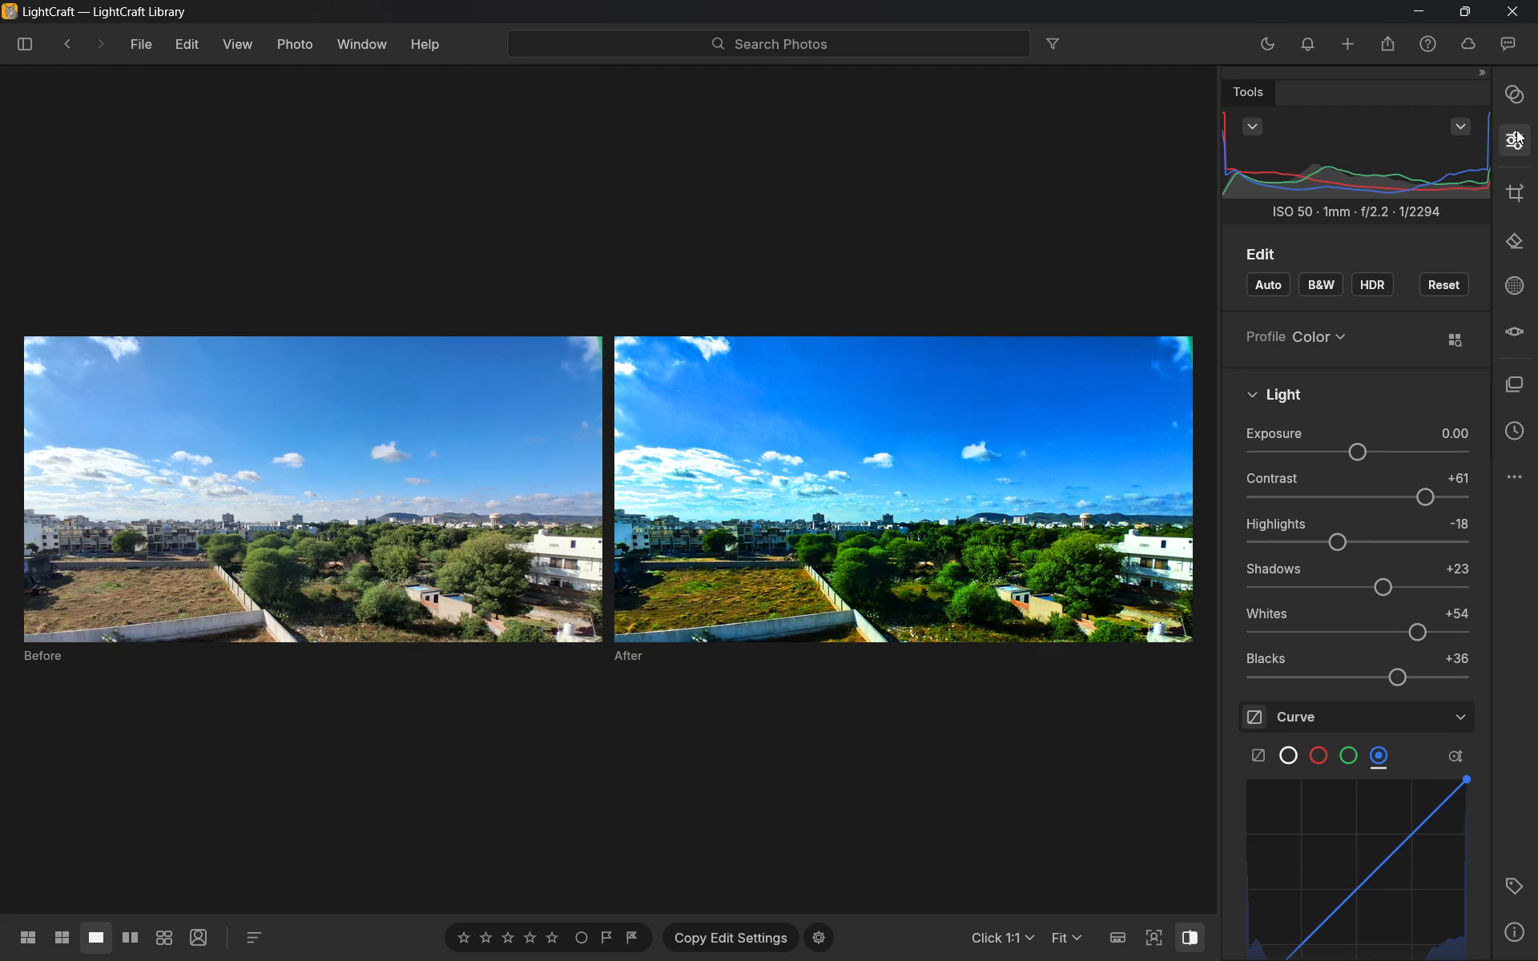
Reopen the crop and, with the aspect ratio unlocked, extend its bottom edge to take in the full photo.
{"action": "left_click", "coordinate": [1526, 187]}
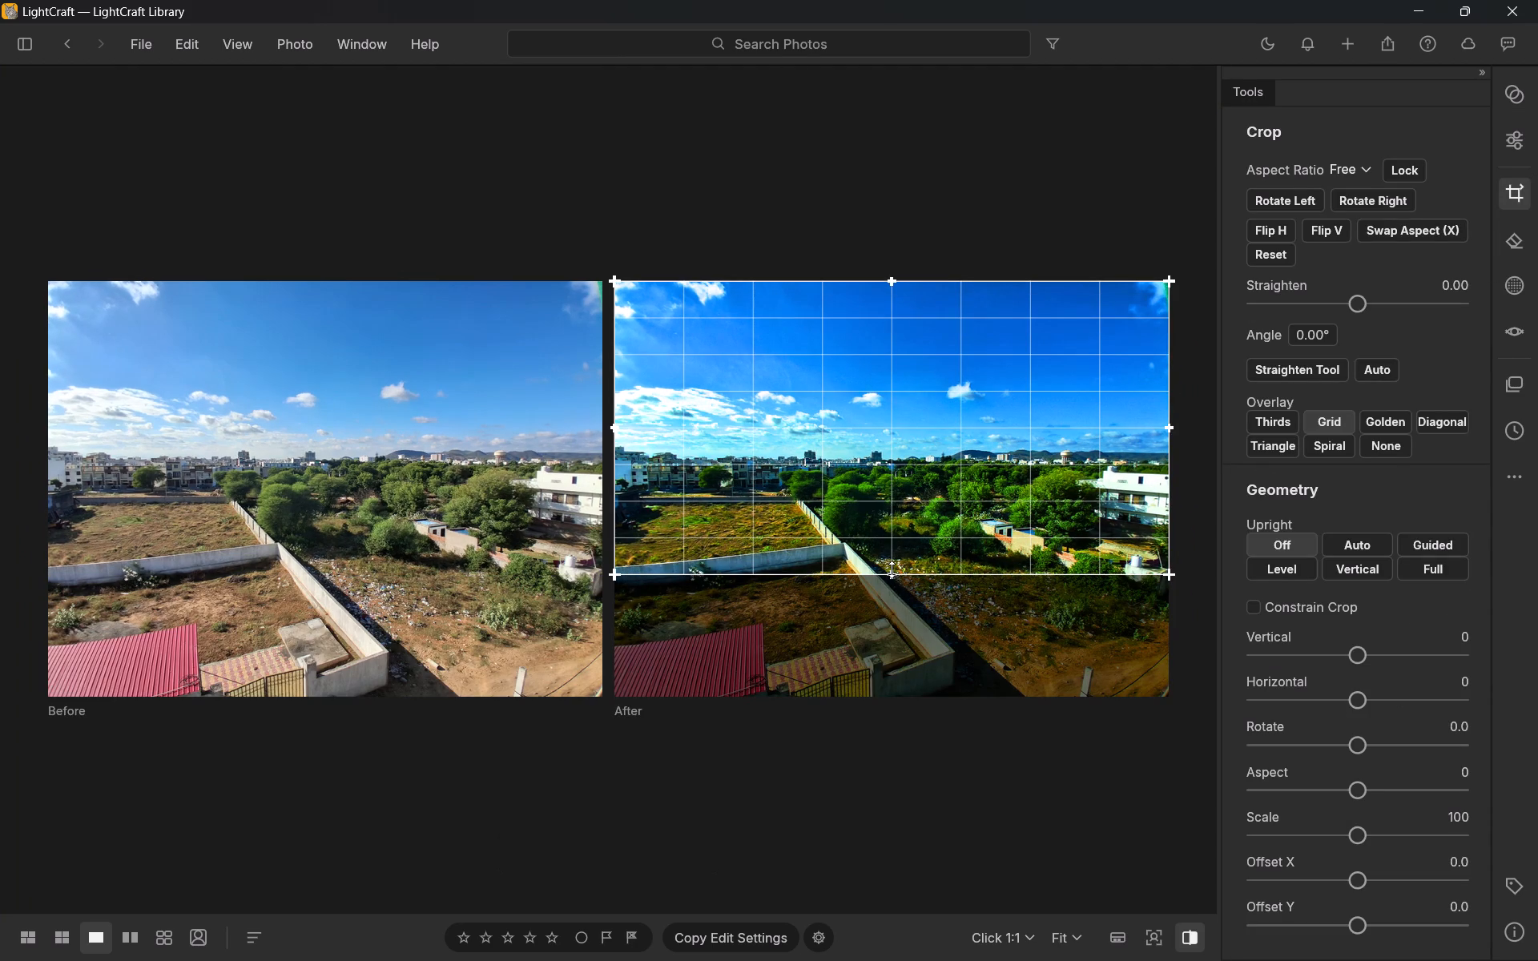
{"action": "left_click", "coordinate": [1395, 168]}
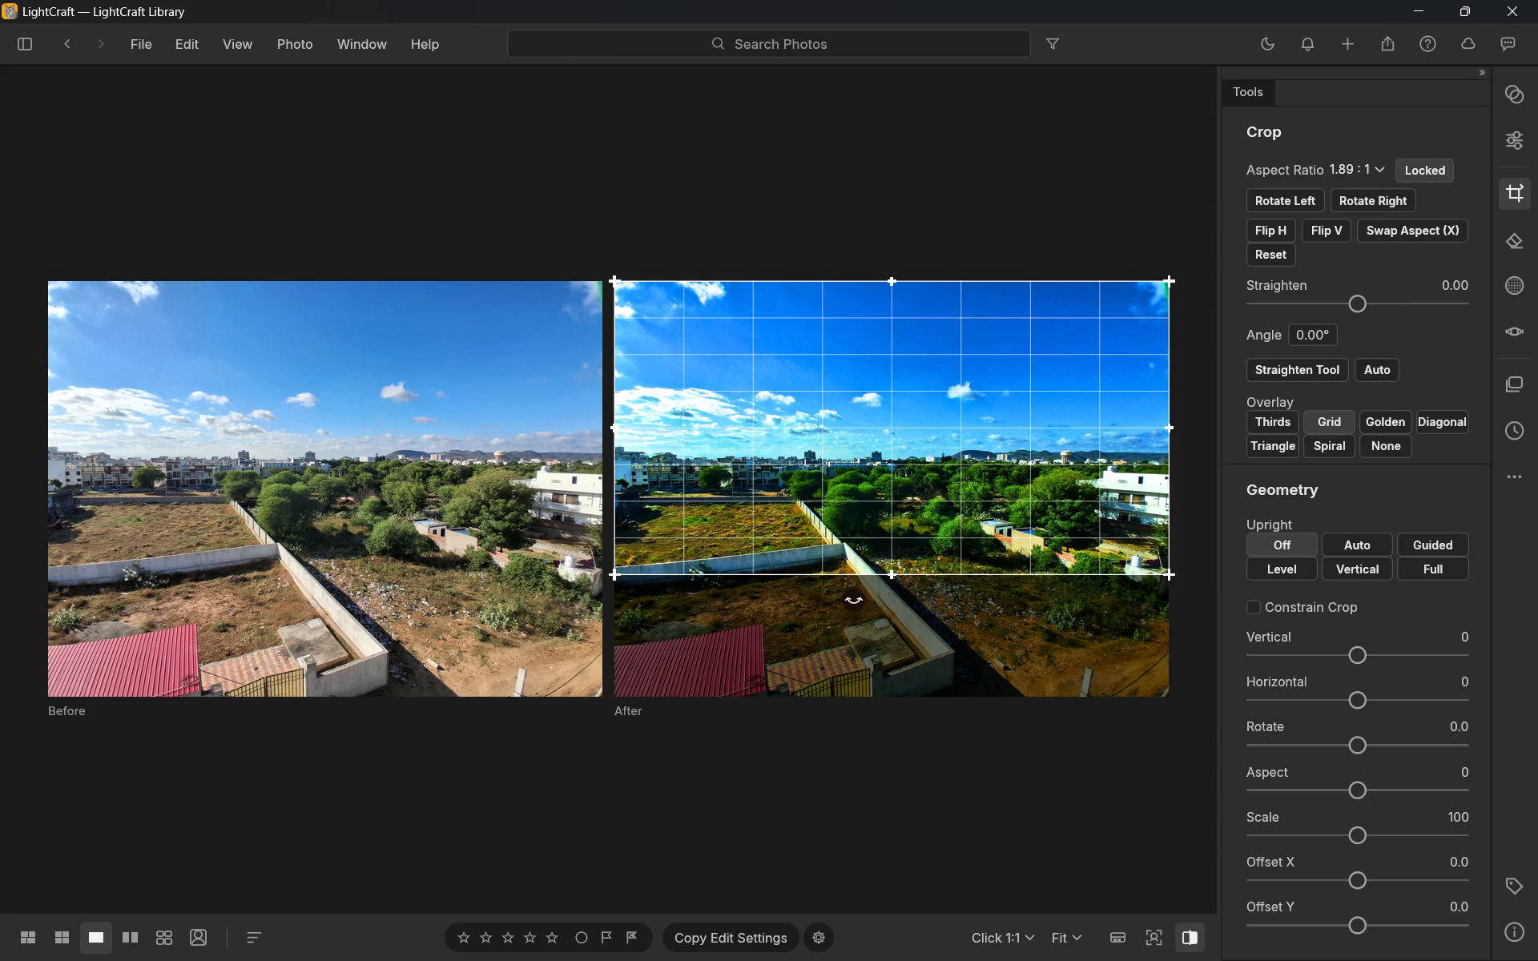
{"action": "left_click_drag", "start_coordinate": [891, 573], "coordinate": [850, 630]}
{"action": "left_click", "coordinate": [1406, 164]}
{"action": "left_click_drag", "start_coordinate": [894, 580], "coordinate": [868, 729]}
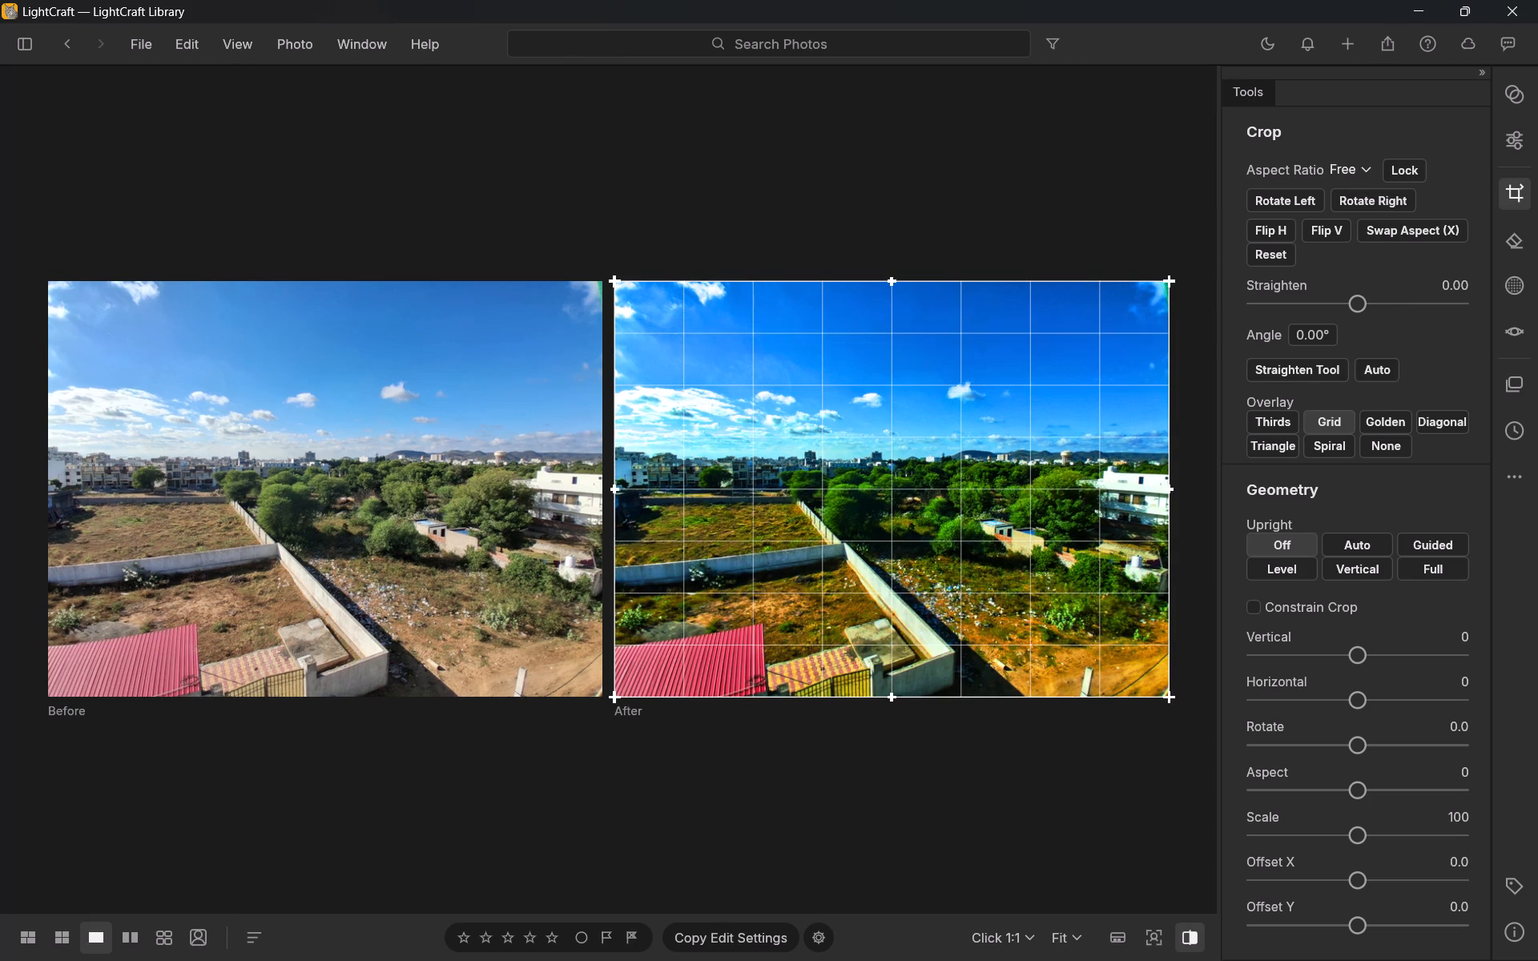
Lock the crop to the original aspect ratio, frame the photo's upper right part without the foreground roof, and return to the edit settings.
{"action": "left_click", "coordinate": [1422, 164]}
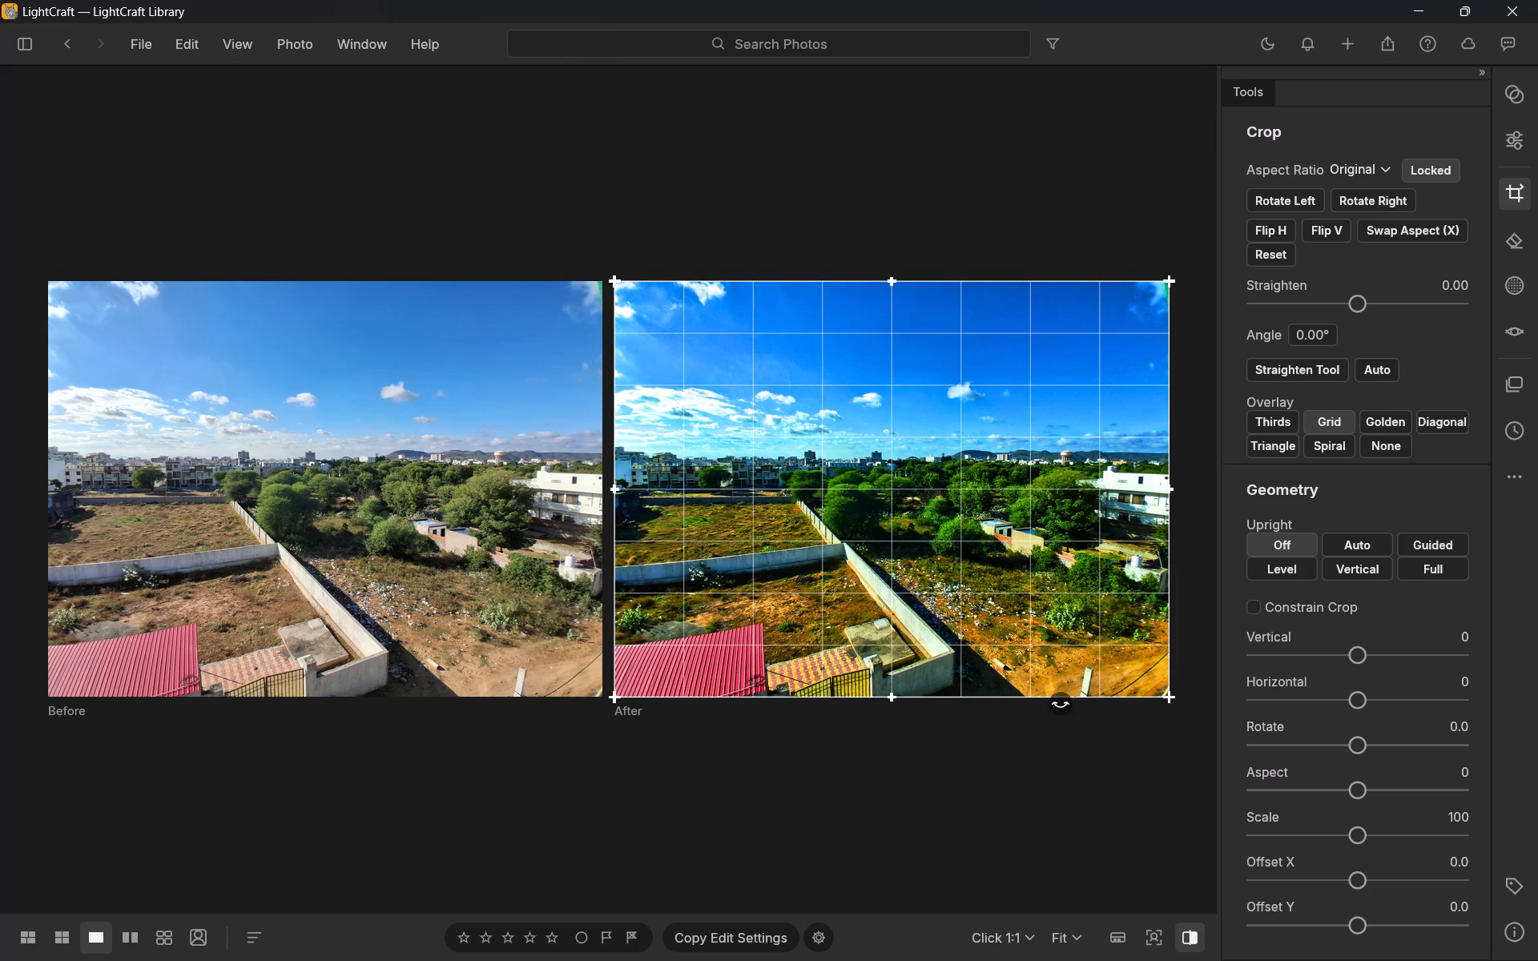
{"action": "left_click_drag", "start_coordinate": [887, 698], "coordinate": [916, 581]}
{"action": "left_click_drag", "start_coordinate": [890, 460], "coordinate": [913, 474]}
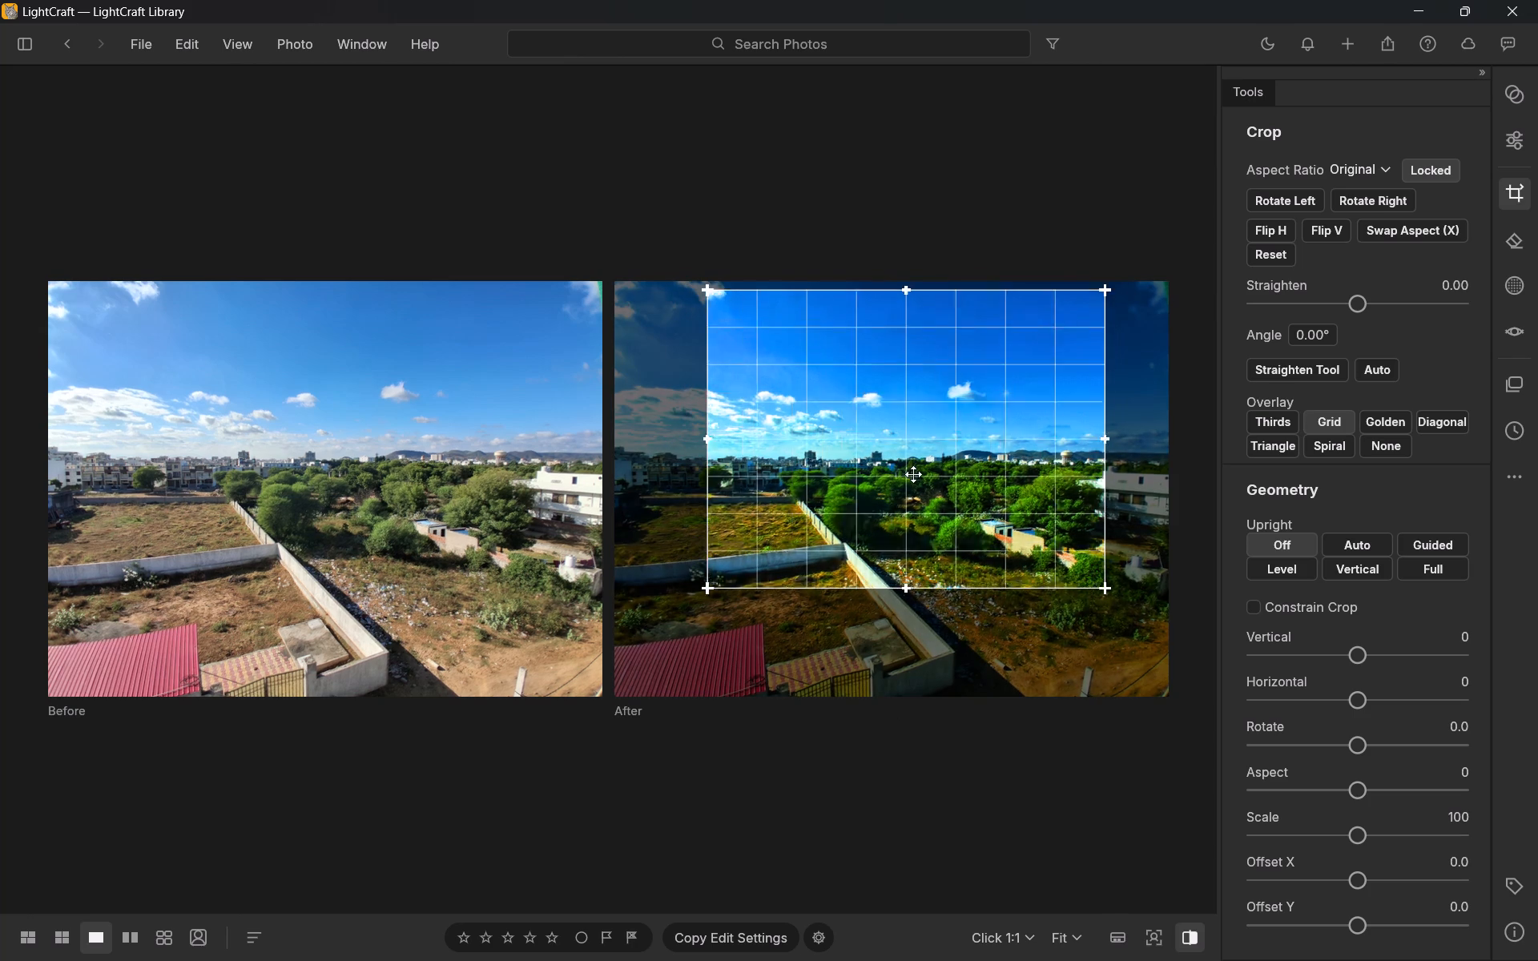
{"action": "left_click_drag", "start_coordinate": [913, 474], "coordinate": [957, 459]}
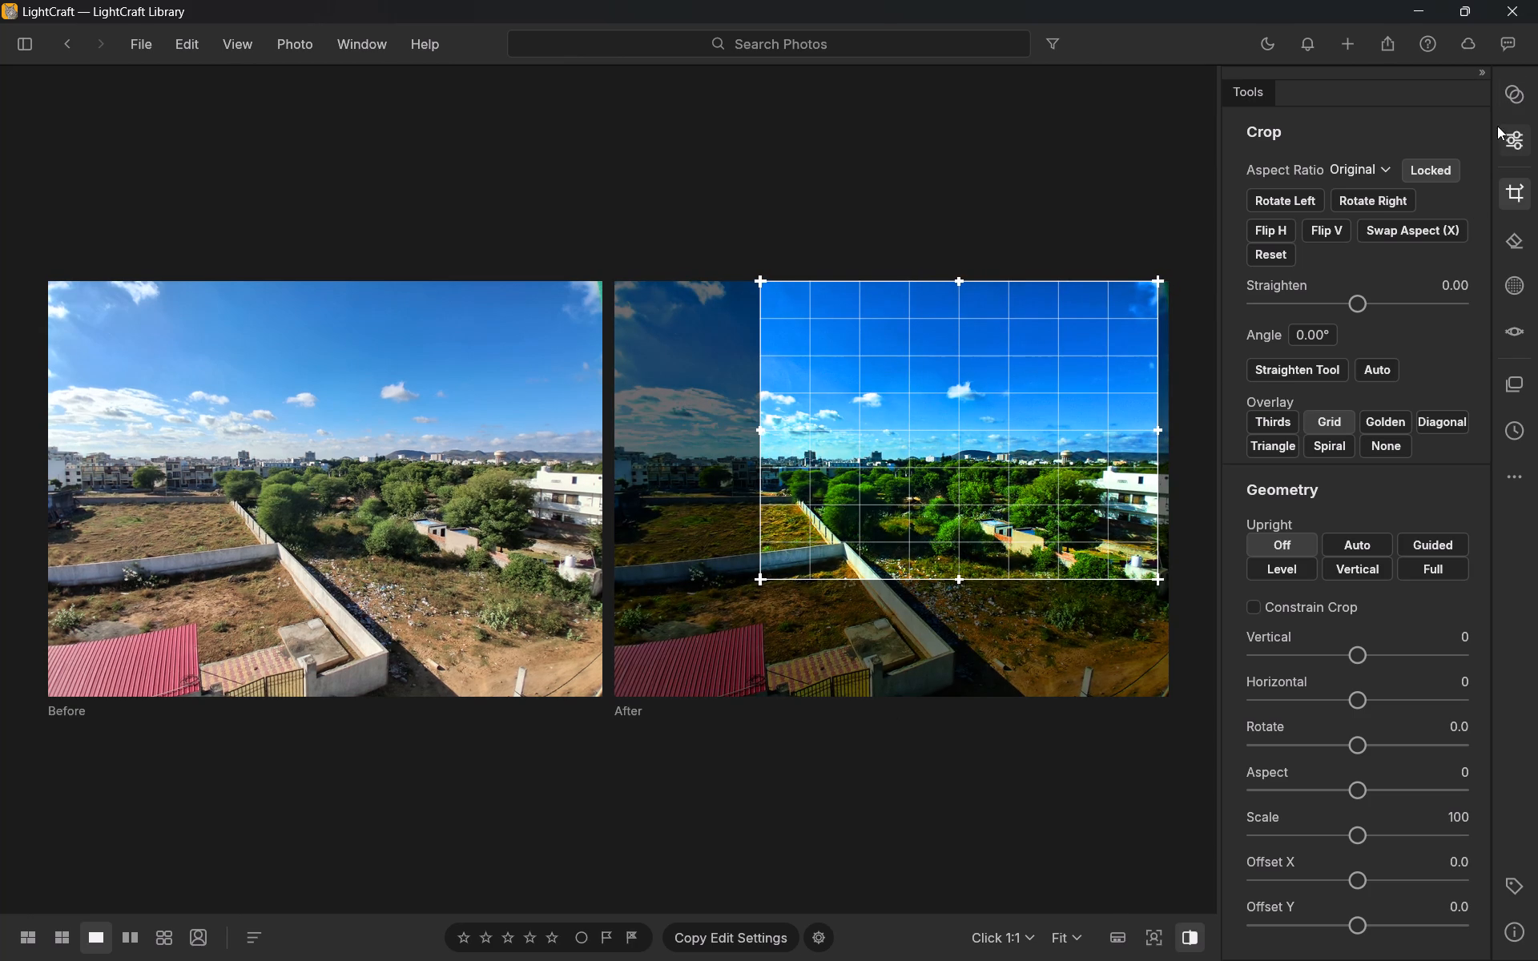
{"action": "left_click", "coordinate": [1517, 134]}
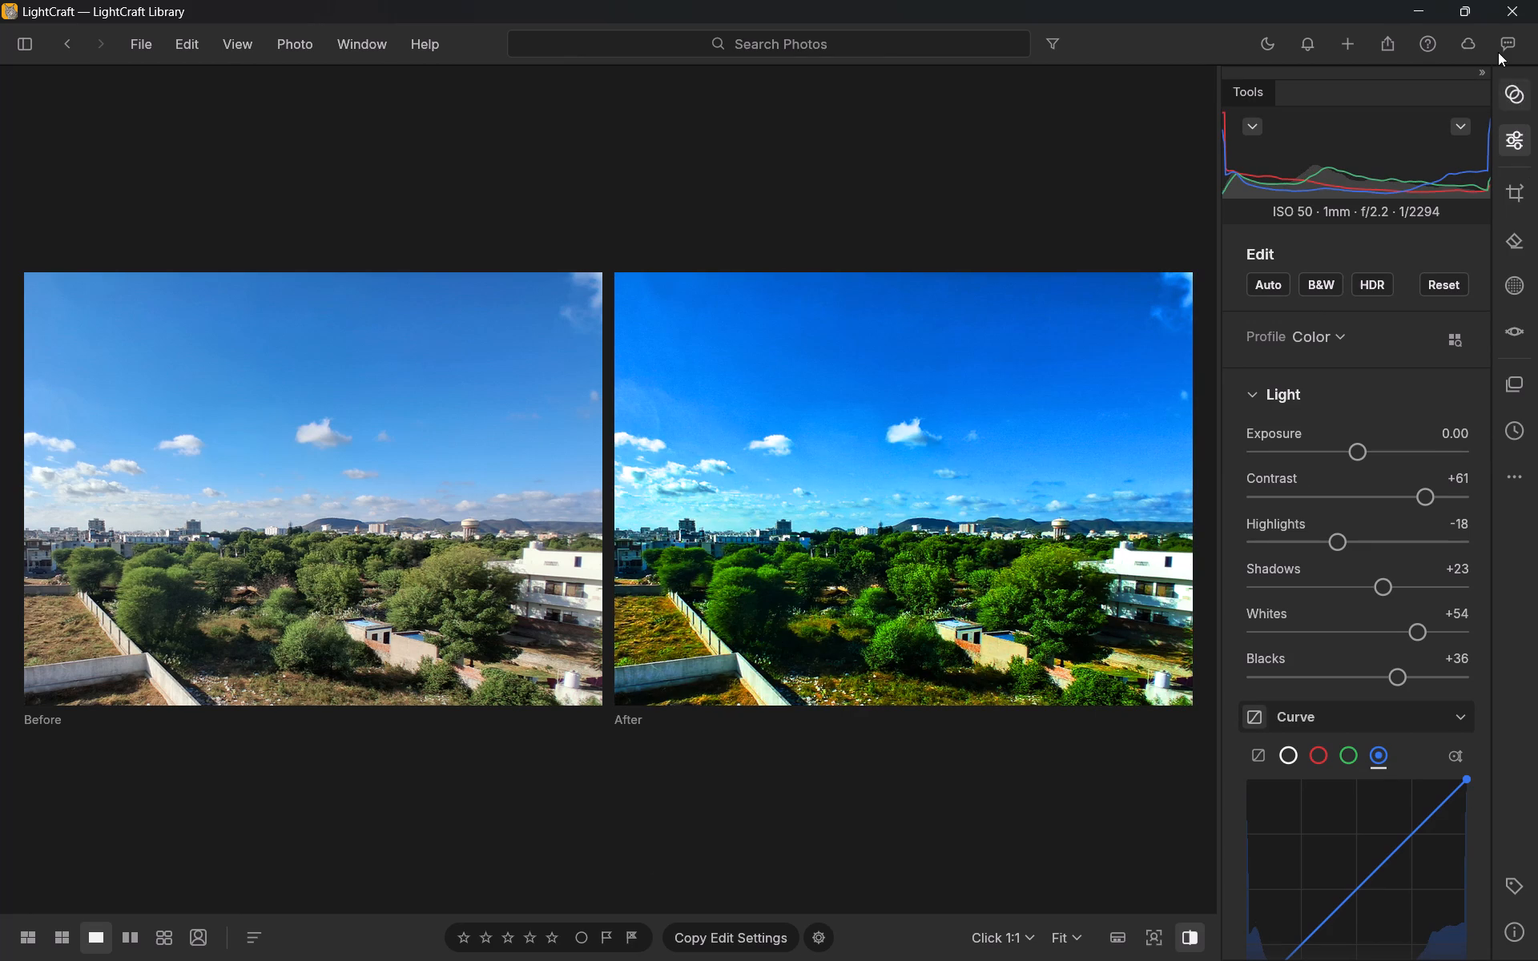
Export the cropped photo as a full-size sRGB JPEG at quality 85 to the Downloads folder.
{"action": "left_click", "coordinate": [1382, 37]}
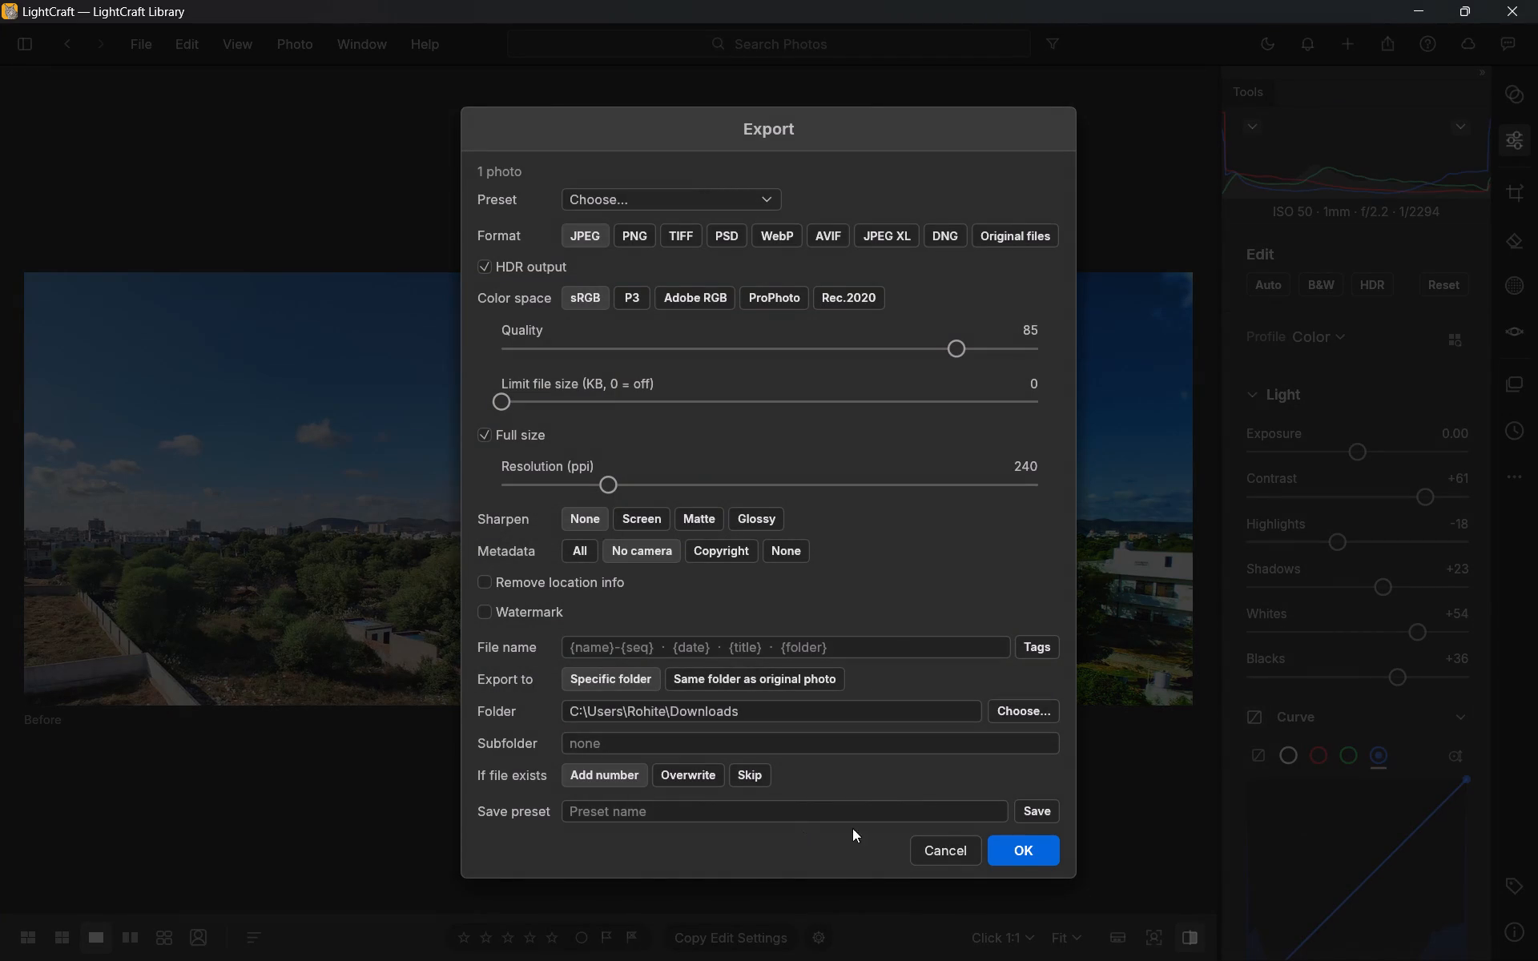
{"action": "left_click", "coordinate": [1025, 847]}
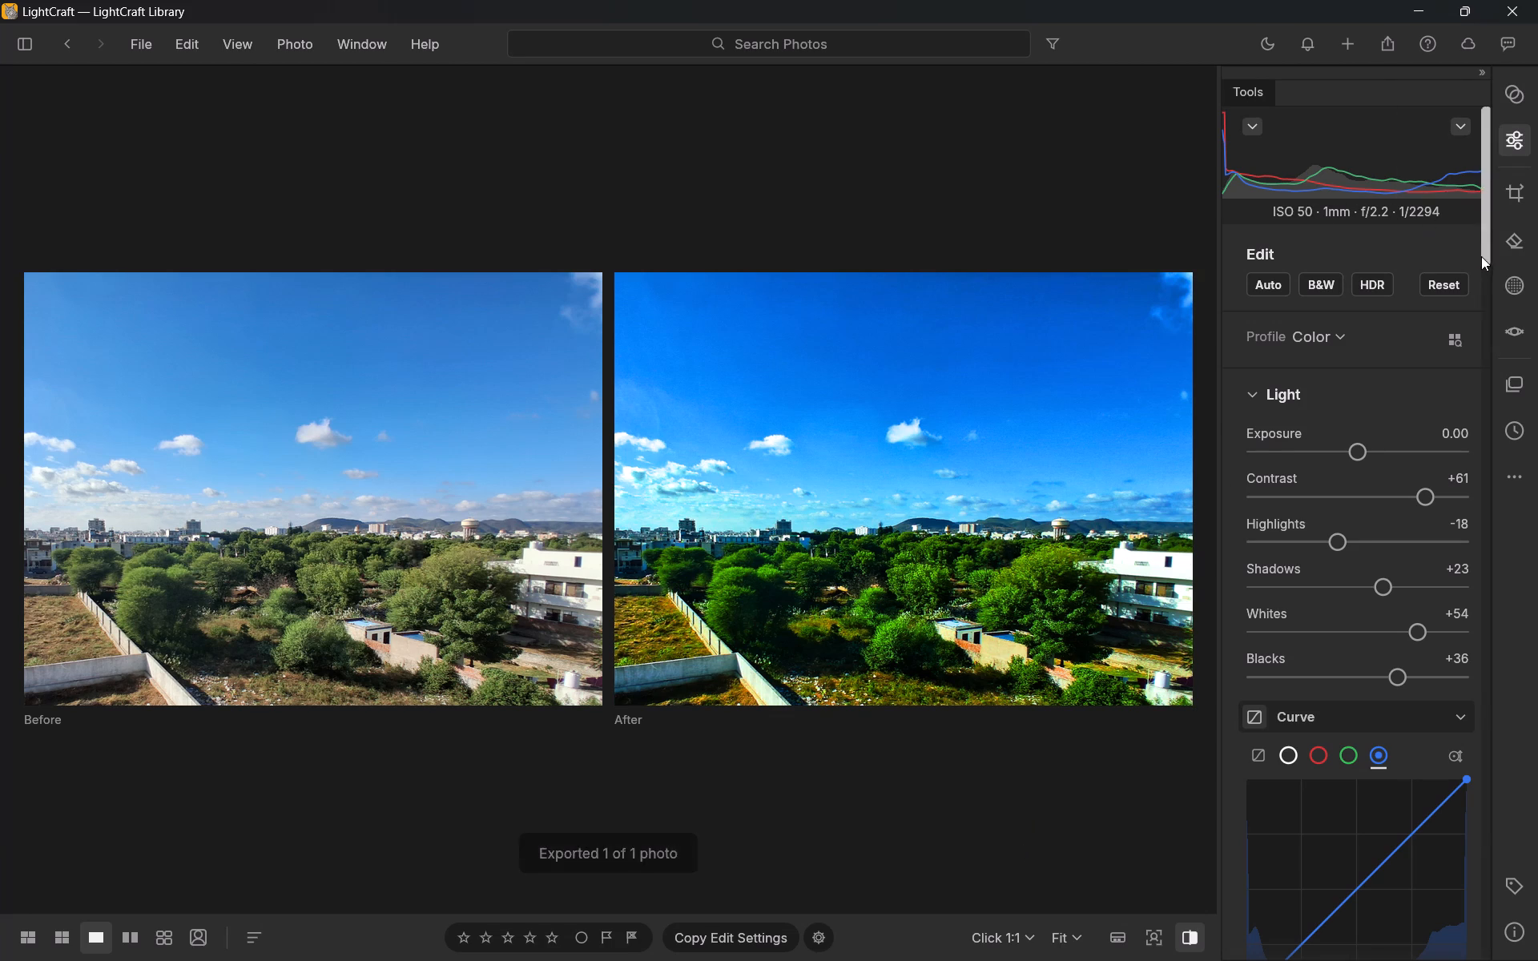
Reopen the crop and enlarge its frame at the original ratio to cover practically the full photo.
{"action": "left_click", "coordinate": [1528, 204]}
{"action": "left_click_drag", "start_coordinate": [757, 575], "coordinate": [537, 737]}
{"action": "left_click_drag", "start_coordinate": [884, 687], "coordinate": [879, 763]}
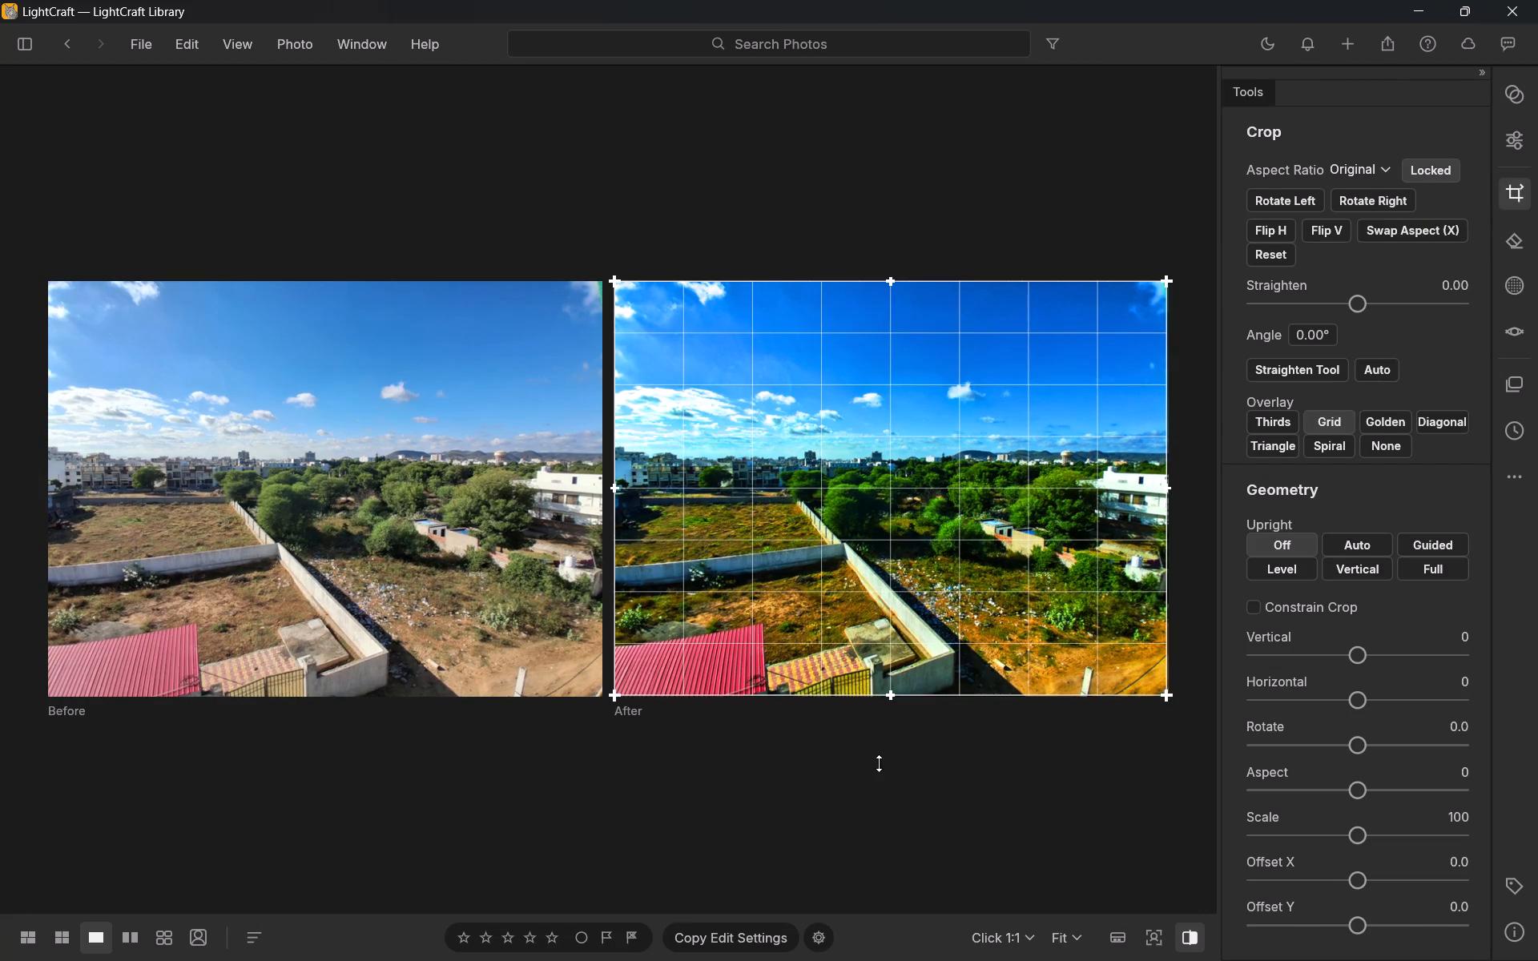
{"action": "left_click_drag", "start_coordinate": [879, 763], "coordinate": [879, 764]}
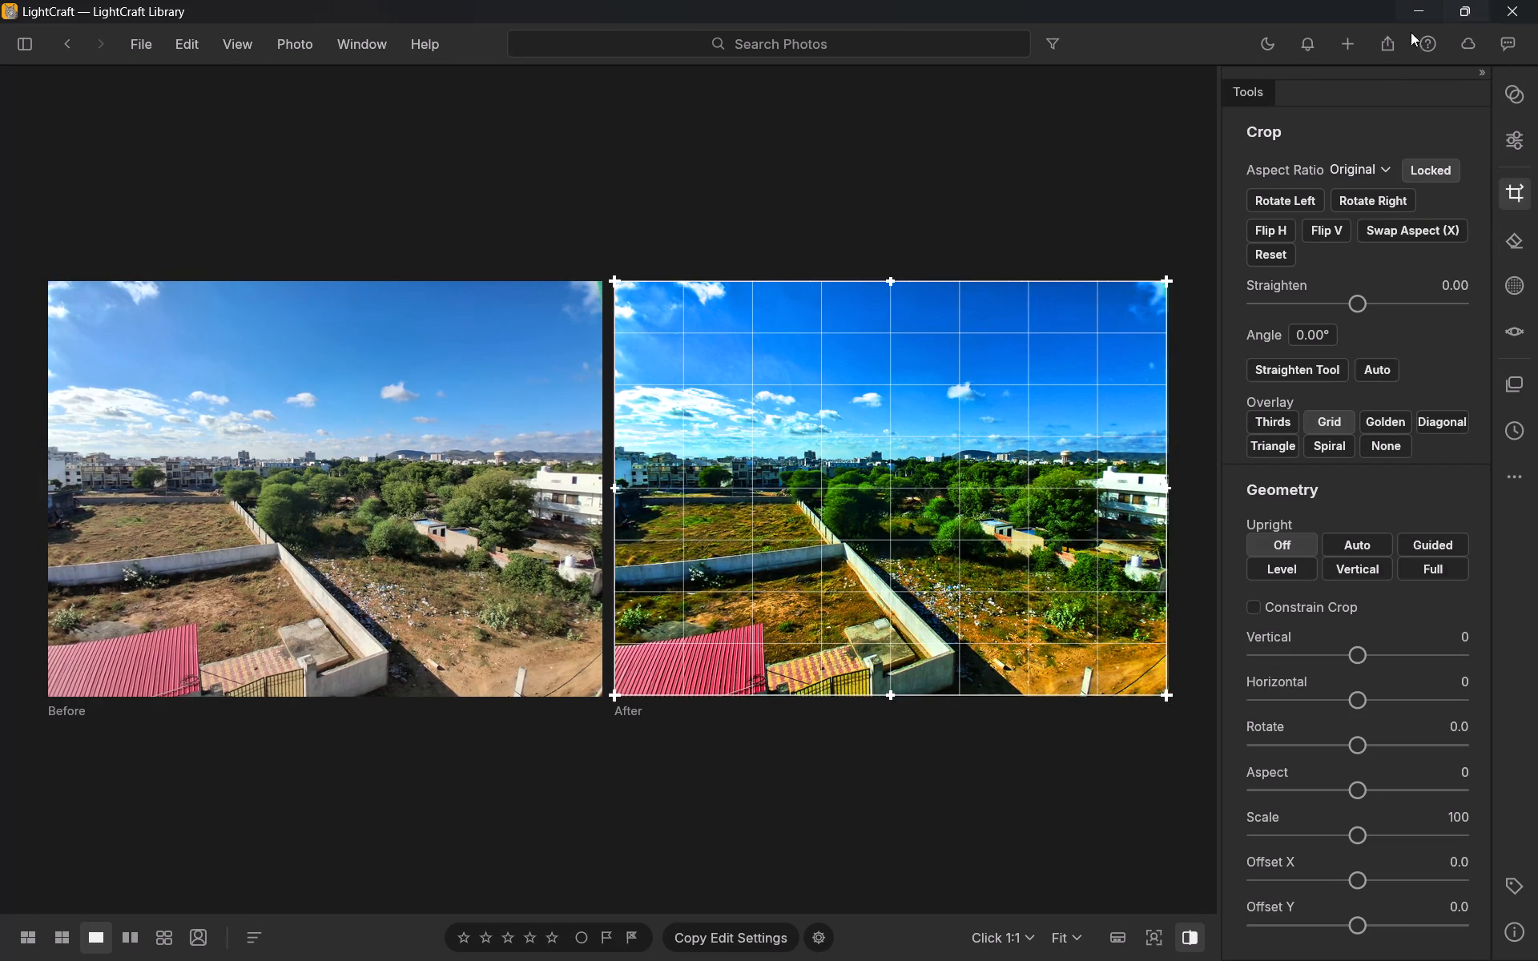
Export the full-frame version as a full-size sRGB JPEG at quality 85 to the Downloads folder.
{"action": "left_click", "coordinate": [1385, 46]}
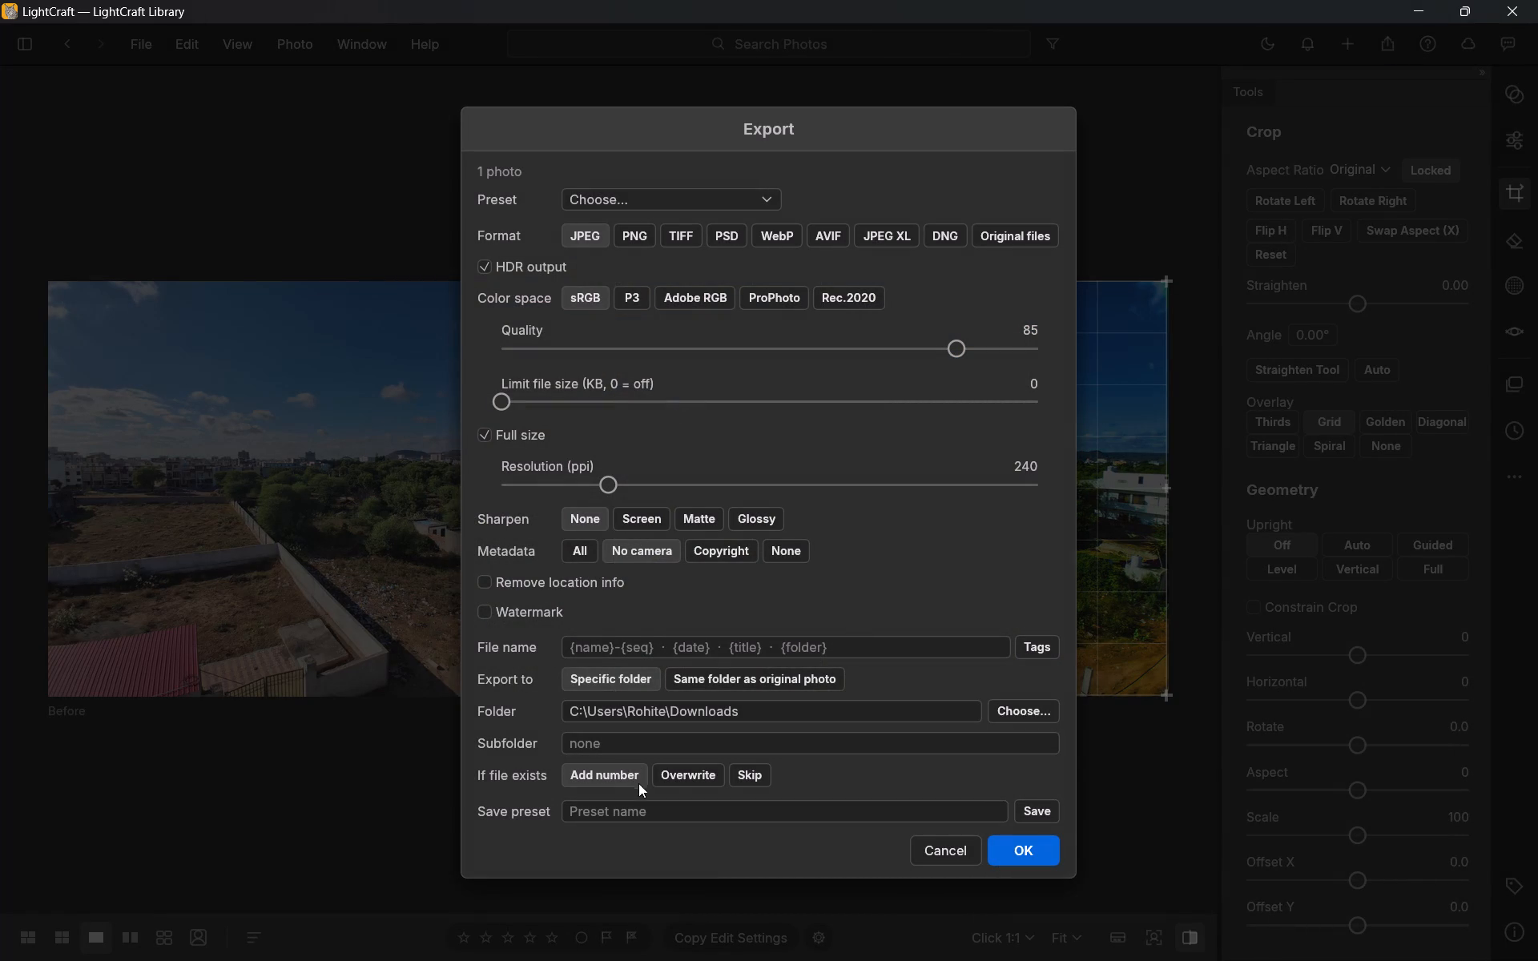
{"action": "left_click", "coordinate": [1005, 845]}
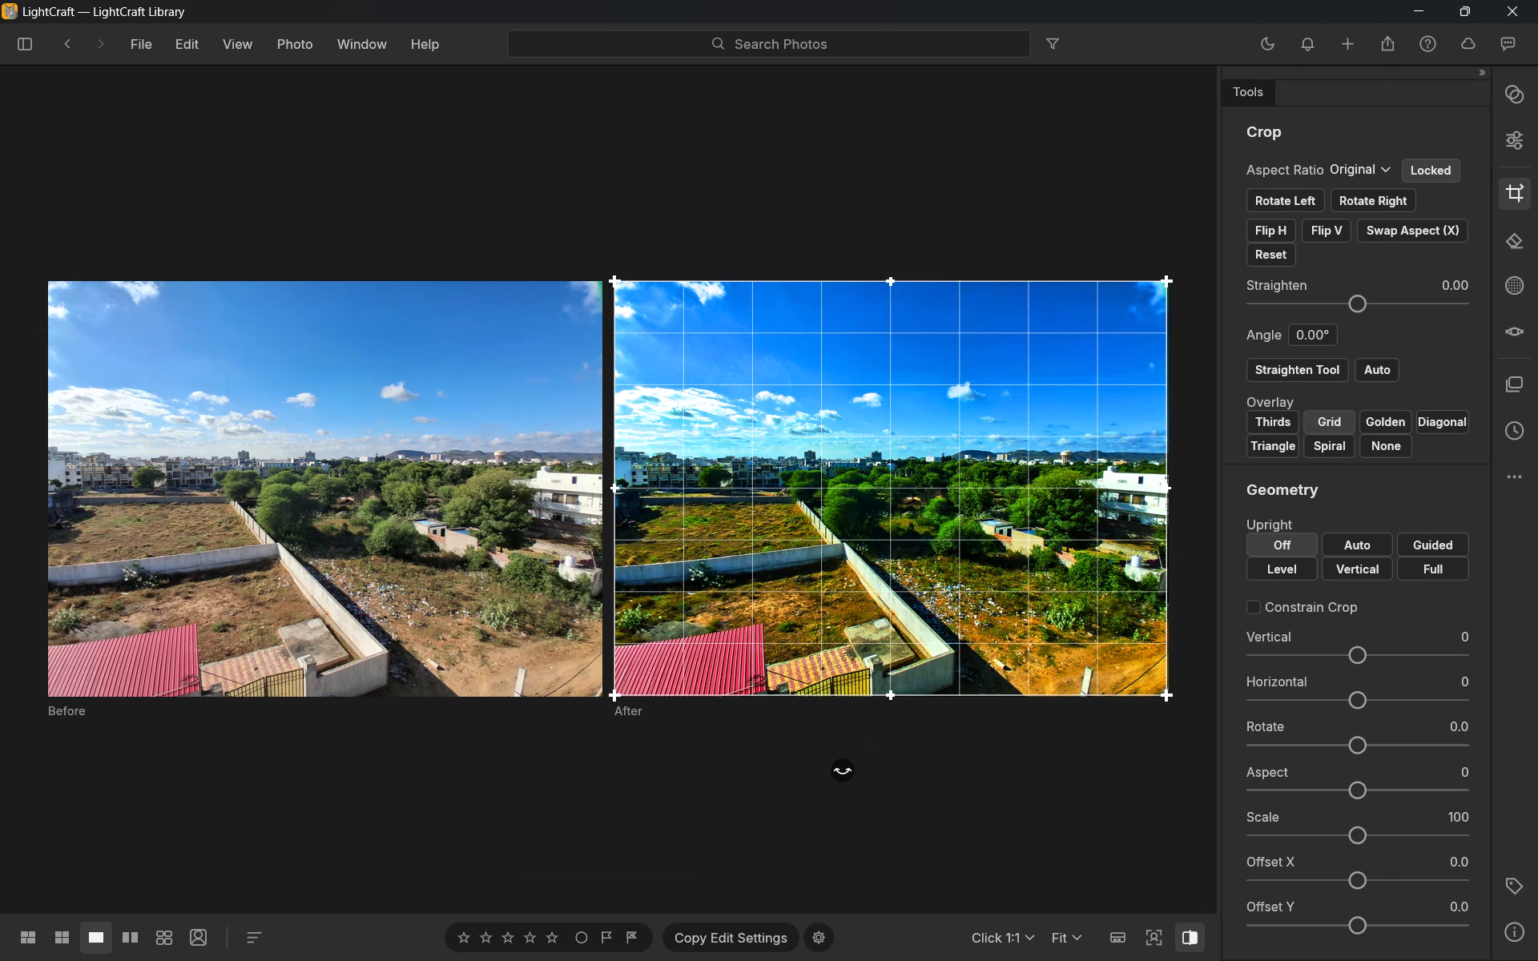
Leave the crop and return to the photo's edit settings.
{"action": "left_click", "coordinate": [843, 770]}
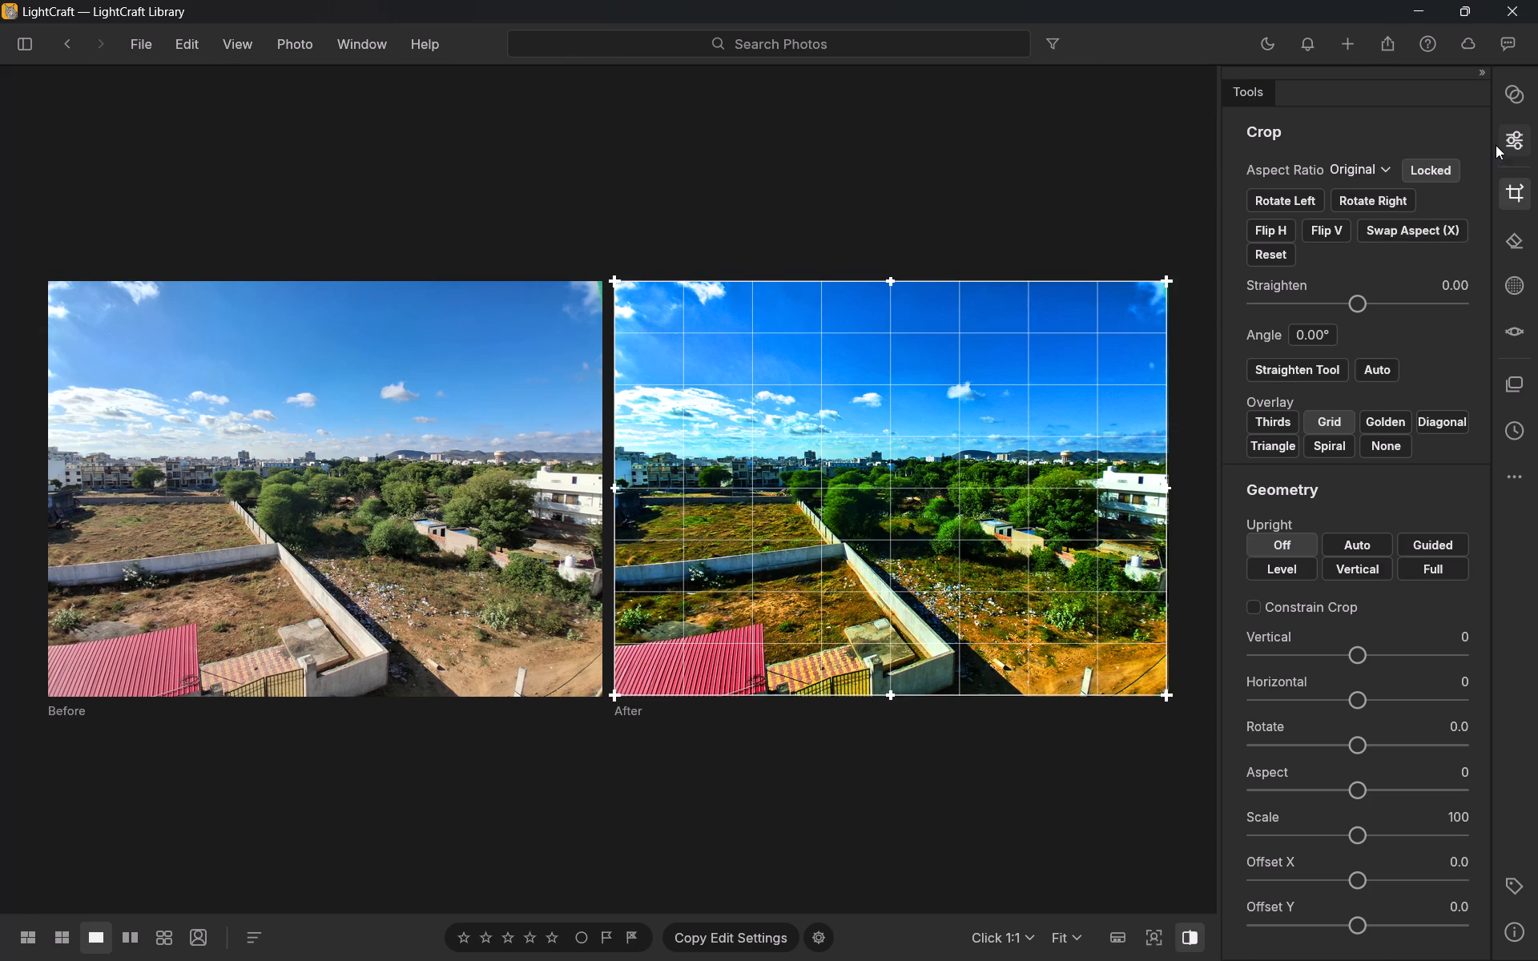
{"action": "left_click", "coordinate": [1497, 143]}
{"action": "scroll", "coordinate": [617, 633], "scroll_direction": "up", "scroll_amount": 2}
{"action": "scroll", "coordinate": [617, 633], "scroll_direction": "down", "scroll_amount": 3}
{"action": "scroll", "coordinate": [1336, 587], "scroll_direction": "up", "scroll_amount": 15}
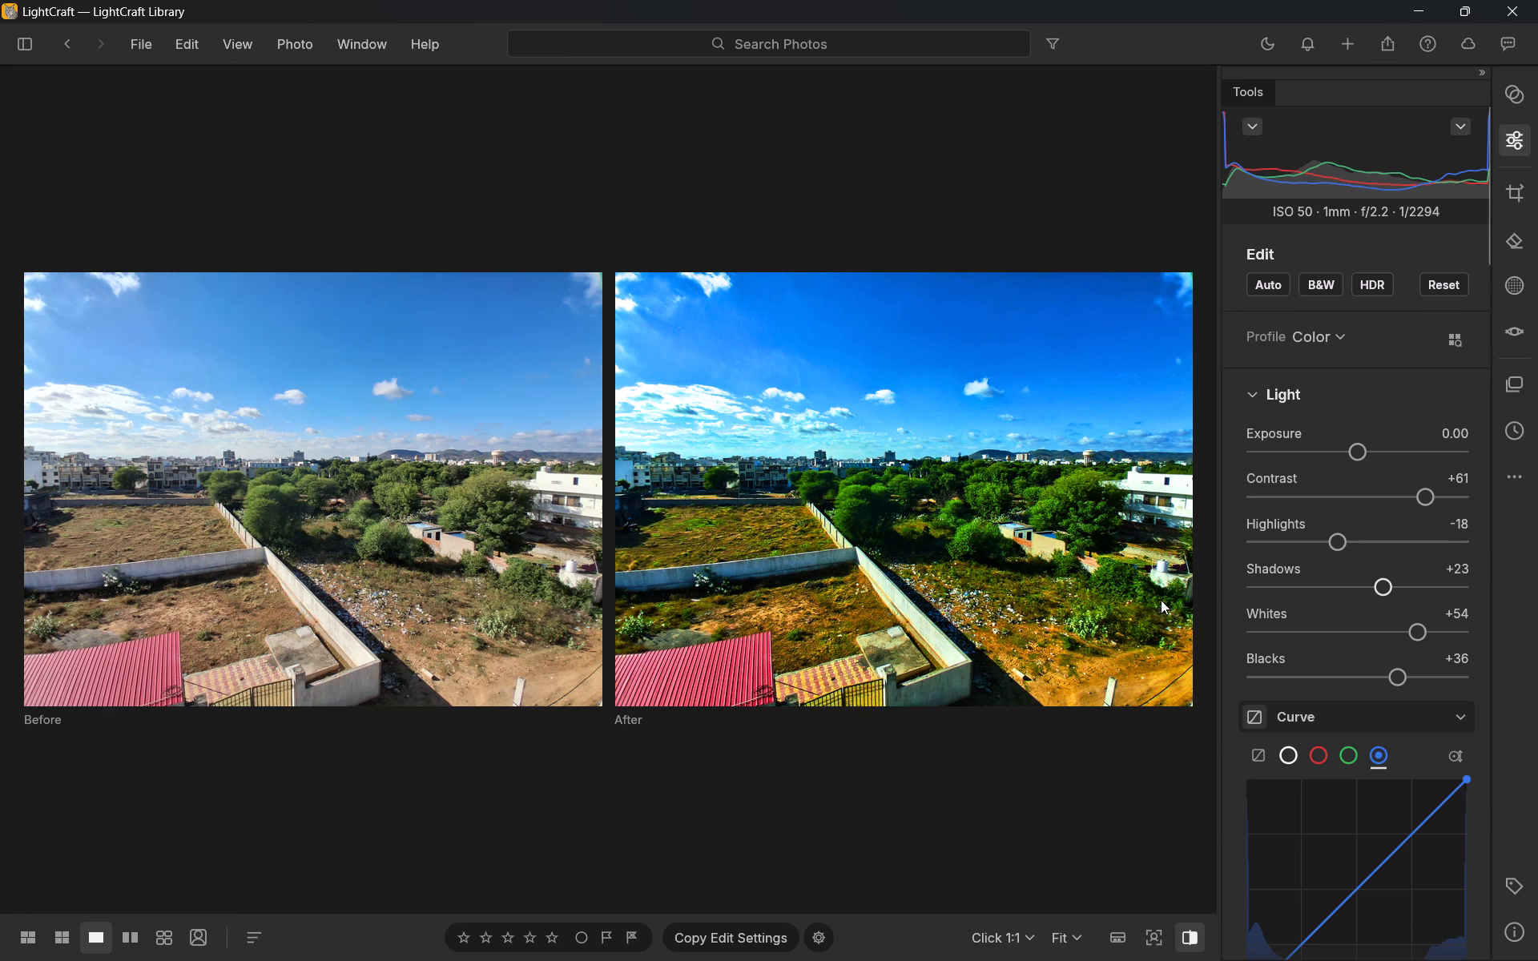
Import the photo 20261030_152804 from the Mobile Devices folder, adding it in place.
{"action": "left_click", "coordinate": [148, 44]}
{"action": "left_click", "coordinate": [164, 64]}
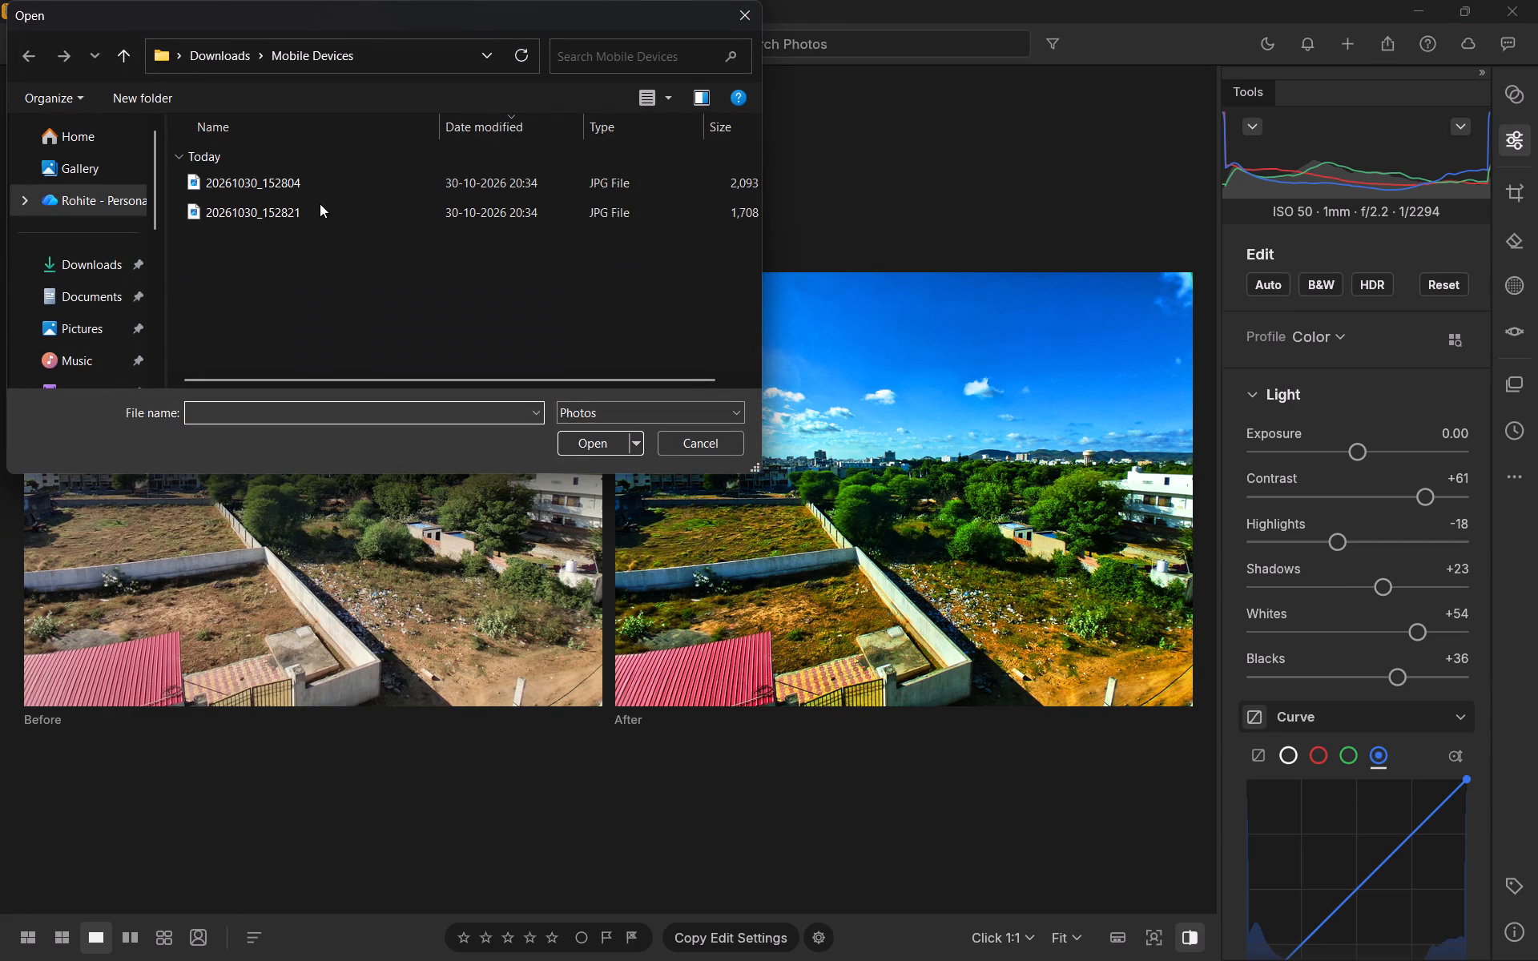
{"action": "left_click", "coordinate": [315, 179]}
{"action": "left_click", "coordinate": [606, 440]}
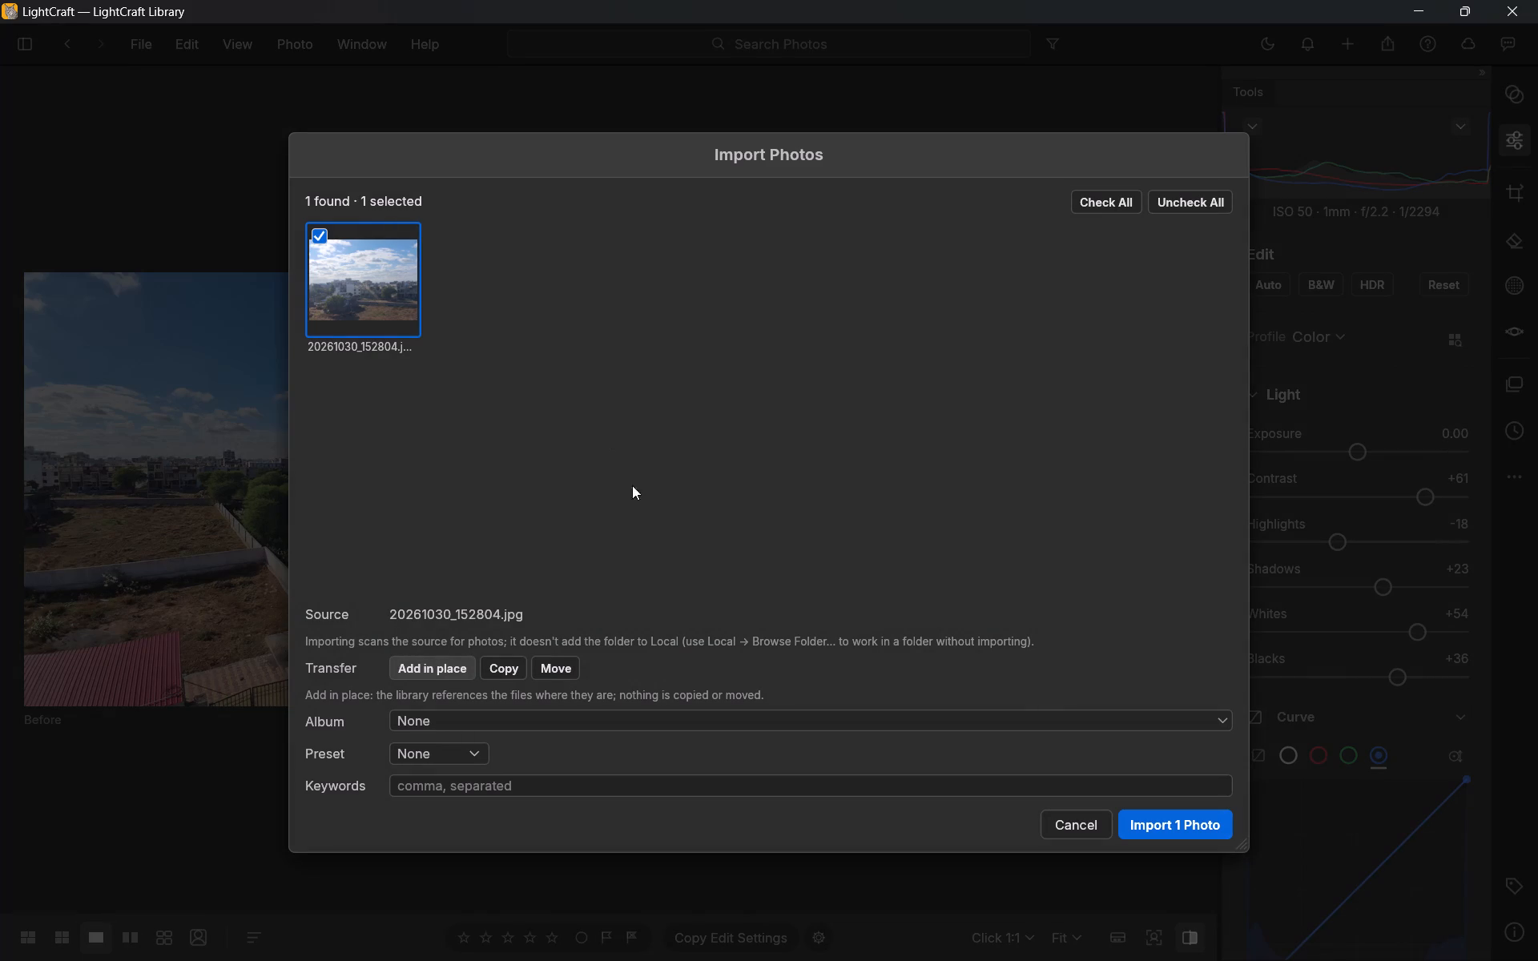
{"action": "left_click", "coordinate": [1129, 822]}
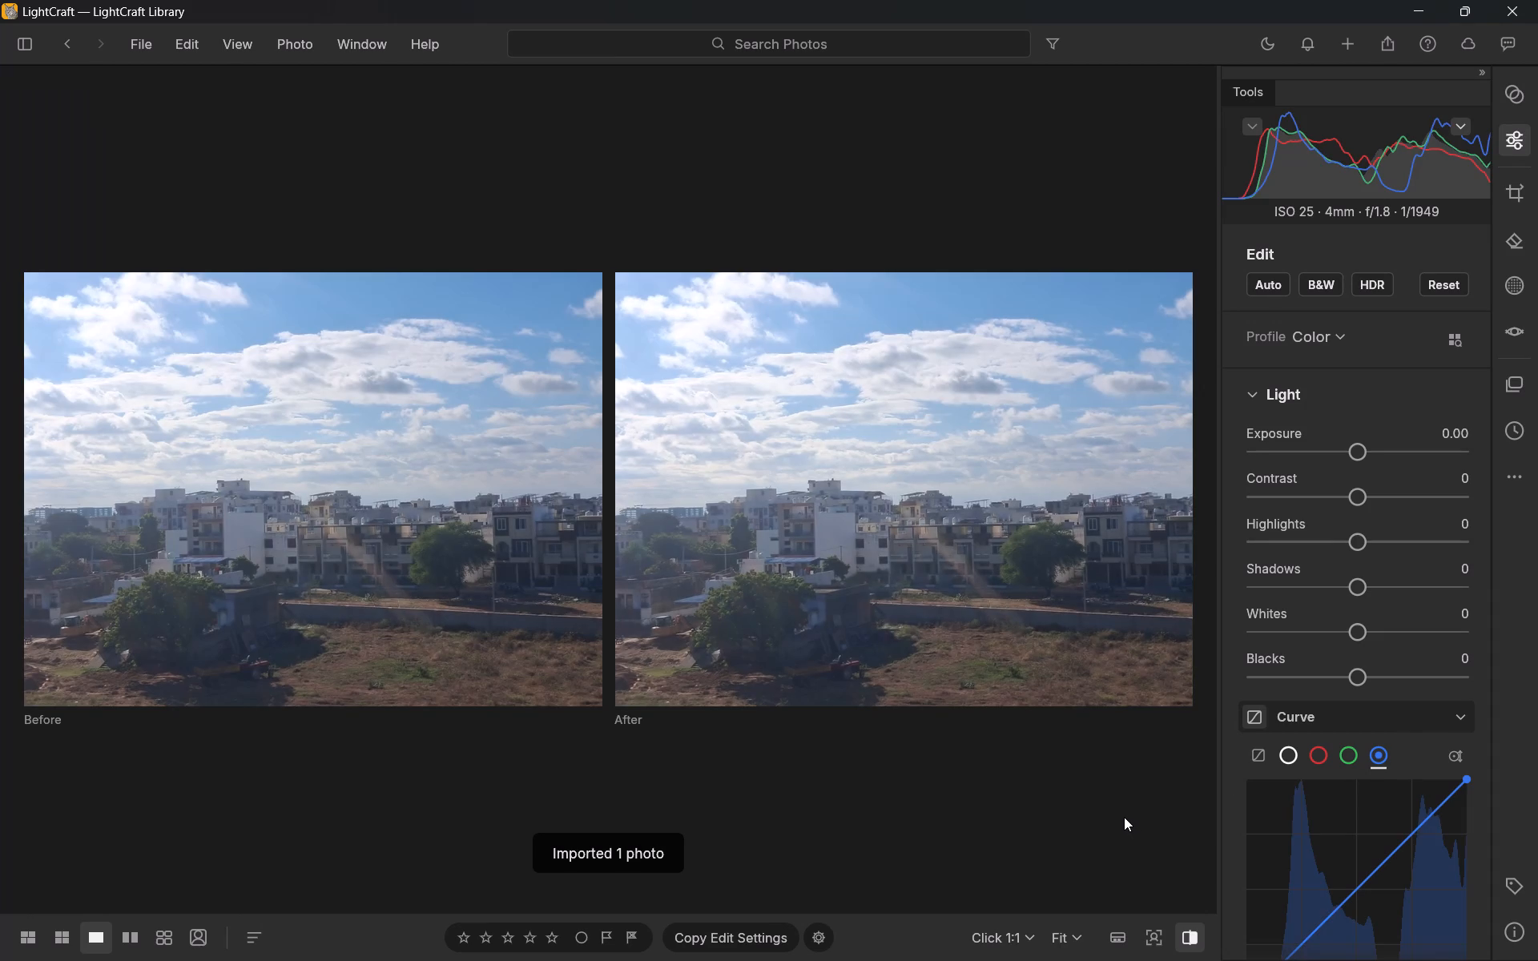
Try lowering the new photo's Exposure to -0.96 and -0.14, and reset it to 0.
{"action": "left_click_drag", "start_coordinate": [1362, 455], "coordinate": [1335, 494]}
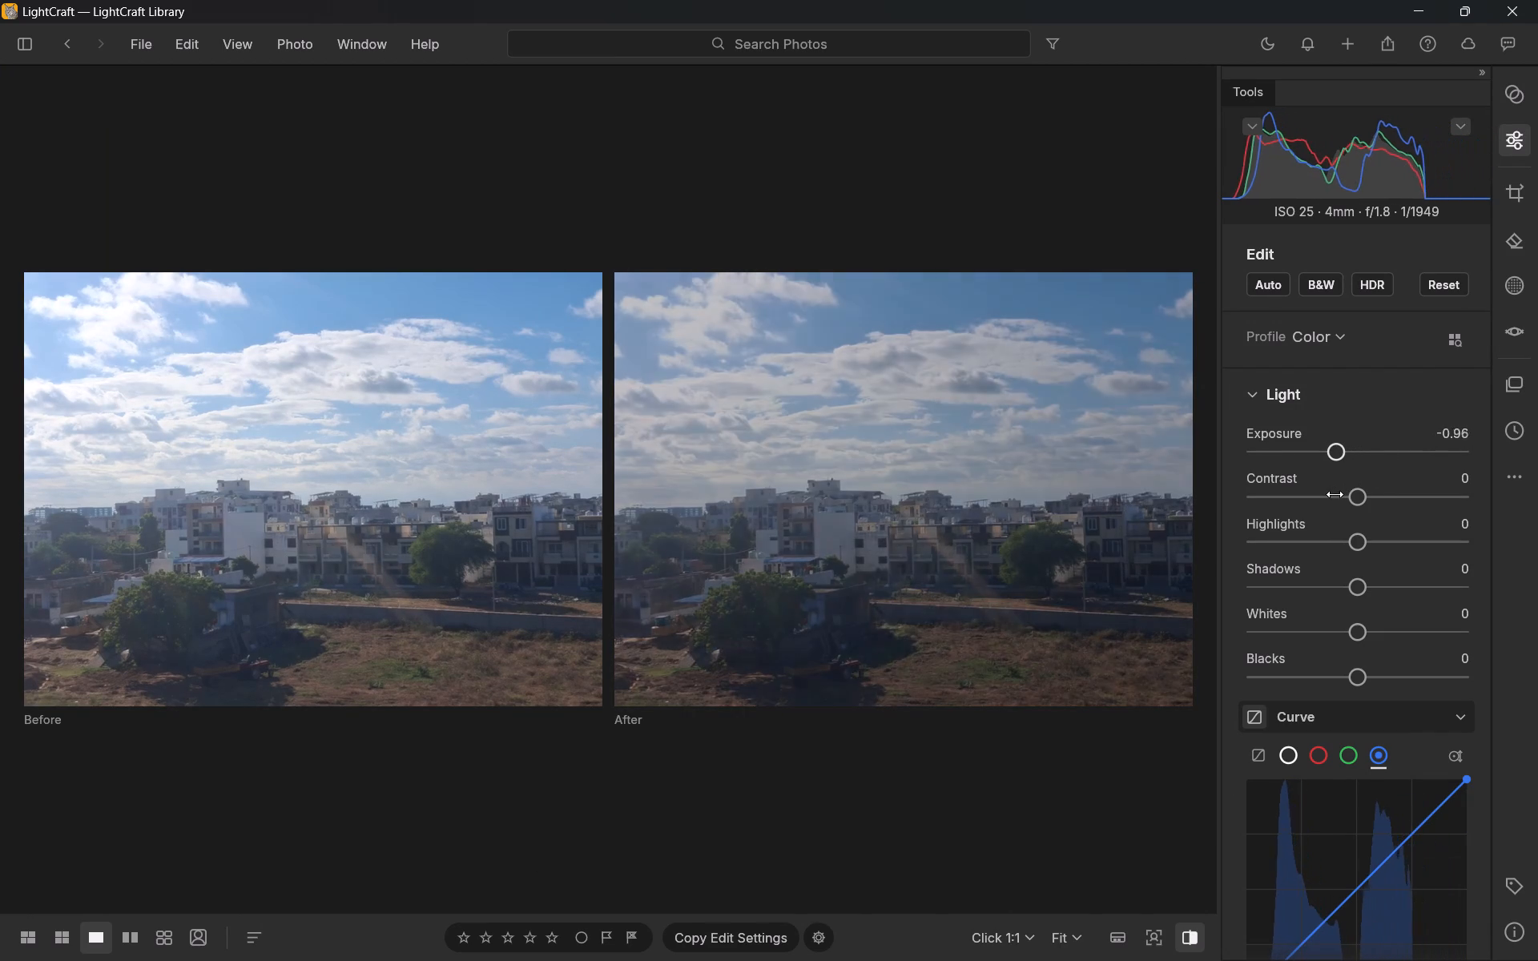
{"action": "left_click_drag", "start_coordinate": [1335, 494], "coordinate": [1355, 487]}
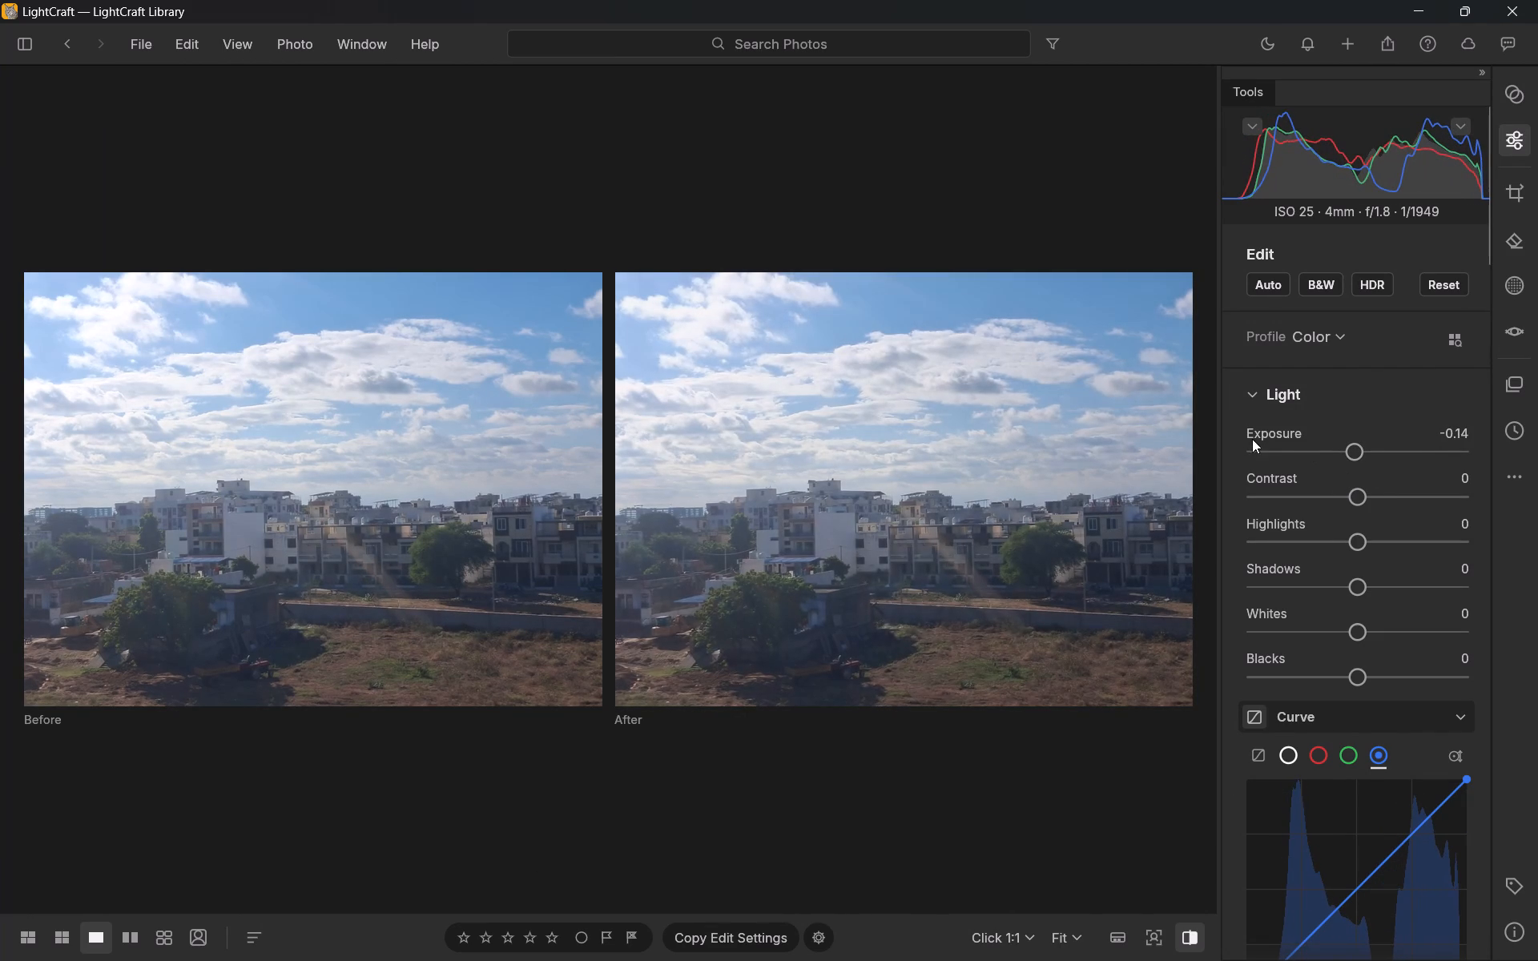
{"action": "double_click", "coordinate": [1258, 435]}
Set the new photo's Contrast to +66 and Highlights to -67.
{"action": "left_click_drag", "start_coordinate": [1359, 497], "coordinate": [1428, 513]}
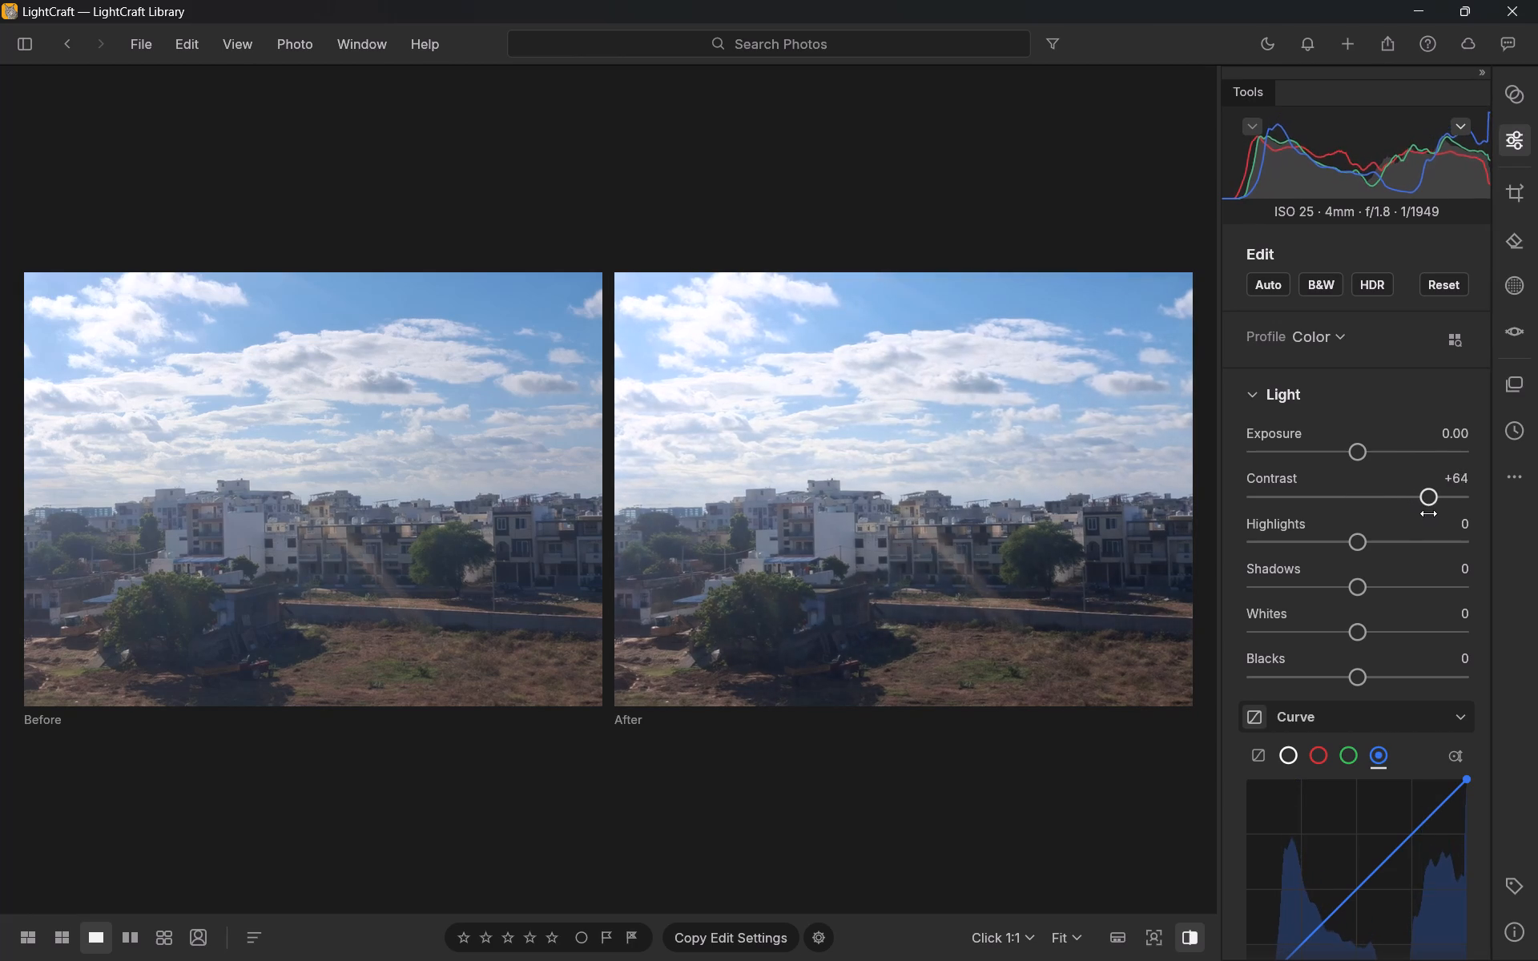
{"action": "left_click_drag", "start_coordinate": [1428, 513], "coordinate": [1431, 513]}
{"action": "left_click_drag", "start_coordinate": [1359, 542], "coordinate": [1338, 559]}
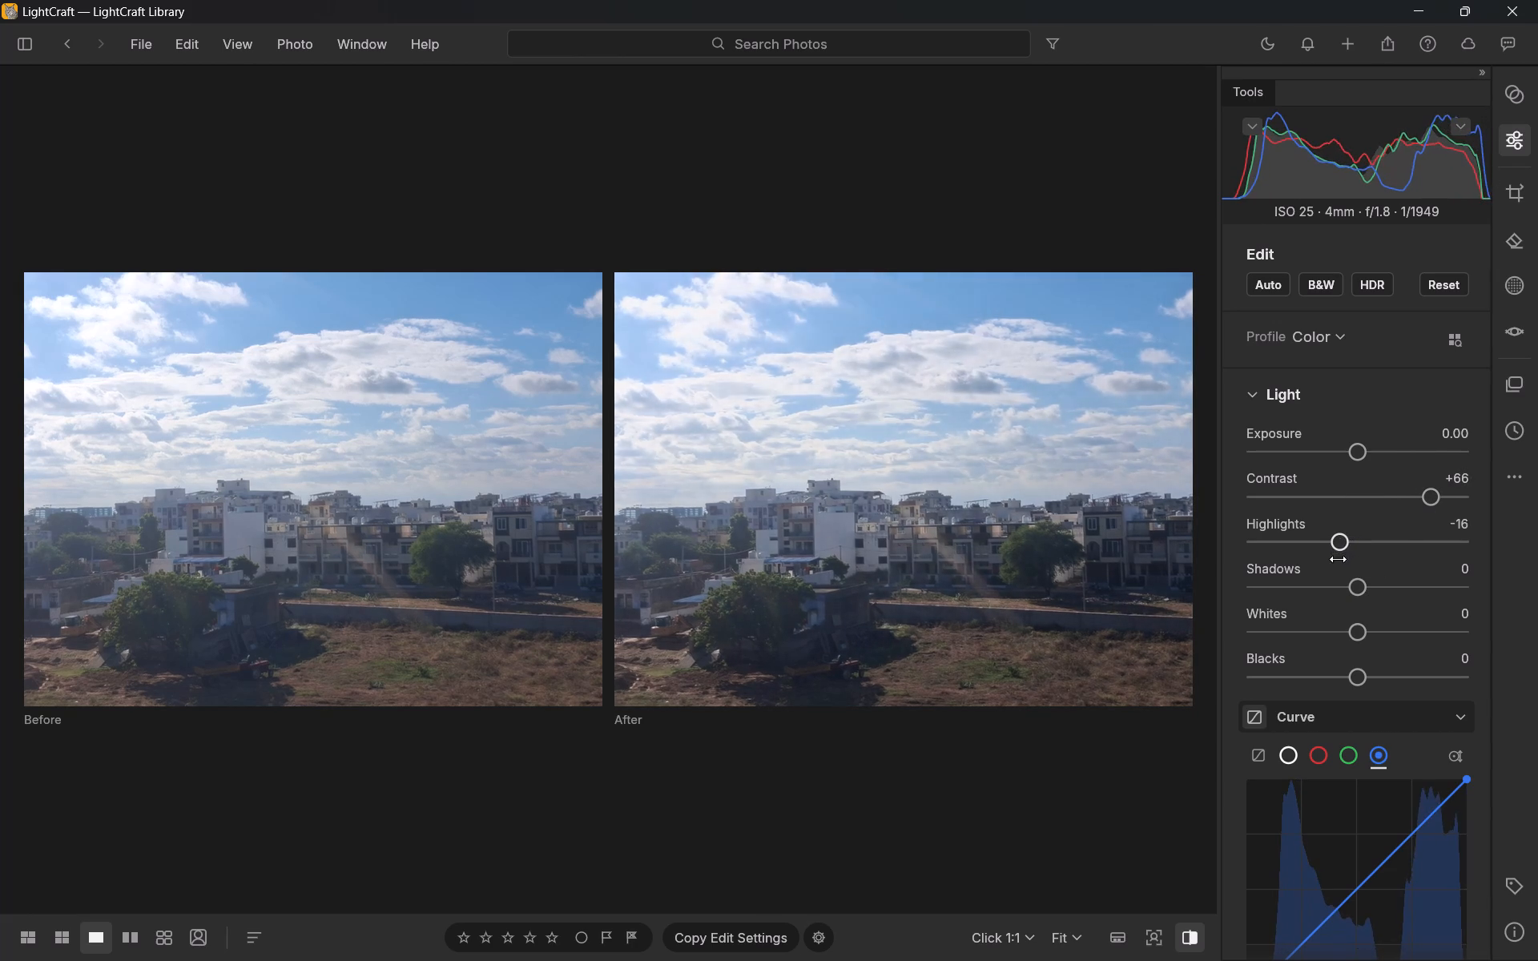
{"action": "left_click_drag", "start_coordinate": [1338, 559], "coordinate": [1327, 561]}
{"action": "left_click_drag", "start_coordinate": [1324, 544], "coordinate": [1315, 553]}
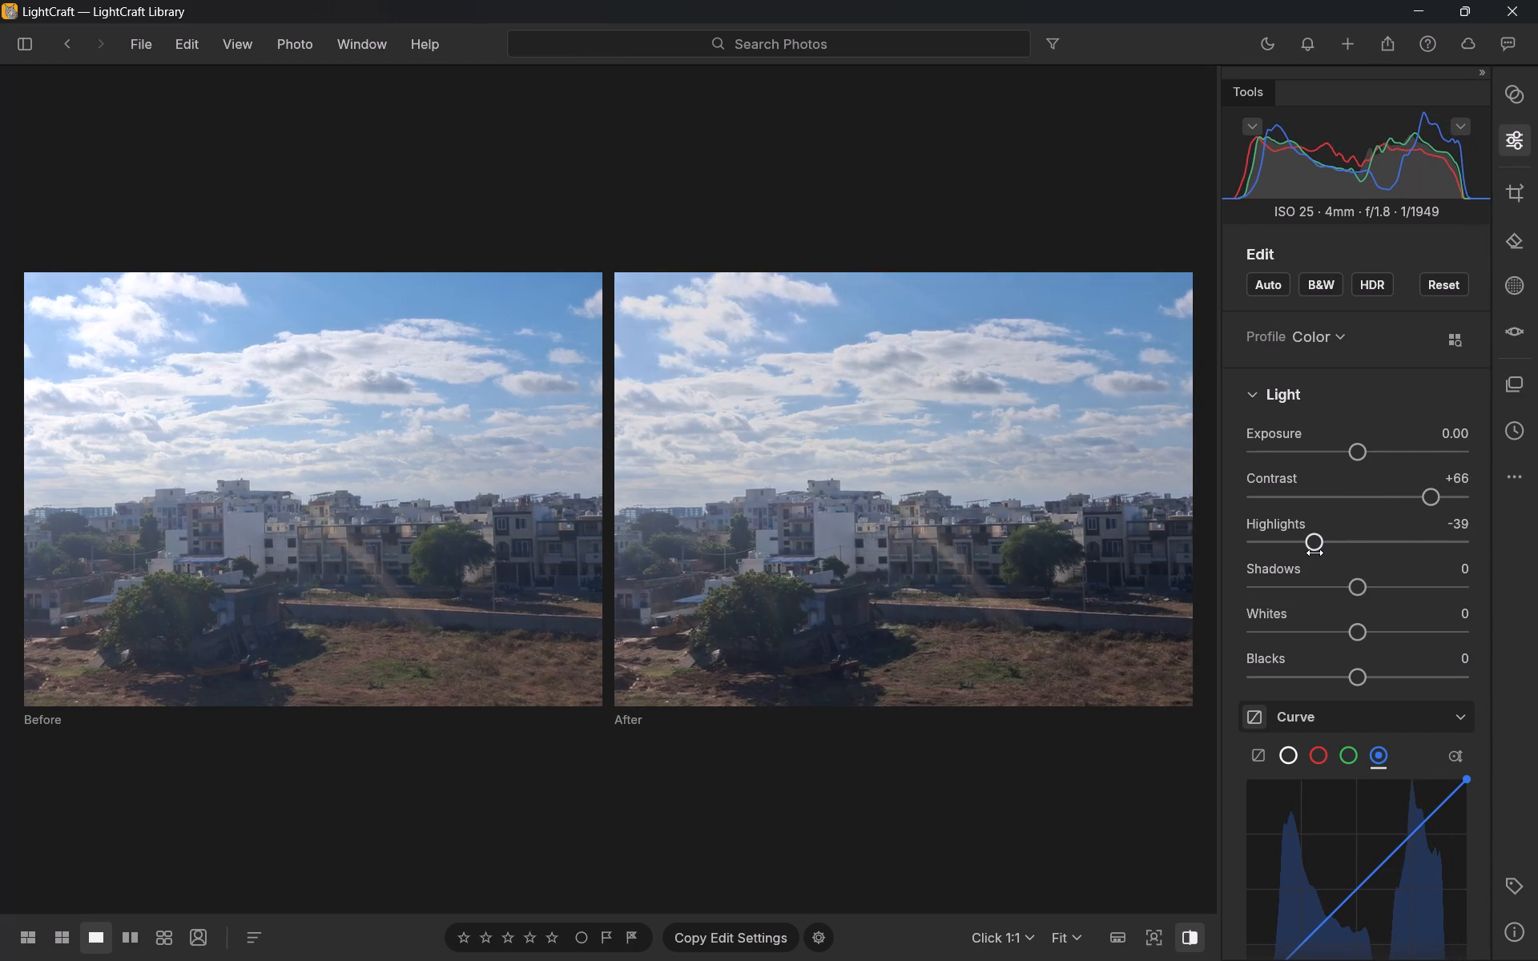
{"action": "left_click_drag", "start_coordinate": [1315, 553], "coordinate": [1283, 571]}
Raise Shadows to +51 and rebalance Highlights to -50.
{"action": "left_click_drag", "start_coordinate": [1355, 583], "coordinate": [1398, 589]}
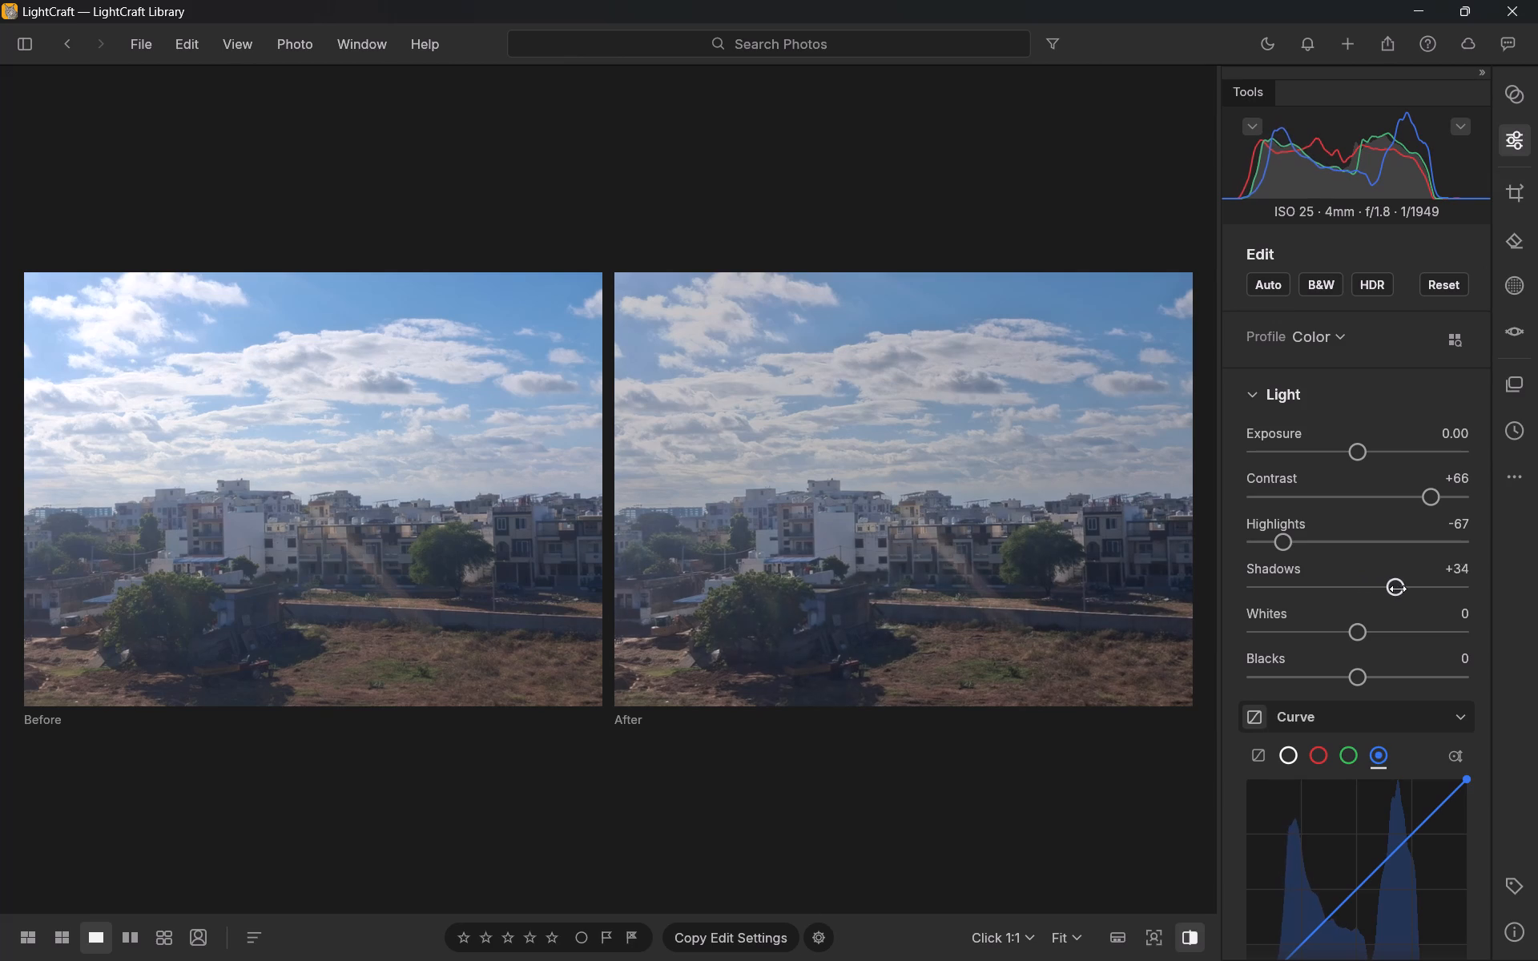
{"action": "left_click_drag", "start_coordinate": [1398, 589], "coordinate": [1415, 591]}
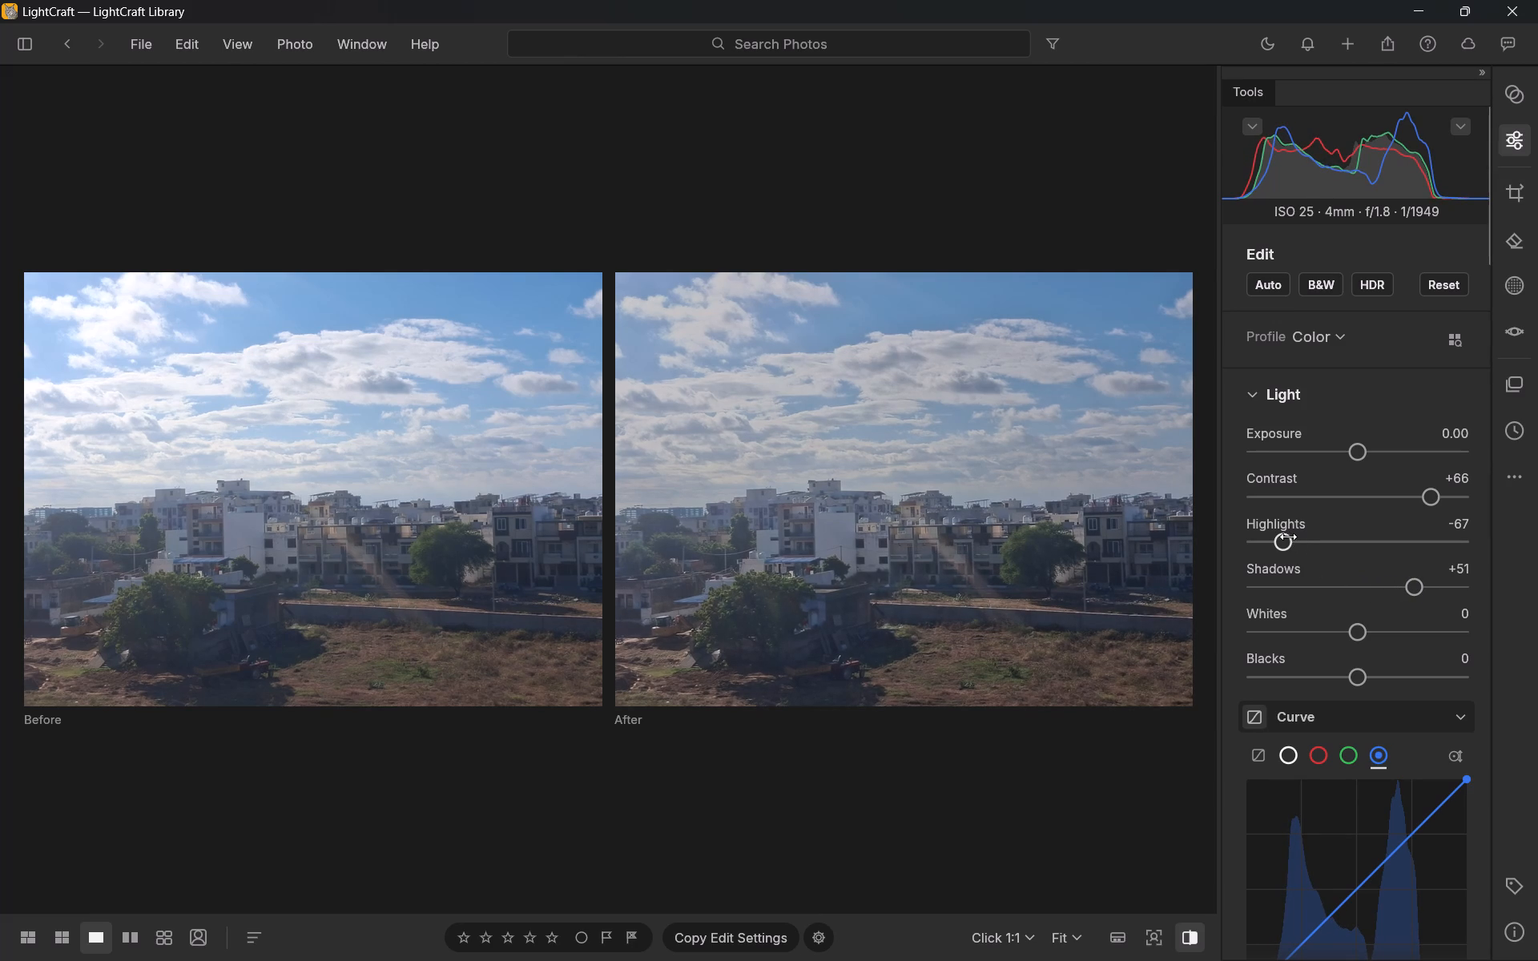
{"action": "left_click_drag", "start_coordinate": [1287, 537], "coordinate": [1314, 544]}
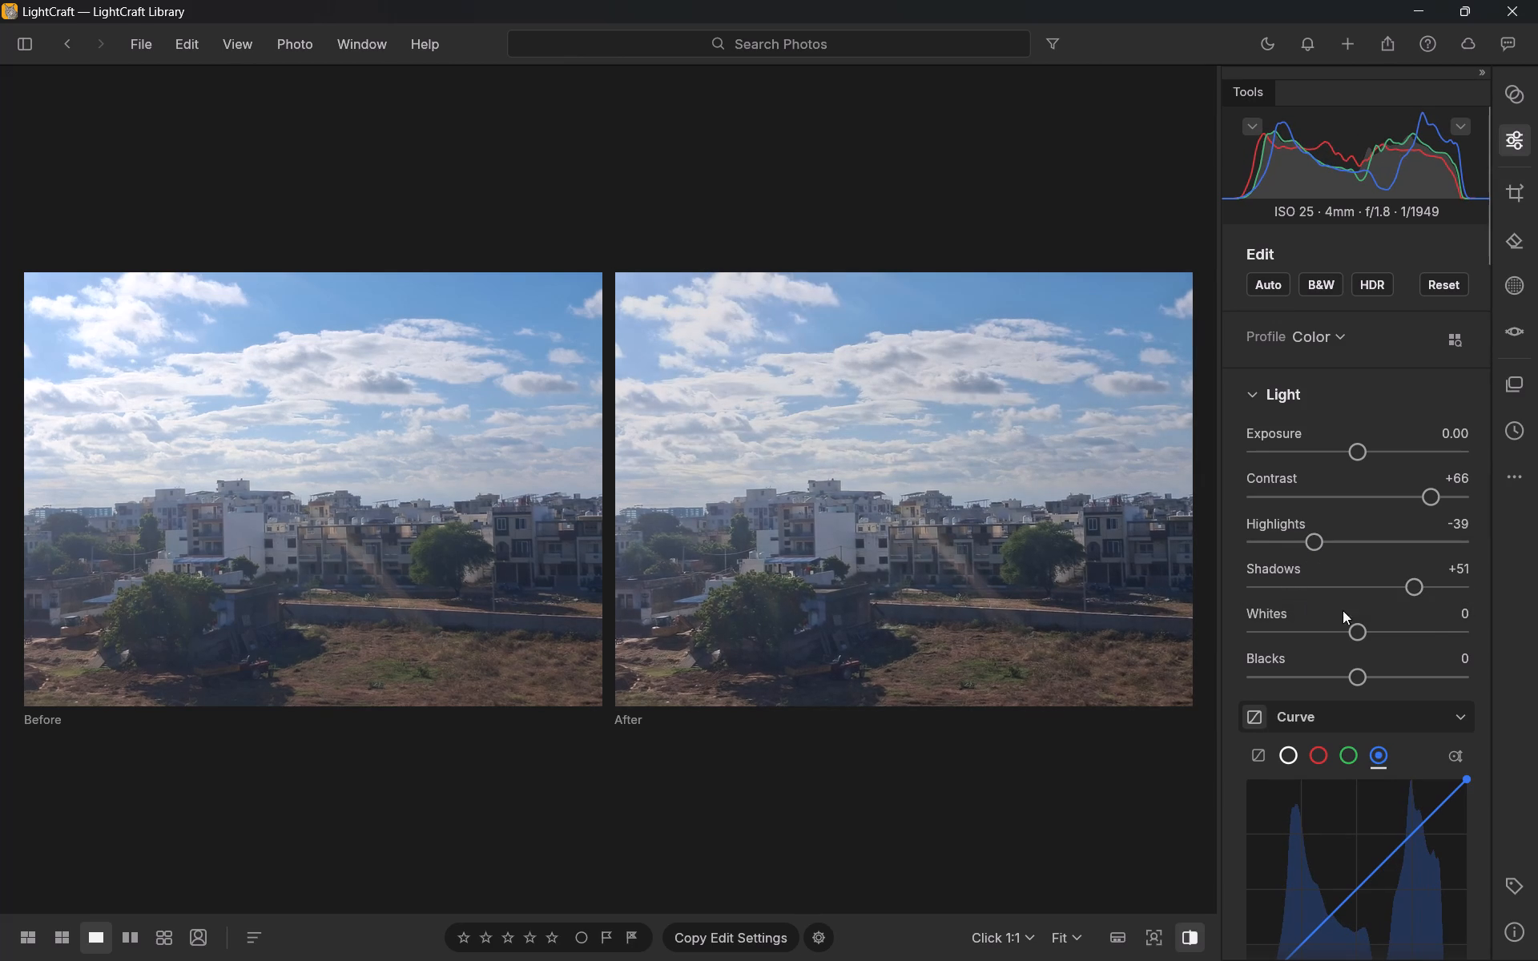
{"action": "left_click_drag", "start_coordinate": [1317, 545], "coordinate": [1351, 549]}
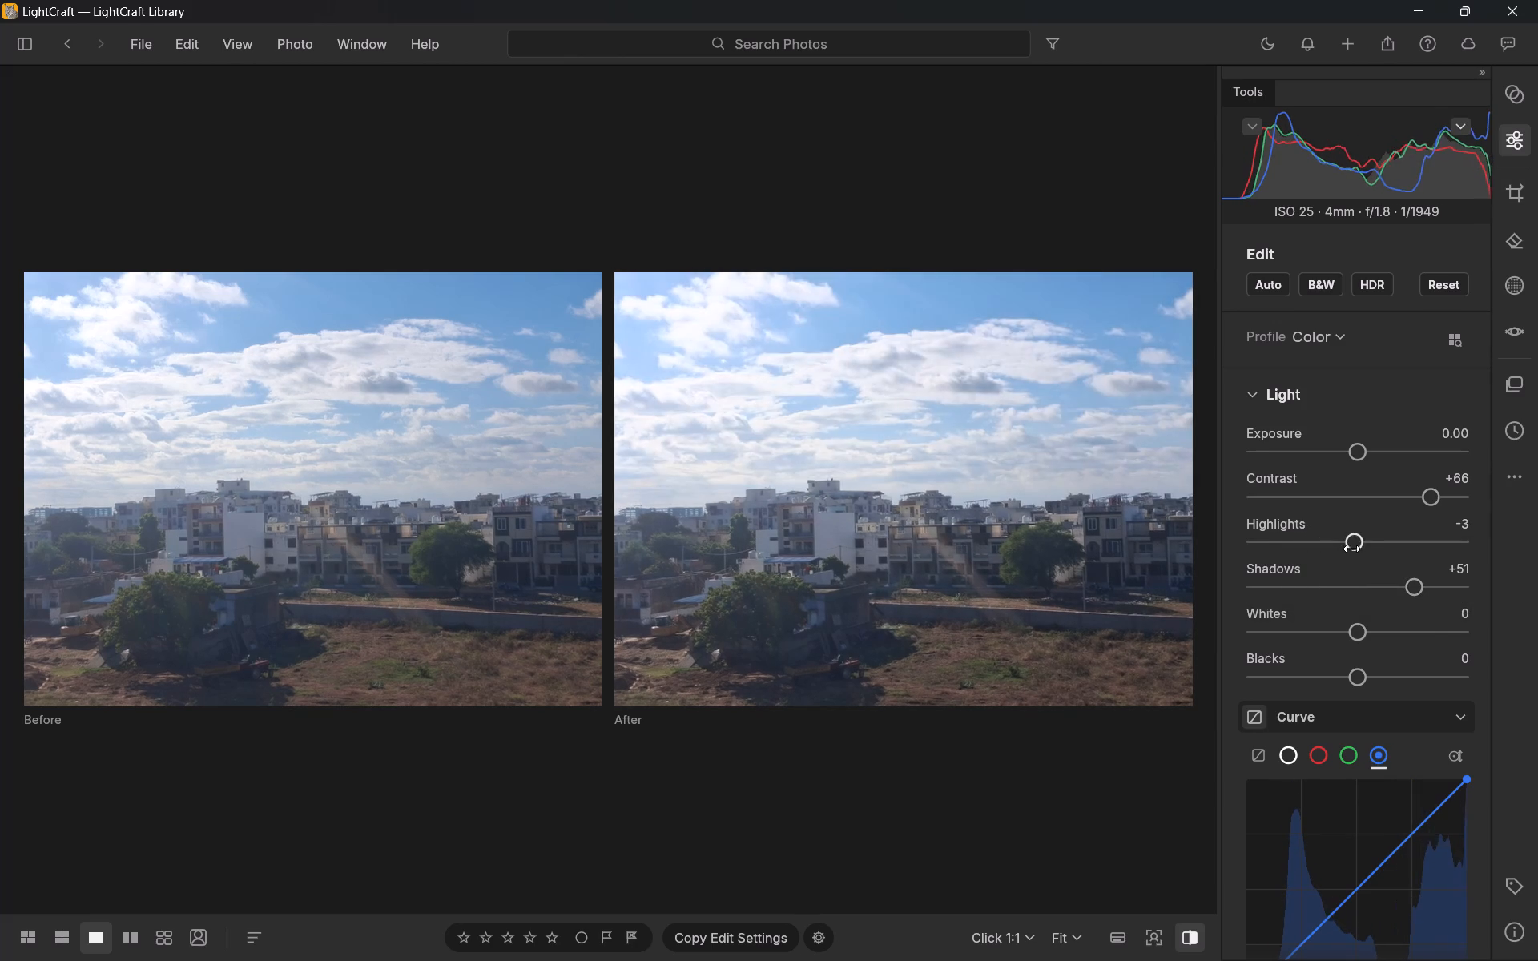
{"action": "left_click_drag", "start_coordinate": [1351, 549], "coordinate": [1279, 563]}
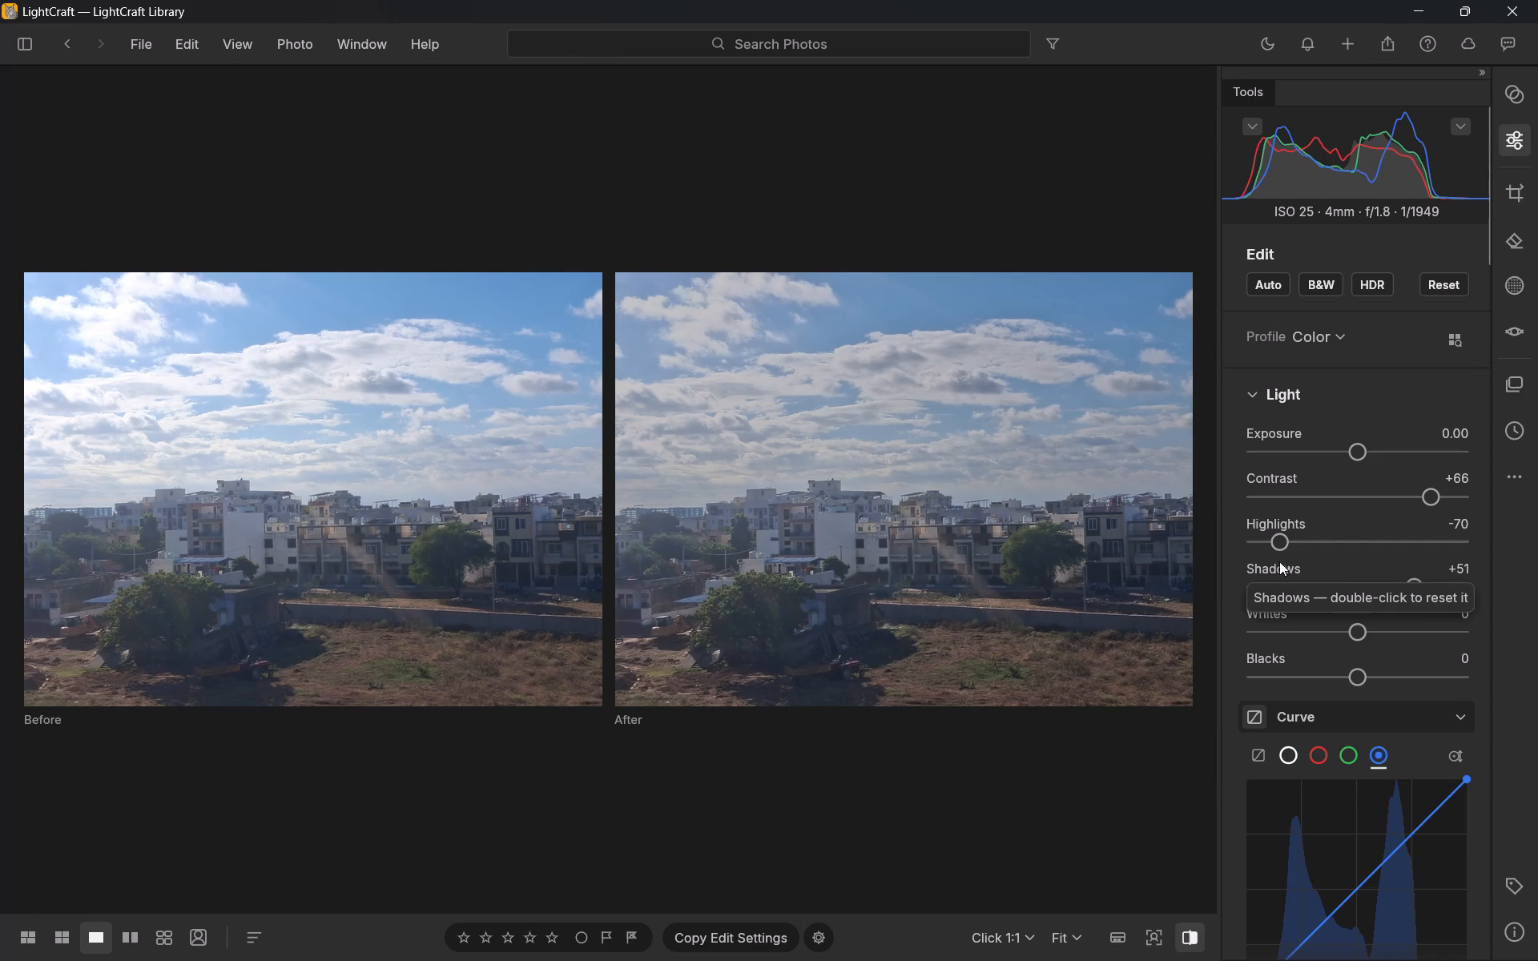
{"action": "left_click_drag", "start_coordinate": [1274, 537], "coordinate": [1302, 541]}
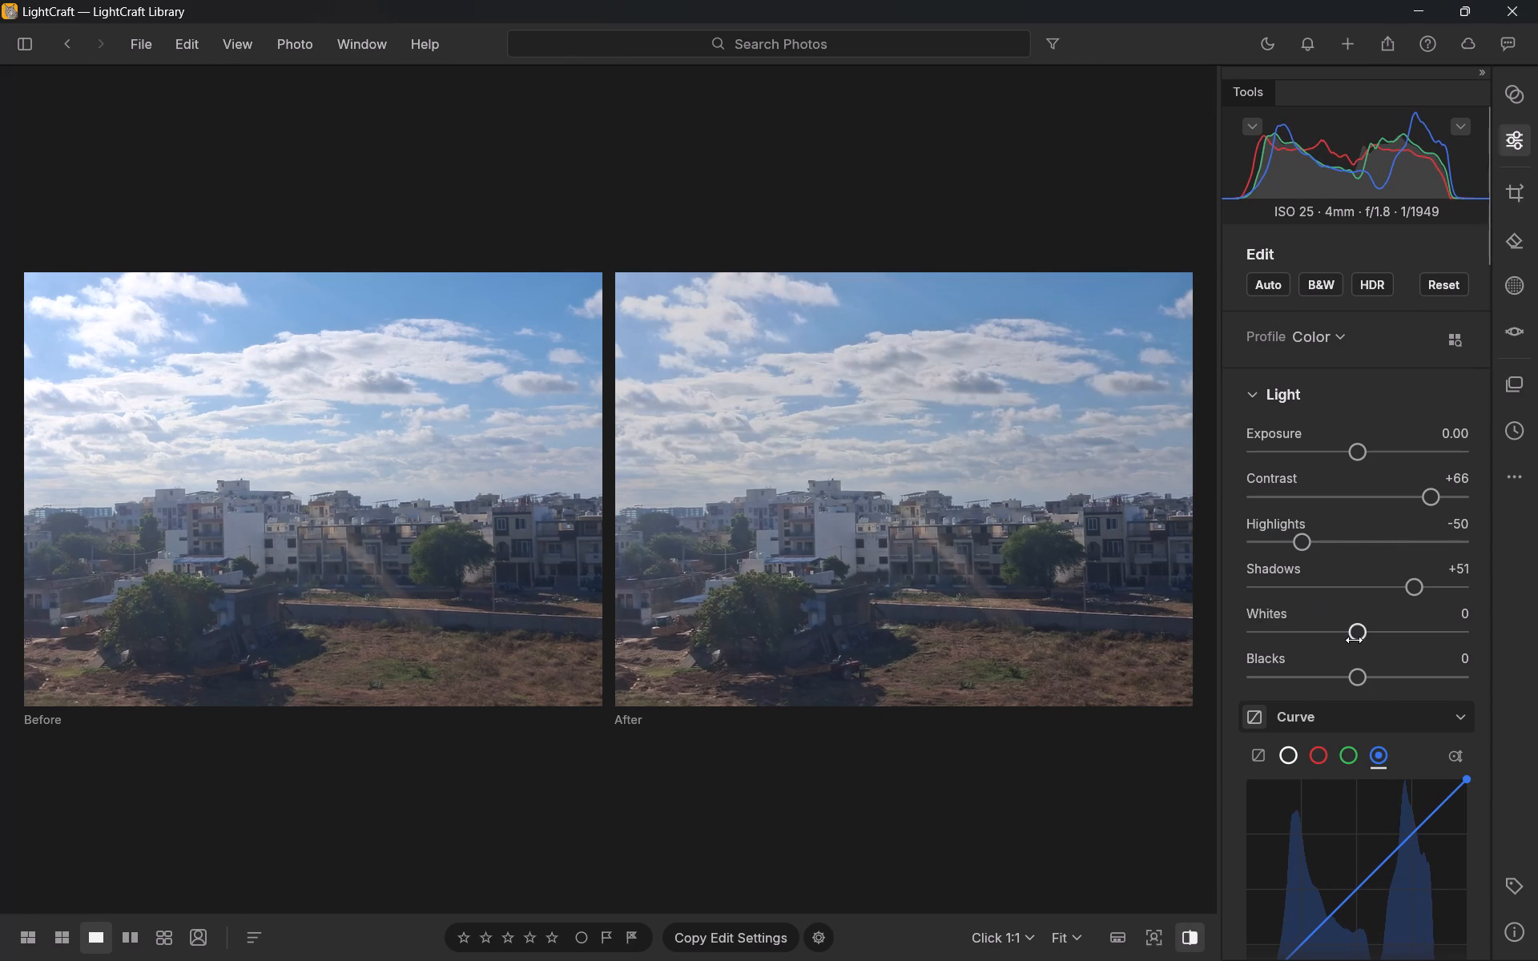
Set Whites to about -32 and Blacks to +63, and switch the tone curve to its parametric mode.
{"action": "left_click_drag", "start_coordinate": [1355, 640], "coordinate": [1397, 633]}
{"action": "left_click_drag", "start_coordinate": [1395, 632], "coordinate": [1298, 649]}
{"action": "left_click_drag", "start_coordinate": [1351, 665], "coordinate": [1371, 669]}
{"action": "left_click_drag", "start_coordinate": [1353, 678], "coordinate": [1407, 672]}
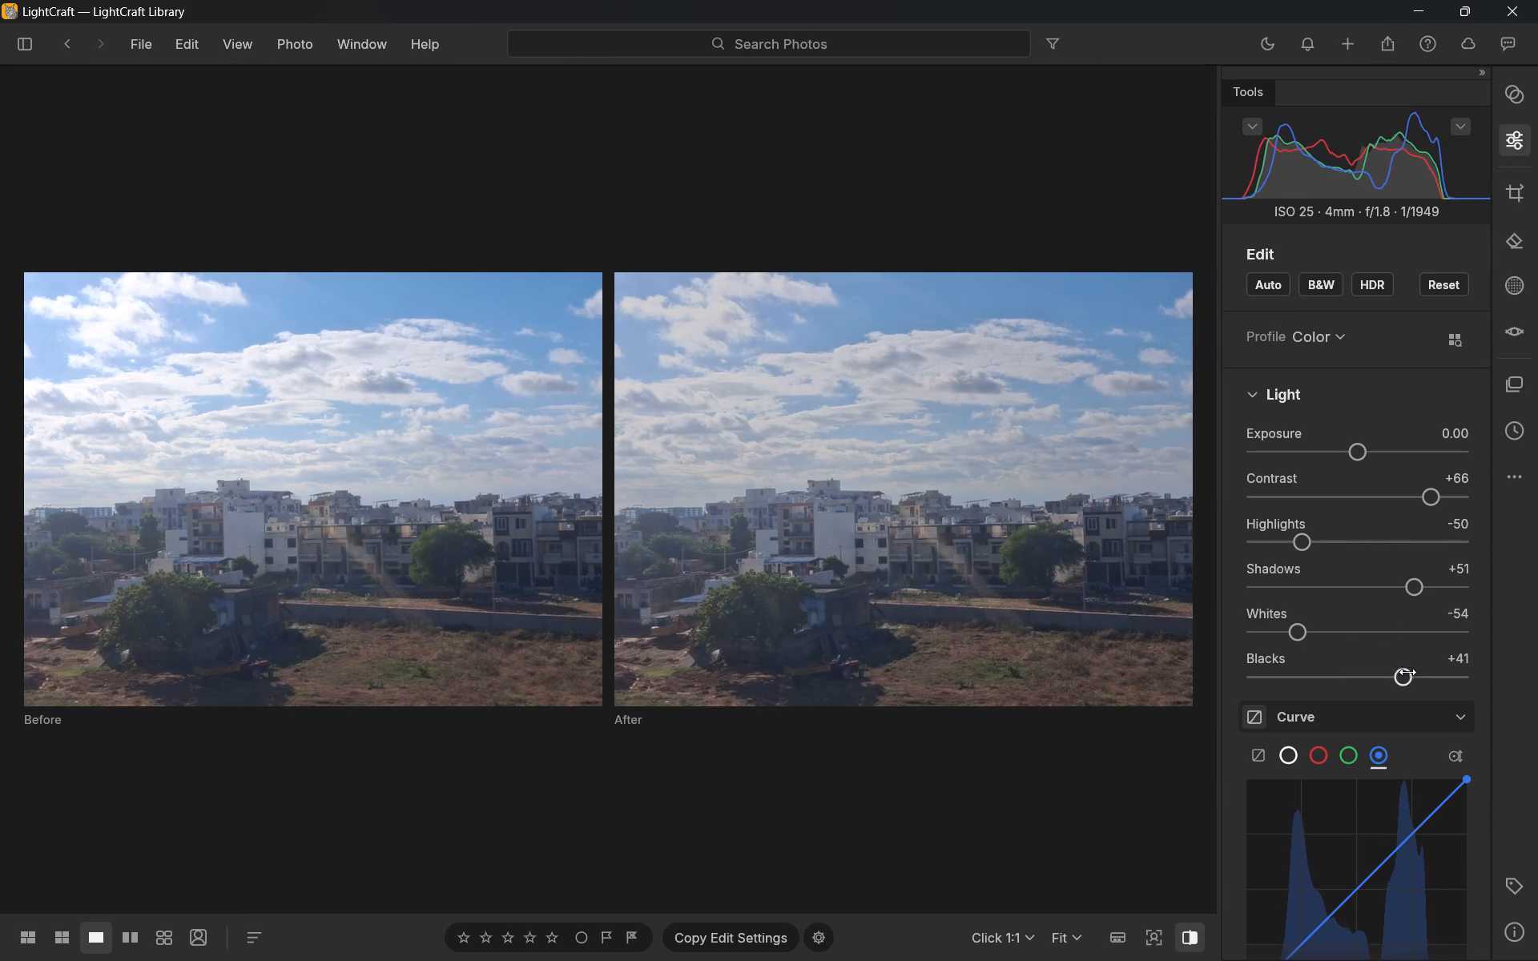
{"action": "left_click_drag", "start_coordinate": [1407, 672], "coordinate": [1427, 666]}
{"action": "left_click", "coordinate": [1260, 754]}
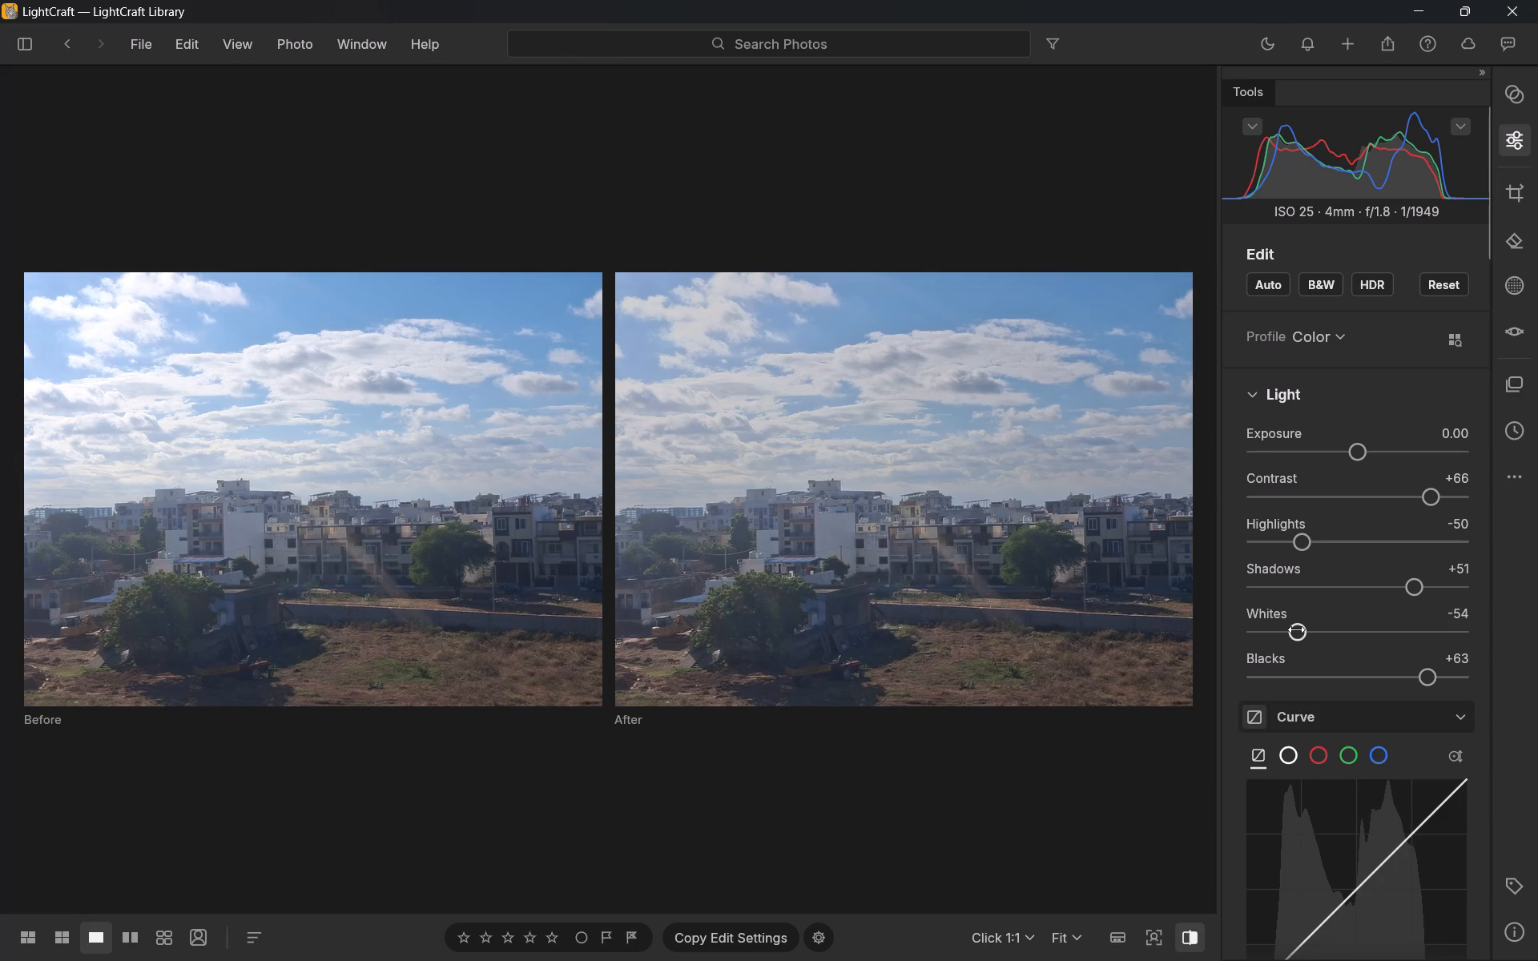
{"action": "left_click_drag", "start_coordinate": [1300, 638], "coordinate": [1323, 642]}
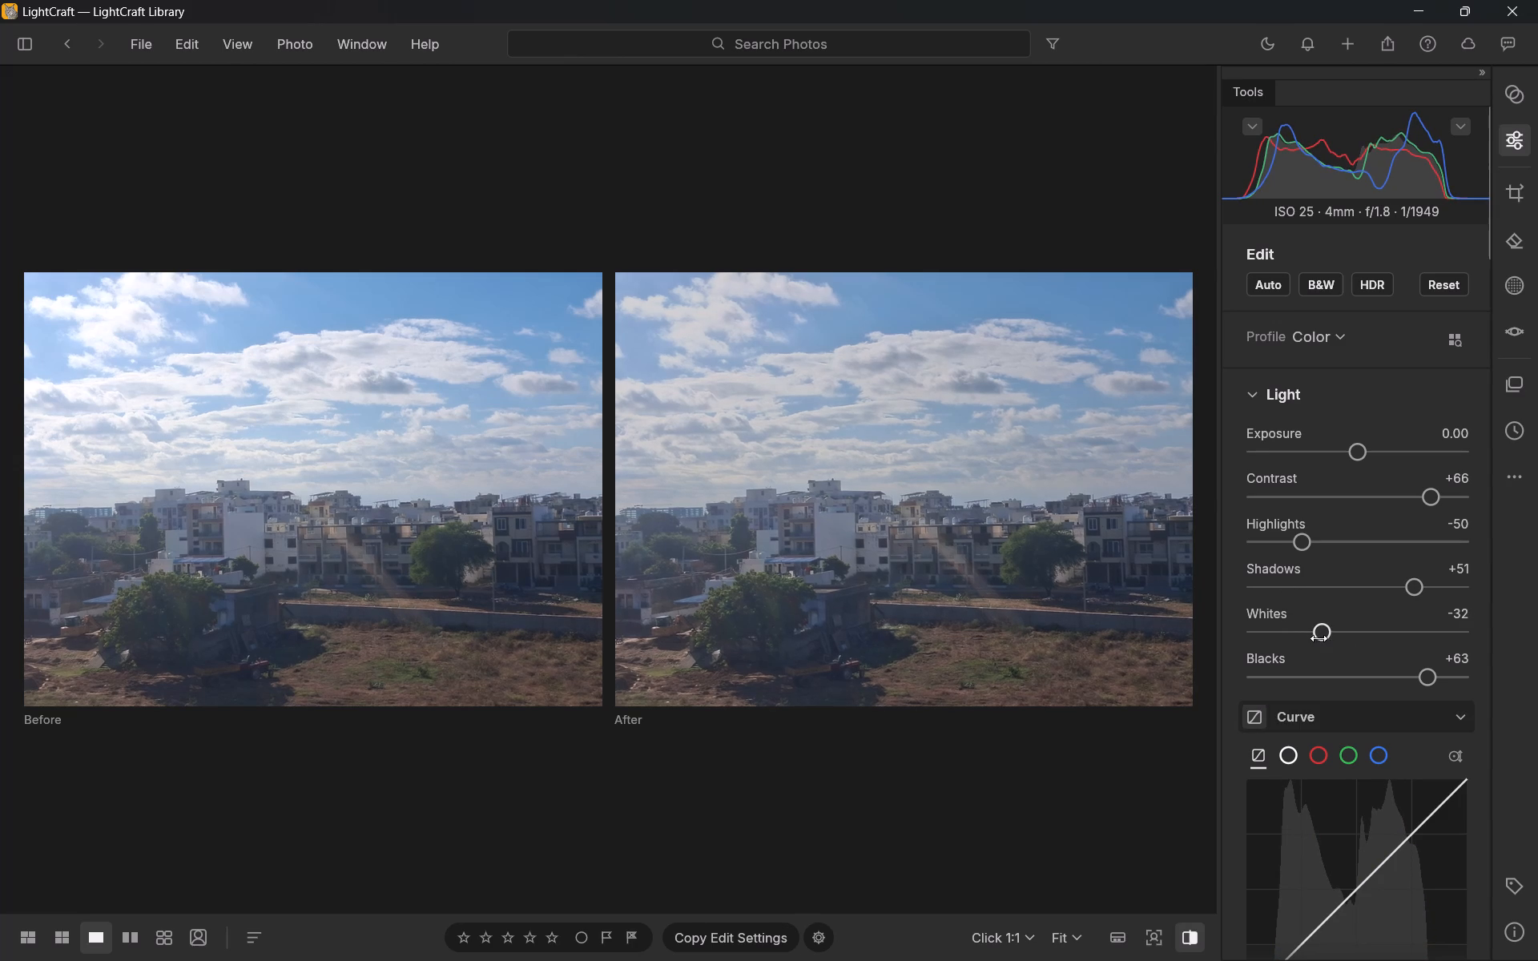
Raise the parametric curve's Highlights to +72, trying lower values such as -40 along the way.
{"action": "scroll", "coordinate": [1314, 589], "scroll_direction": "down", "scroll_amount": 4}
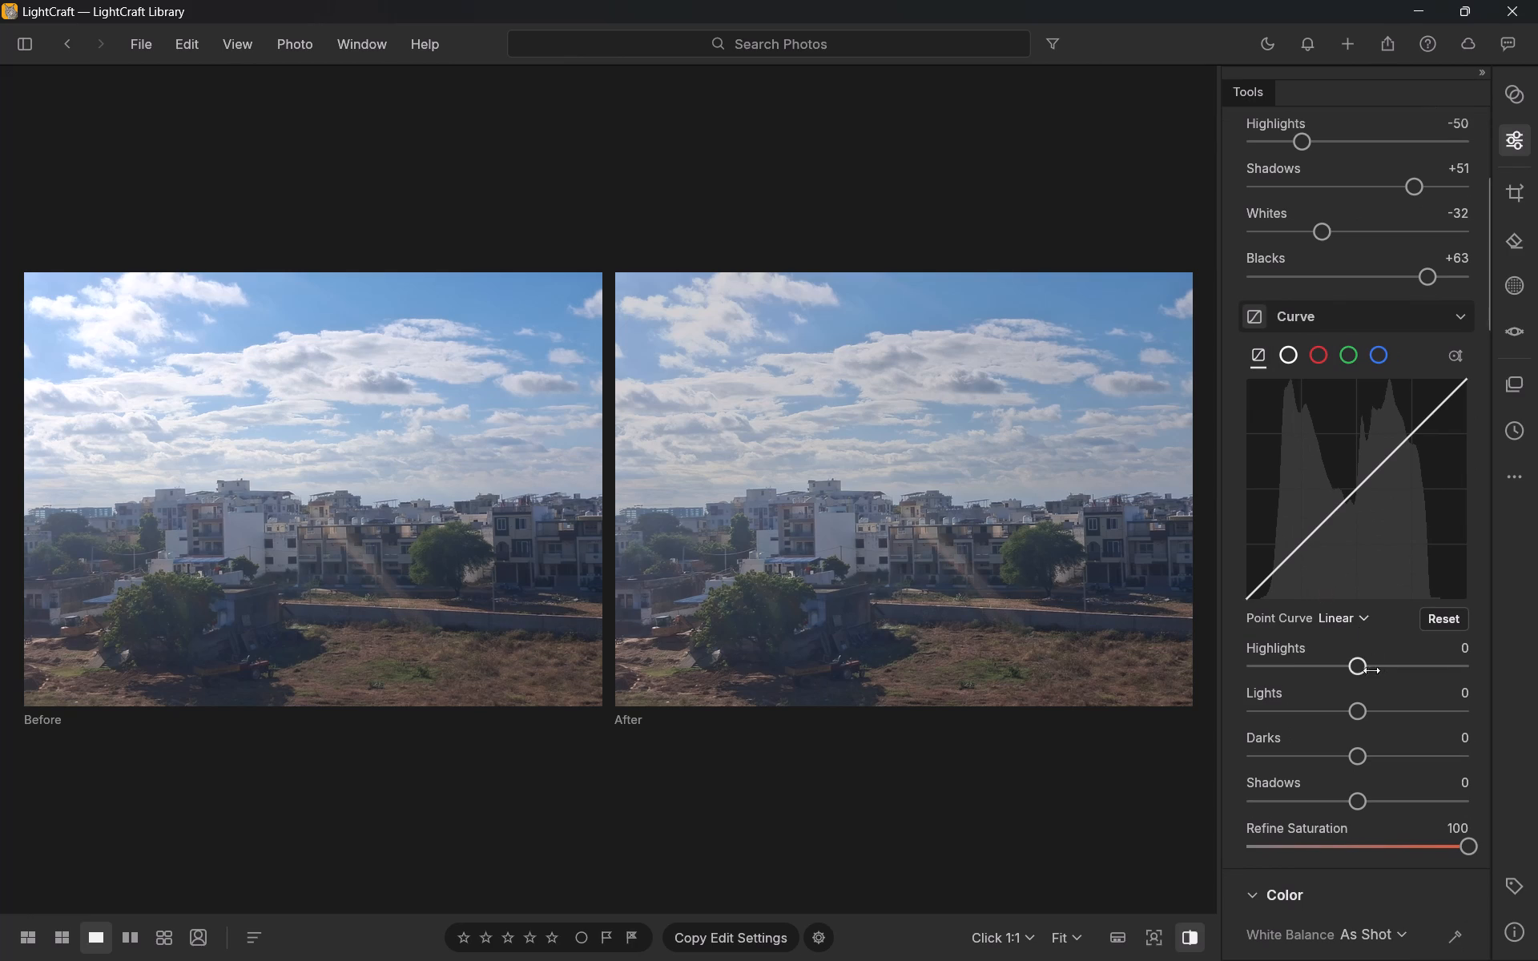
{"action": "left_click_drag", "start_coordinate": [1366, 669], "coordinate": [1454, 657]}
{"action": "left_click_drag", "start_coordinate": [1454, 657], "coordinate": [1315, 689]}
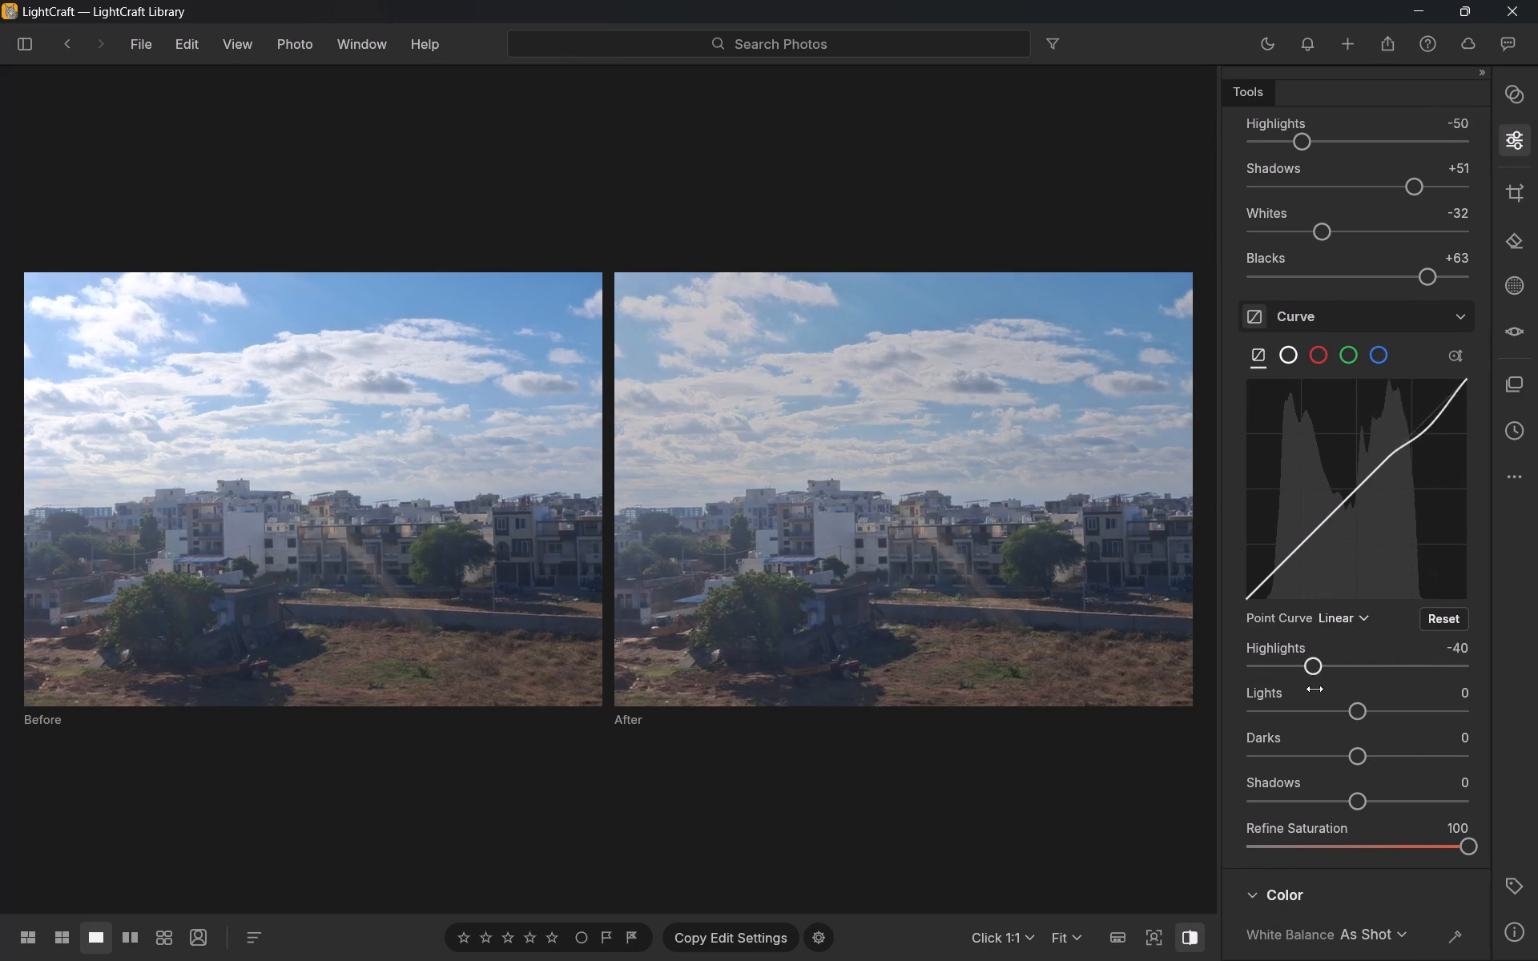
{"action": "left_click_drag", "start_coordinate": [1315, 689], "coordinate": [1438, 679]}
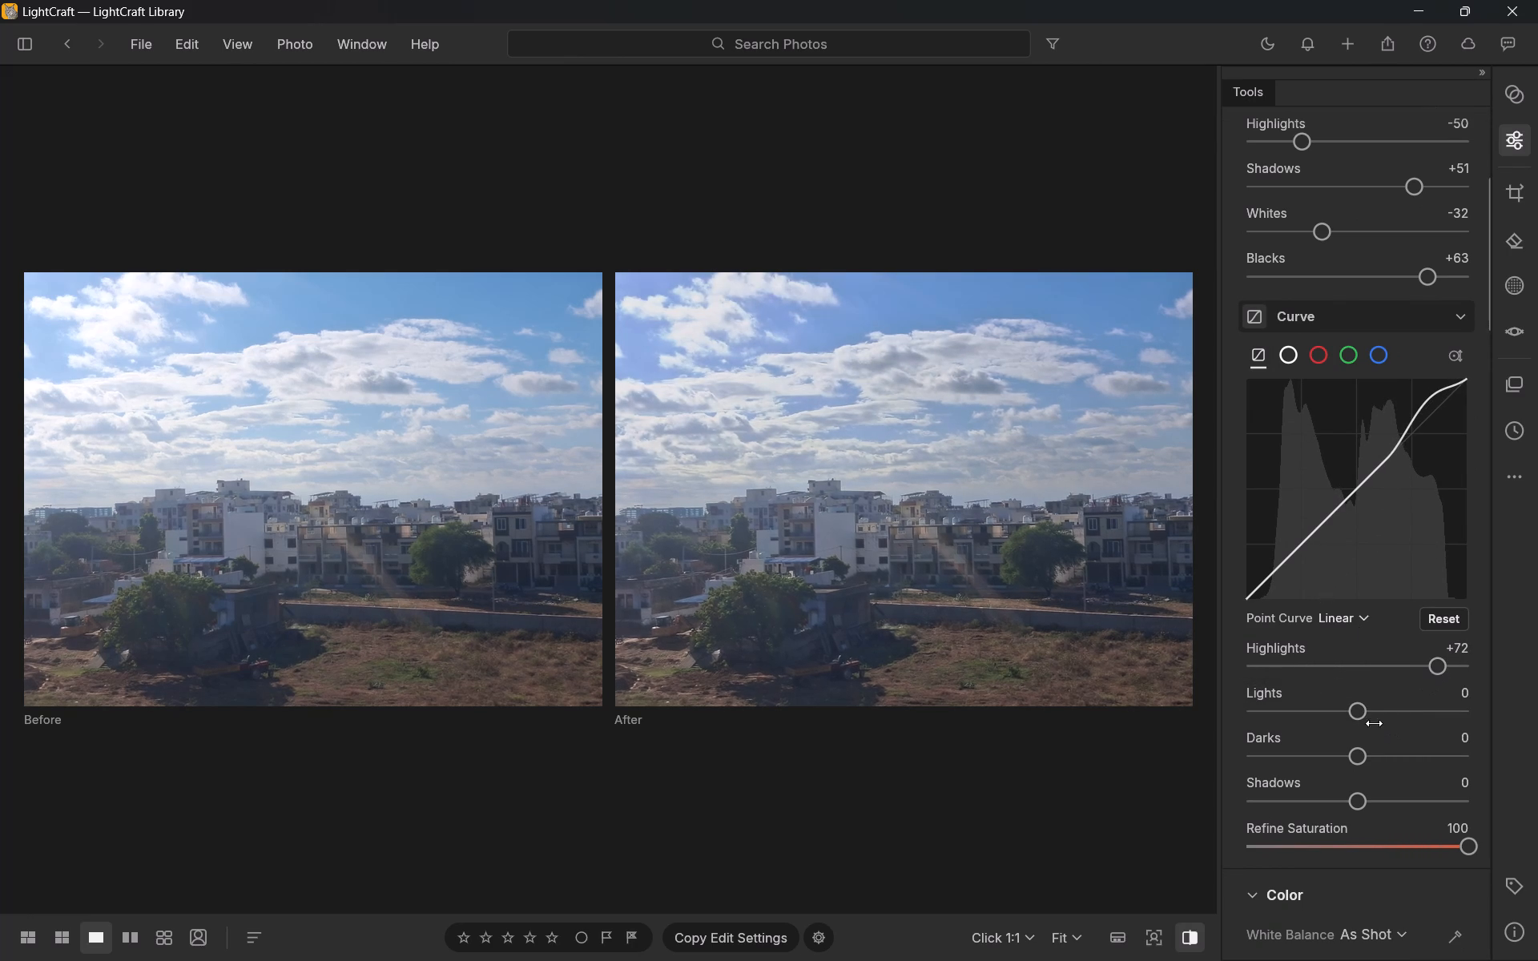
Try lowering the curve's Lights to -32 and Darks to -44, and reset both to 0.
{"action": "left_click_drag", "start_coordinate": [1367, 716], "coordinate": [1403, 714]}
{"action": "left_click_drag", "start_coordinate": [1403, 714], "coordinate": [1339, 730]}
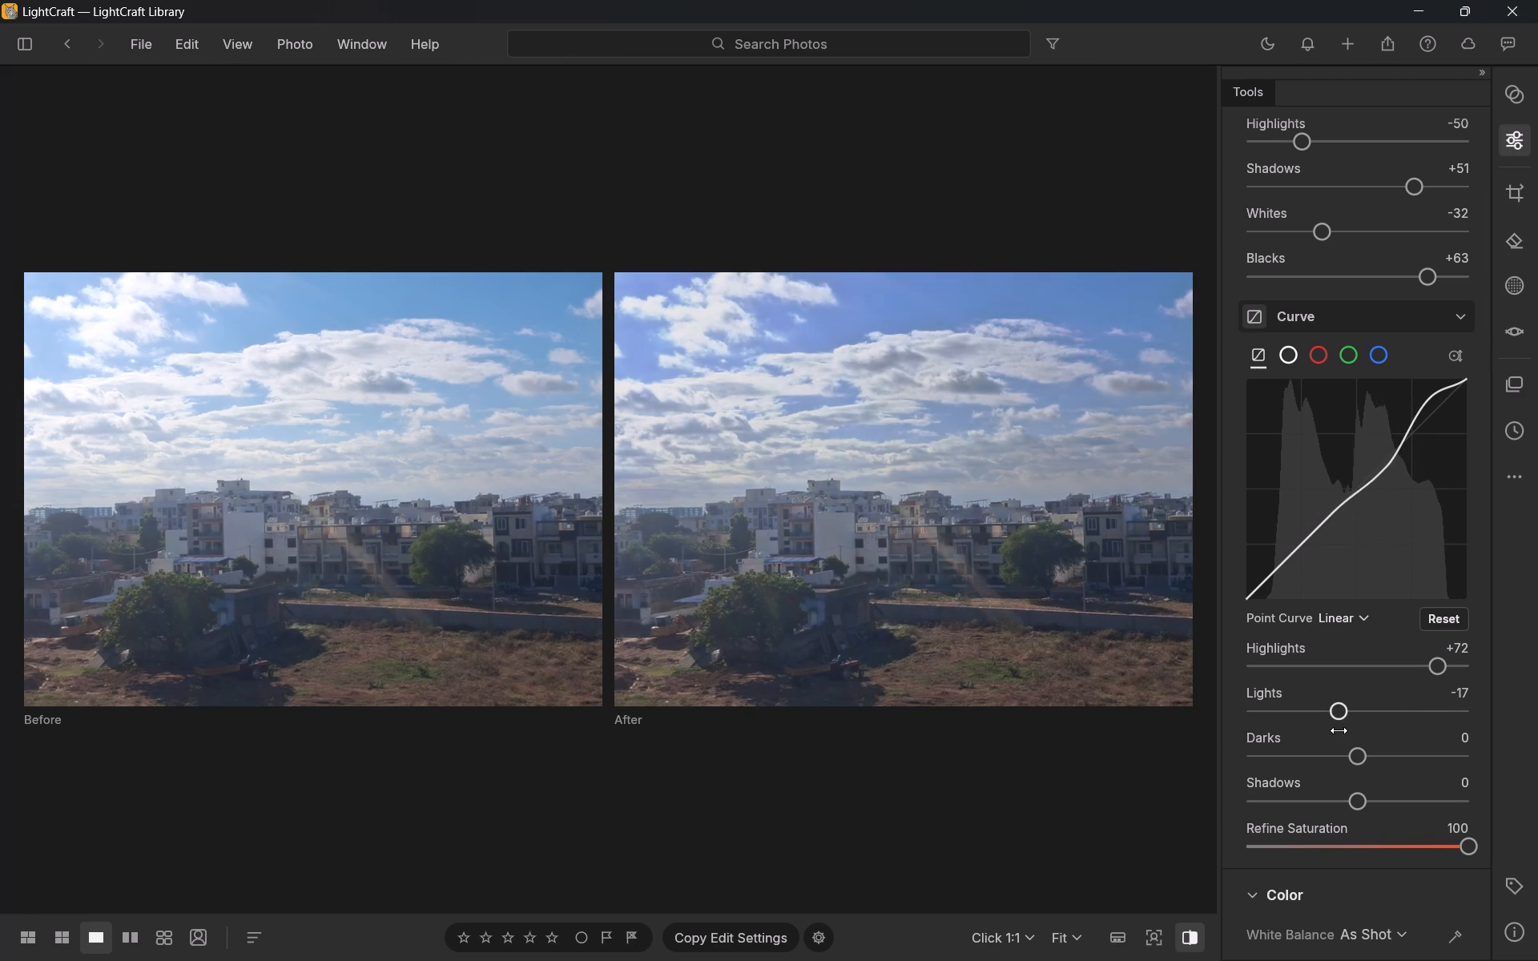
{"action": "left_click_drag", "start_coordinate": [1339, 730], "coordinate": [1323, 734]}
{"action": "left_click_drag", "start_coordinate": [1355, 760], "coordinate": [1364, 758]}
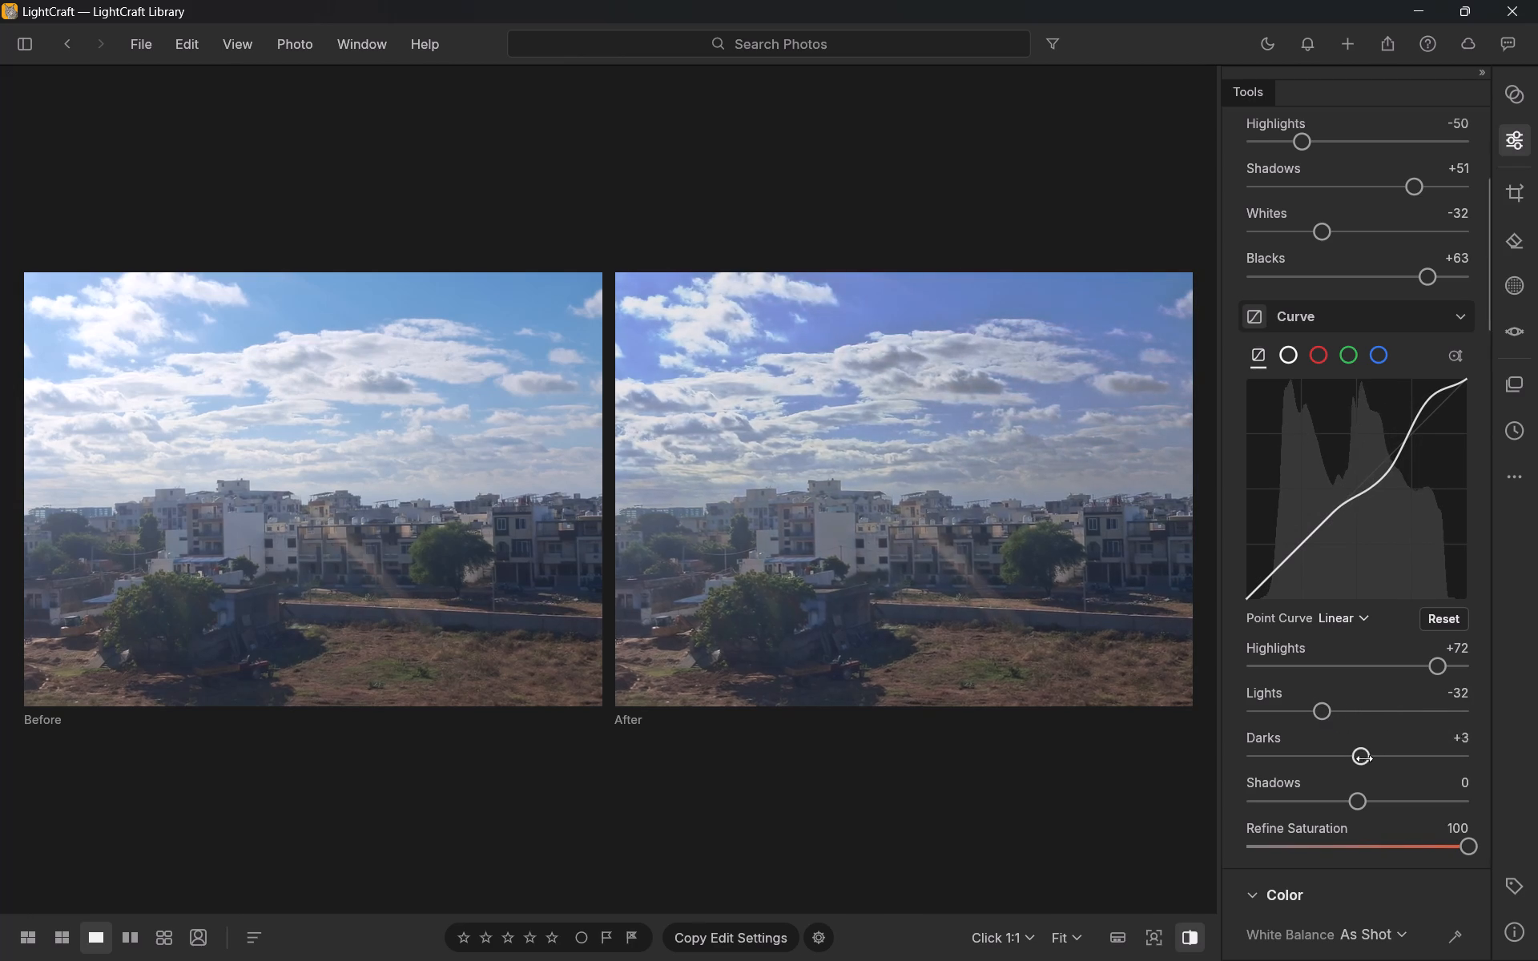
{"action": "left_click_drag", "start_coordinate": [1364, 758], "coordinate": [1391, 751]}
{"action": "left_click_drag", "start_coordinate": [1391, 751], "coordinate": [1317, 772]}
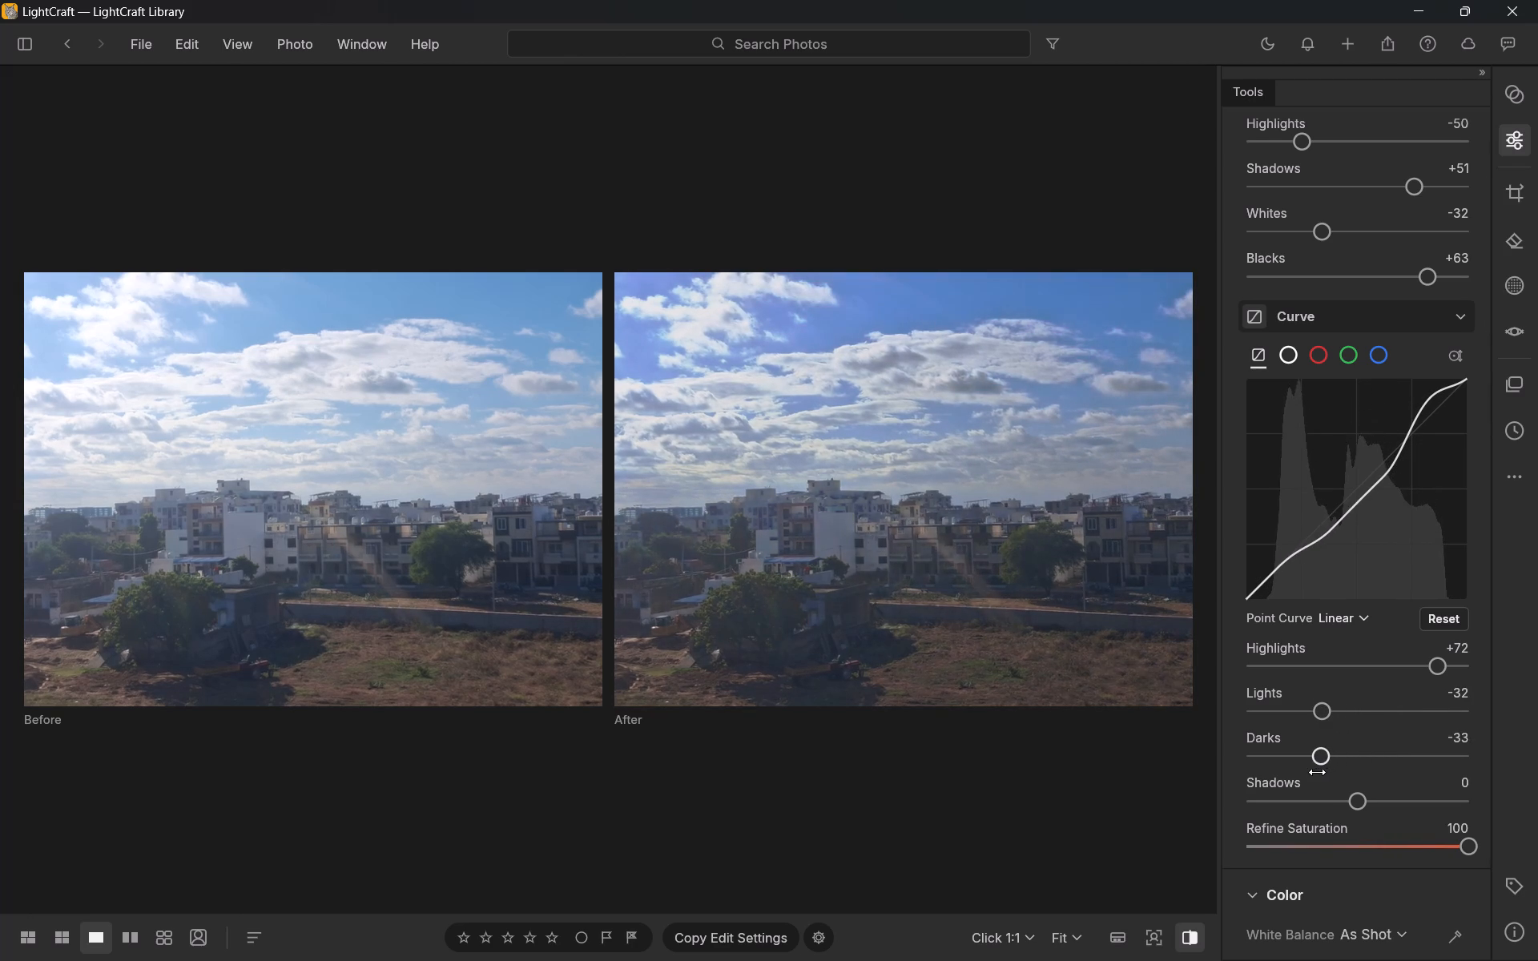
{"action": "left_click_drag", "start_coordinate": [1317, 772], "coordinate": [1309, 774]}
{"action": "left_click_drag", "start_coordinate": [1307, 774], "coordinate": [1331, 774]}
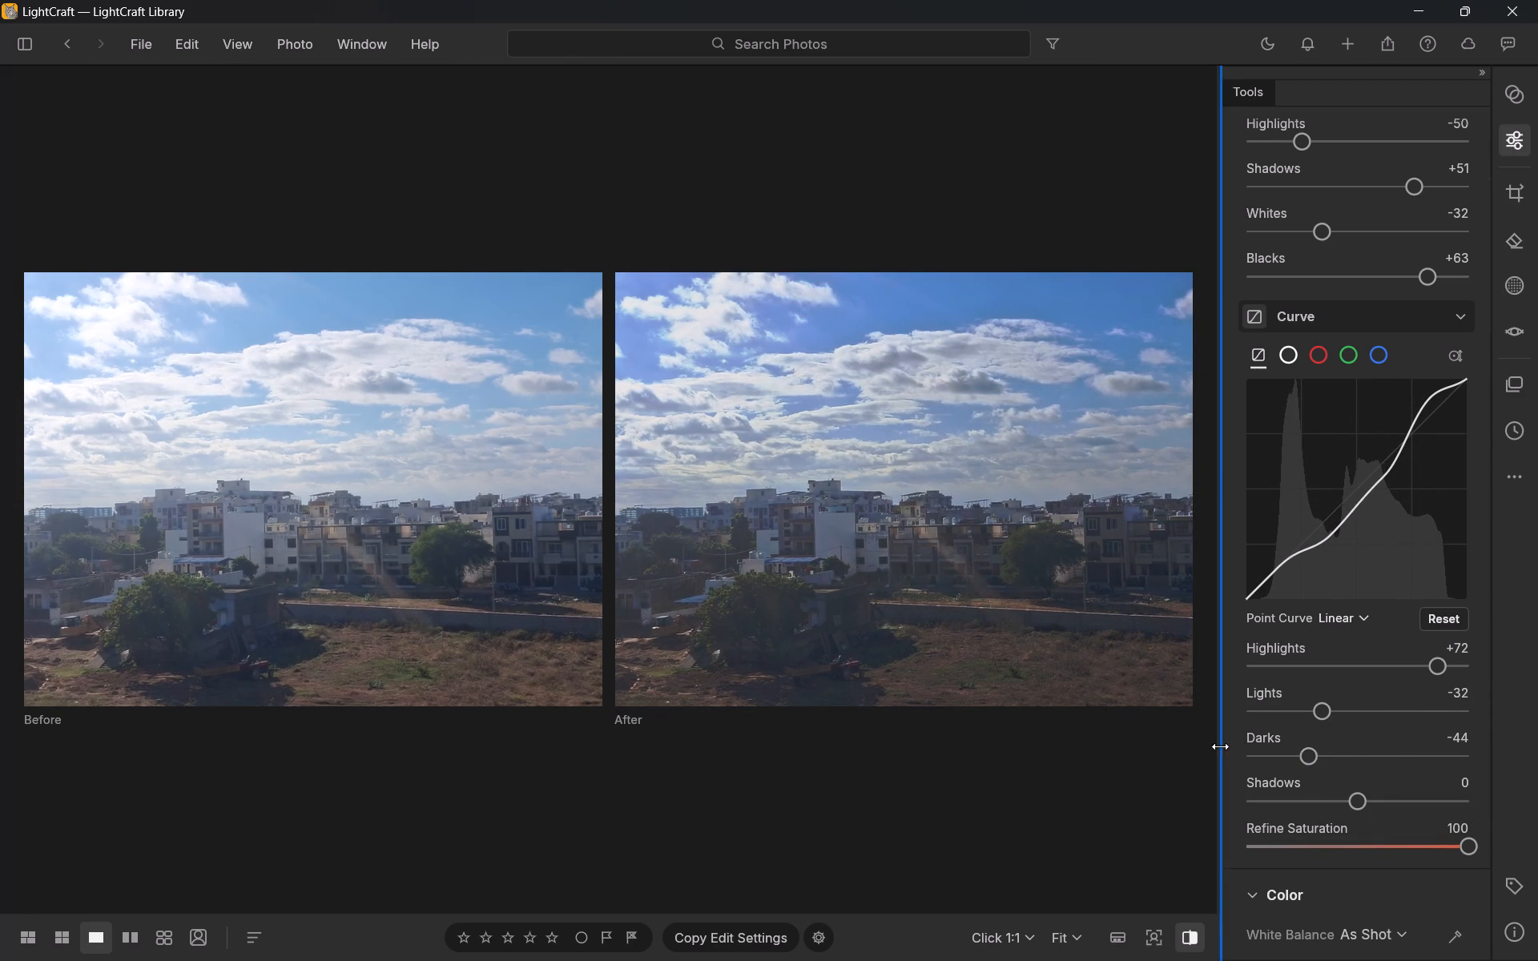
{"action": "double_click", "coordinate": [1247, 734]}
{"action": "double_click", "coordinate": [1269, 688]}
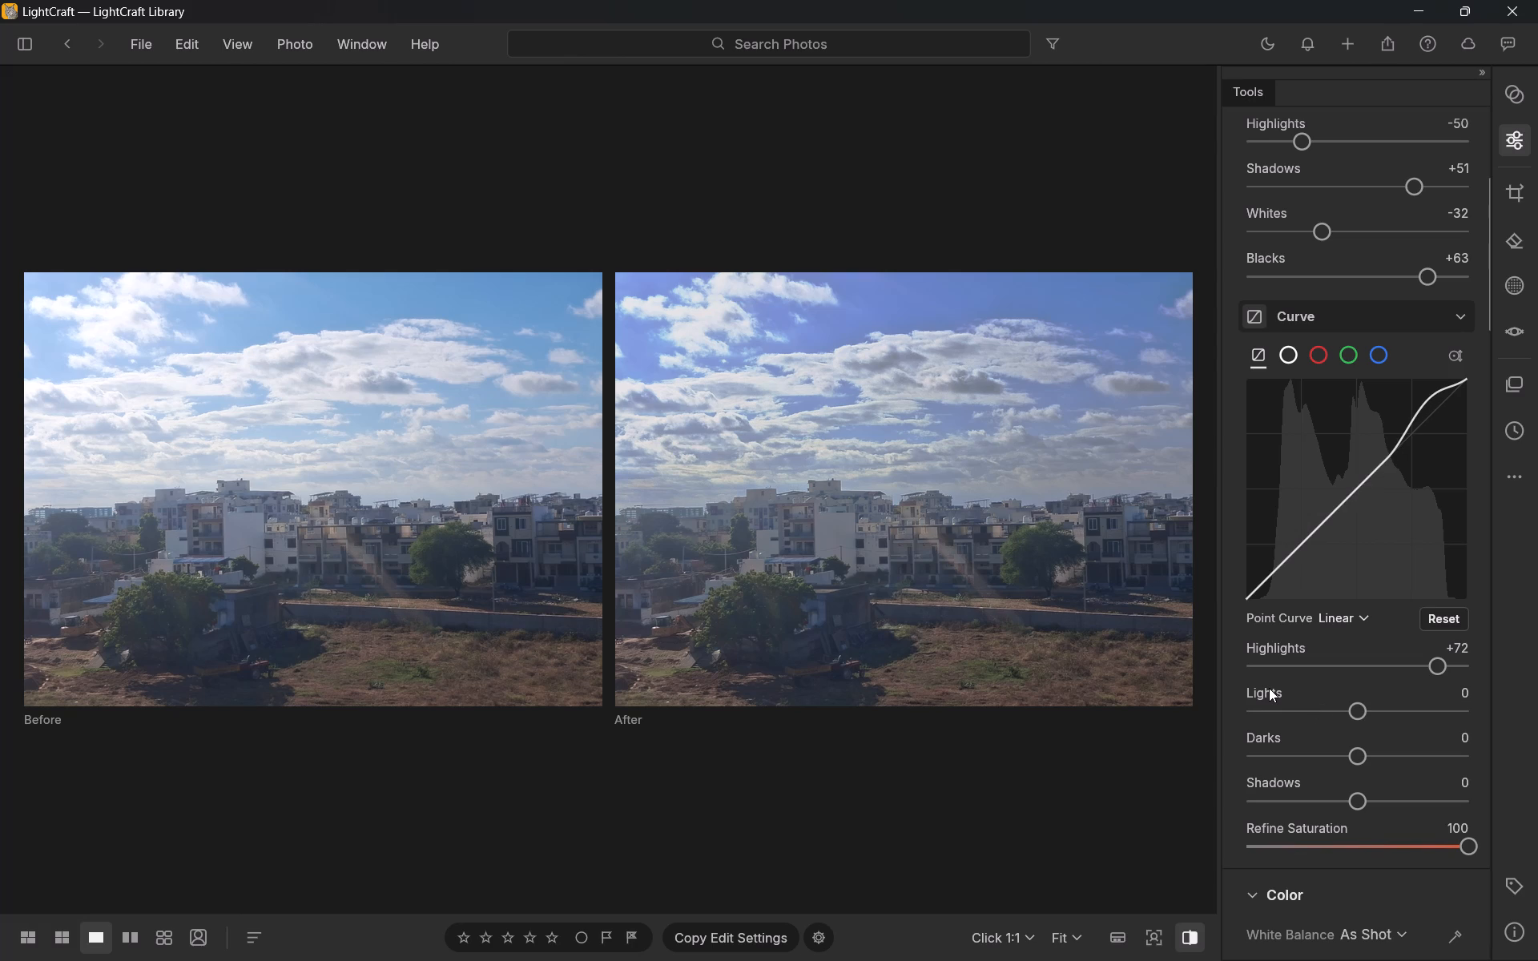
Set the parametric curve's Lights to -11 and its Shadows to -36.
{"action": "left_click_drag", "start_coordinate": [1355, 703], "coordinate": [1348, 713]}
{"action": "scroll", "coordinate": [1348, 713], "scroll_direction": "down", "scroll_amount": 3}
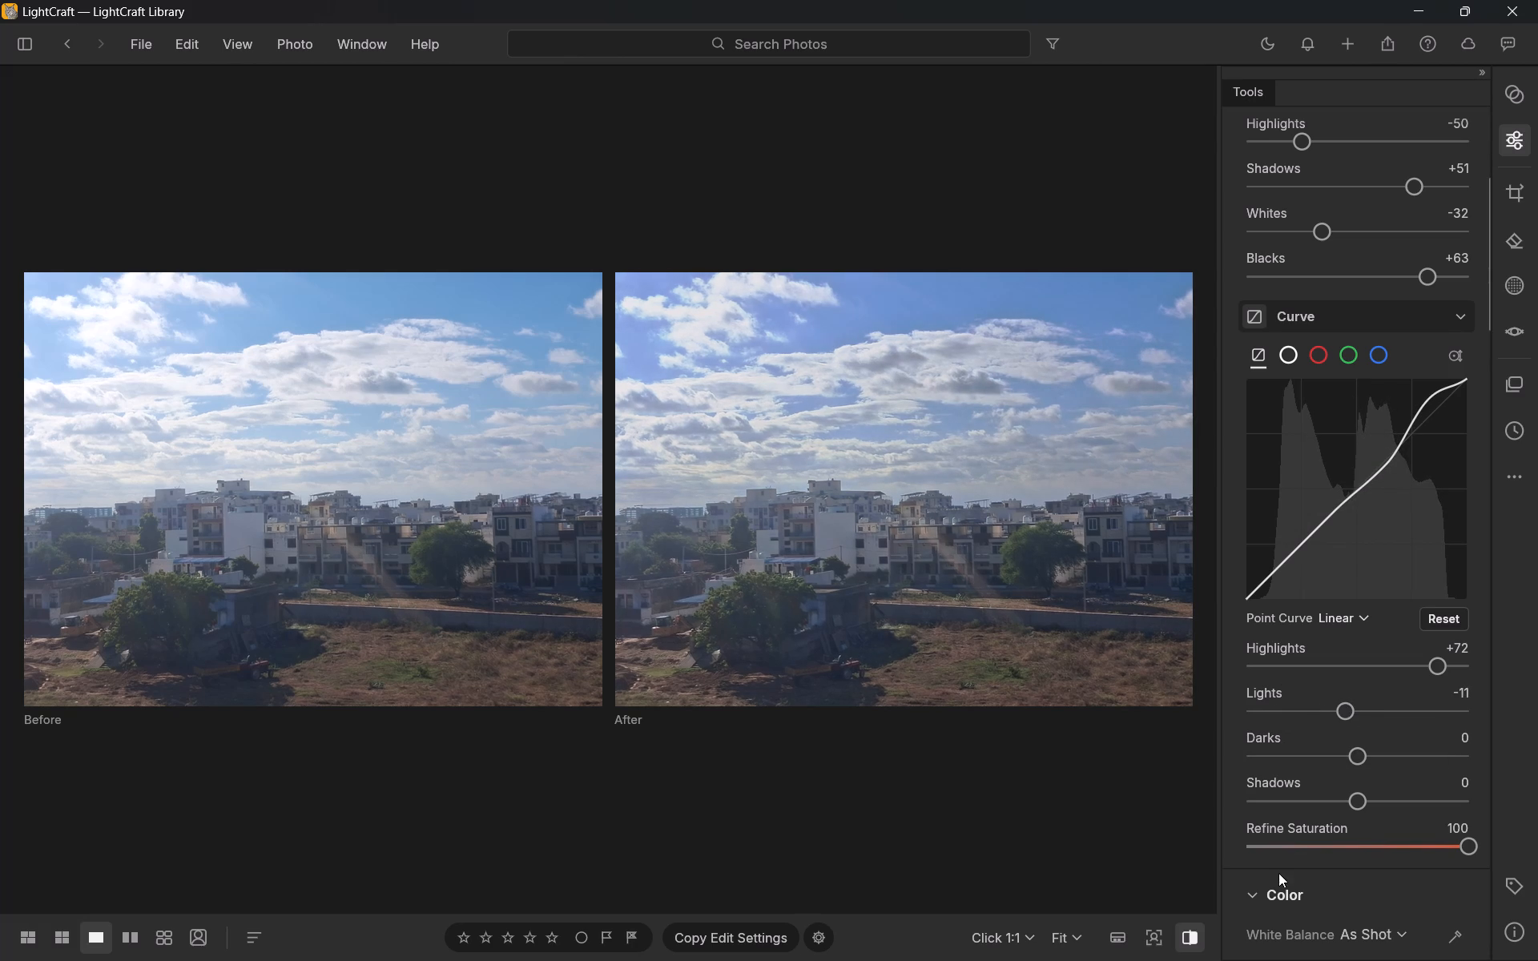
{"action": "scroll", "coordinate": [1286, 862], "scroll_direction": "down", "scroll_amount": 1}
{"action": "left_click_drag", "start_coordinate": [1368, 707], "coordinate": [1393, 703]}
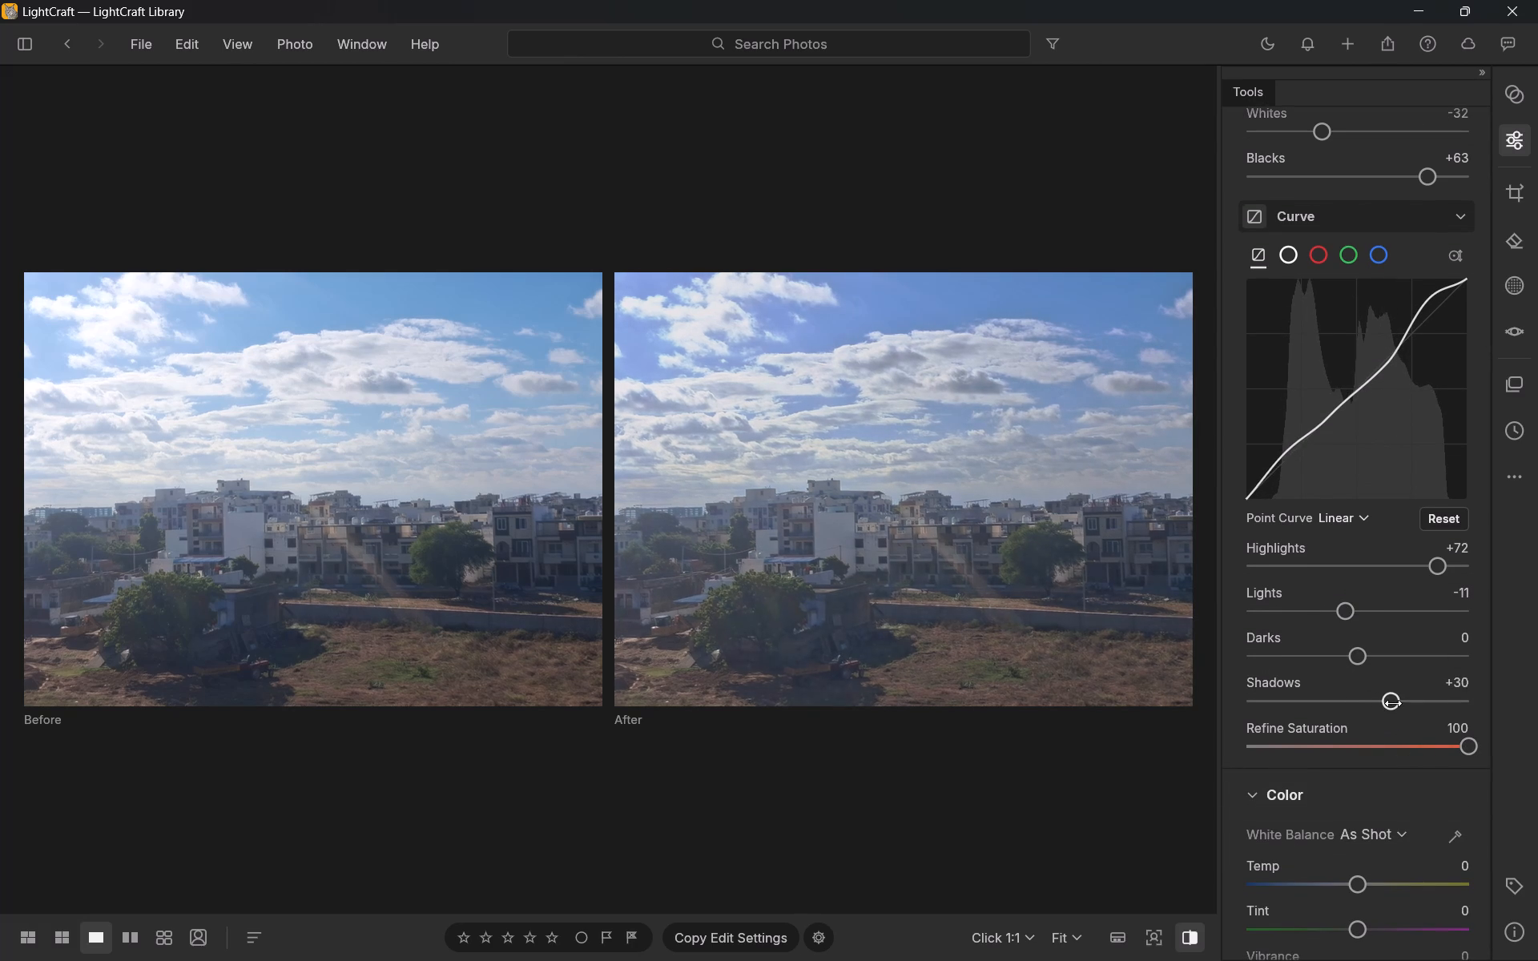
{"action": "left_click_drag", "start_coordinate": [1393, 703], "coordinate": [1397, 702]}
{"action": "left_click_drag", "start_coordinate": [1394, 702], "coordinate": [1322, 722]}
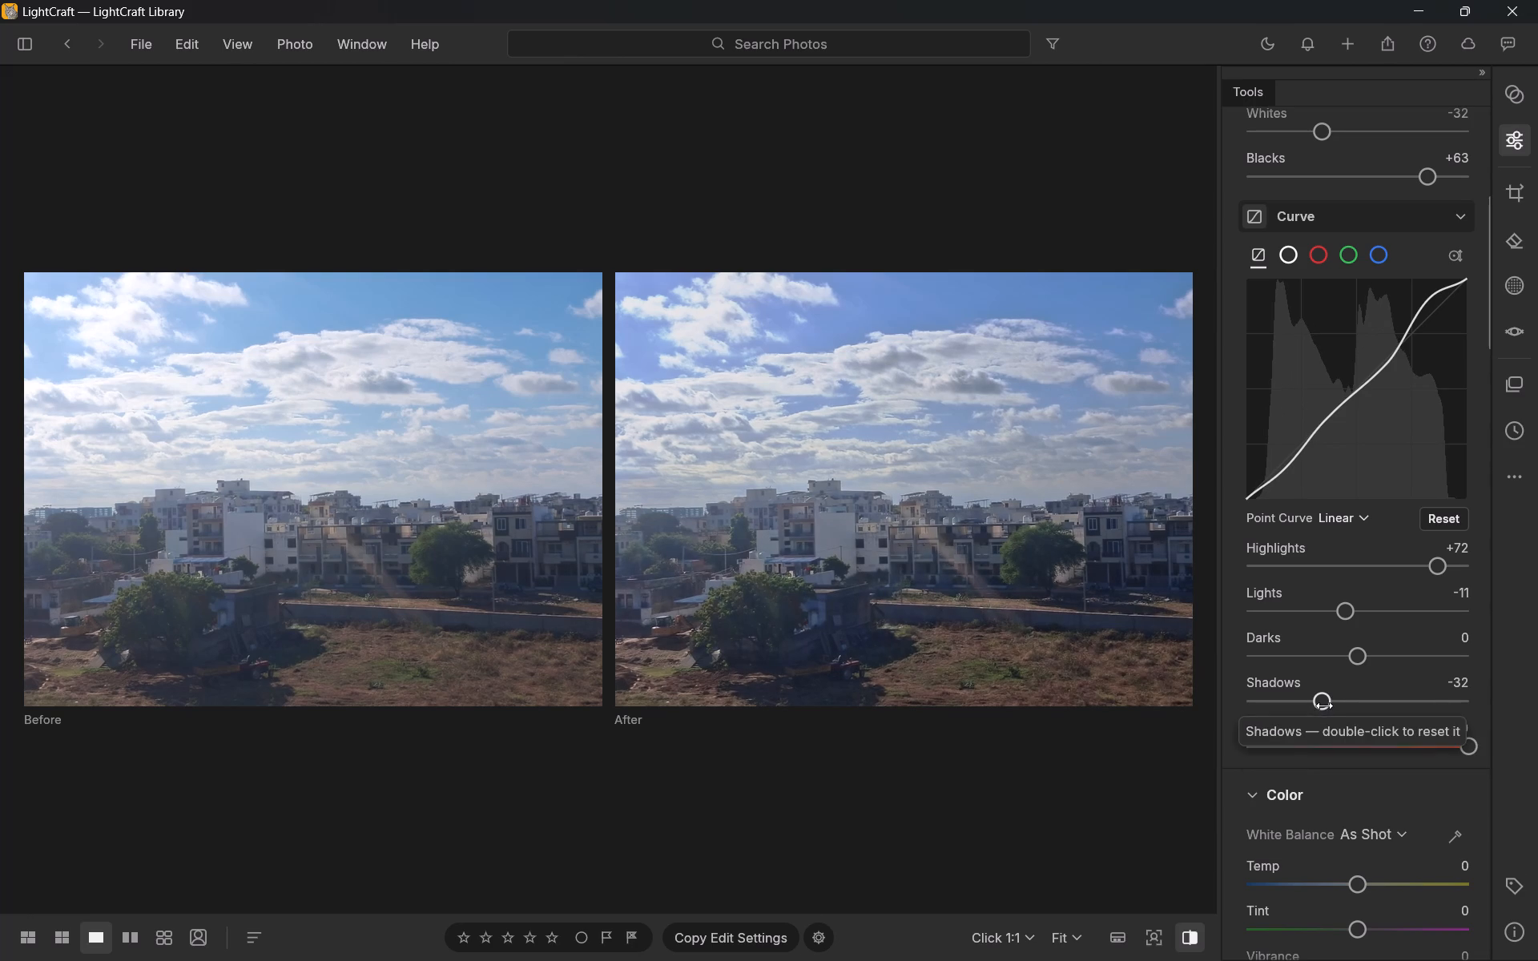
{"action": "left_click", "coordinate": [1324, 706]}
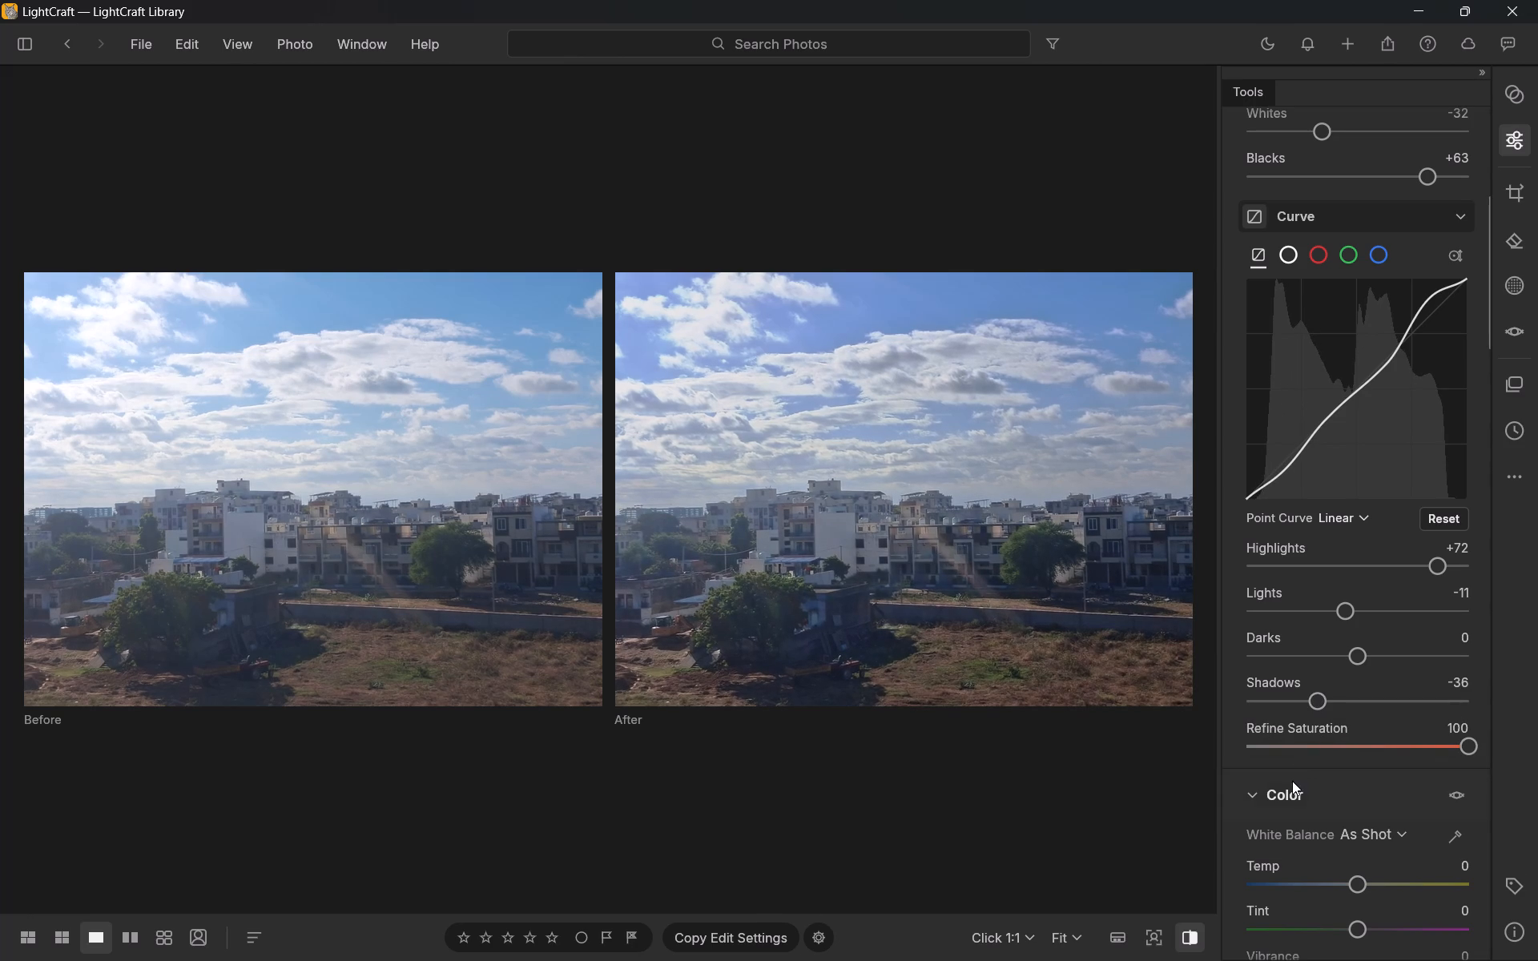
Warm the photo's white balance by setting Temp to +46 and Tint to -8.
{"action": "scroll", "coordinate": [1290, 782], "scroll_direction": "down", "scroll_amount": 2}
{"action": "left_click_drag", "start_coordinate": [1358, 690], "coordinate": [1363, 688]}
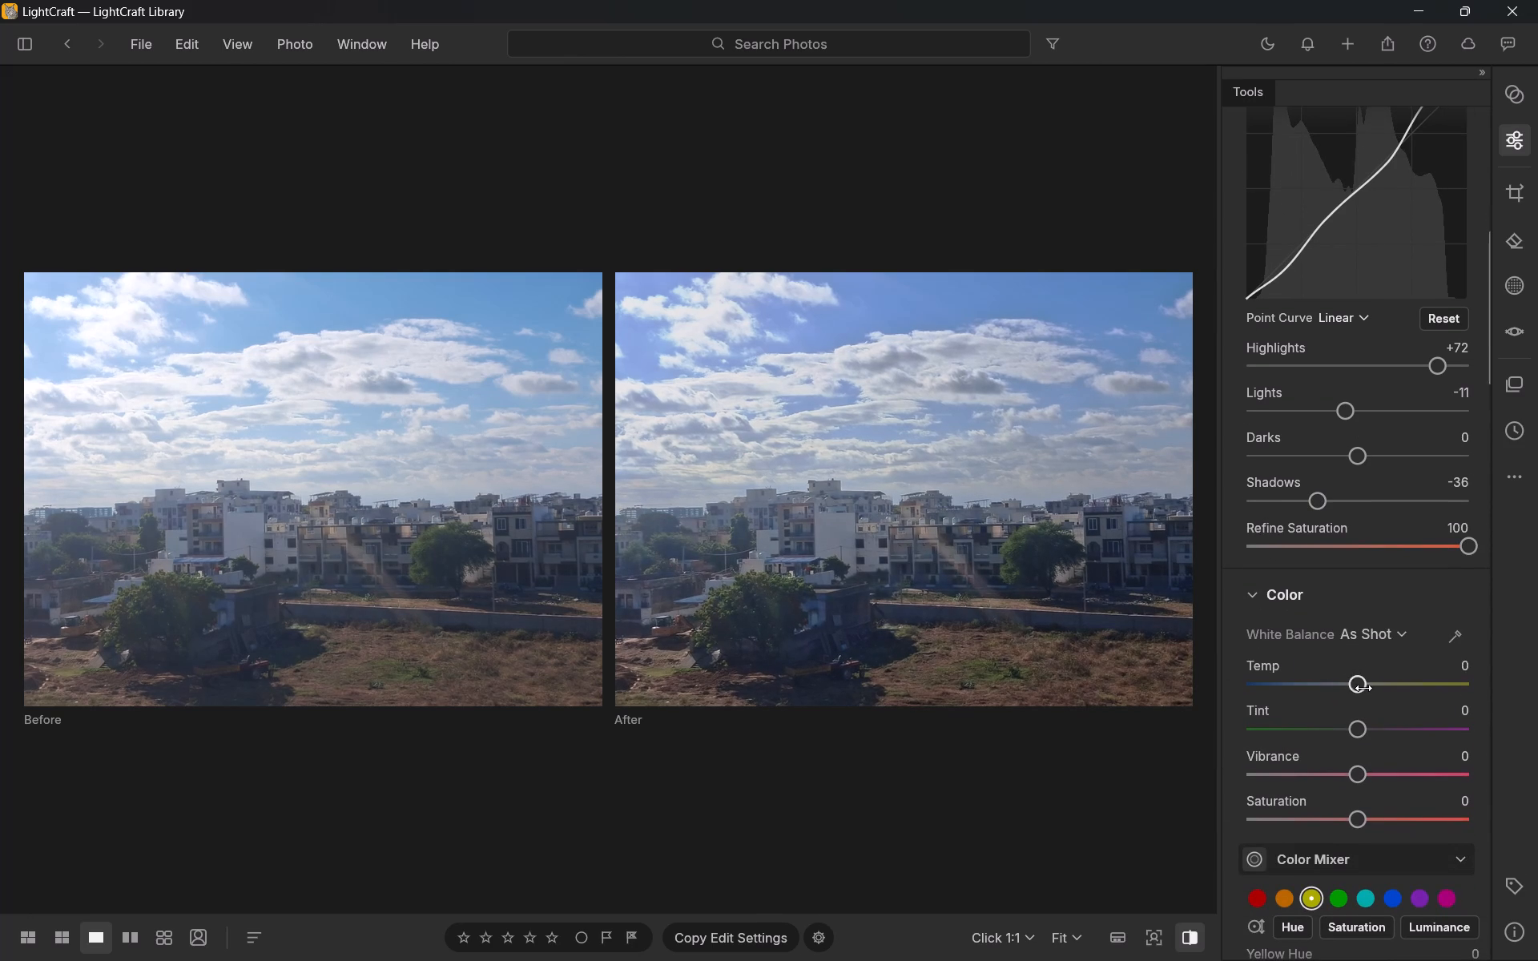
{"action": "left_click_drag", "start_coordinate": [1363, 688], "coordinate": [1409, 688]}
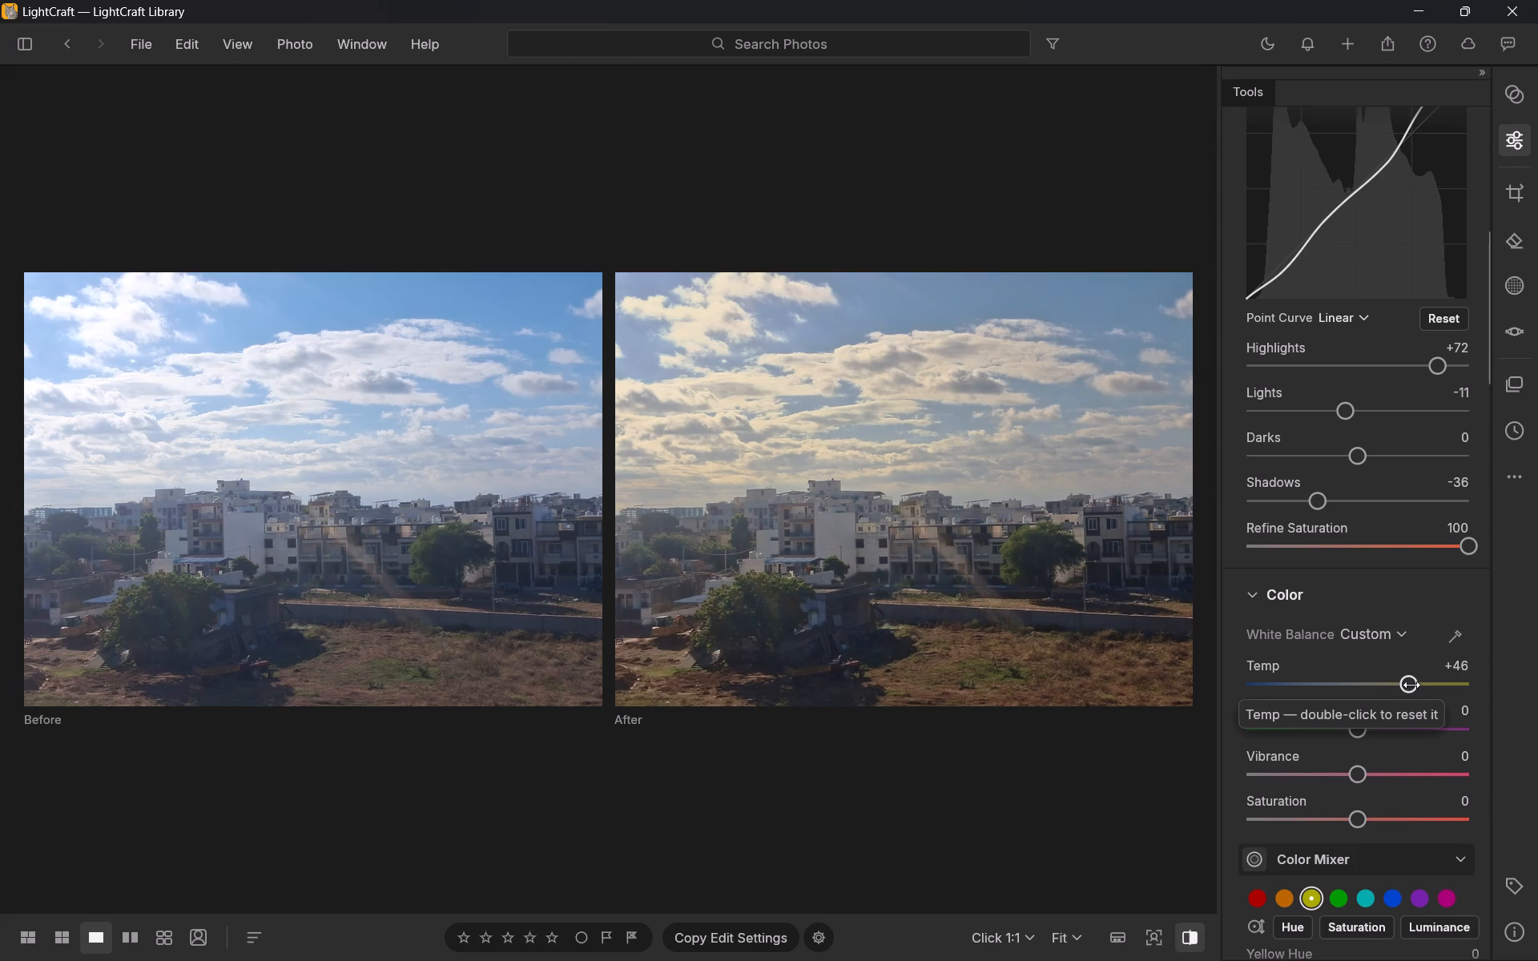
{"action": "left_click_drag", "start_coordinate": [1363, 730], "coordinate": [1383, 727]}
{"action": "left_click_drag", "start_coordinate": [1383, 727], "coordinate": [1372, 730]}
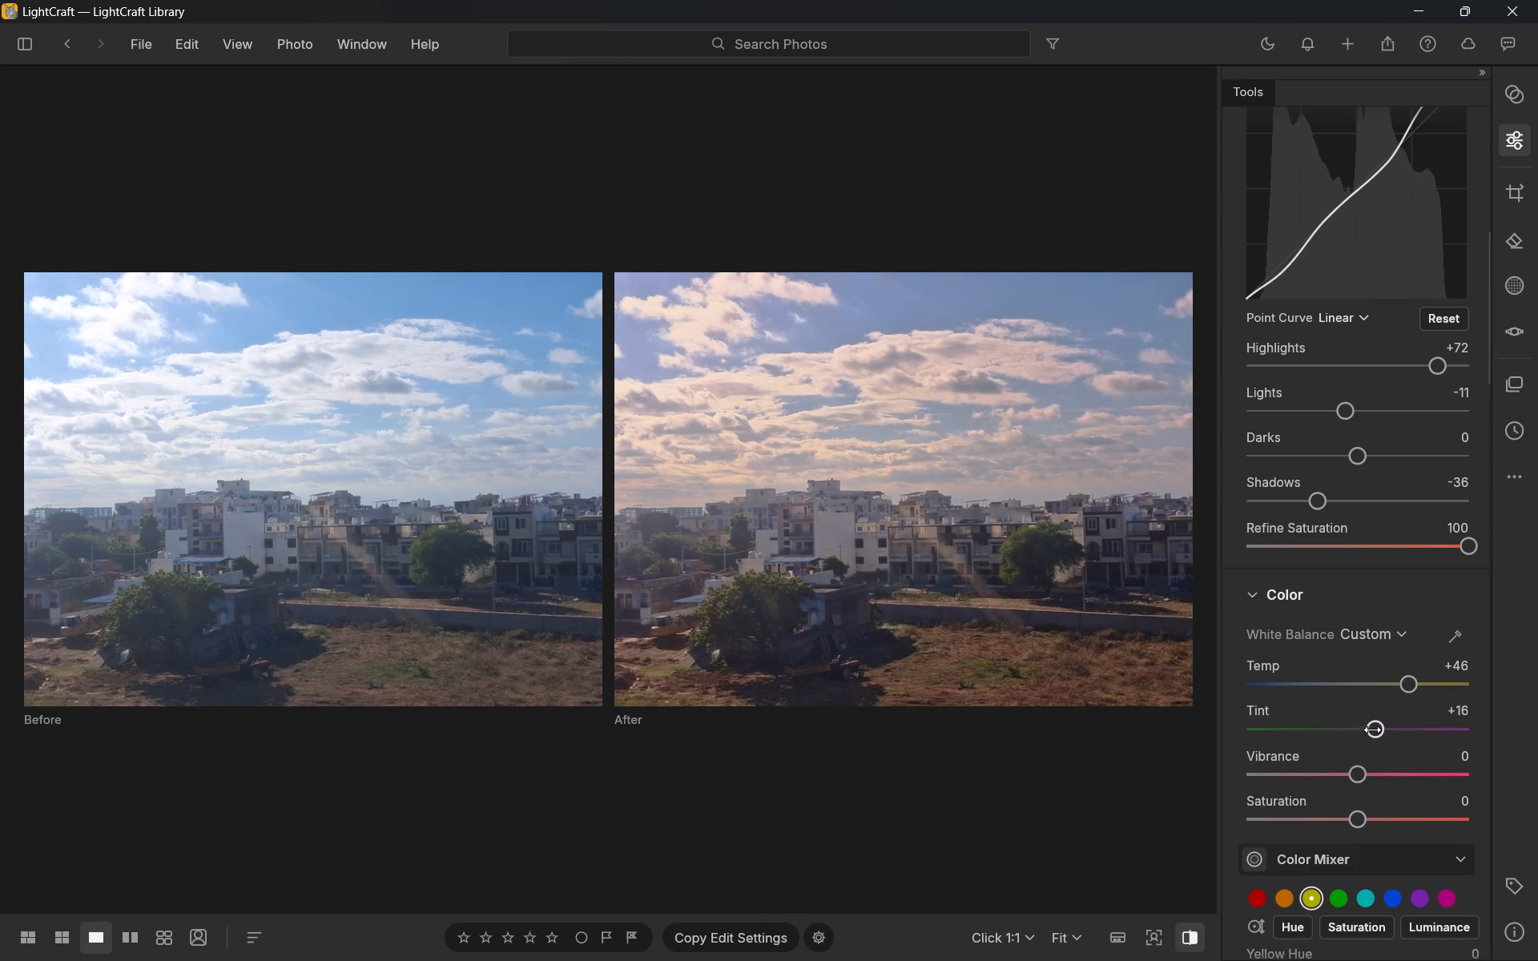
{"action": "left_click_drag", "start_coordinate": [1372, 730], "coordinate": [1338, 739]}
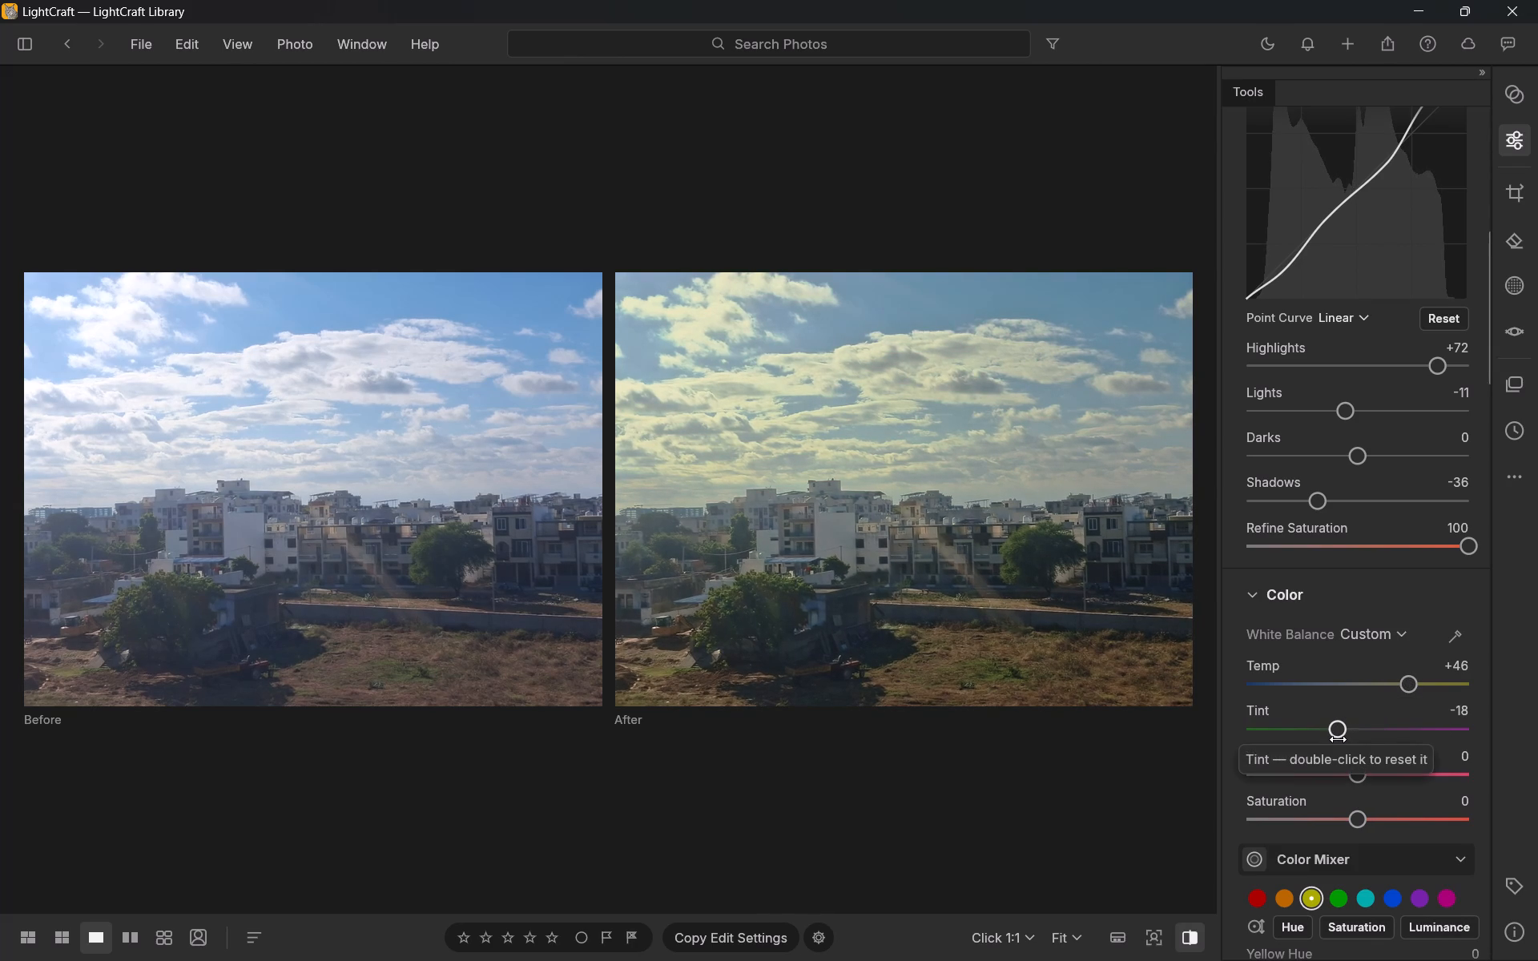
{"action": "left_click_drag", "start_coordinate": [1339, 736], "coordinate": [1350, 735]}
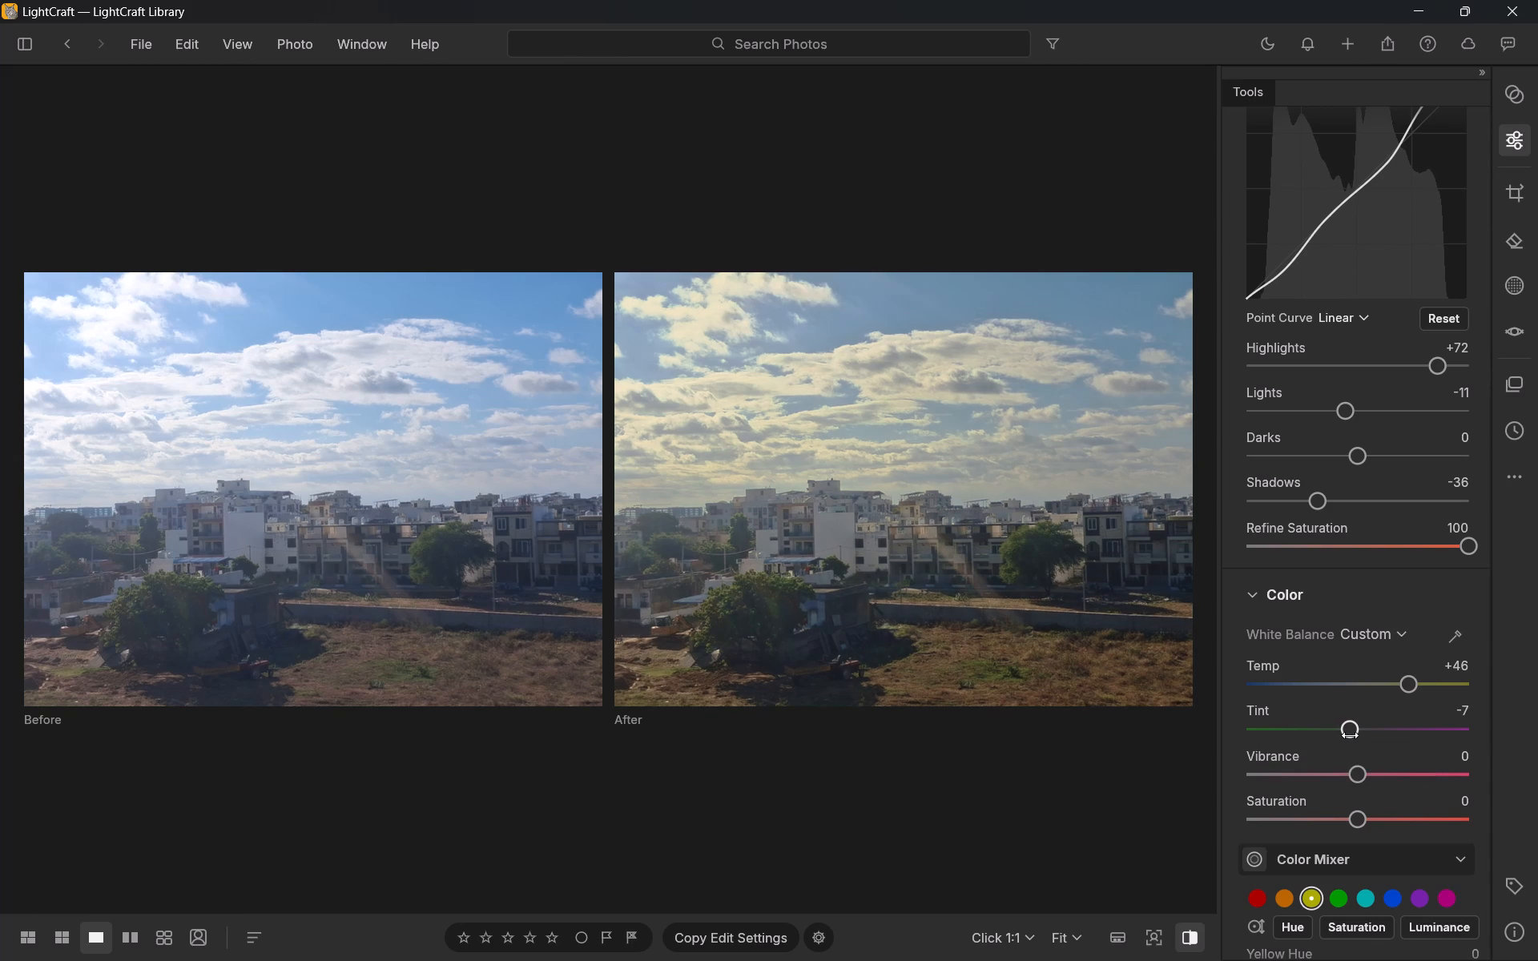
{"action": "left_click_drag", "start_coordinate": [1350, 735], "coordinate": [1348, 735]}
Balance the photo's overall color intensity with Vibrance at +46 and Saturation at +20.
{"action": "left_click_drag", "start_coordinate": [1361, 774], "coordinate": [1379, 774]}
{"action": "left_click_drag", "start_coordinate": [1379, 774], "coordinate": [1422, 775]}
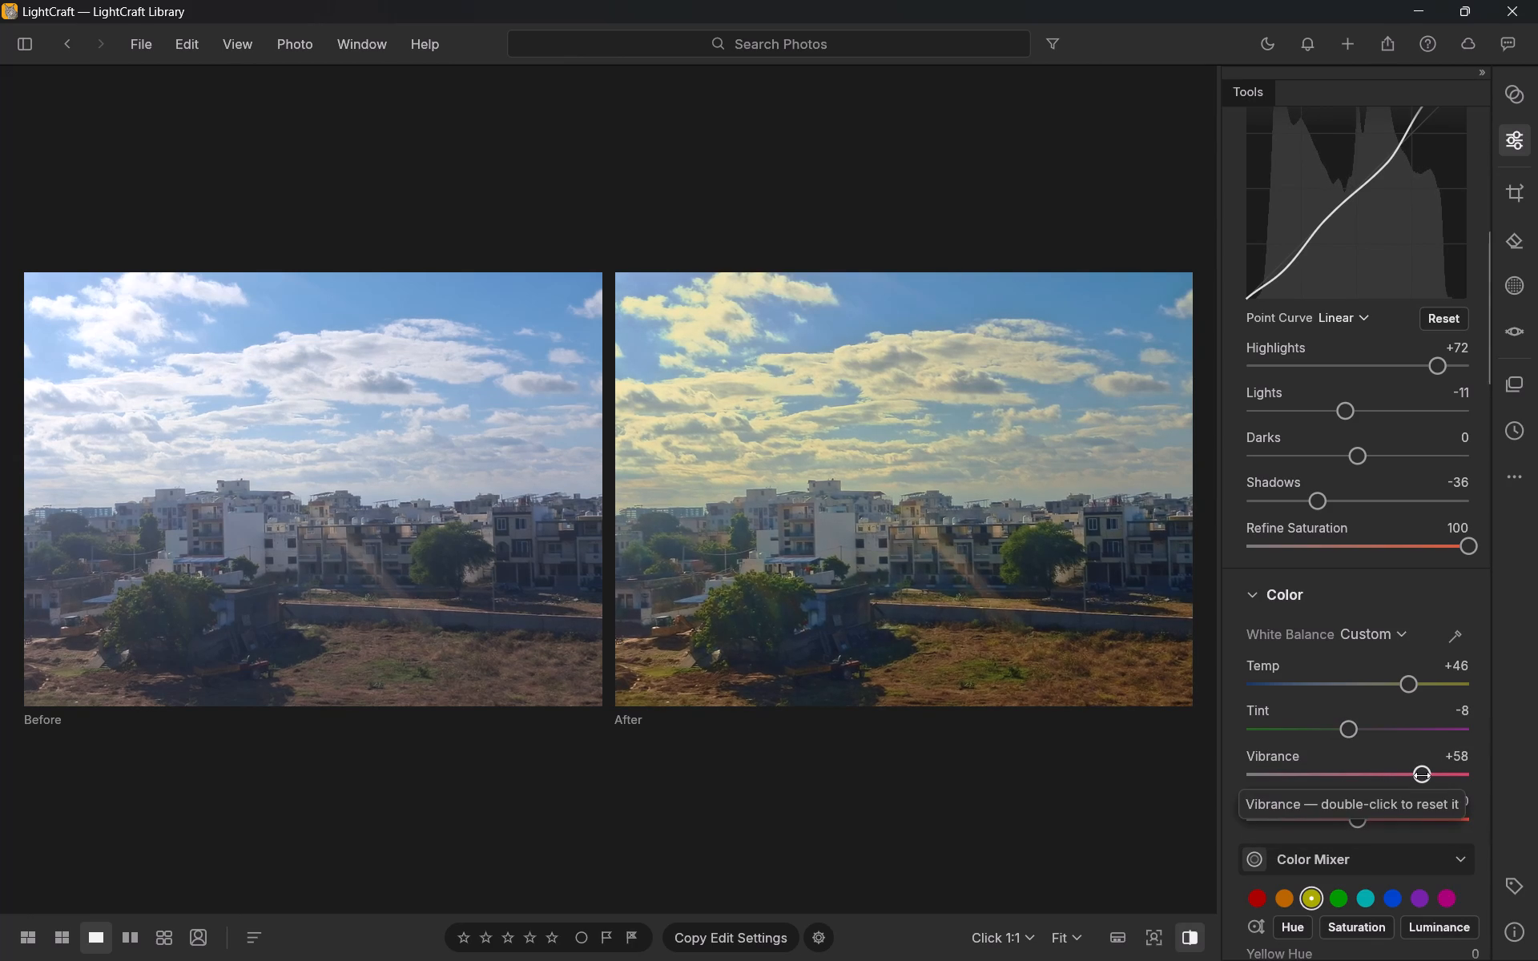
{"action": "left_click", "coordinate": [1422, 775]}
{"action": "left_click_drag", "start_coordinate": [1427, 770], "coordinate": [1399, 780]}
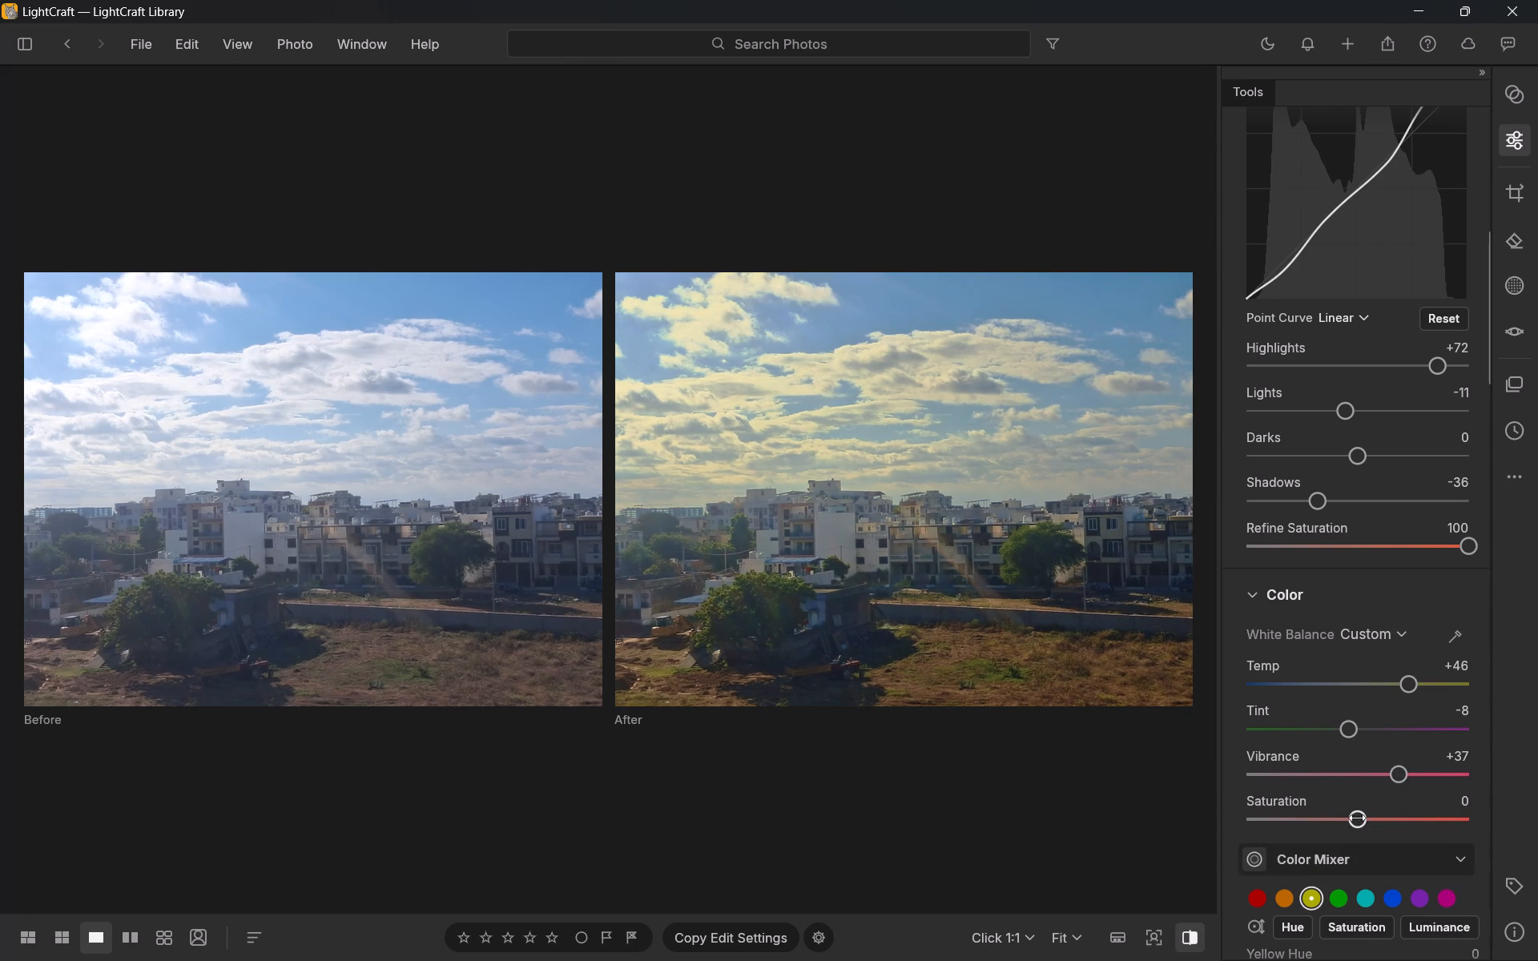
{"action": "left_click_drag", "start_coordinate": [1359, 818], "coordinate": [1464, 818]}
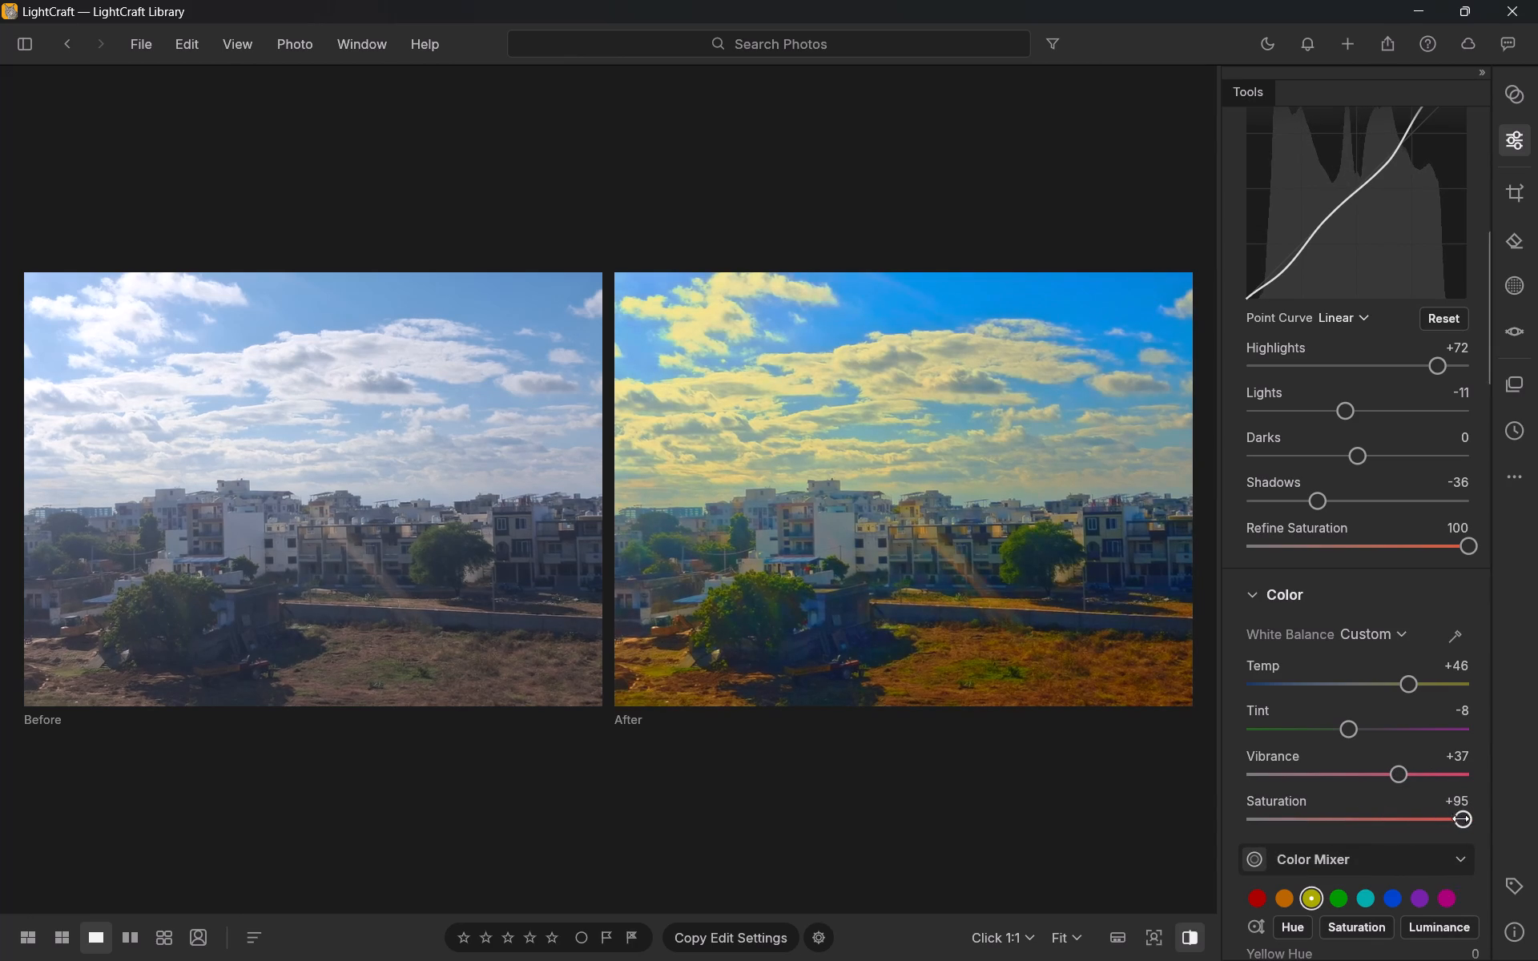
{"action": "left_click_drag", "start_coordinate": [1397, 770], "coordinate": [1375, 780]}
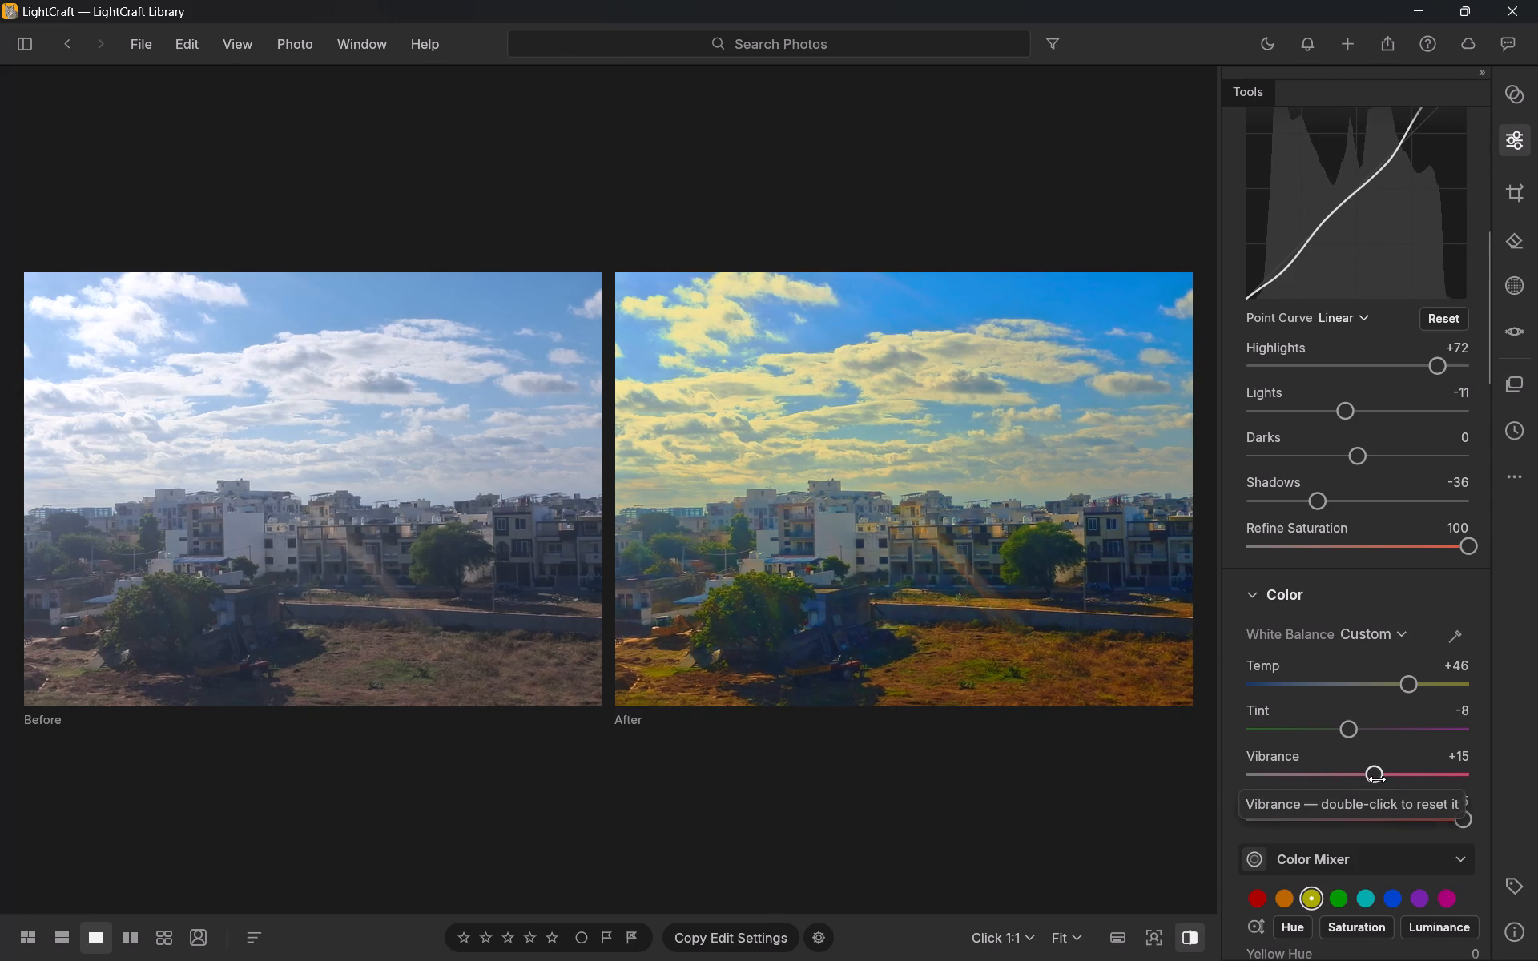
{"action": "left_click_drag", "start_coordinate": [1459, 813], "coordinate": [1361, 831]}
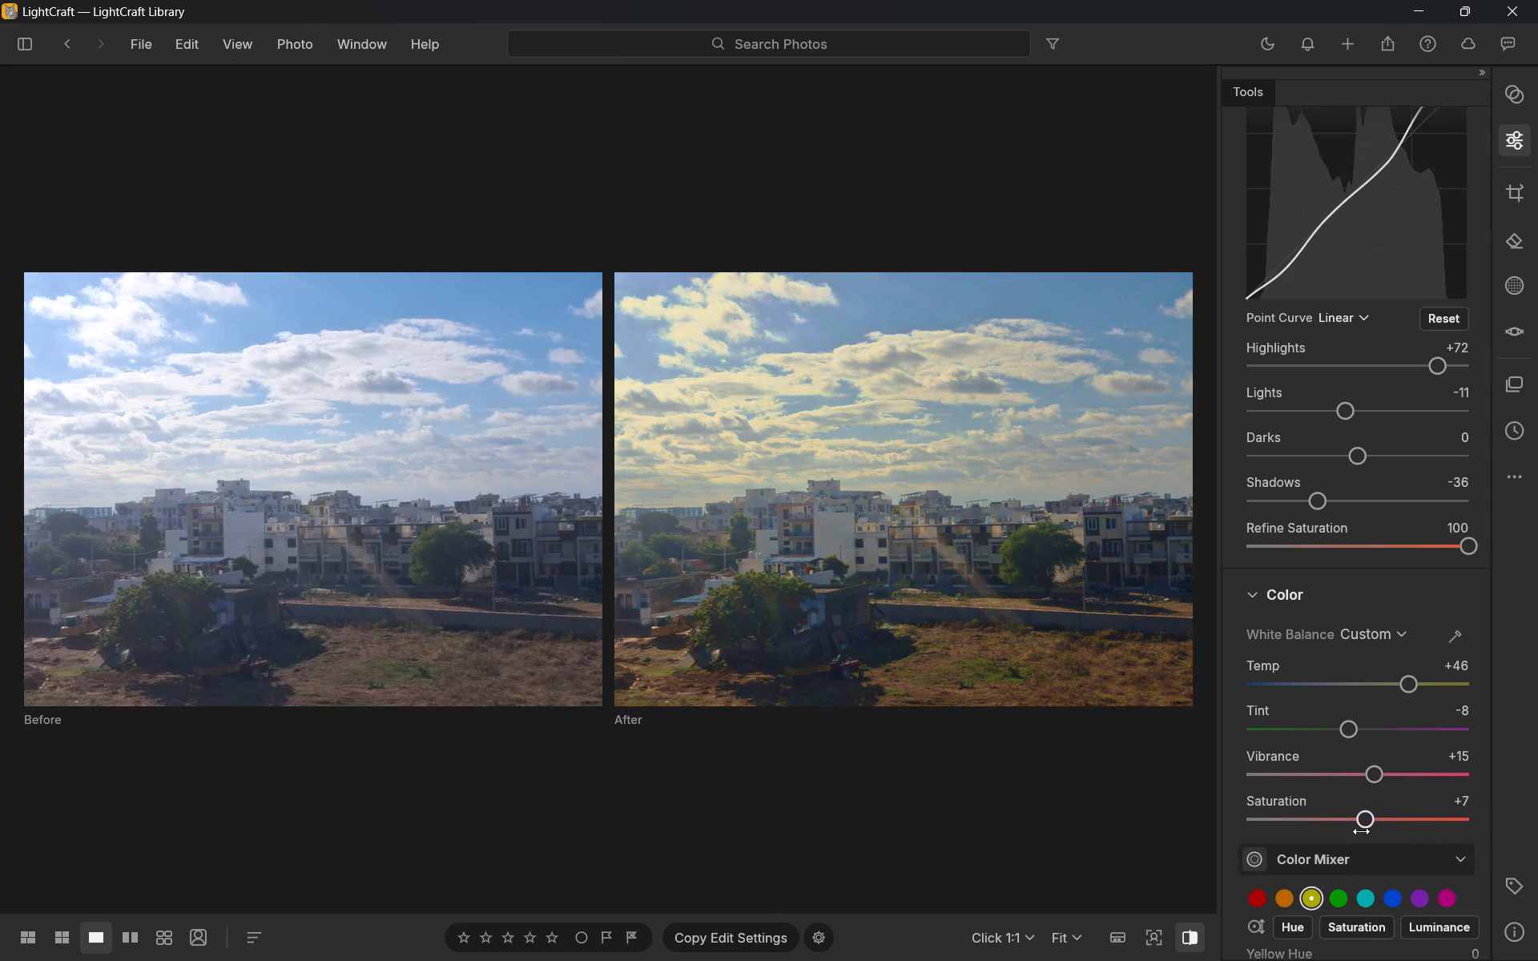
{"action": "left_click_drag", "start_coordinate": [1361, 831], "coordinate": [1360, 831]}
{"action": "left_click_drag", "start_coordinate": [1377, 774], "coordinate": [1408, 781]}
{"action": "left_click_drag", "start_coordinate": [1371, 821], "coordinate": [1380, 821]}
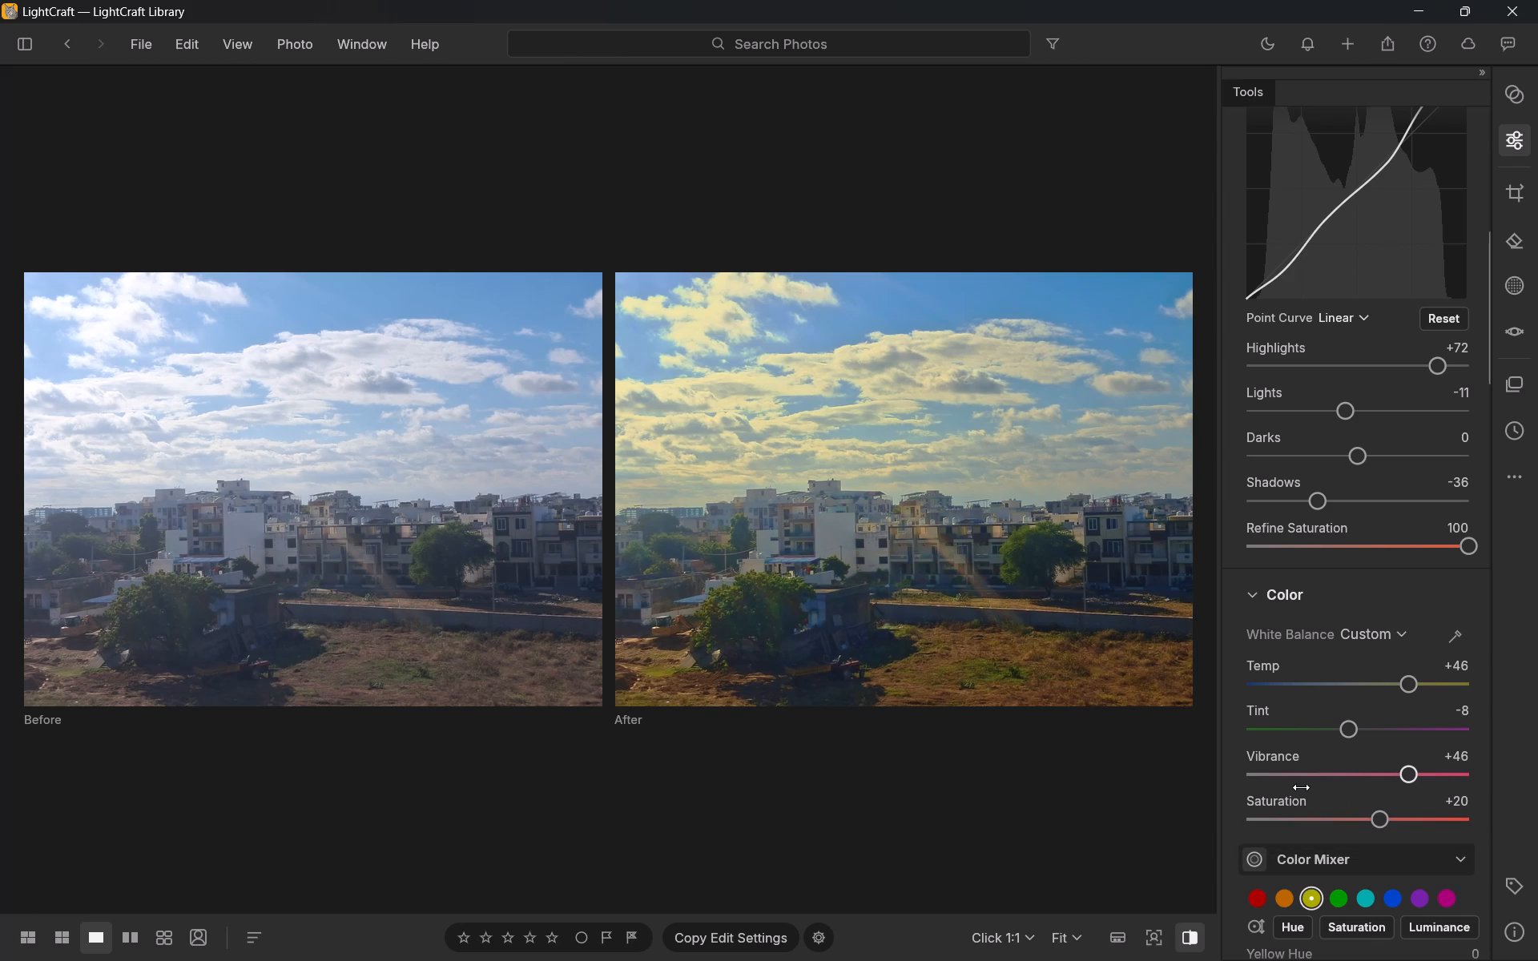
In the Color Mixer, set Yellow Hue to -4 and Yellow Saturation to +26.
{"action": "scroll", "coordinate": [1301, 787], "scroll_direction": "down", "scroll_amount": 1}
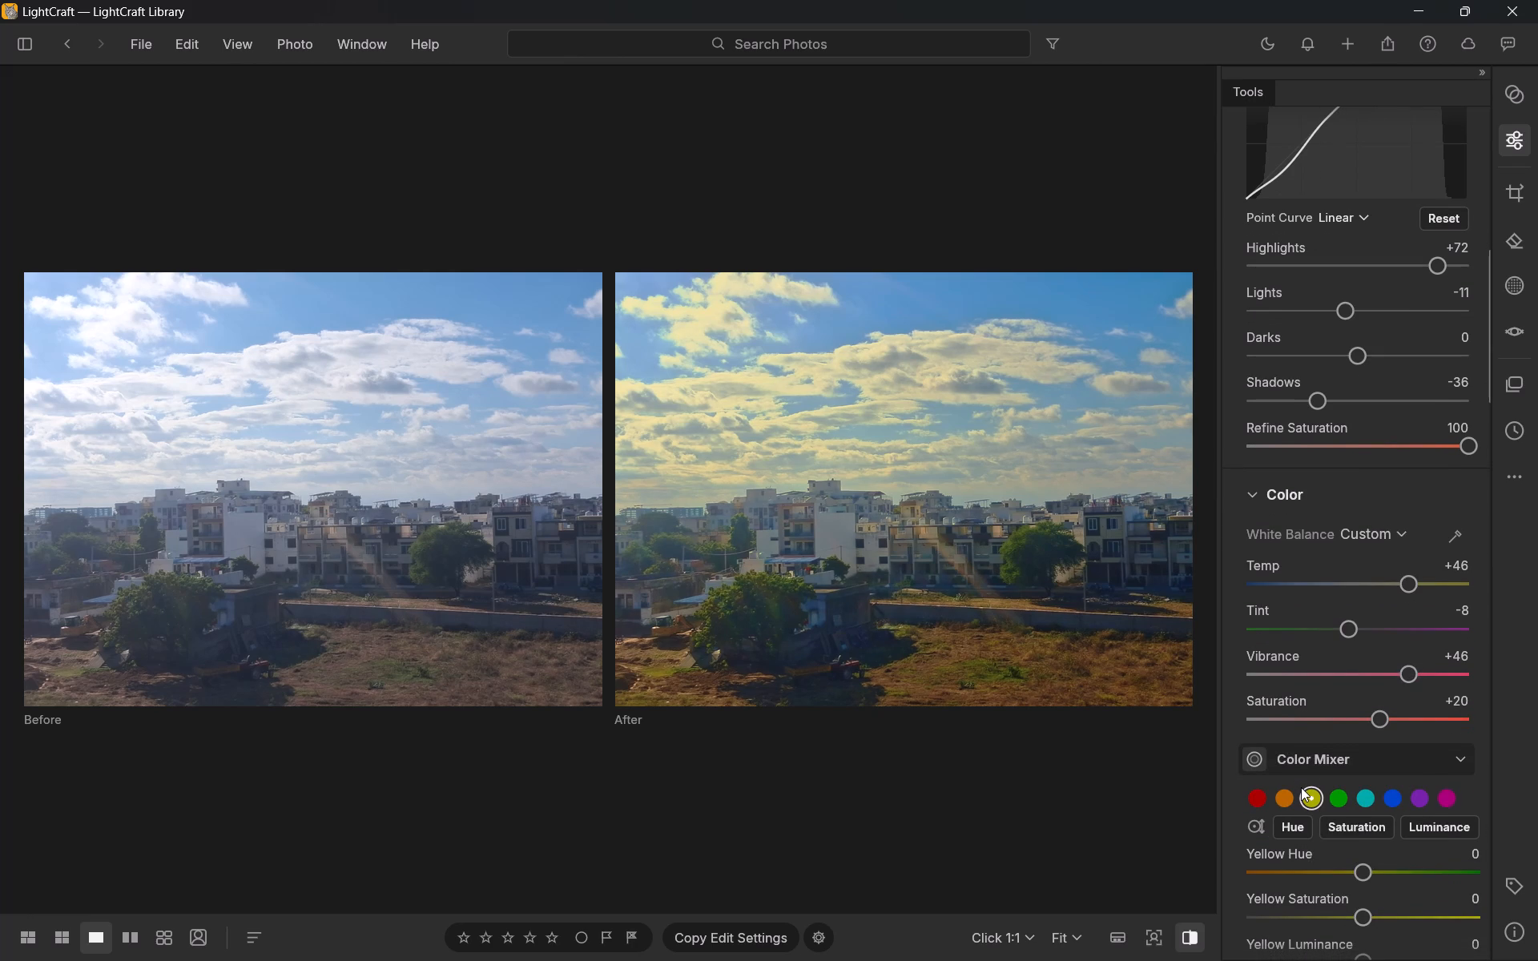
{"action": "scroll", "coordinate": [1301, 787], "scroll_direction": "down", "scroll_amount": 2}
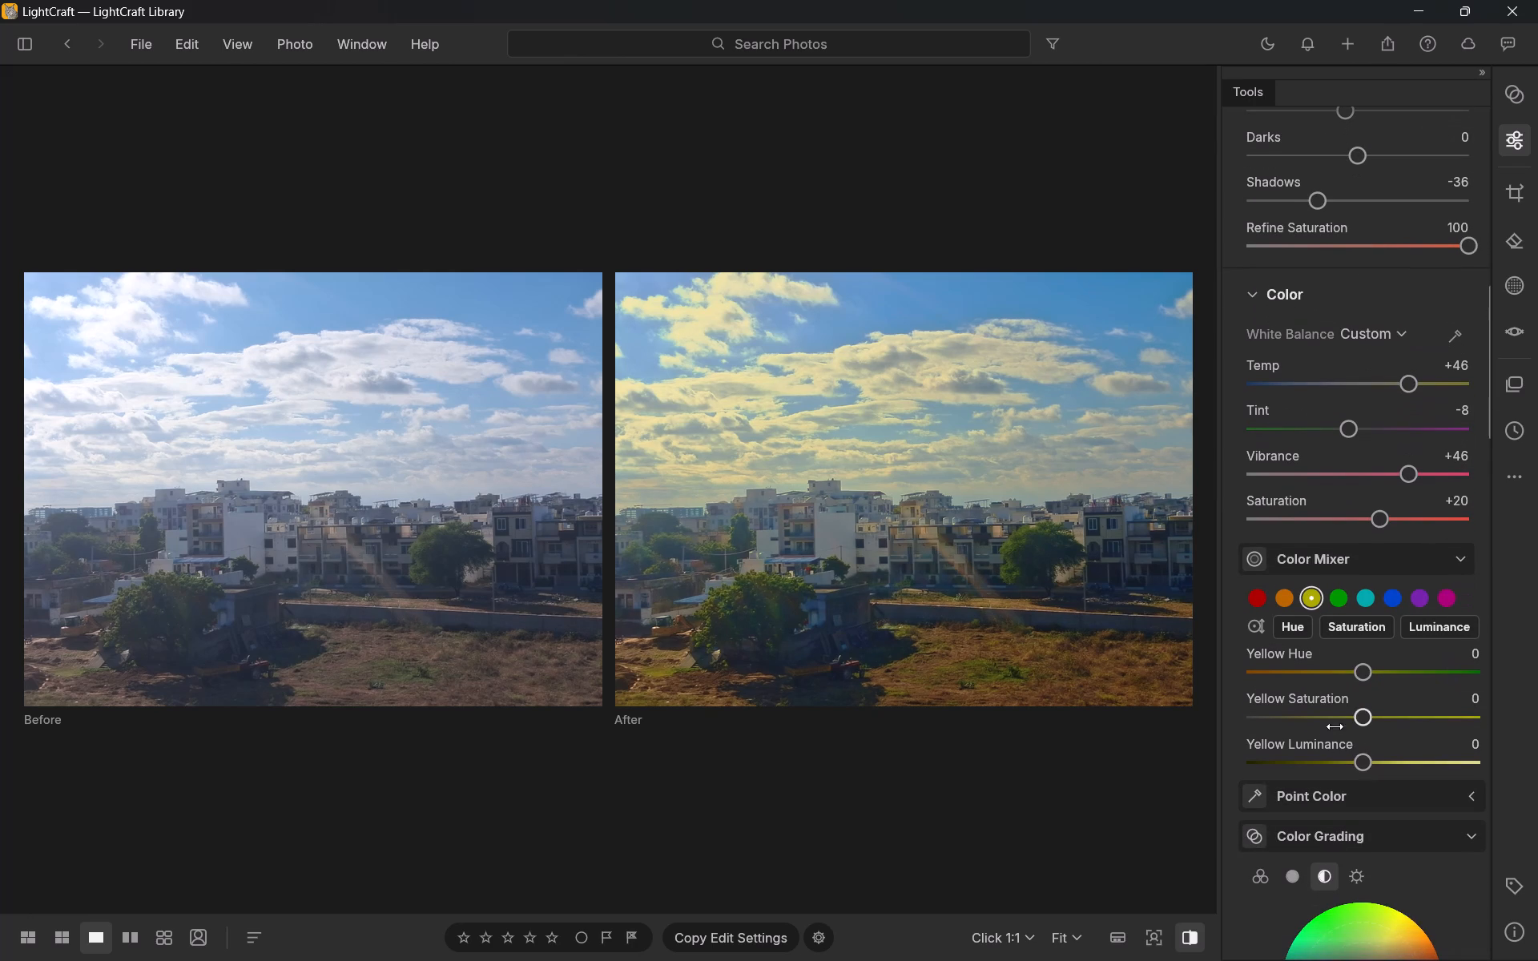
{"action": "left_click_drag", "start_coordinate": [1359, 665], "coordinate": [1371, 665]}
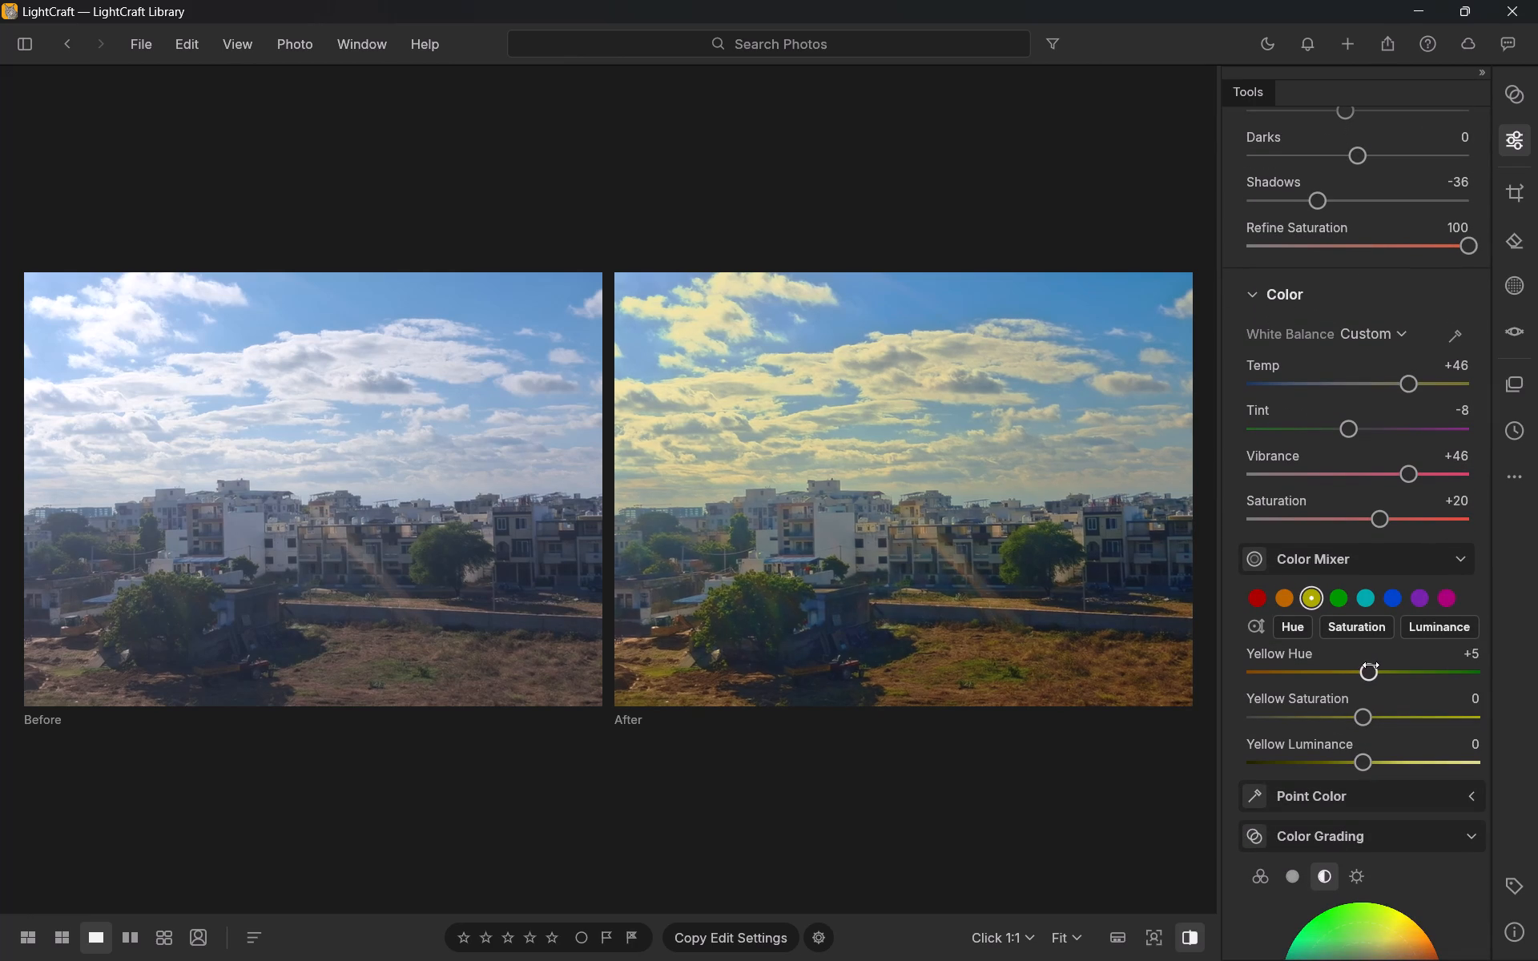
{"action": "left_click_drag", "start_coordinate": [1371, 665], "coordinate": [1306, 703]}
{"action": "left_click_drag", "start_coordinate": [1306, 703], "coordinate": [1363, 710]}
{"action": "left_click_drag", "start_coordinate": [1365, 719], "coordinate": [1447, 717]}
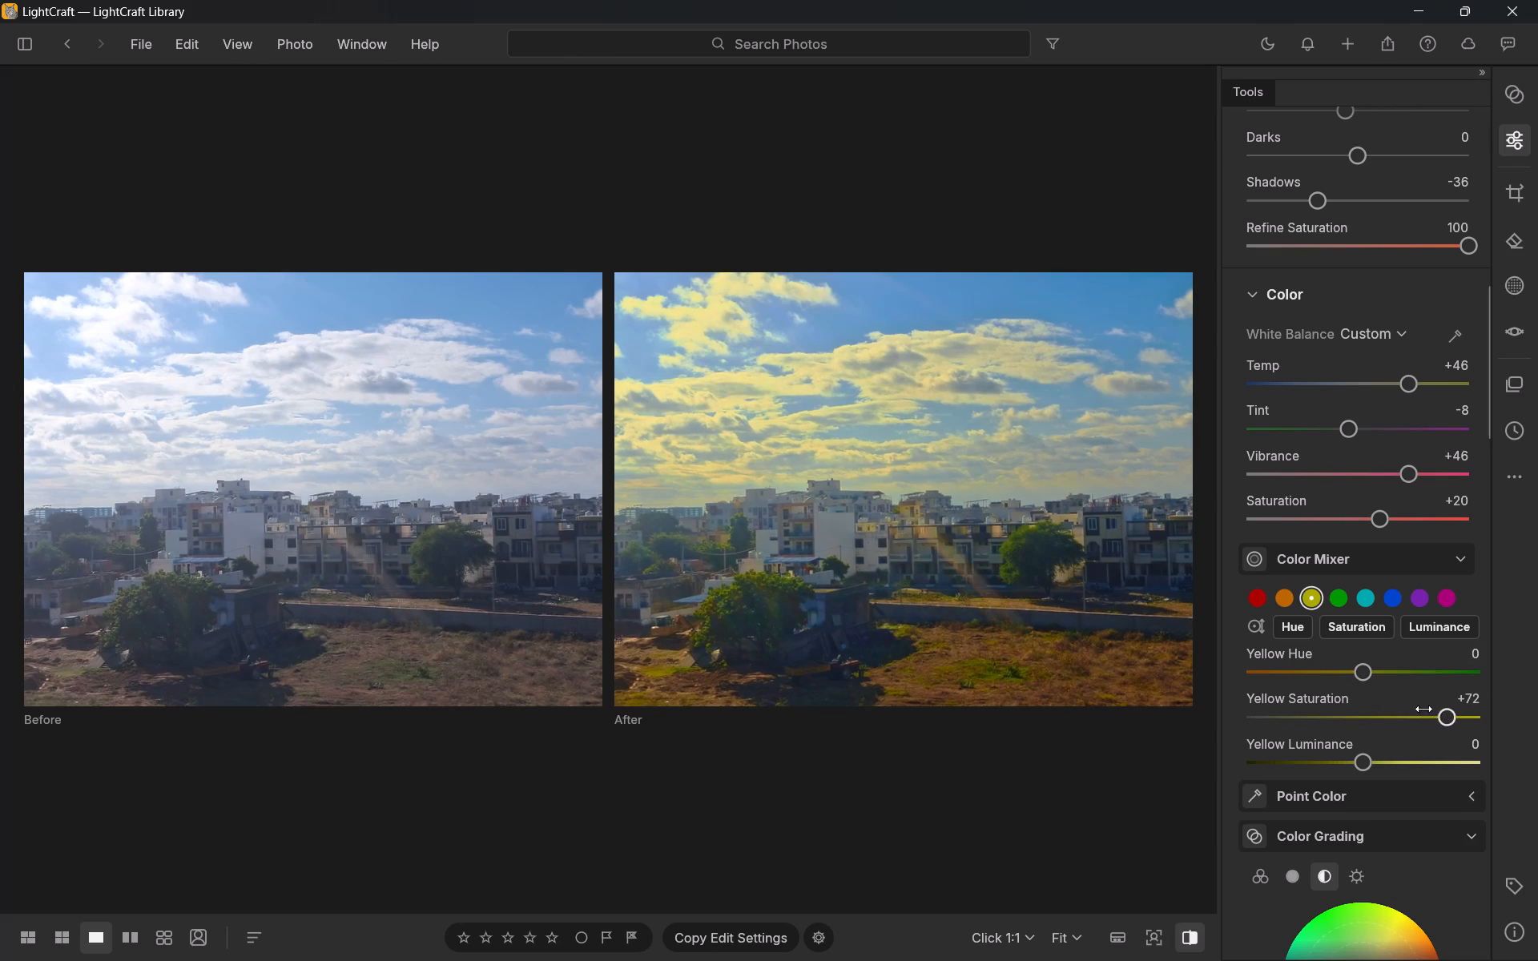
{"action": "left_click_drag", "start_coordinate": [1450, 718], "coordinate": [1394, 750]}
{"action": "left_click_drag", "start_coordinate": [1394, 750], "coordinate": [1393, 750]}
{"action": "left_click_drag", "start_coordinate": [1356, 670], "coordinate": [1419, 673]}
{"action": "left_click_drag", "start_coordinate": [1419, 673], "coordinate": [1406, 679]}
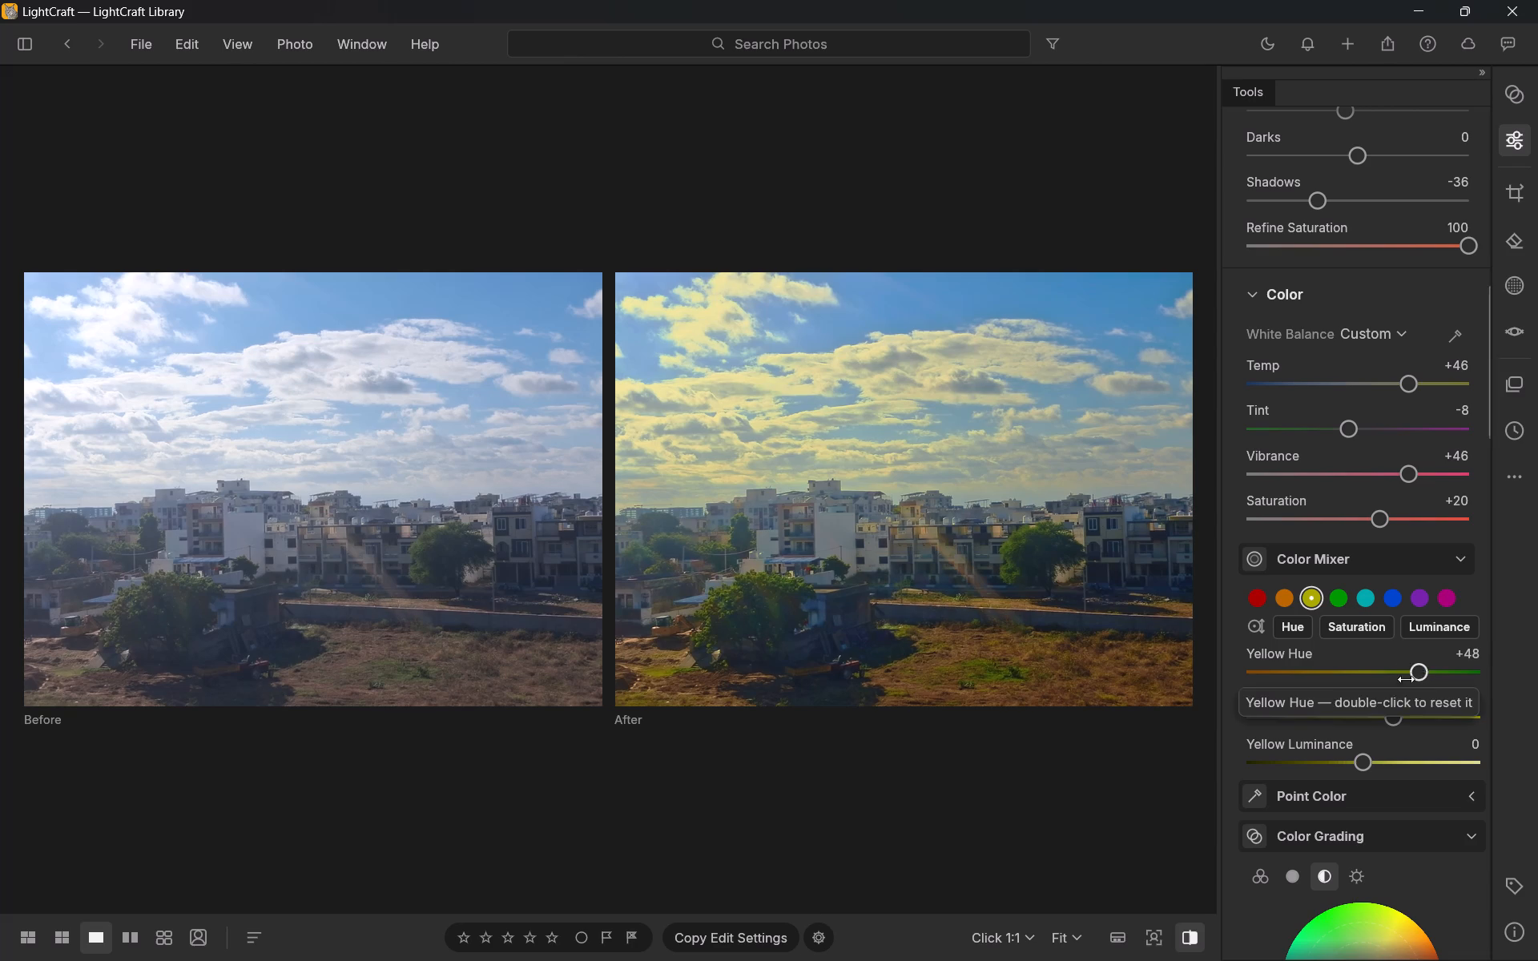
{"action": "left_click_drag", "start_coordinate": [1406, 679], "coordinate": [1359, 694]}
Examine the buildings, trees and sky up close in the before/after comparison, and return to the full view.
{"action": "scroll", "coordinate": [1157, 633], "scroll_direction": "up", "scroll_amount": 5}
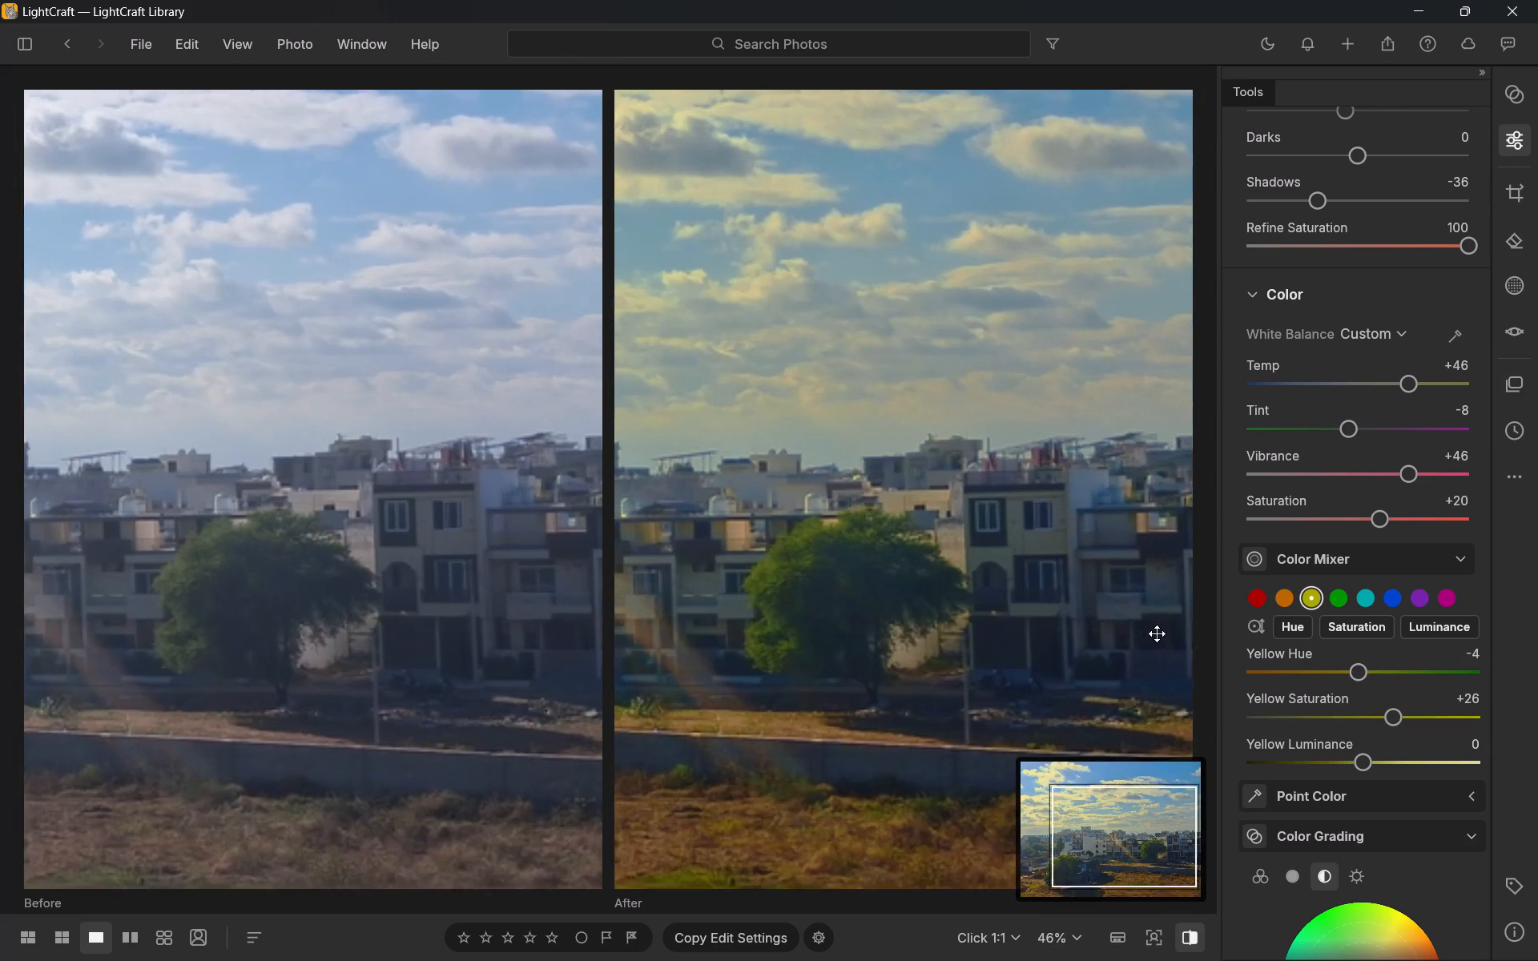
{"action": "left_click_drag", "start_coordinate": [751, 639], "coordinate": [1226, 629]}
{"action": "left_click_drag", "start_coordinate": [972, 629], "coordinate": [972, 642]}
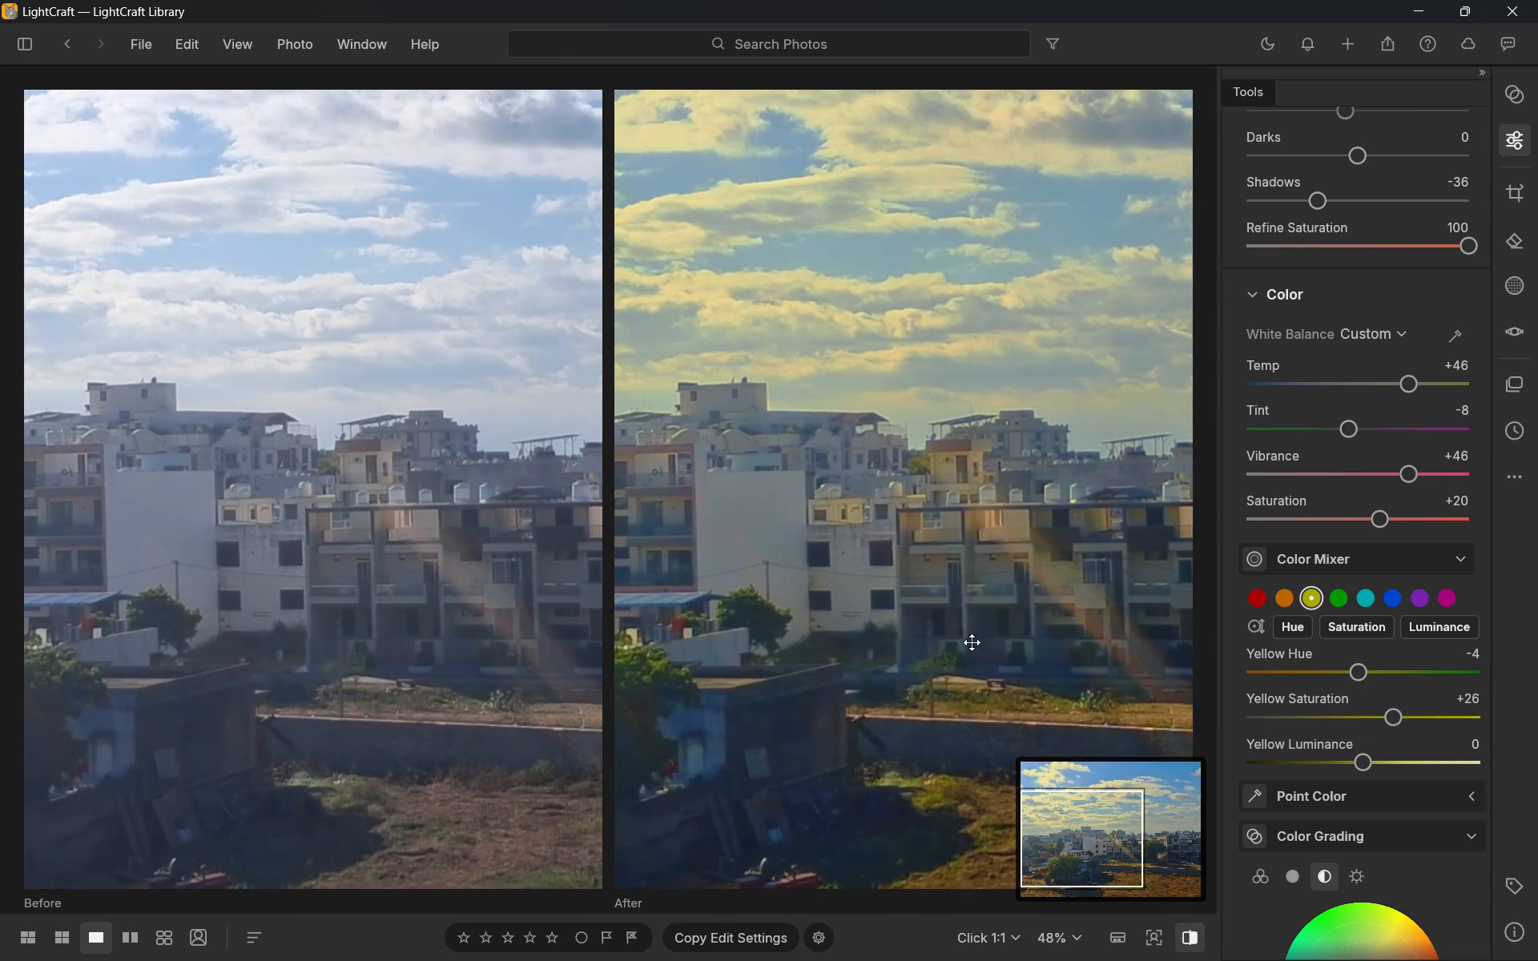
{"action": "left_click_drag", "start_coordinate": [972, 642], "coordinate": [954, 867]}
{"action": "scroll", "coordinate": [958, 749], "scroll_direction": "down", "scroll_amount": 5}
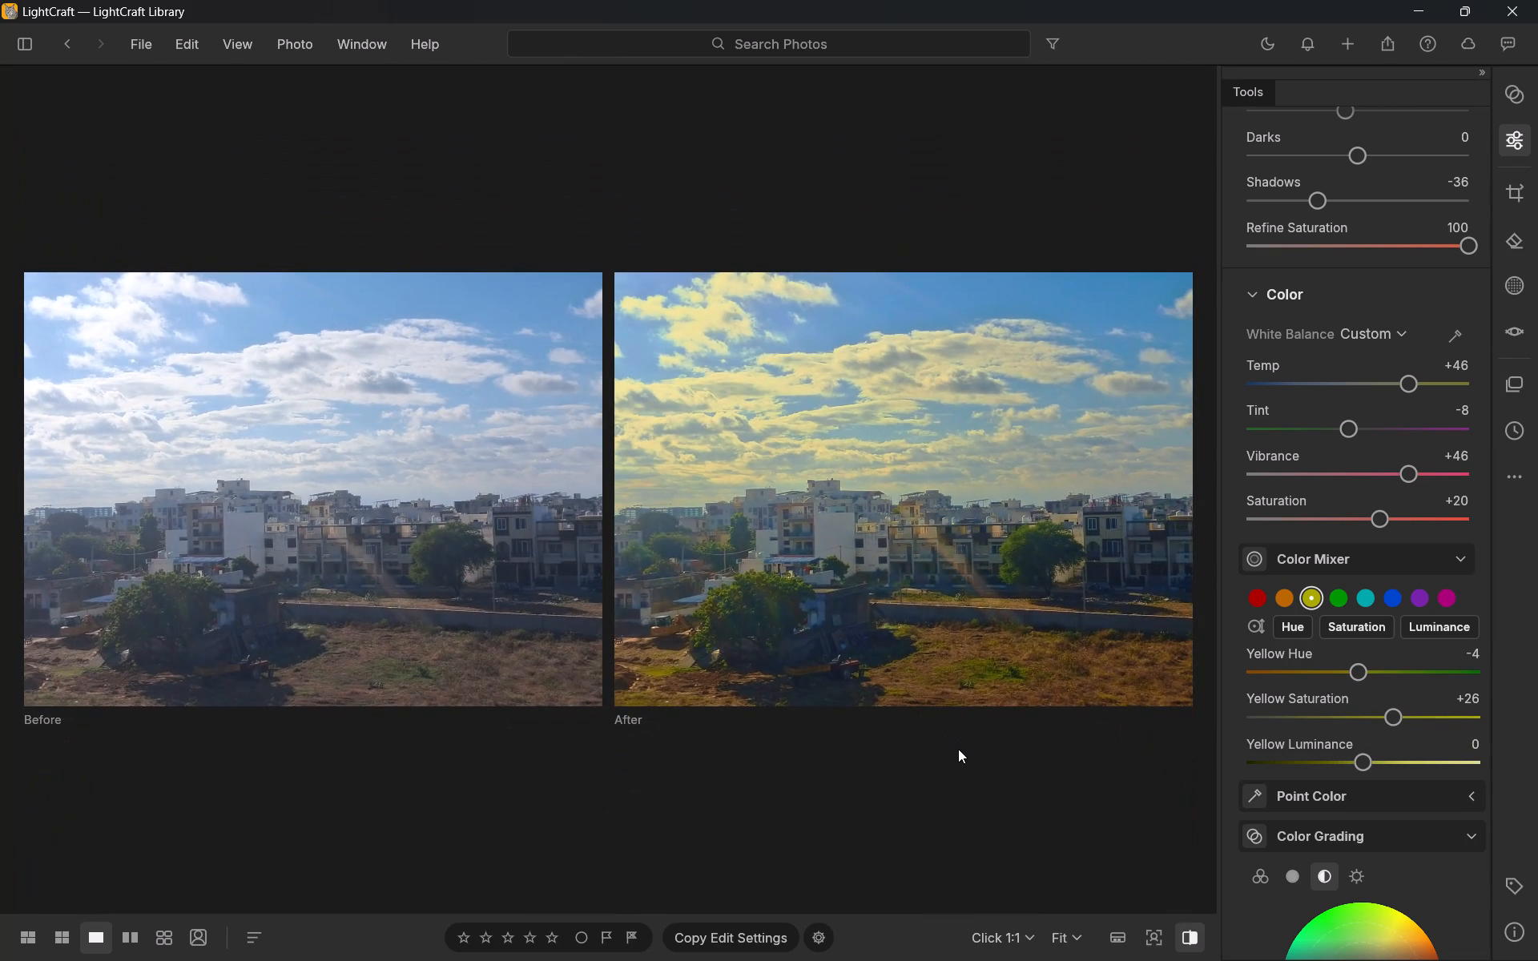
In the Color Mixer, readjust the yellows to Hue -7, Saturation +8 and Luminance +22.
{"action": "scroll", "coordinate": [958, 749], "scroll_direction": "up", "scroll_amount": 1}
{"action": "scroll", "coordinate": [958, 749], "scroll_direction": "down", "scroll_amount": 1}
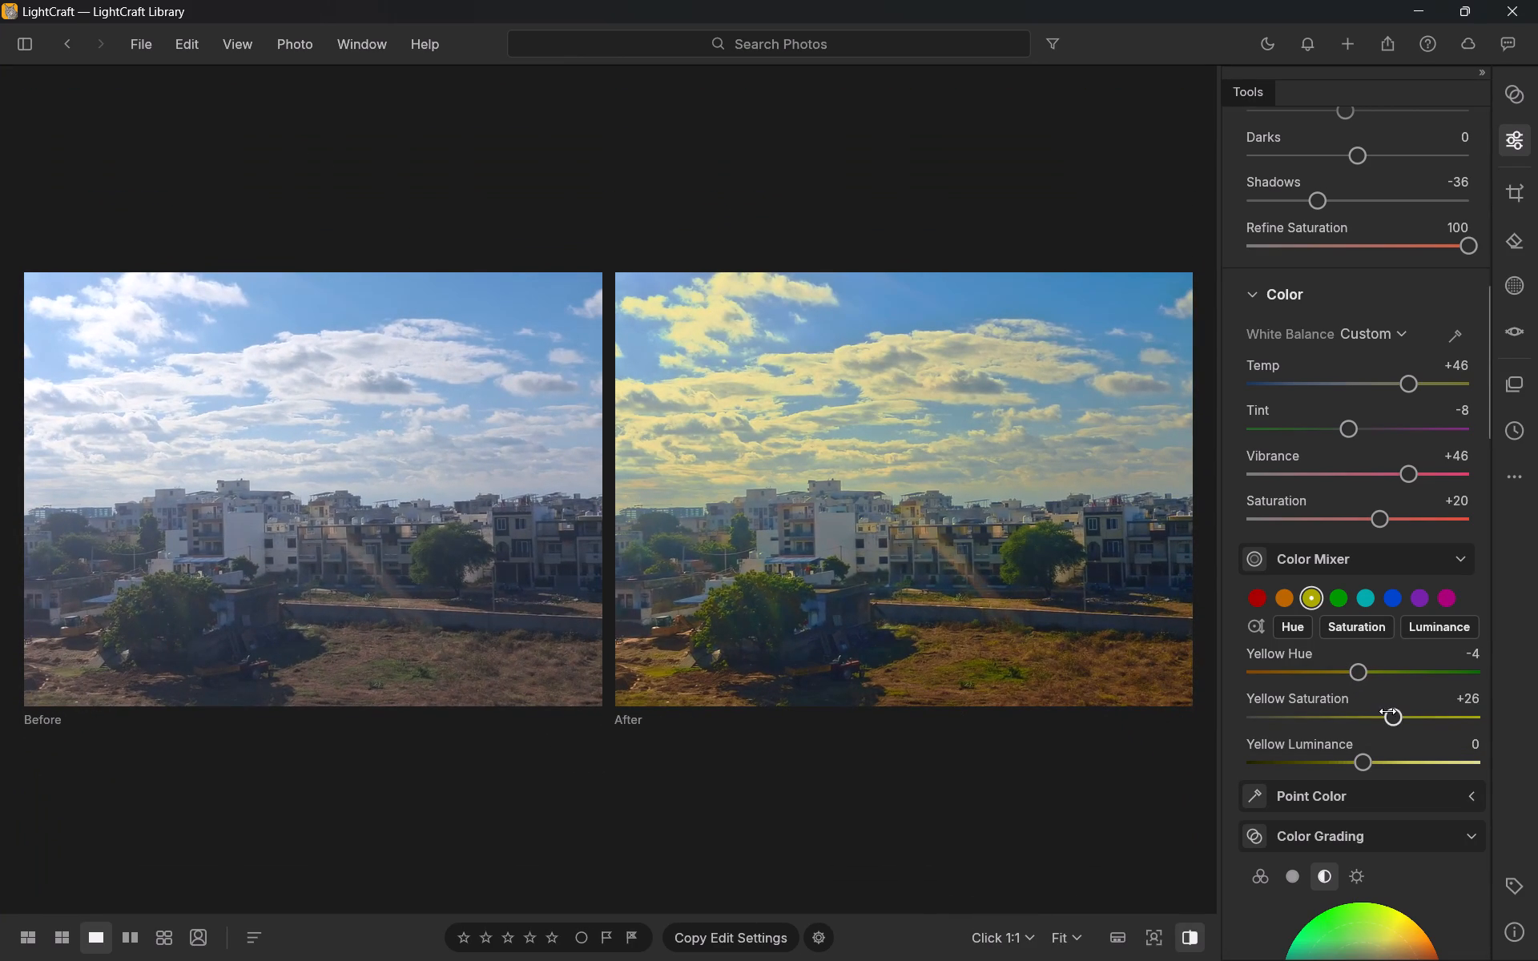
{"action": "left_click_drag", "start_coordinate": [1387, 711], "coordinate": [1372, 718]}
{"action": "left_click", "coordinate": [1366, 672]}
{"action": "double_click", "coordinate": [1362, 664]}
{"action": "double_click", "coordinate": [1372, 714]}
{"action": "left_click_drag", "start_coordinate": [1370, 760], "coordinate": [1405, 758]}
{"action": "left_click_drag", "start_coordinate": [1403, 758], "coordinate": [1379, 762]}
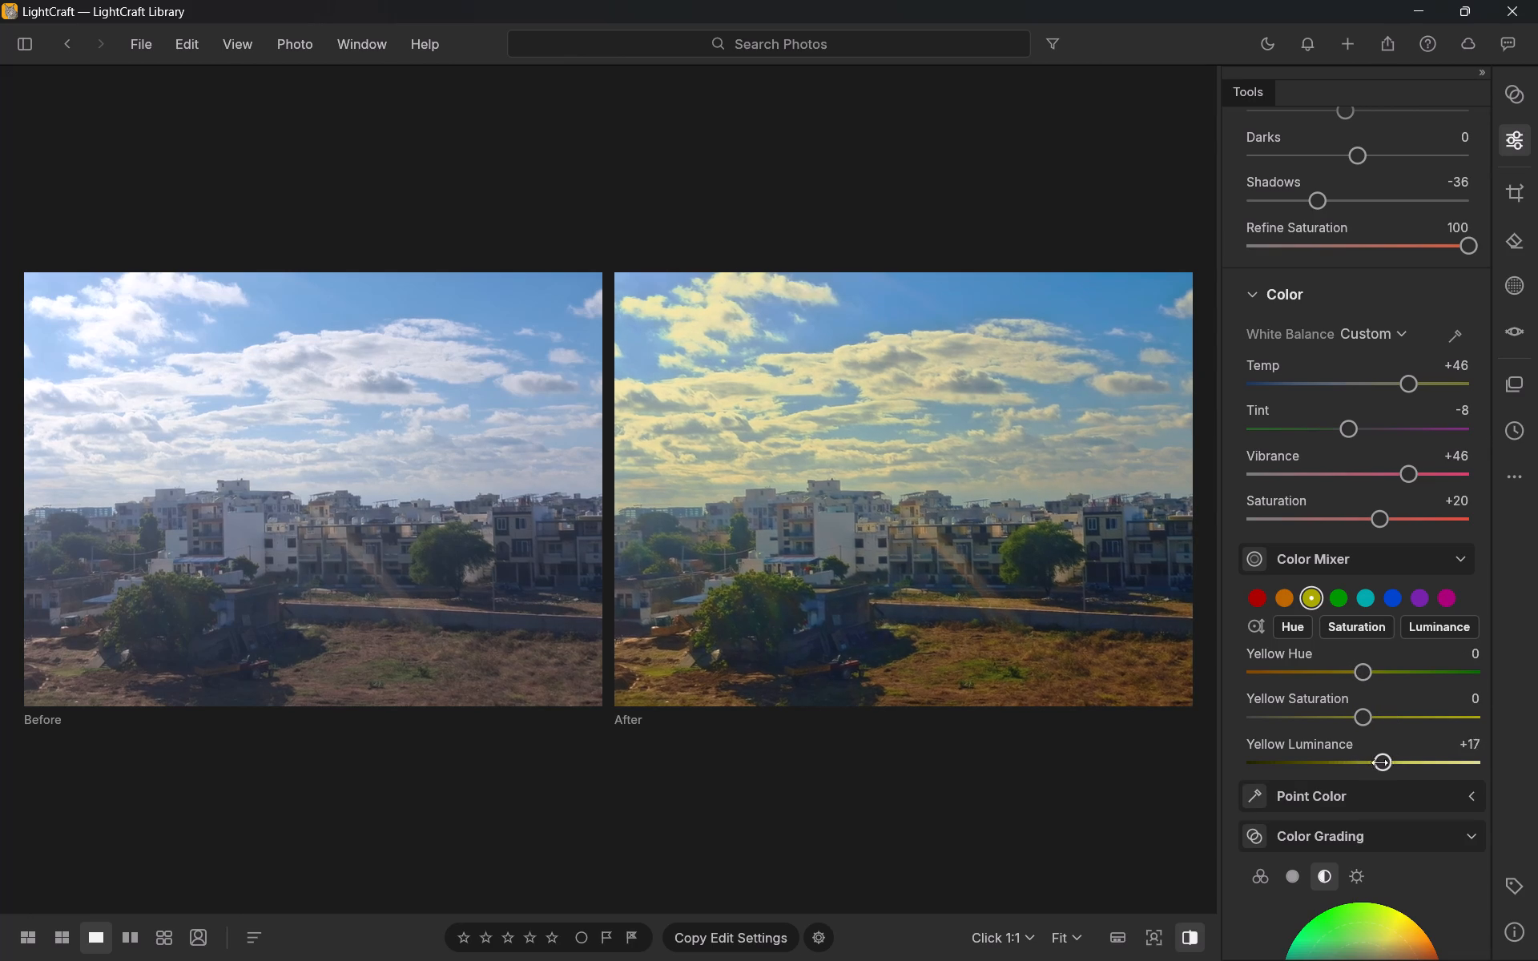
{"action": "left_click_drag", "start_coordinate": [1379, 762], "coordinate": [1389, 761]}
{"action": "left_click", "coordinate": [1366, 714]}
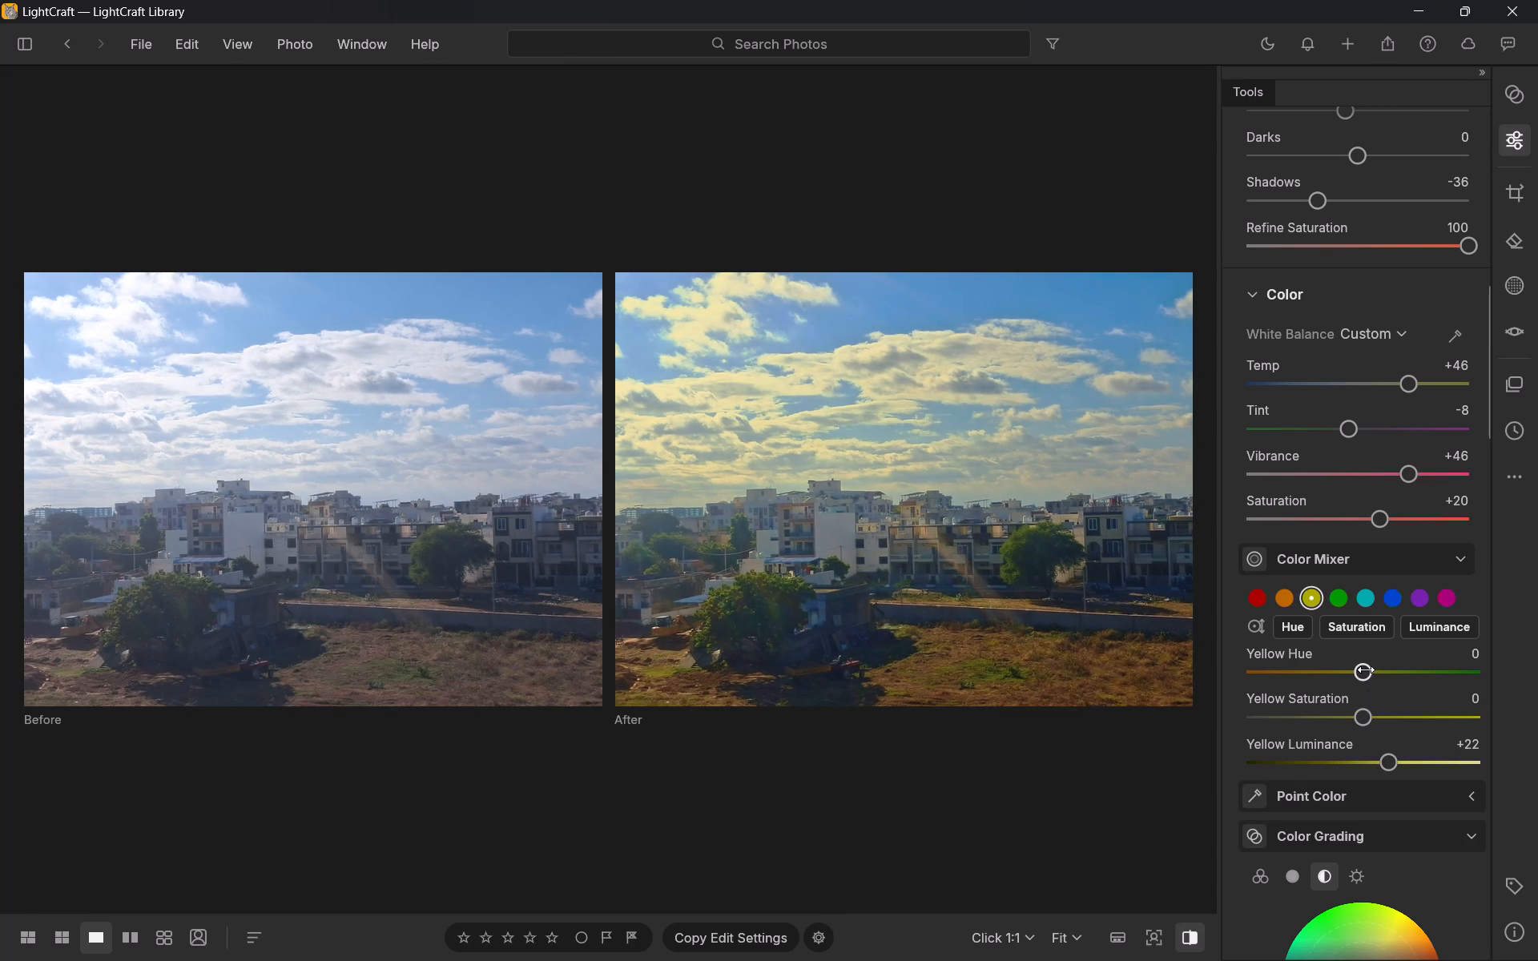
{"action": "left_click_drag", "start_coordinate": [1366, 669], "coordinate": [1355, 674]}
{"action": "left_click_drag", "start_coordinate": [1364, 724], "coordinate": [1375, 724]}
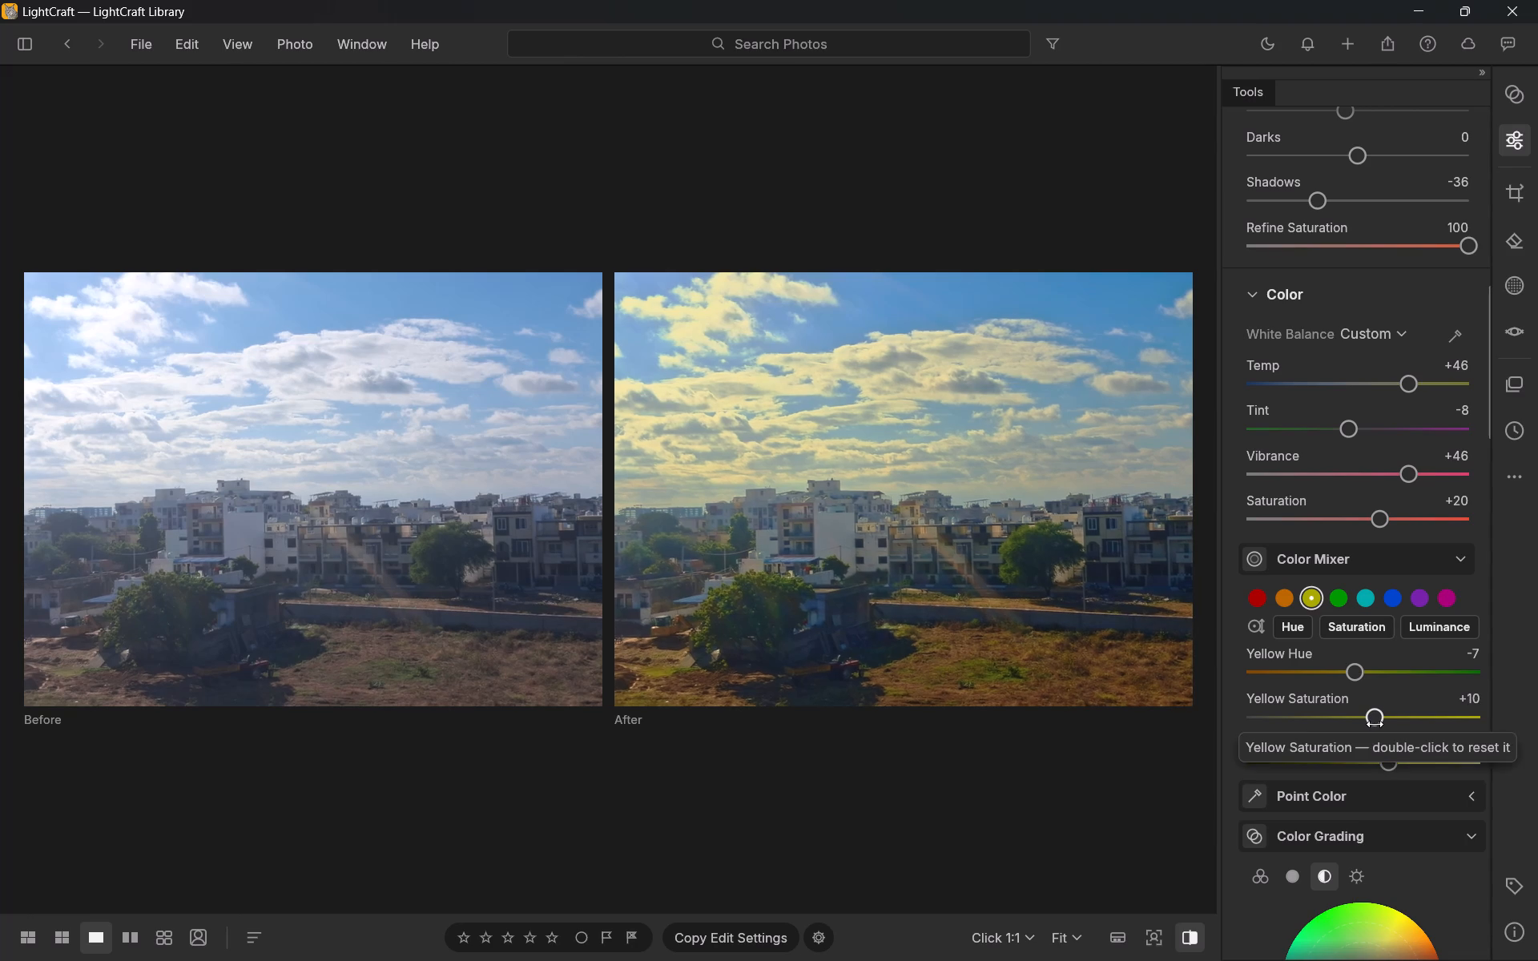
{"action": "scroll", "coordinate": [1339, 690], "scroll_direction": "down", "scroll_amount": 4}
{"action": "scroll", "coordinate": [1337, 690], "scroll_direction": "up", "scroll_amount": 2}
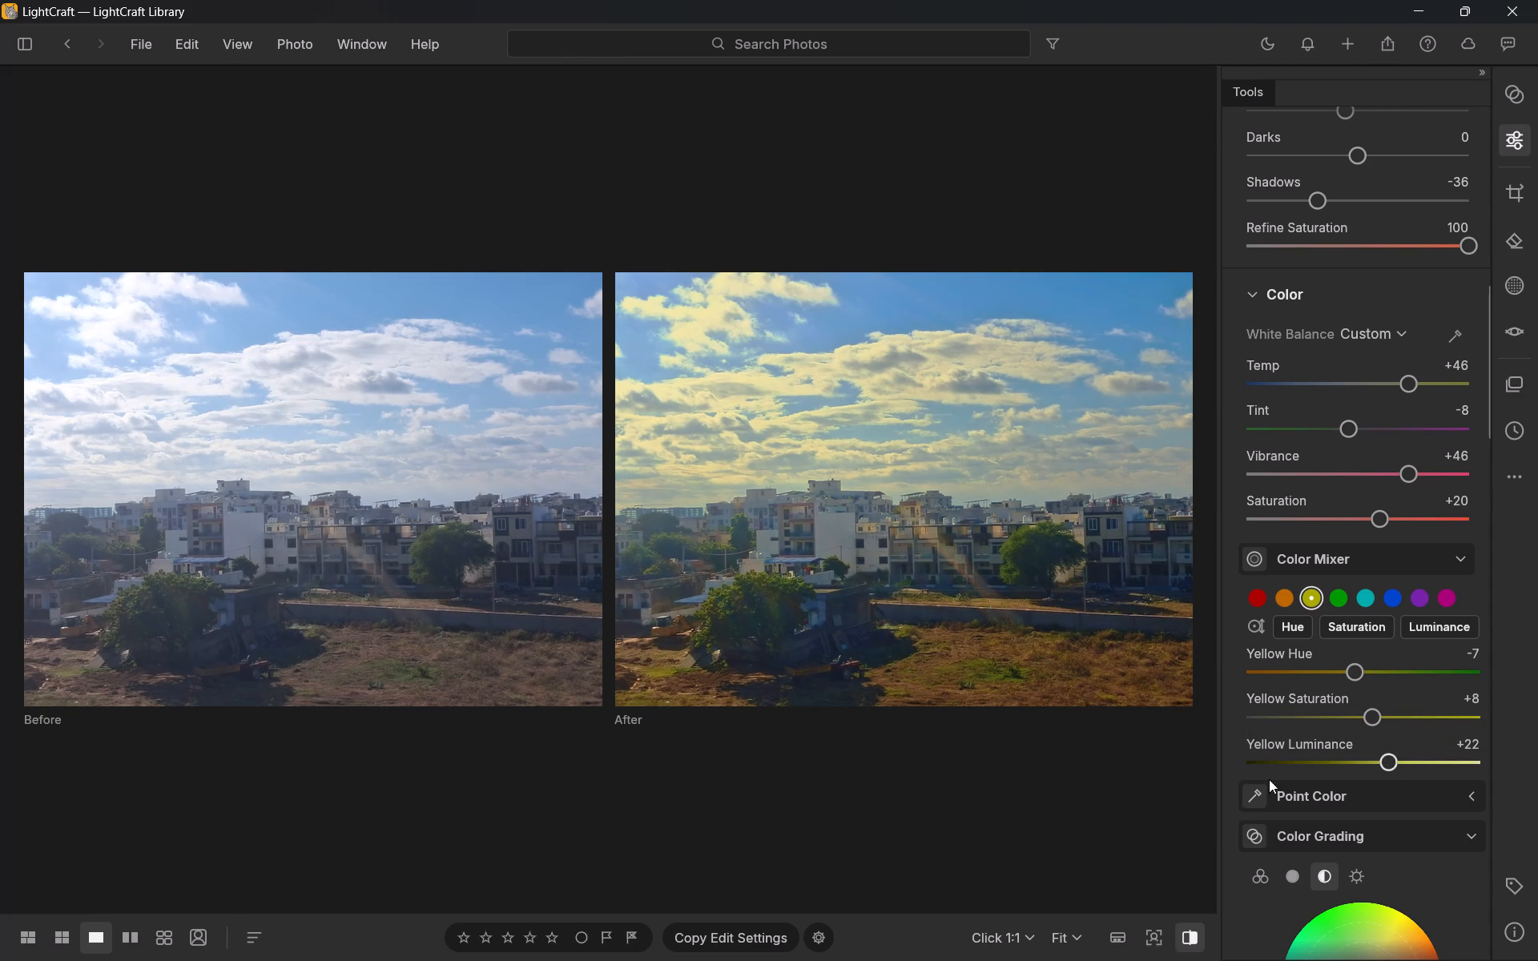
In Color Grading, tint the midtones warm yellow with Midtones Hue at 59 and Midtones Saturation at 28.
{"action": "scroll", "coordinate": [1247, 827], "scroll_direction": "down", "scroll_amount": 6}
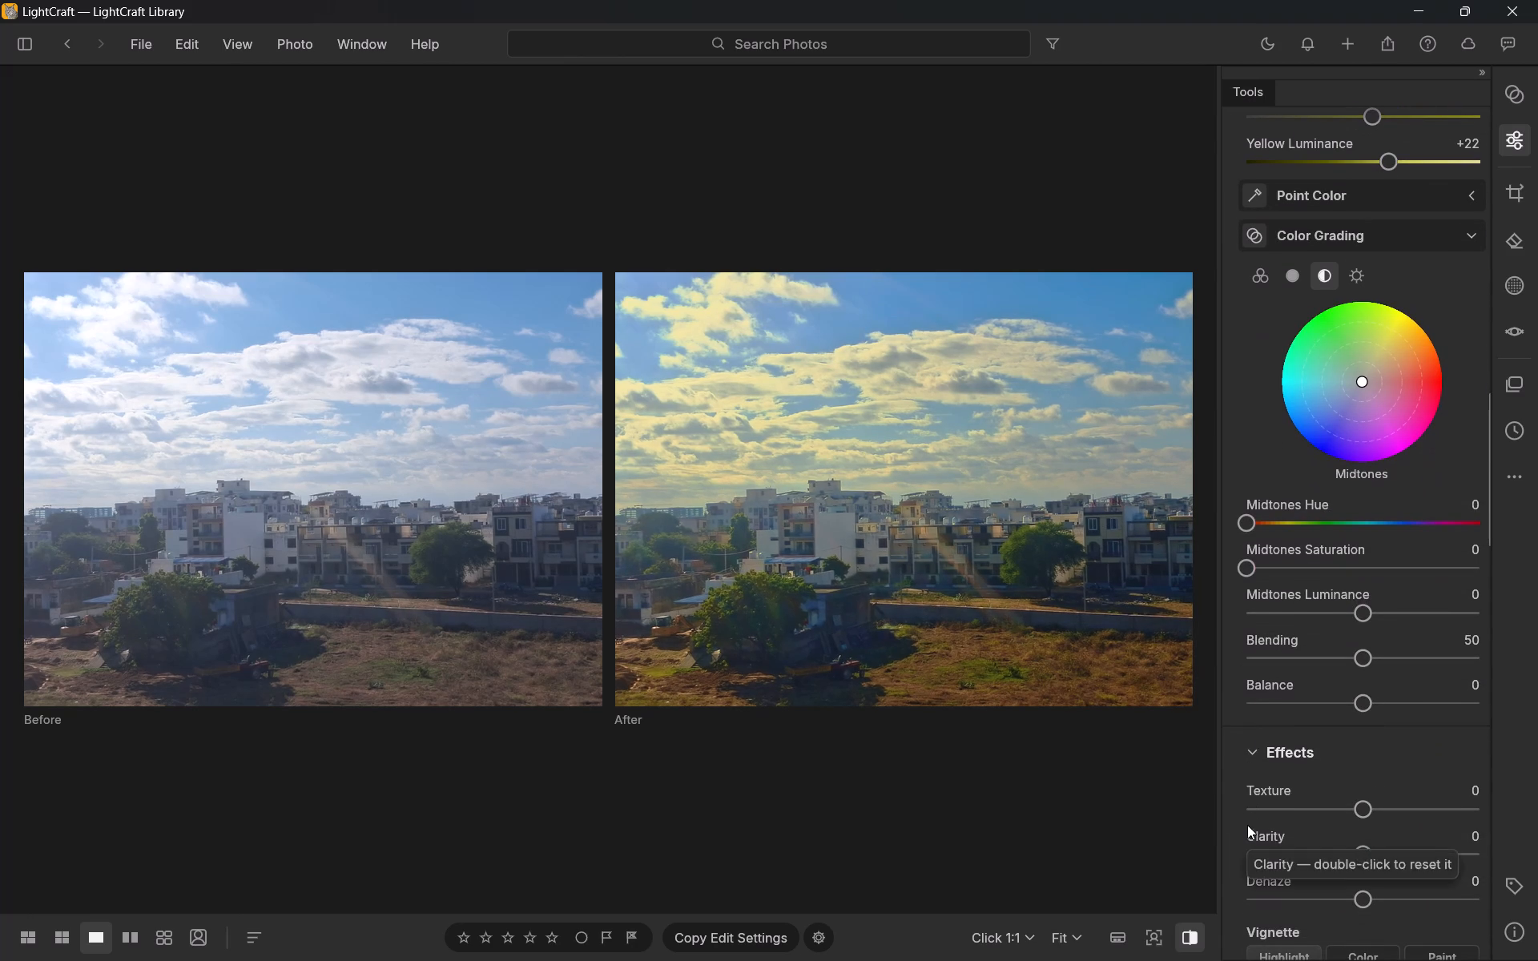
{"action": "left_click_drag", "start_coordinate": [1254, 525], "coordinate": [1288, 534]}
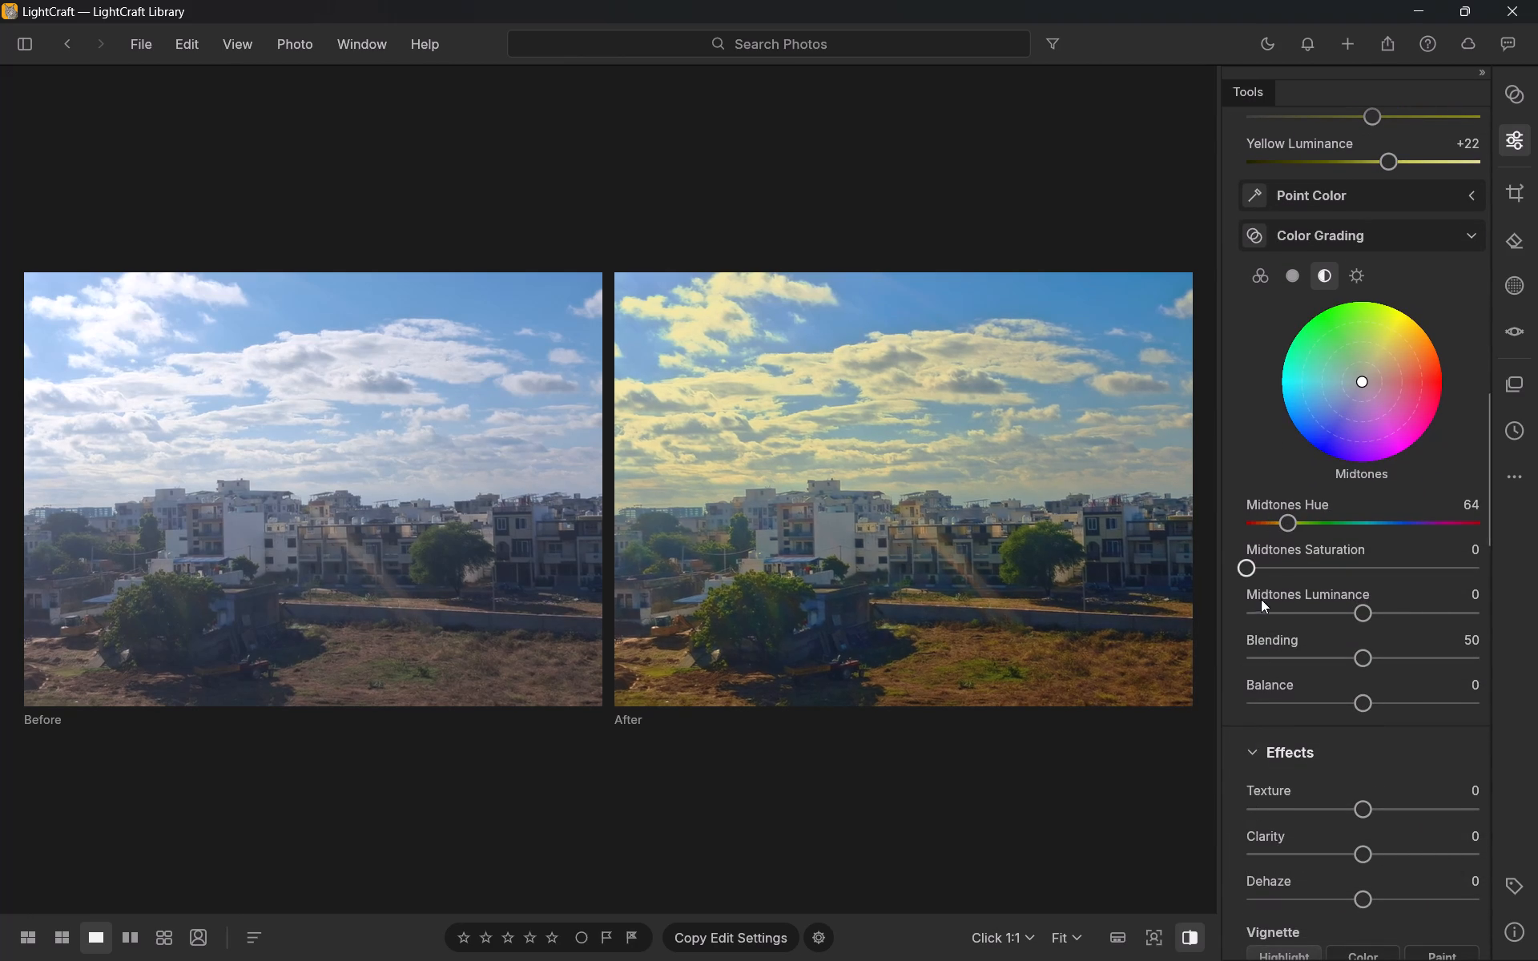
{"action": "left_click_drag", "start_coordinate": [1257, 574], "coordinate": [1335, 579]}
{"action": "left_click_drag", "start_coordinate": [1286, 521], "coordinate": [1347, 526]}
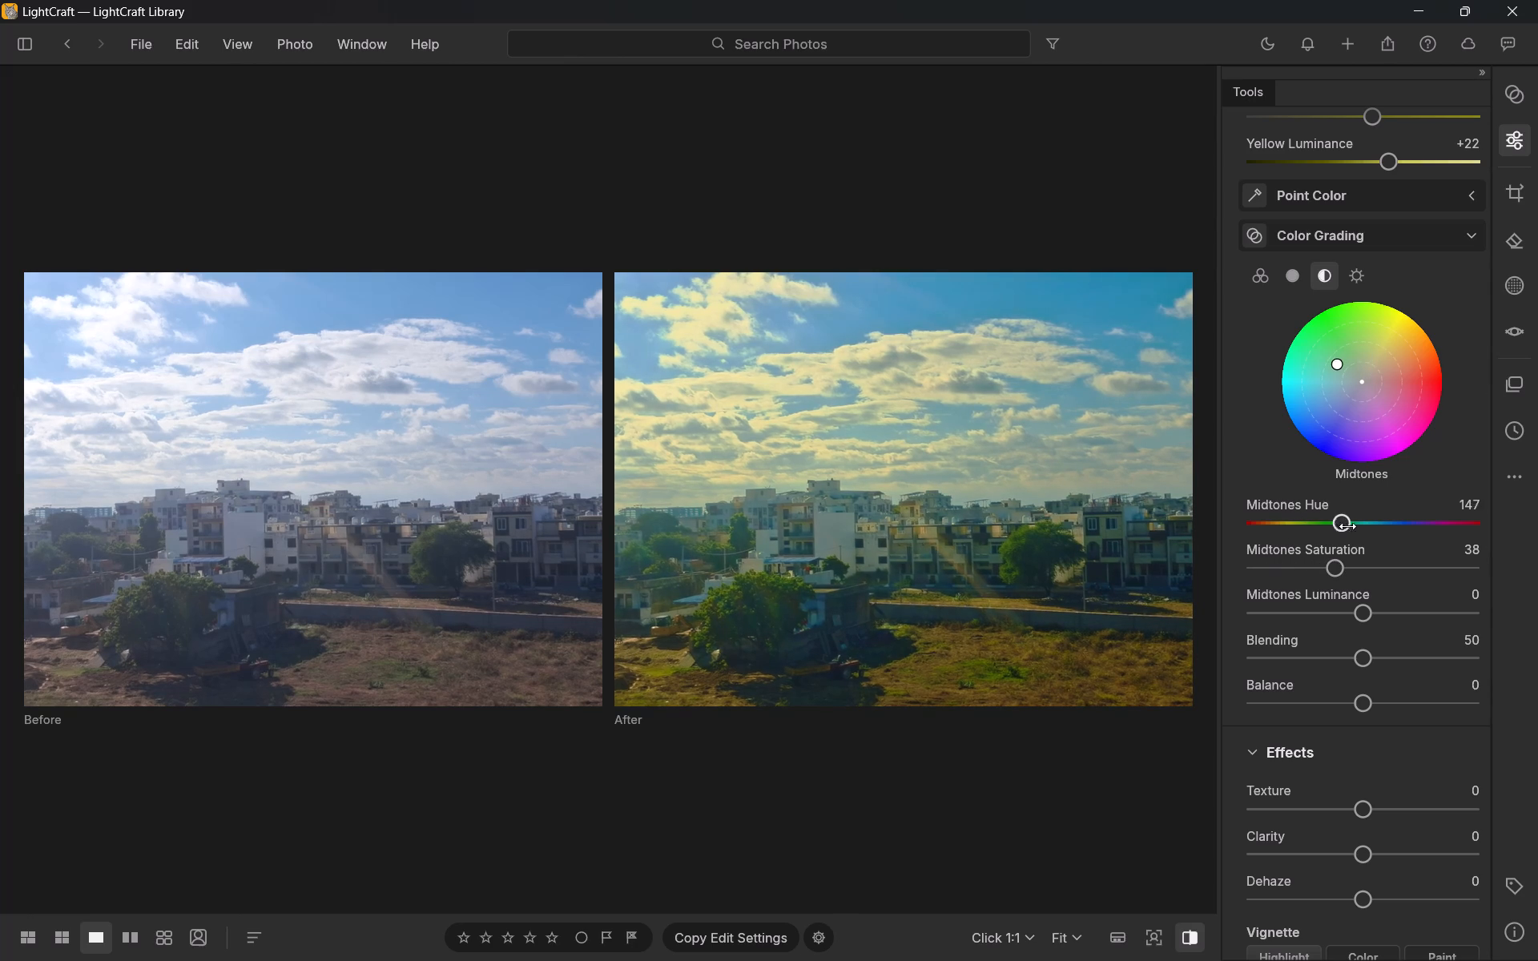
{"action": "left_click_drag", "start_coordinate": [1347, 526], "coordinate": [1381, 529]}
{"action": "left_click_drag", "start_coordinate": [1381, 528], "coordinate": [1434, 529]}
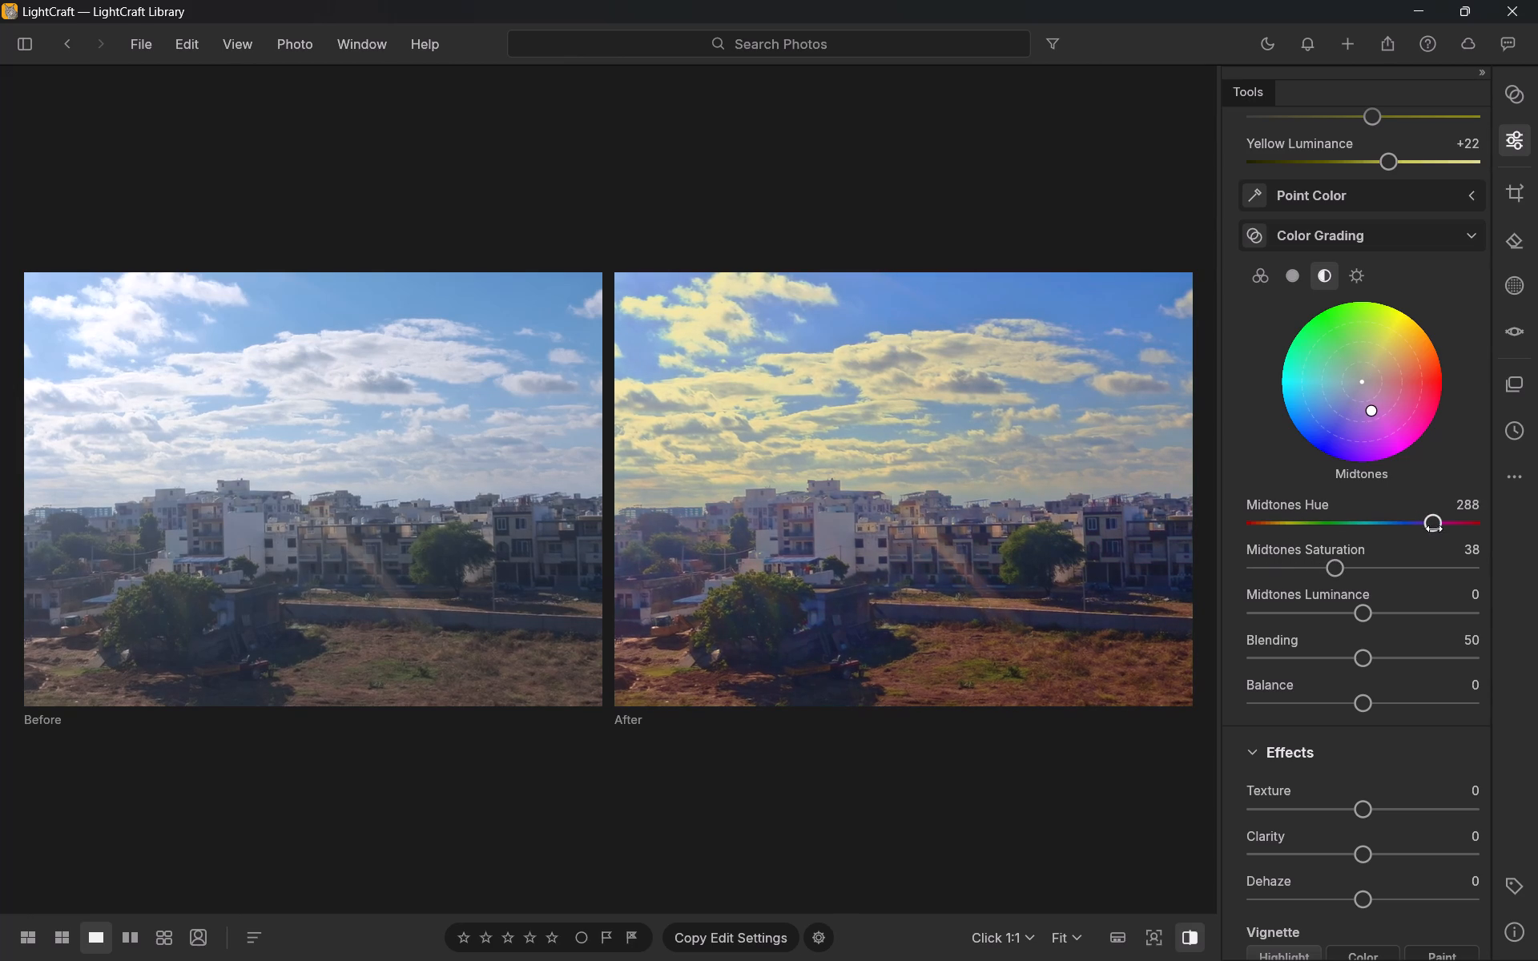
{"action": "left_click_drag", "start_coordinate": [1434, 529], "coordinate": [1292, 562]}
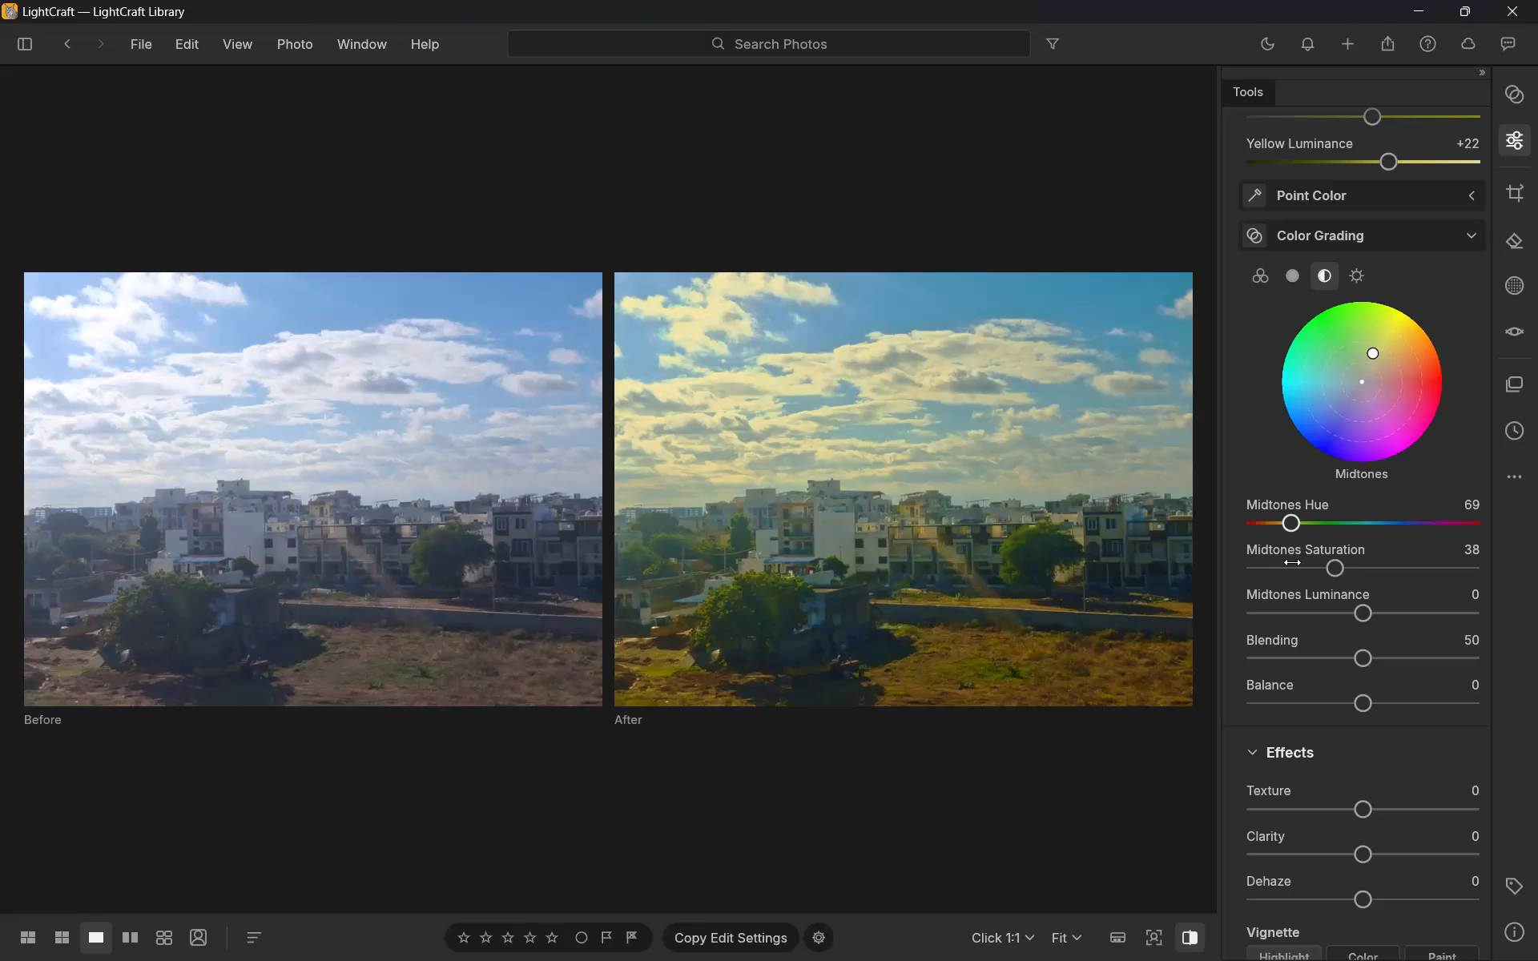
{"action": "left_click_drag", "start_coordinate": [1292, 562], "coordinate": [1285, 567]}
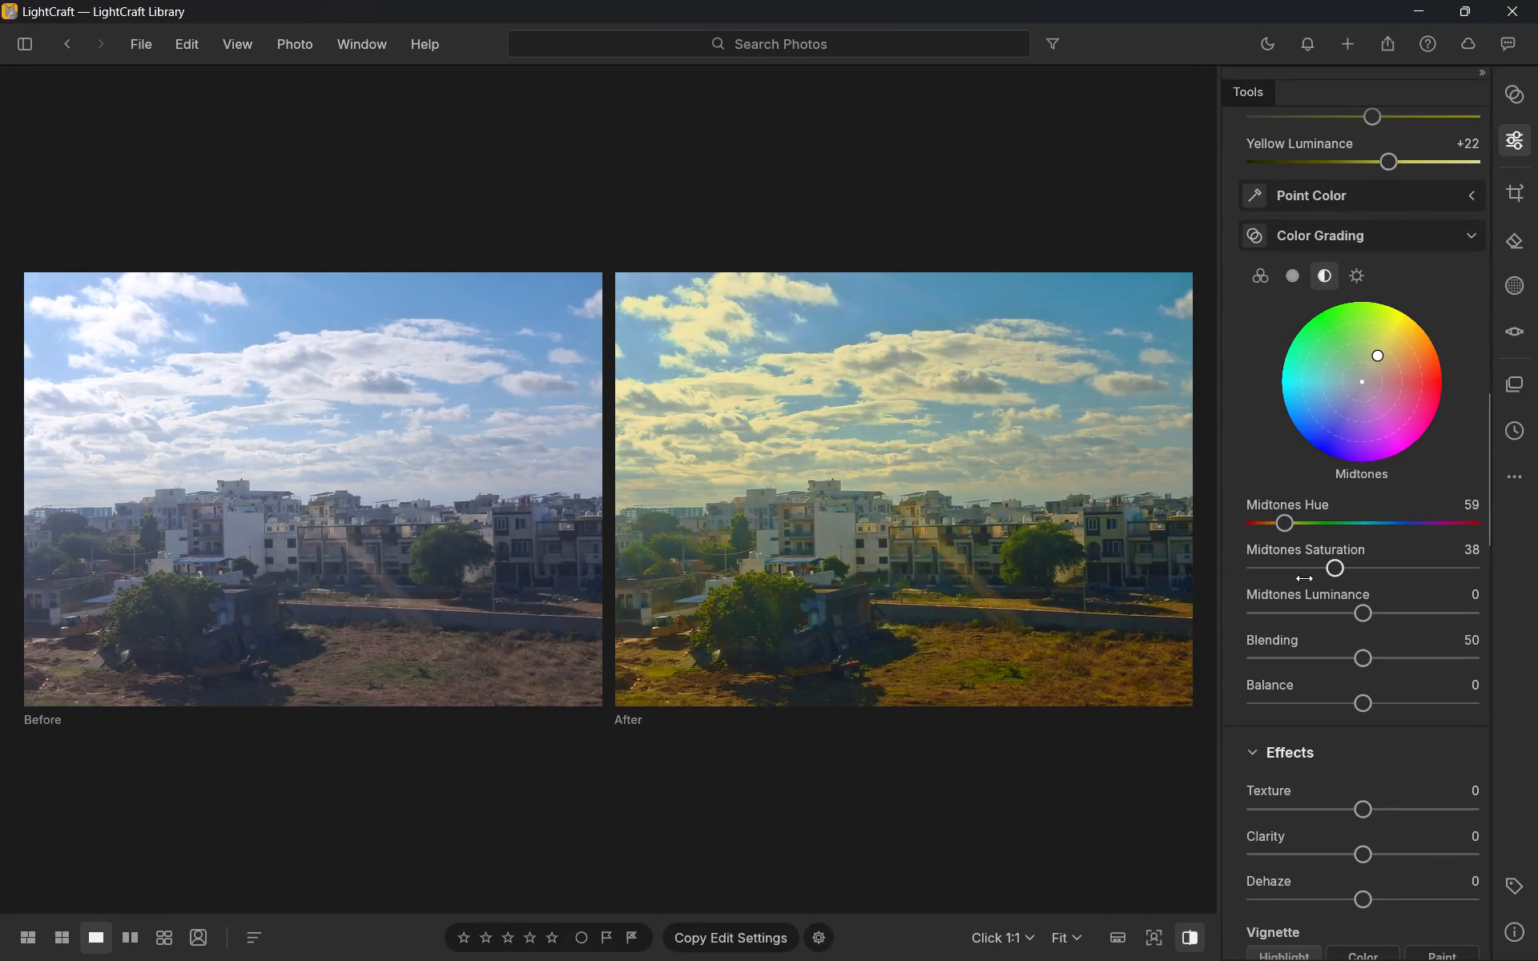
{"action": "left_click_drag", "start_coordinate": [1345, 567], "coordinate": [1311, 587]}
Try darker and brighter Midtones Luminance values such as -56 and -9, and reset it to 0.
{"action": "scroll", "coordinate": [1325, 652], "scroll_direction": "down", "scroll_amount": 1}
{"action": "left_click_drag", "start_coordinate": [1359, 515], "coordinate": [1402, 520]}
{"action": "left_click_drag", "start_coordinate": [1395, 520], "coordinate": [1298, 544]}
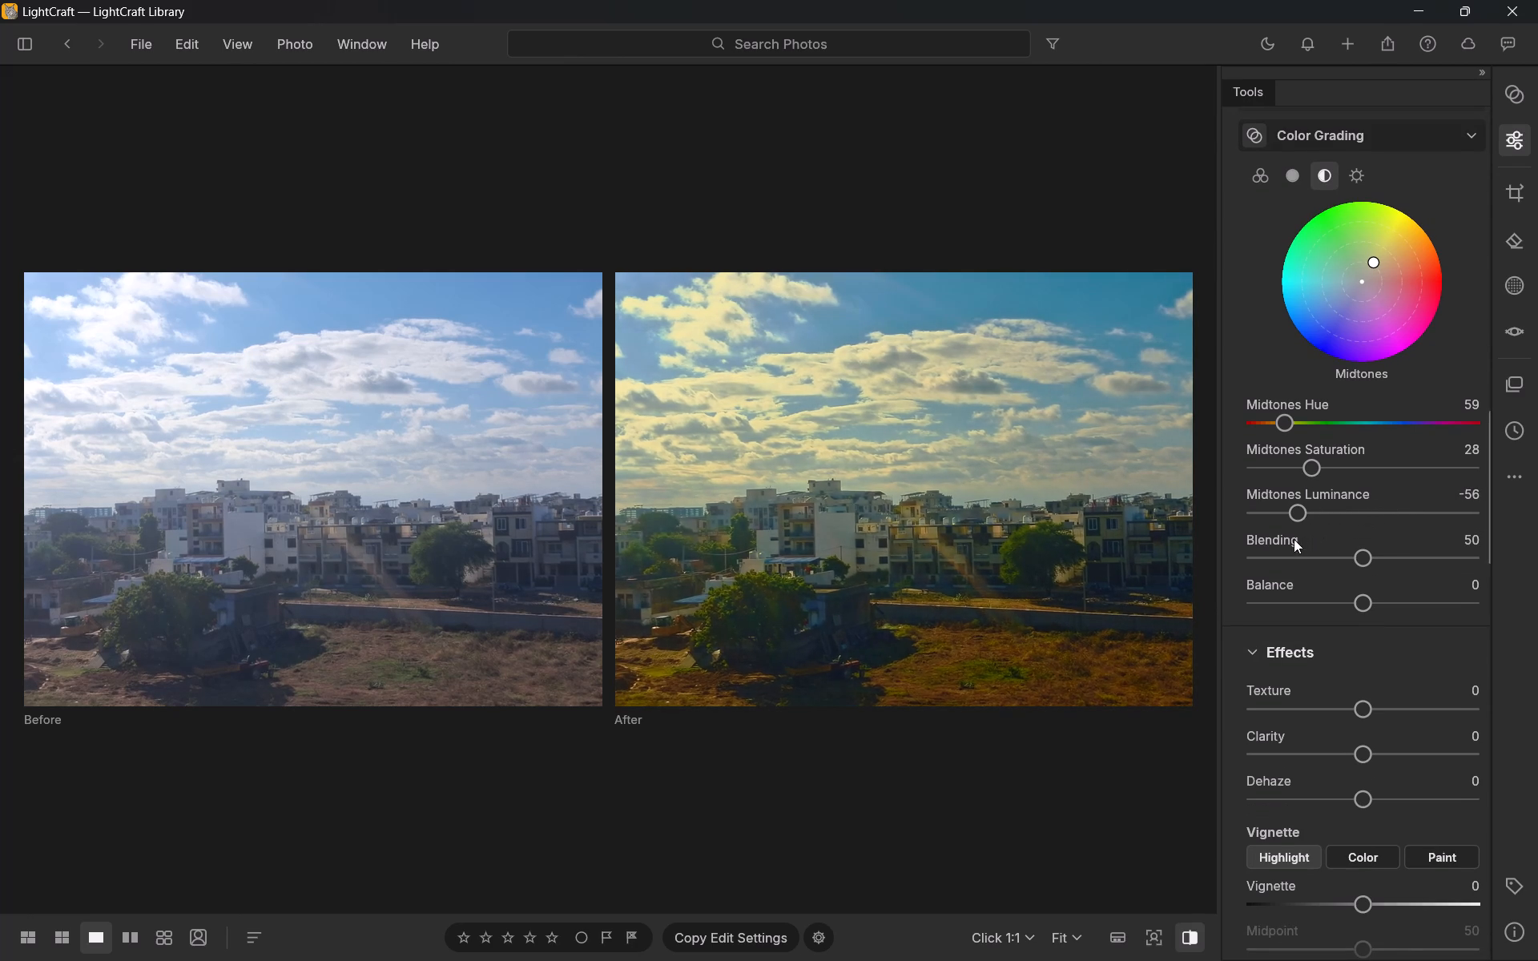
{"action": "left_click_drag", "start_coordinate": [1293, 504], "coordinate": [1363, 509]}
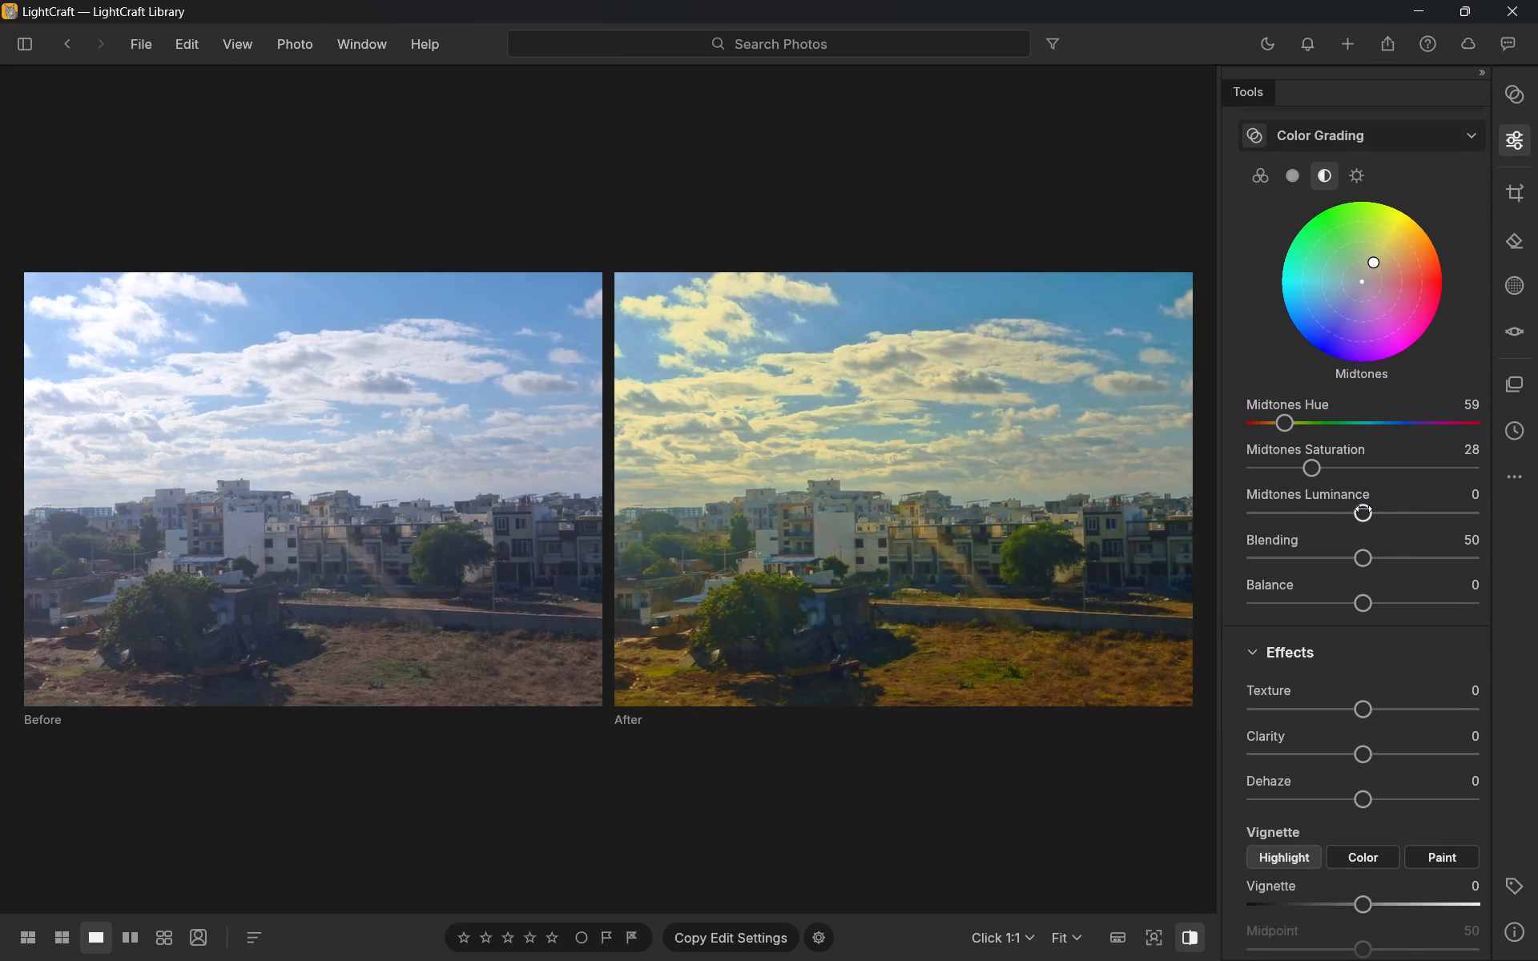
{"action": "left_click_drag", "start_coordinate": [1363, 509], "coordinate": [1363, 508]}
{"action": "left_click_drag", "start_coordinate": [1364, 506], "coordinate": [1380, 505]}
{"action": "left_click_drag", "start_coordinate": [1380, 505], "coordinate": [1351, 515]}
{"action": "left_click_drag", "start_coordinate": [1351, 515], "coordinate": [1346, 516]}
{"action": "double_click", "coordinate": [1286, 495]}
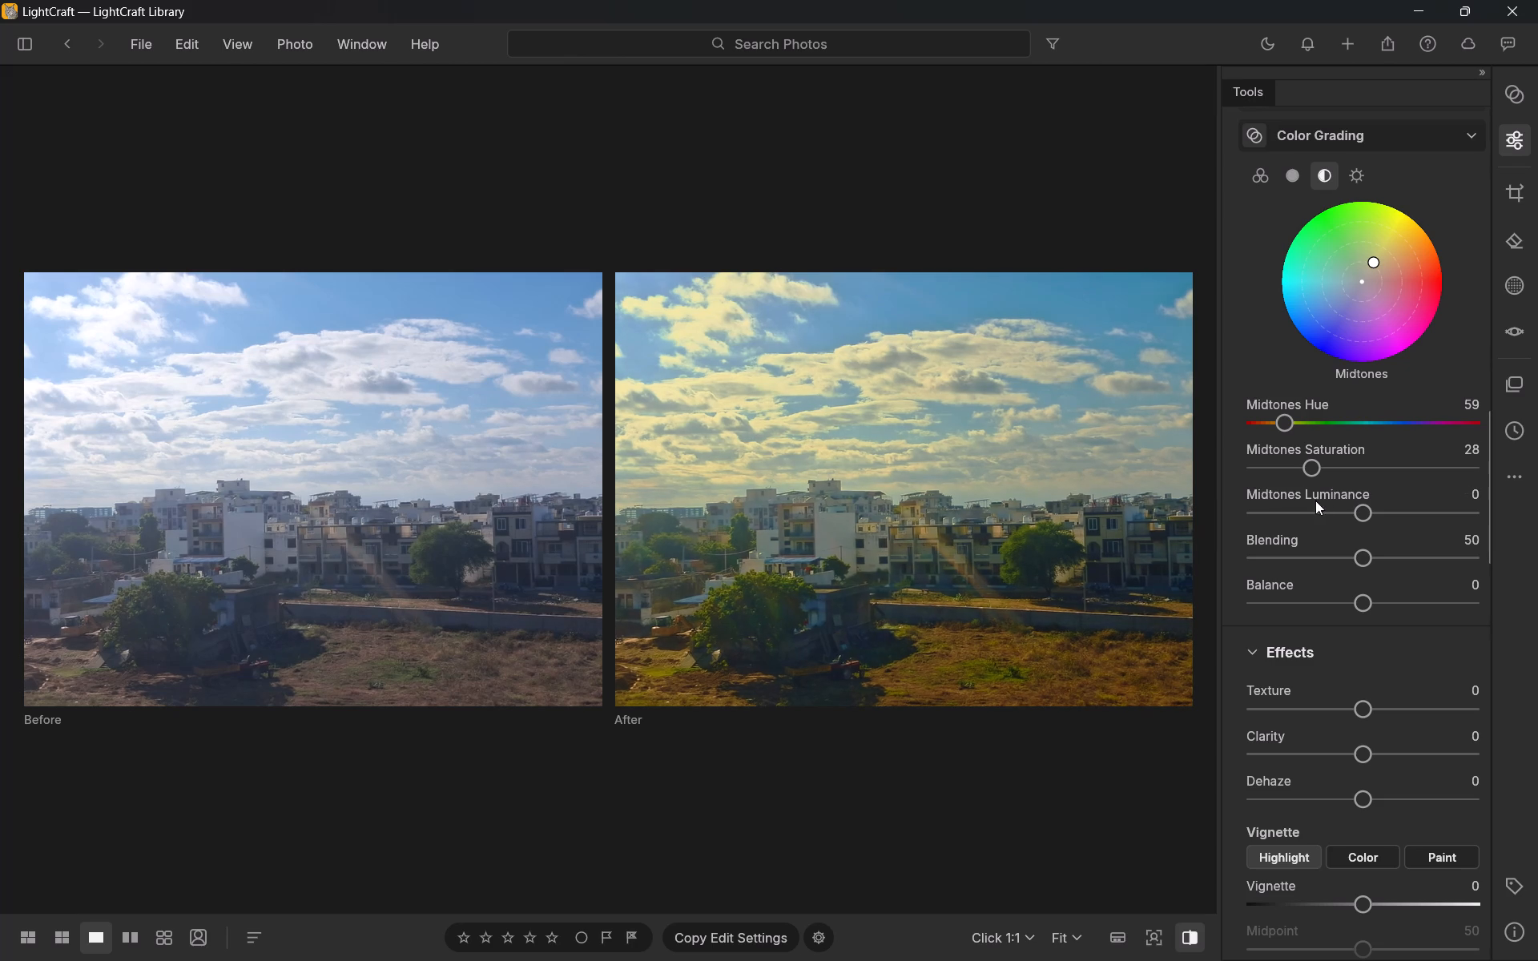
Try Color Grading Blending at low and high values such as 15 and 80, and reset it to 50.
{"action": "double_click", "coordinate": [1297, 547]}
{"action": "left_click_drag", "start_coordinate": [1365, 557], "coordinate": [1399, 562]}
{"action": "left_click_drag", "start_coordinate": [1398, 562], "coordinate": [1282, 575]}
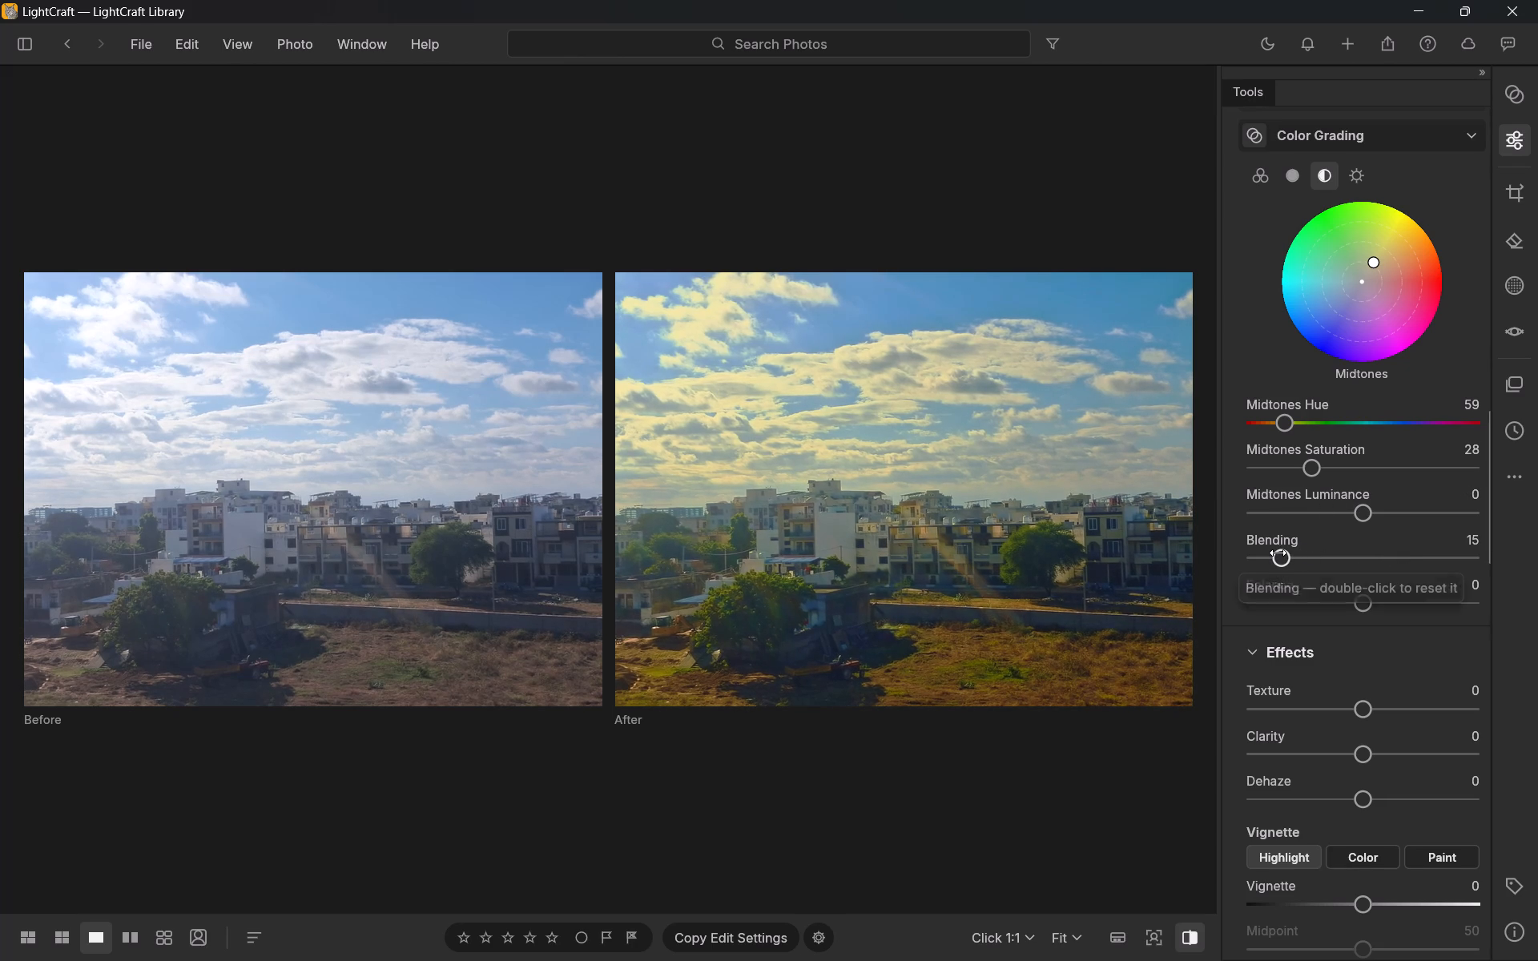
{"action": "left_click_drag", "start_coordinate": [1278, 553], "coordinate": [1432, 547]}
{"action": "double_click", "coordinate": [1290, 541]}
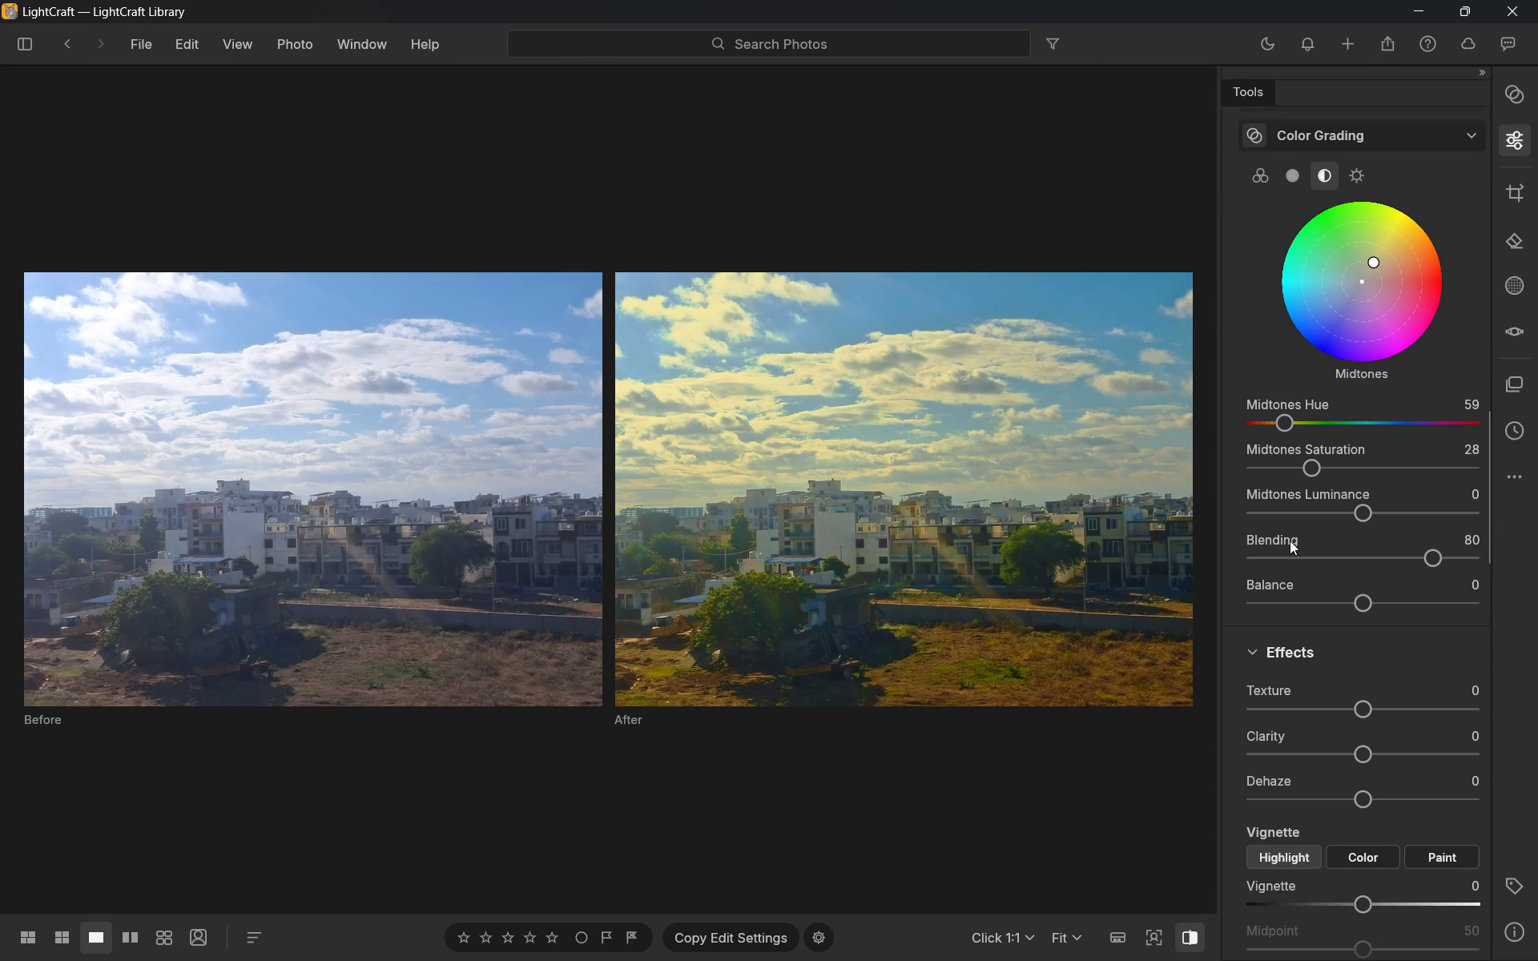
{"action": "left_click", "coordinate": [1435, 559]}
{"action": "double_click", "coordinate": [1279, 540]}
Shift the Color Grading Balance all the way to its positive maximum.
{"action": "left_click_drag", "start_coordinate": [1378, 599], "coordinate": [1427, 601]}
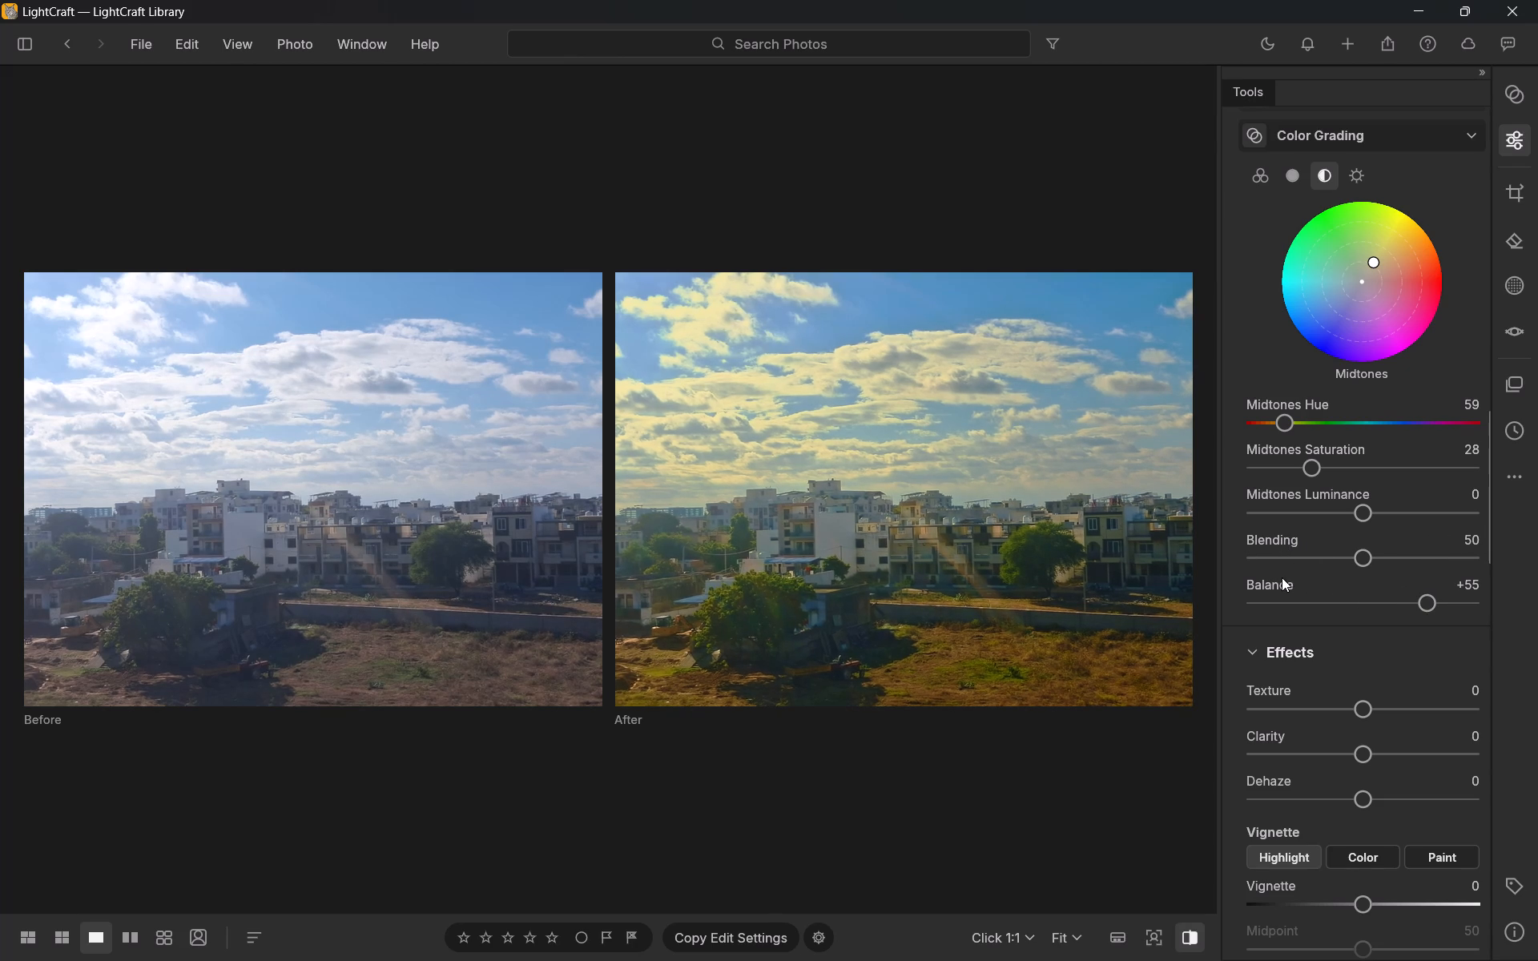
{"action": "double_click", "coordinate": [1278, 578]}
{"action": "left_click_drag", "start_coordinate": [1366, 599], "coordinate": [1519, 608]}
In the Calibration section, set Shadows Tint to +100.
{"action": "scroll", "coordinate": [1363, 619], "scroll_direction": "down", "scroll_amount": 6}
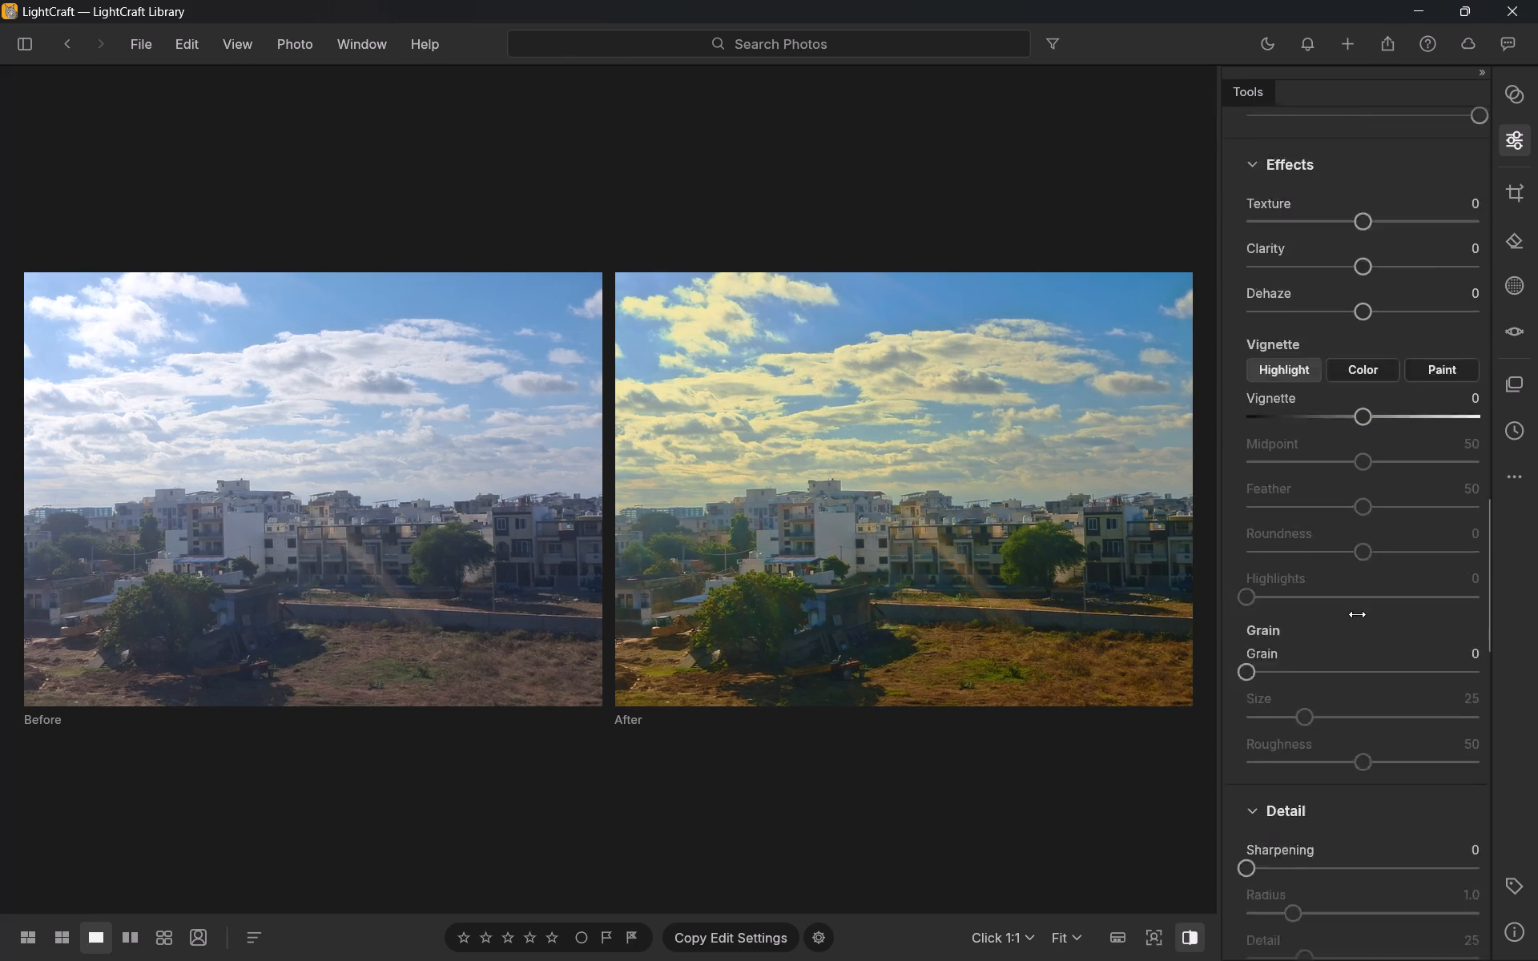
{"action": "scroll", "coordinate": [1357, 614], "scroll_direction": "down", "scroll_amount": 13}
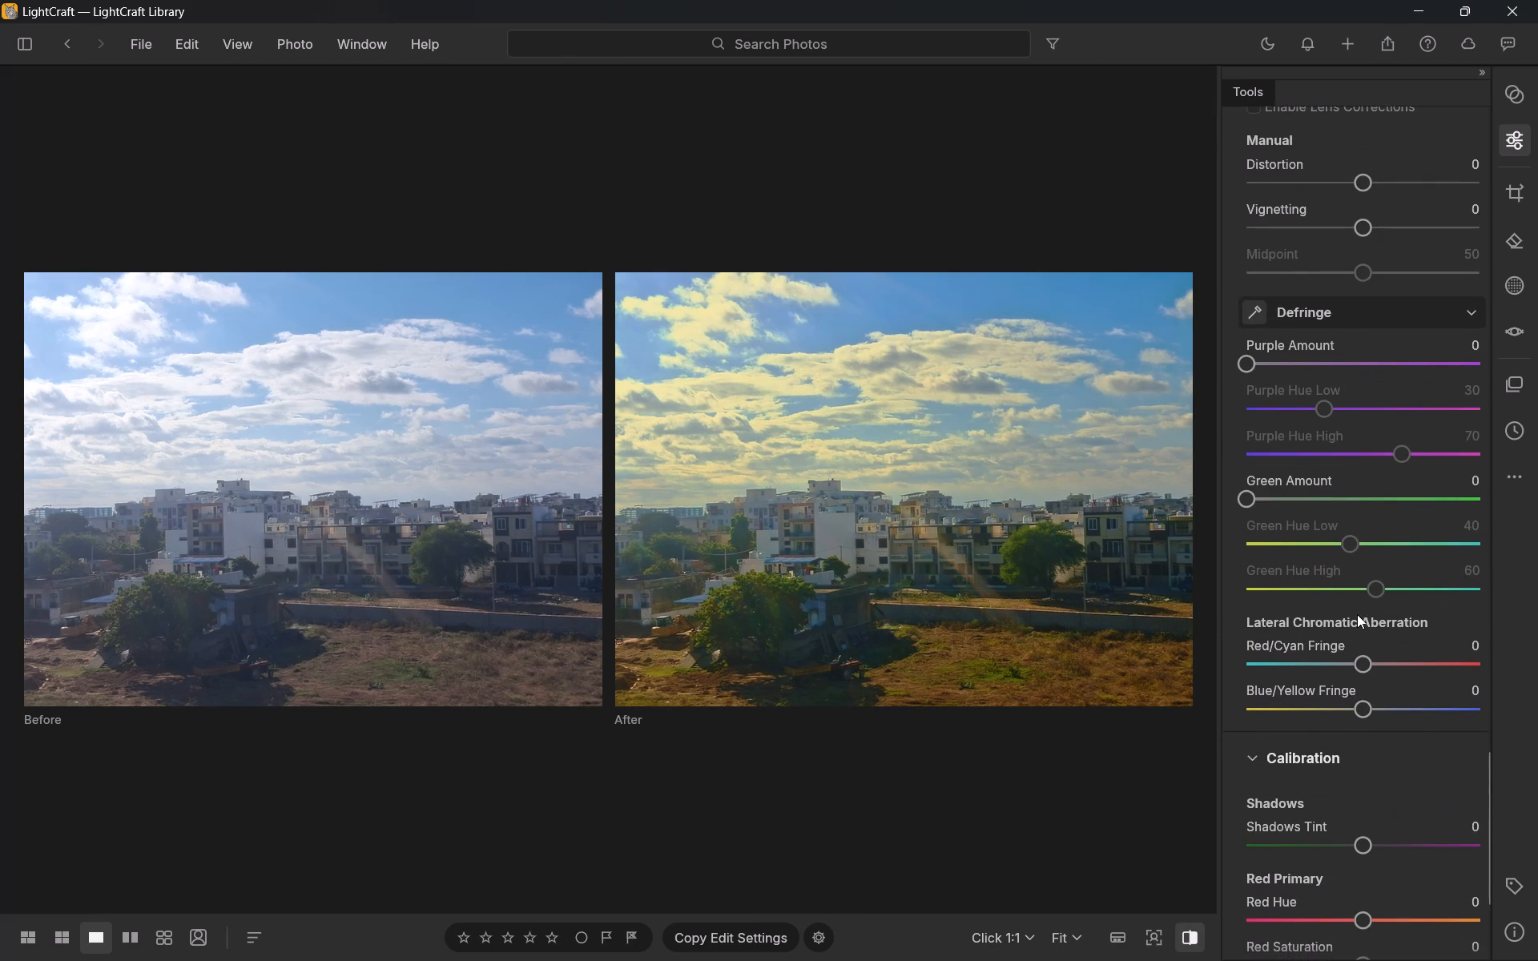
{"action": "scroll", "coordinate": [1346, 587], "scroll_direction": "up", "scroll_amount": 2}
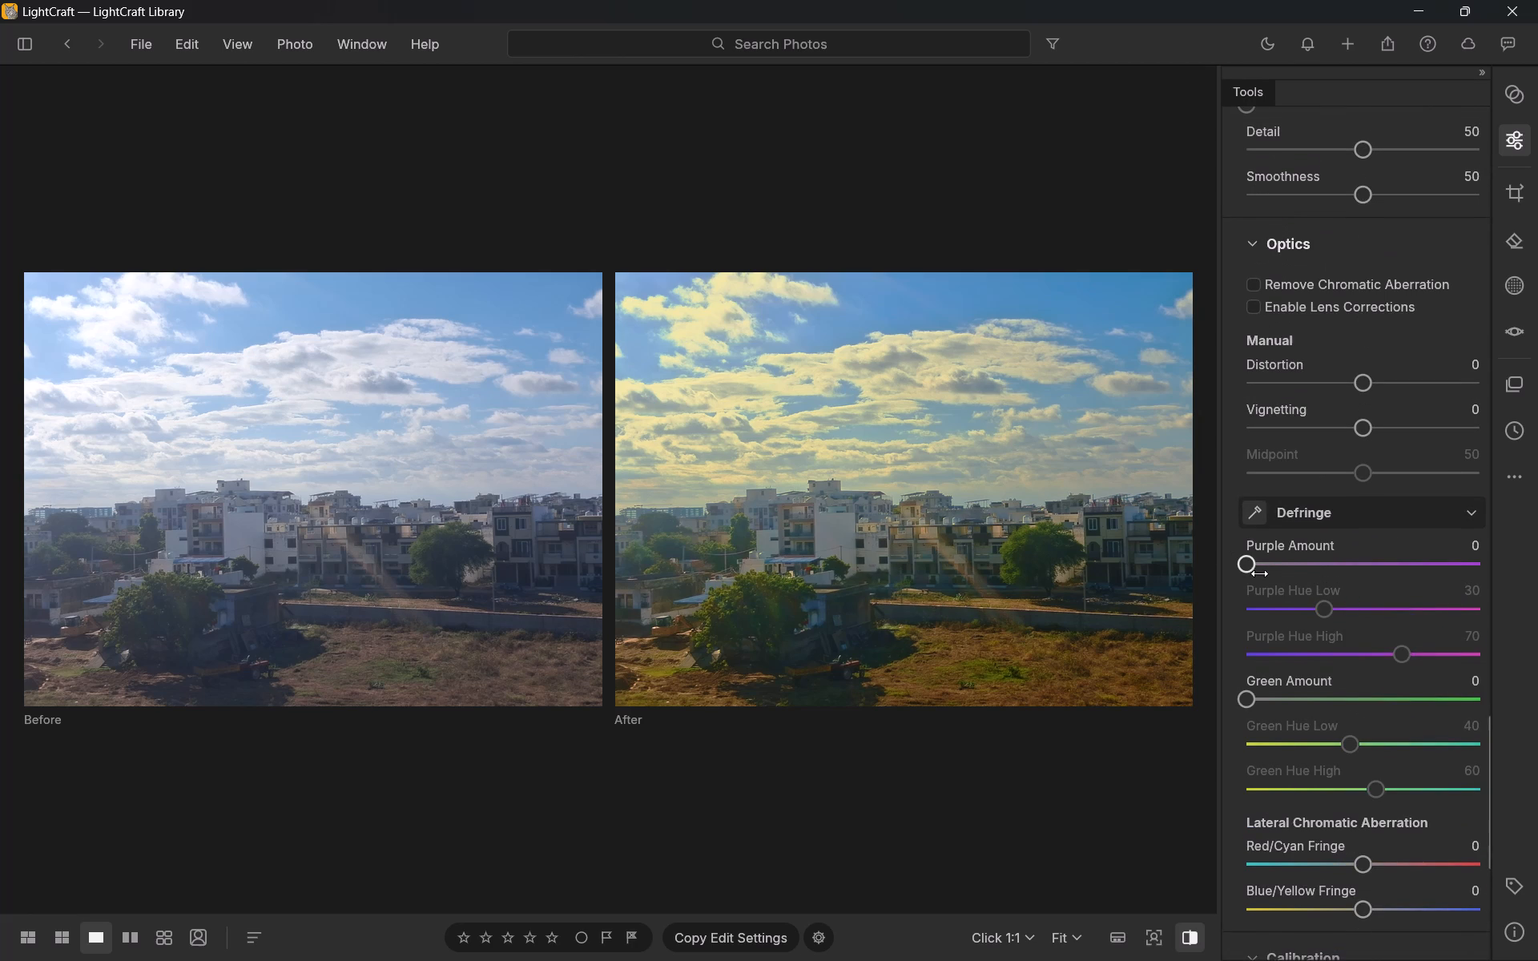
{"action": "scroll", "coordinate": [1253, 687], "scroll_direction": "down", "scroll_amount": 5}
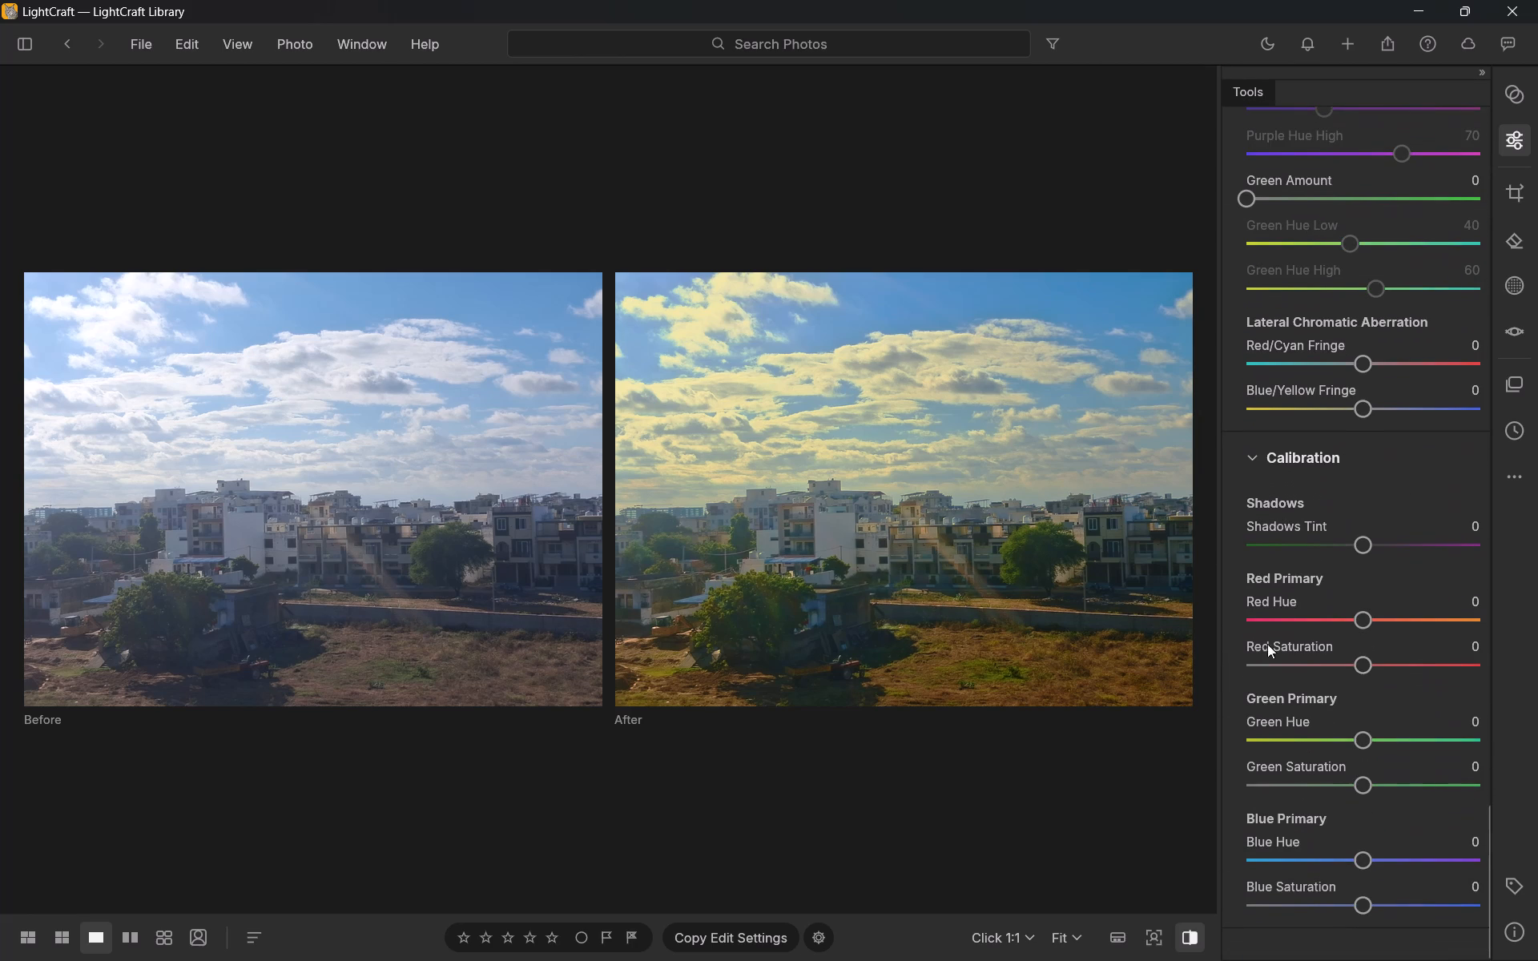
{"action": "left_click_drag", "start_coordinate": [1364, 547], "coordinate": [1331, 565]}
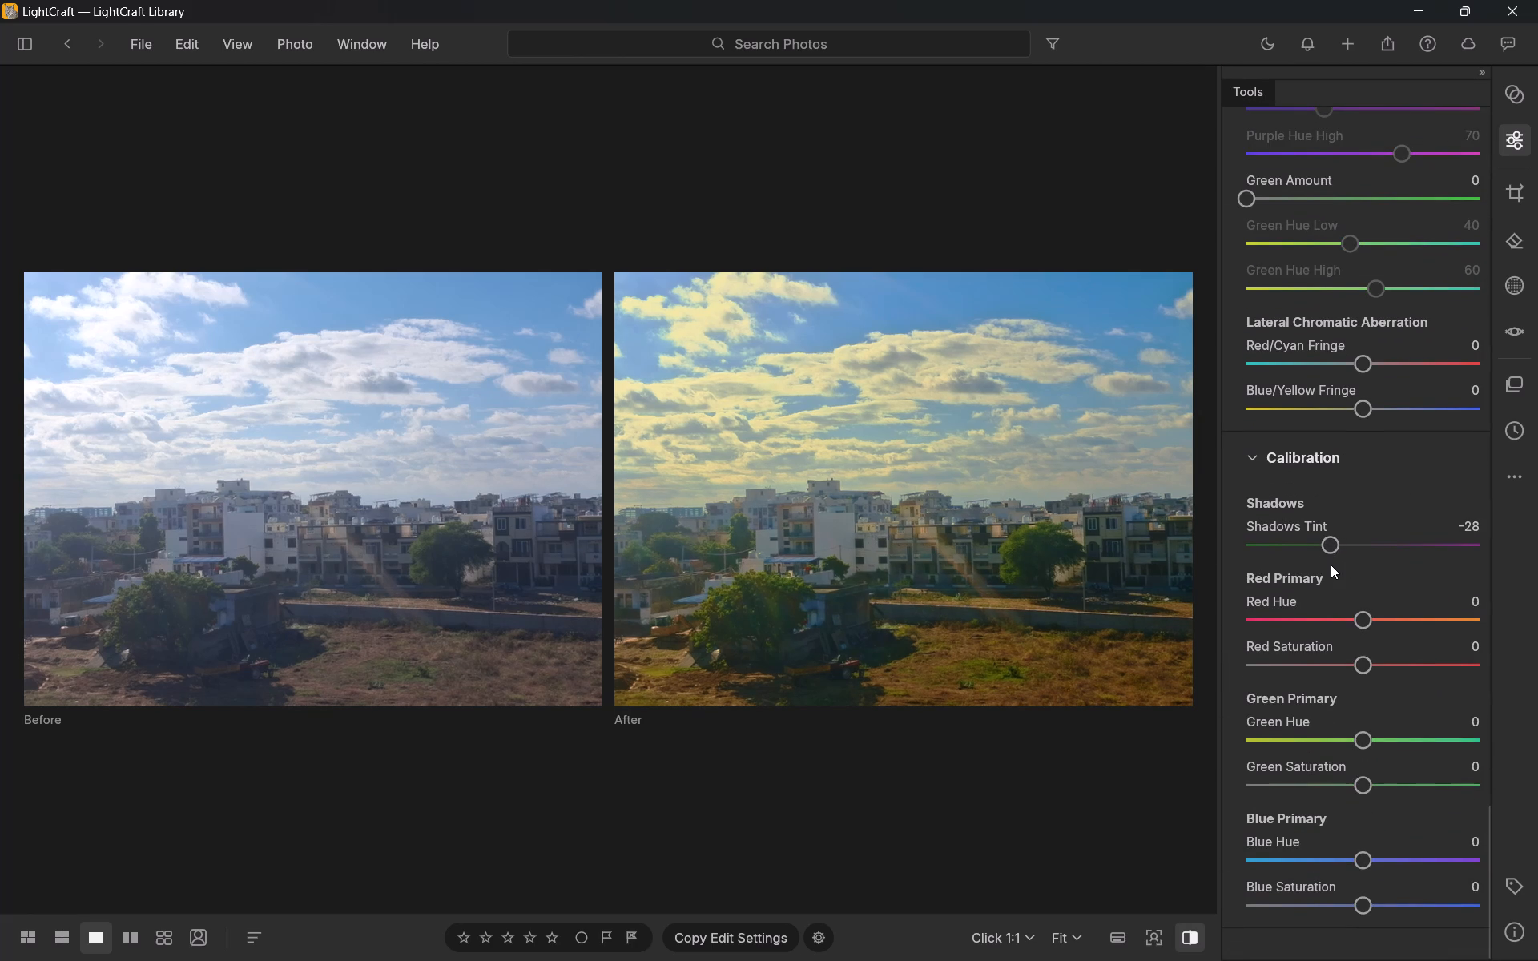
{"action": "left_click_drag", "start_coordinate": [1328, 551], "coordinate": [1488, 553]}
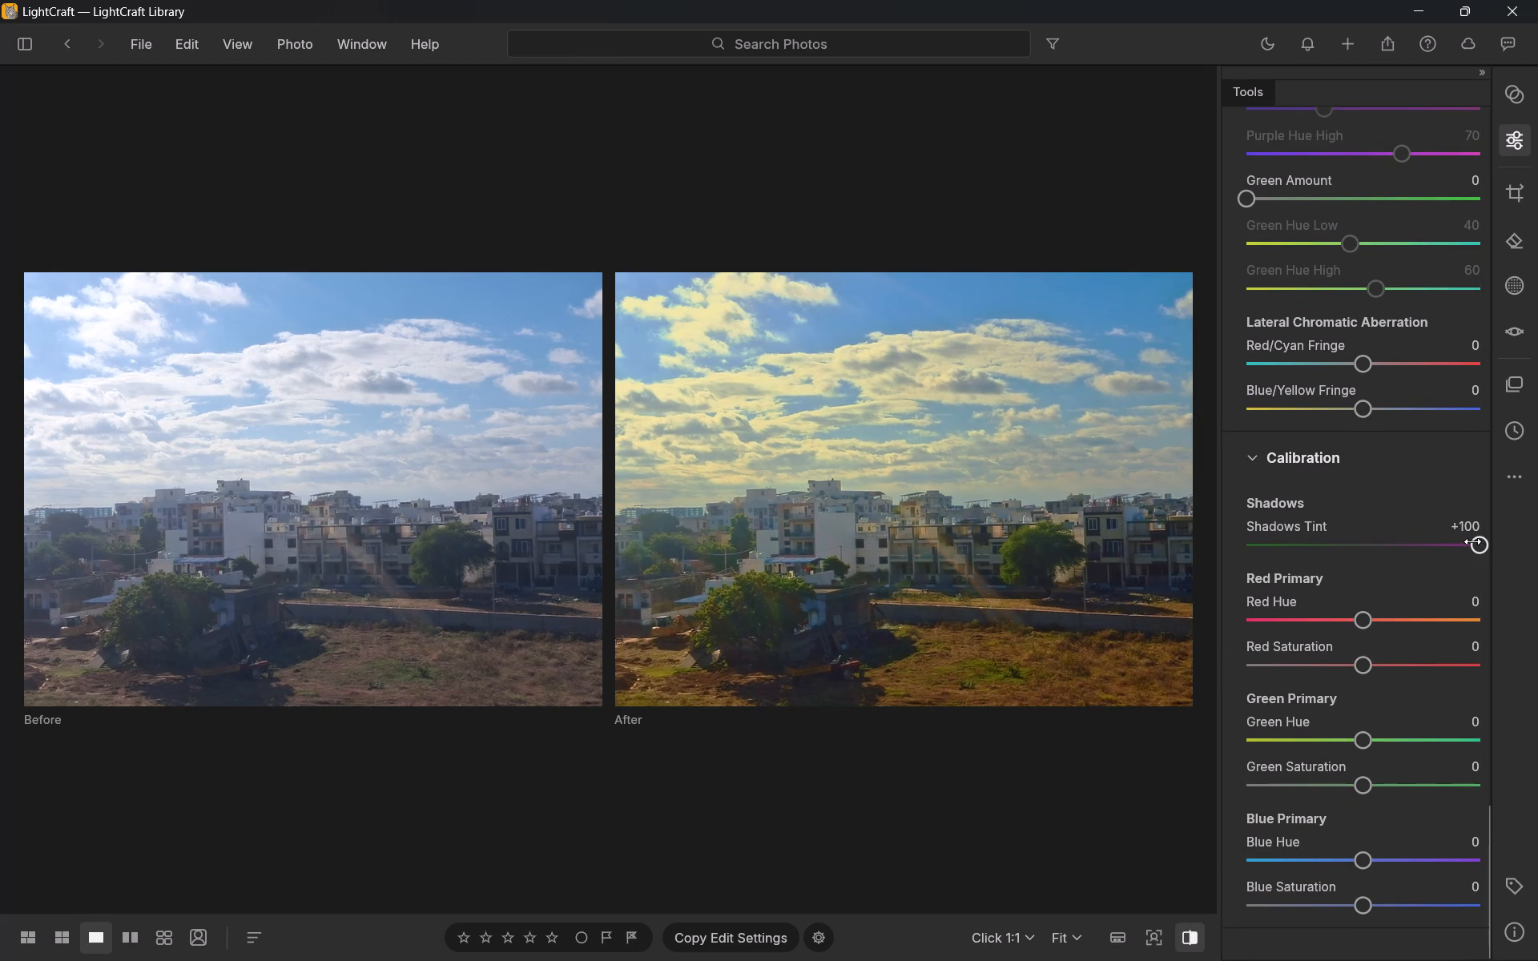
In Calibration, adjust the Red Primary to Red Hue +39 and Red Saturation -68.
{"action": "left_click_drag", "start_coordinate": [1356, 624], "coordinate": [1384, 628]}
{"action": "left_click_drag", "start_coordinate": [1360, 668], "coordinate": [1303, 689]}
{"action": "left_click_drag", "start_coordinate": [1296, 669], "coordinate": [1302, 667]}
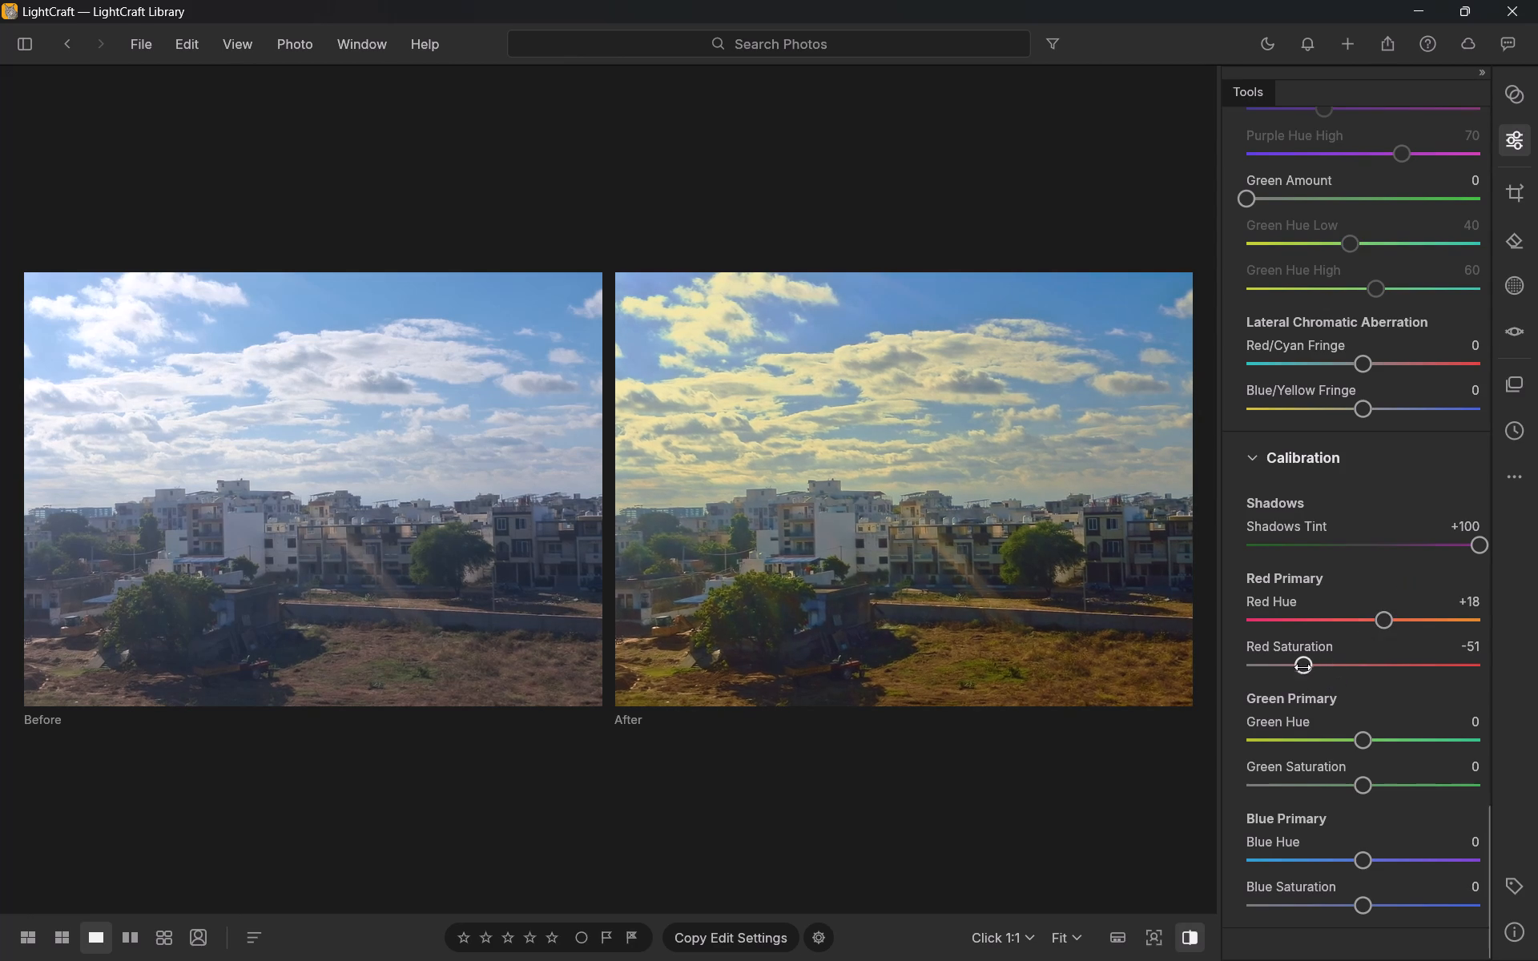
{"action": "left_click_drag", "start_coordinate": [1302, 667], "coordinate": [1451, 648]}
{"action": "left_click_drag", "start_coordinate": [1450, 648], "coordinate": [1432, 653]}
{"action": "left_click_drag", "start_coordinate": [1432, 653], "coordinate": [1326, 671]}
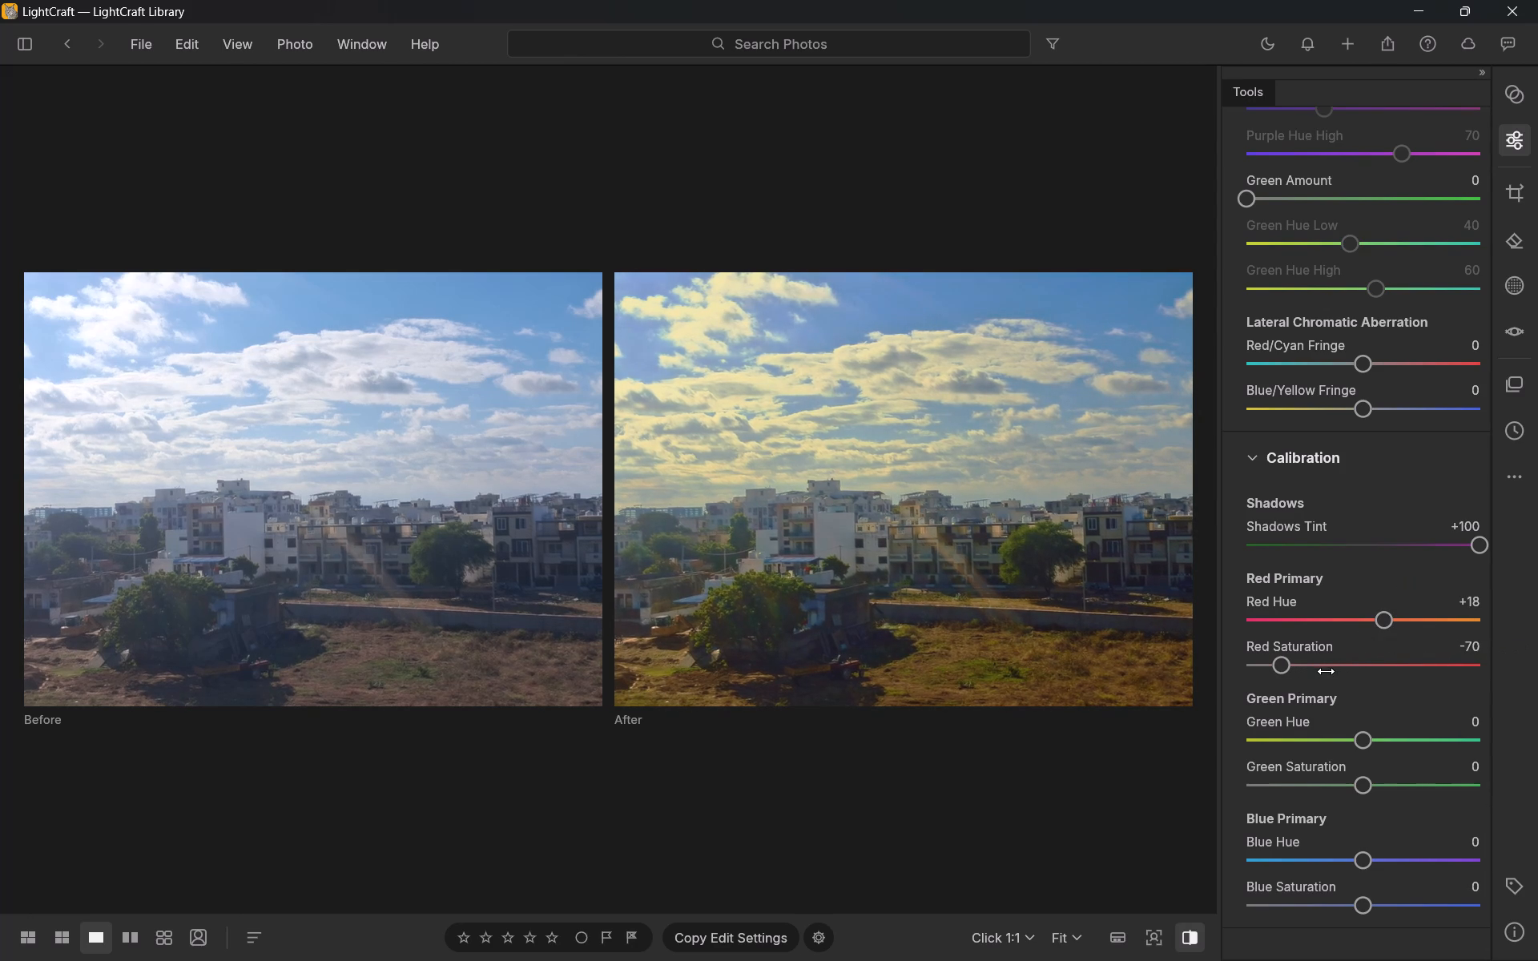
{"action": "left_click_drag", "start_coordinate": [1326, 671], "coordinate": [1328, 669]}
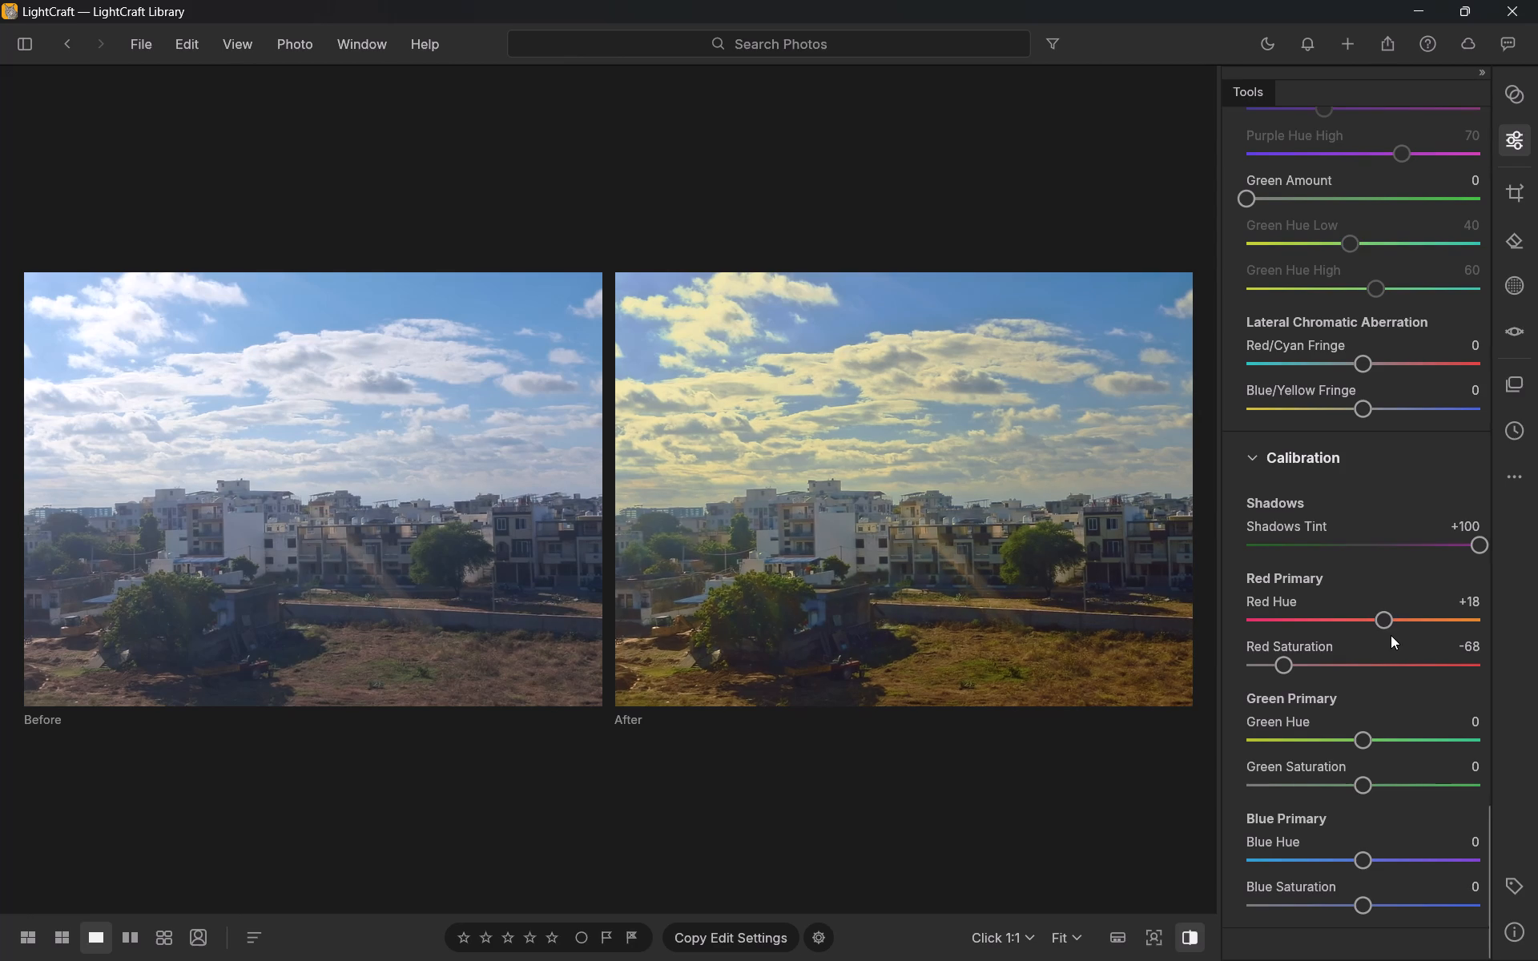
{"action": "left_click_drag", "start_coordinate": [1391, 635], "coordinate": [1448, 621]}
{"action": "left_click_drag", "start_coordinate": [1387, 625], "coordinate": [1411, 625]}
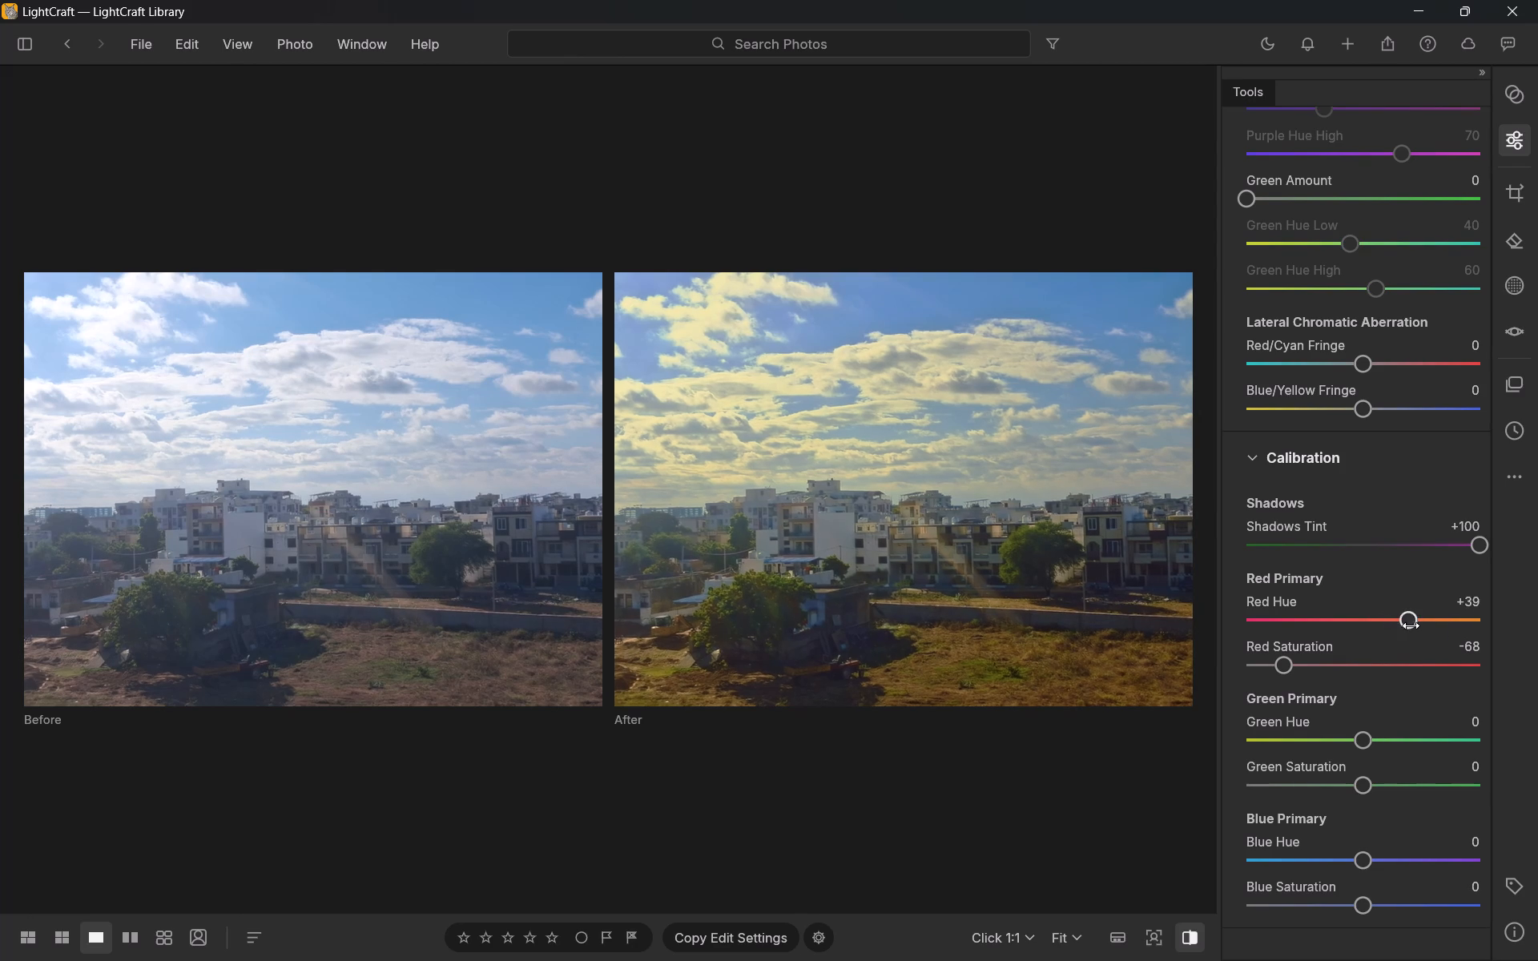
In Calibration, readjust the Red Primary to Red Hue -5 and Red Saturation -37.
{"action": "left_click_drag", "start_coordinate": [1411, 625], "coordinate": [1457, 626]}
{"action": "left_click_drag", "start_coordinate": [1455, 625], "coordinate": [1362, 649]}
{"action": "left_click_drag", "start_coordinate": [1362, 649], "coordinate": [1355, 650]}
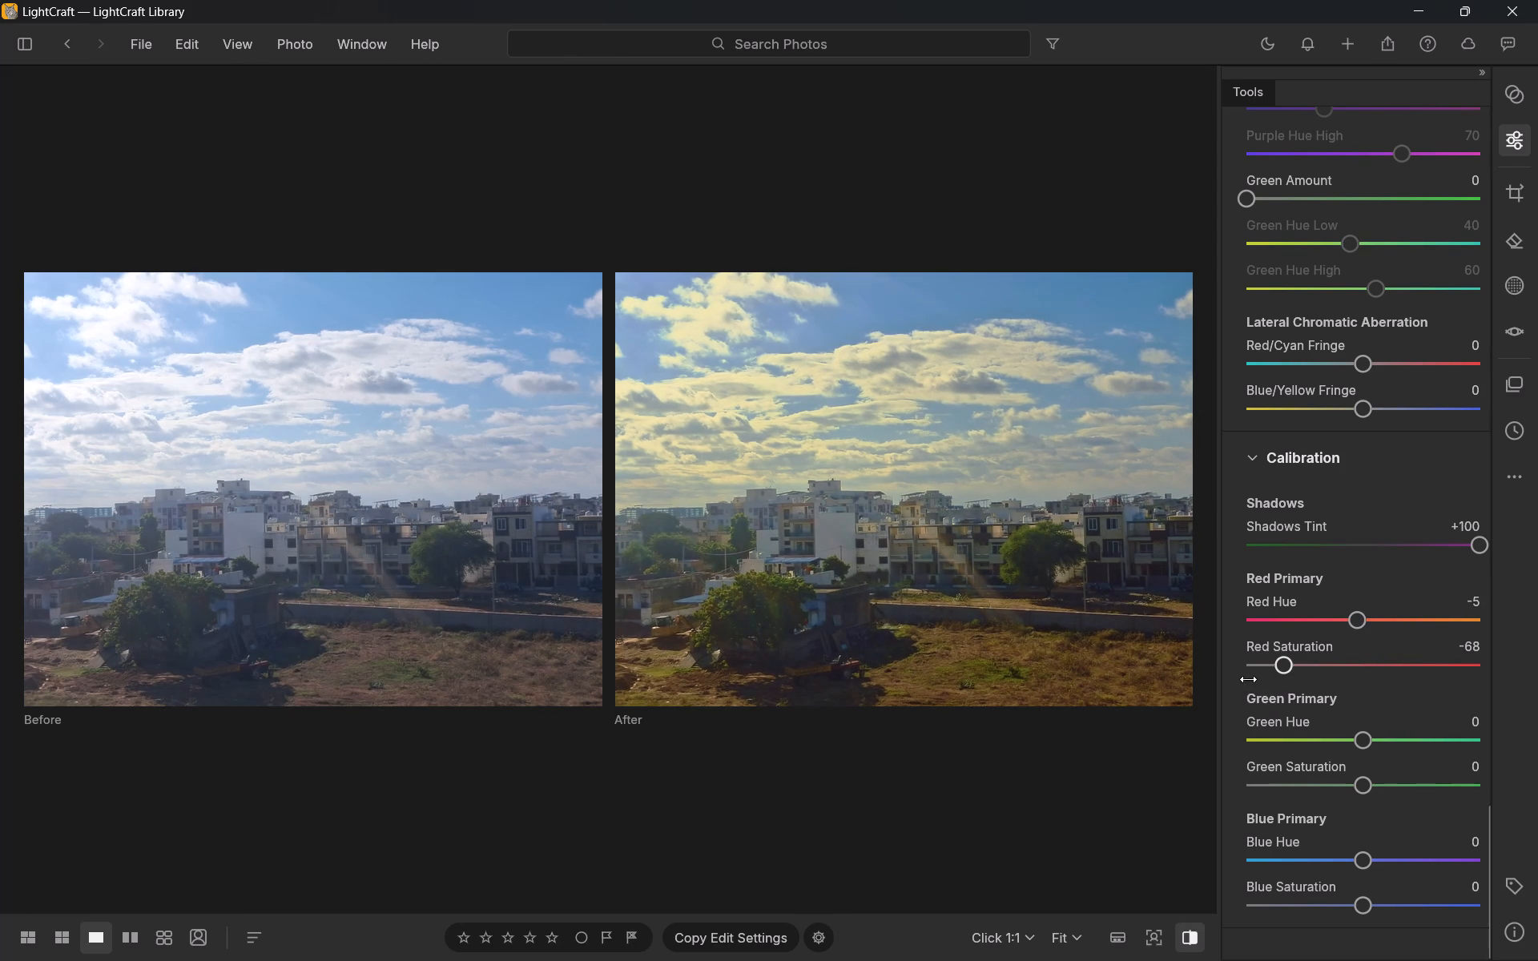
{"action": "left_click_drag", "start_coordinate": [1287, 664], "coordinate": [1329, 661]}
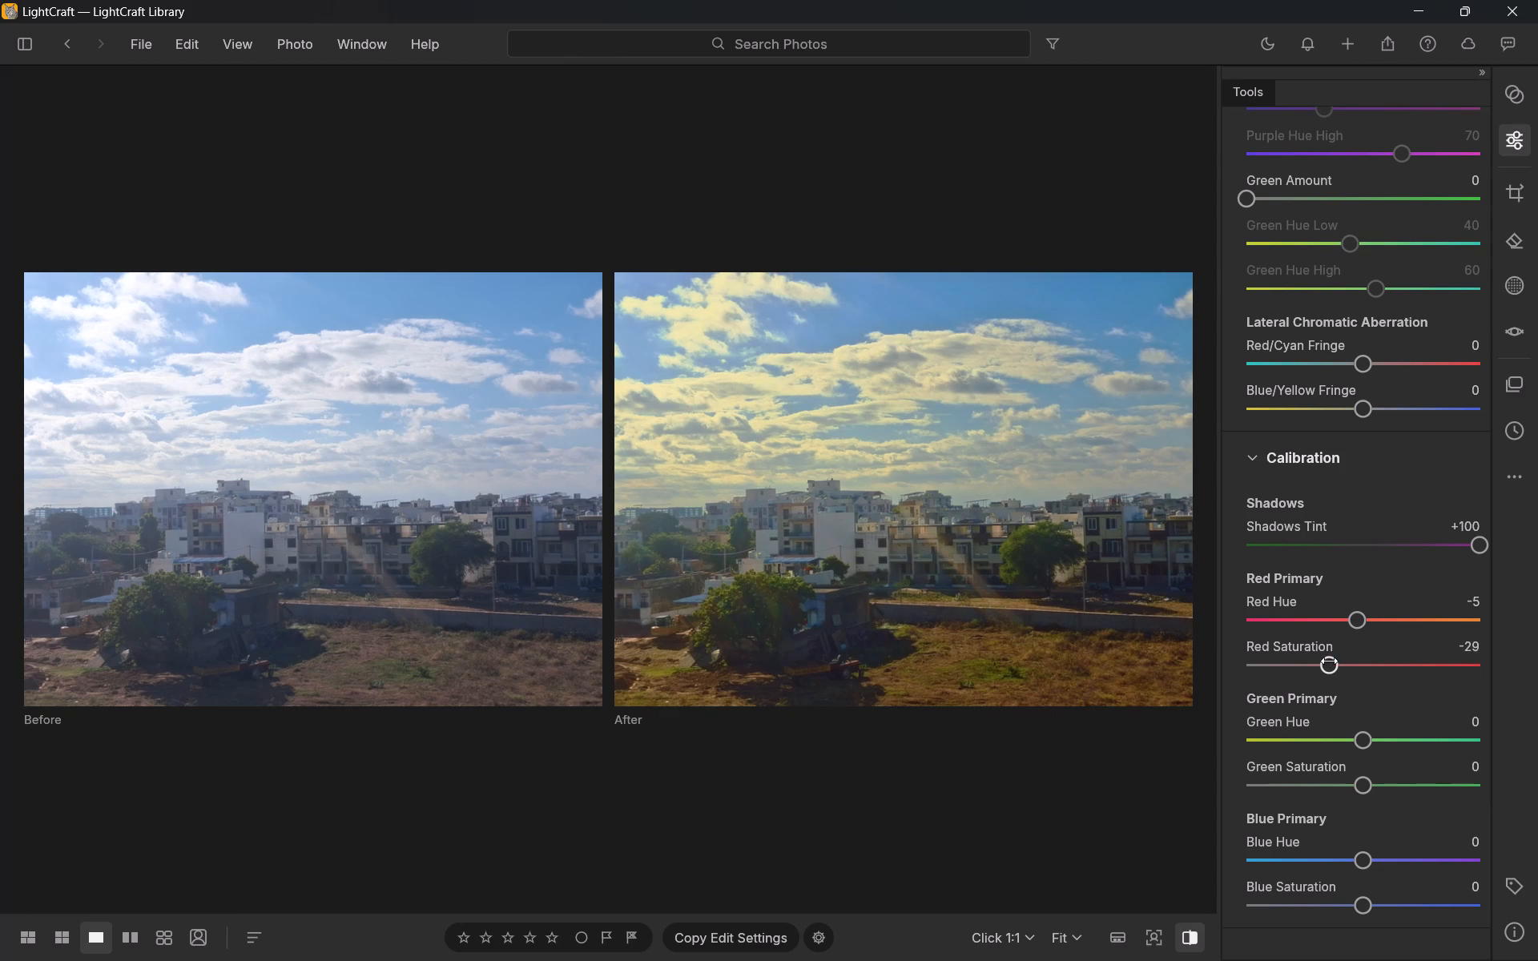
{"action": "left_click_drag", "start_coordinate": [1329, 661], "coordinate": [1342, 660]}
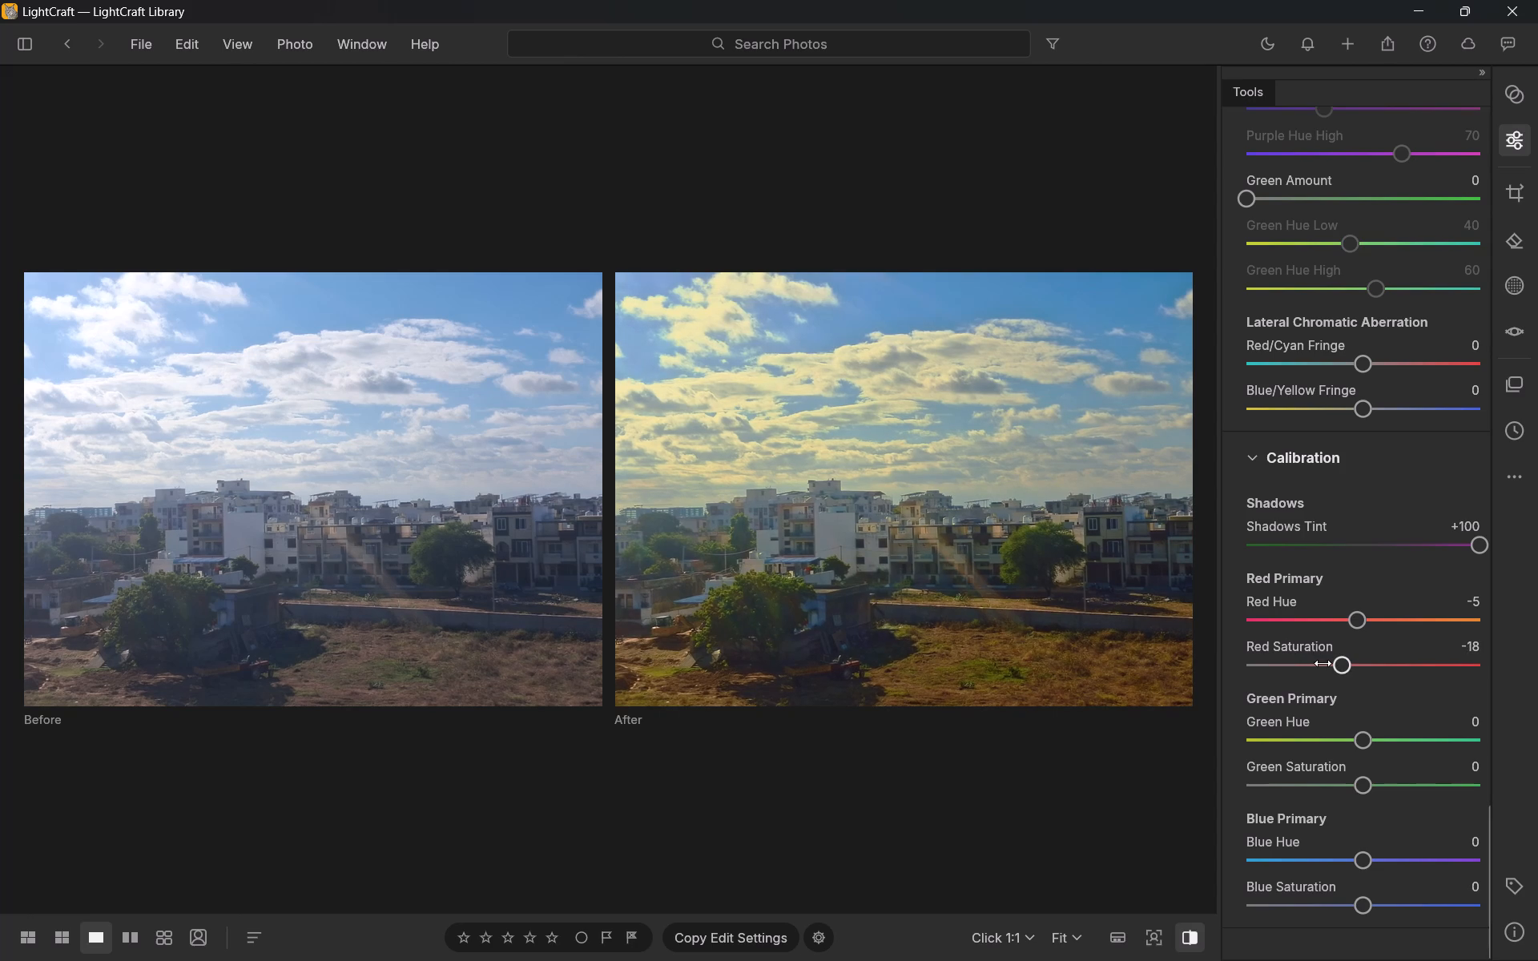
{"action": "left_click_drag", "start_coordinate": [1333, 665], "coordinate": [1319, 689]}
In Calibration, adjust the Green Primary to Green Hue -20 and Green Saturation +46.
{"action": "scroll", "coordinate": [1319, 689], "scroll_direction": "down", "scroll_amount": 2}
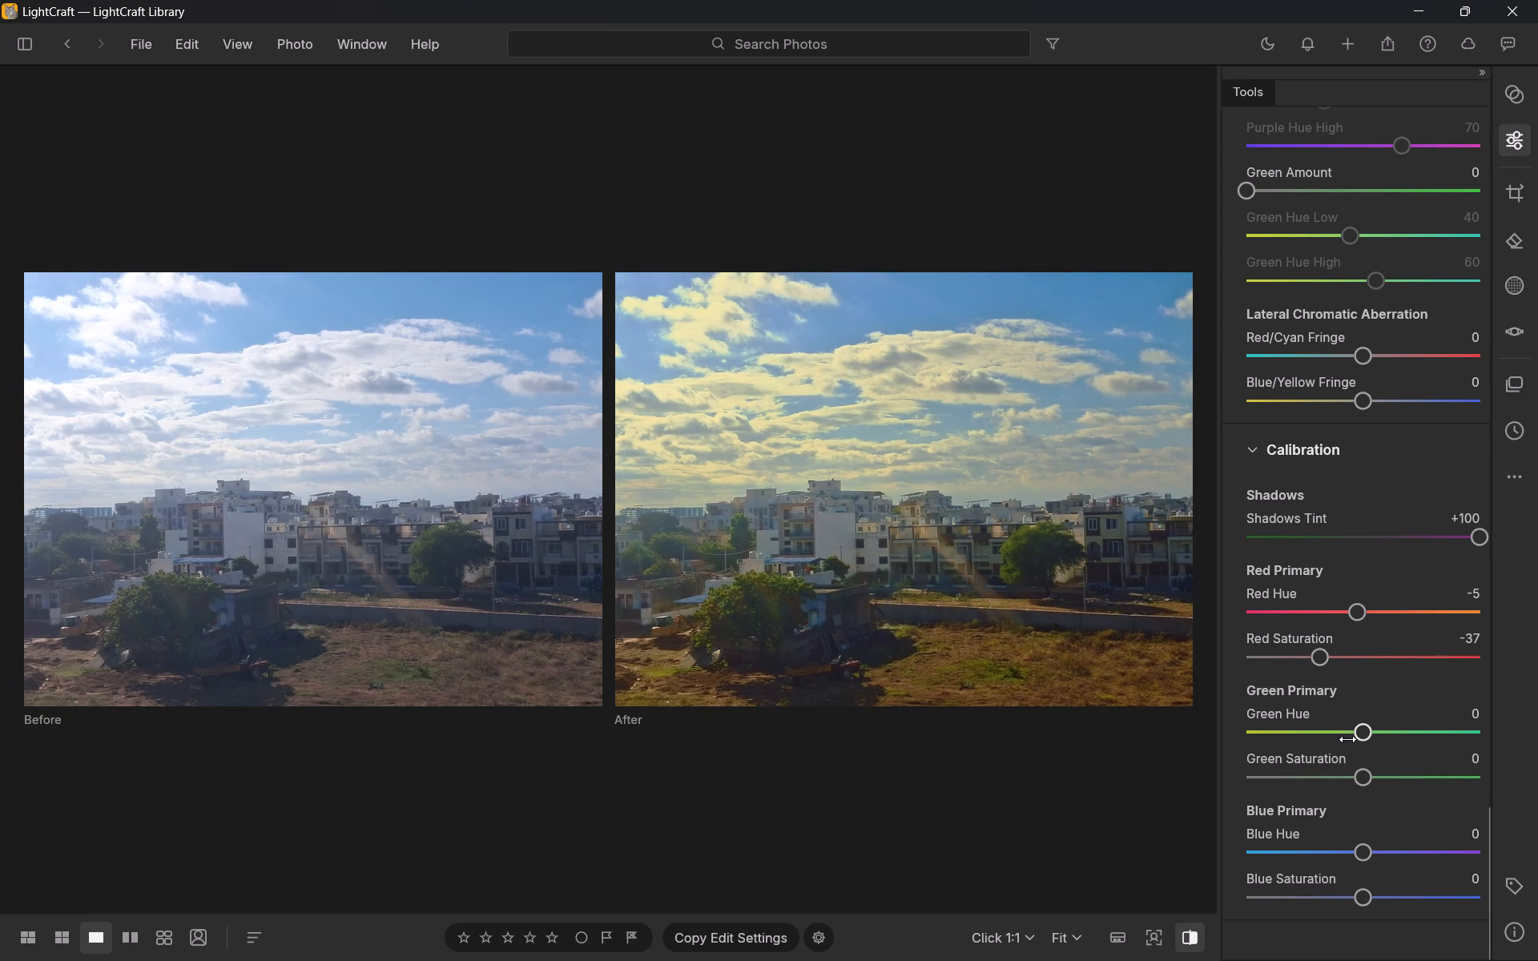
{"action": "left_click_drag", "start_coordinate": [1371, 731], "coordinate": [1407, 737]}
{"action": "left_click_drag", "start_coordinate": [1403, 730], "coordinate": [1422, 730]}
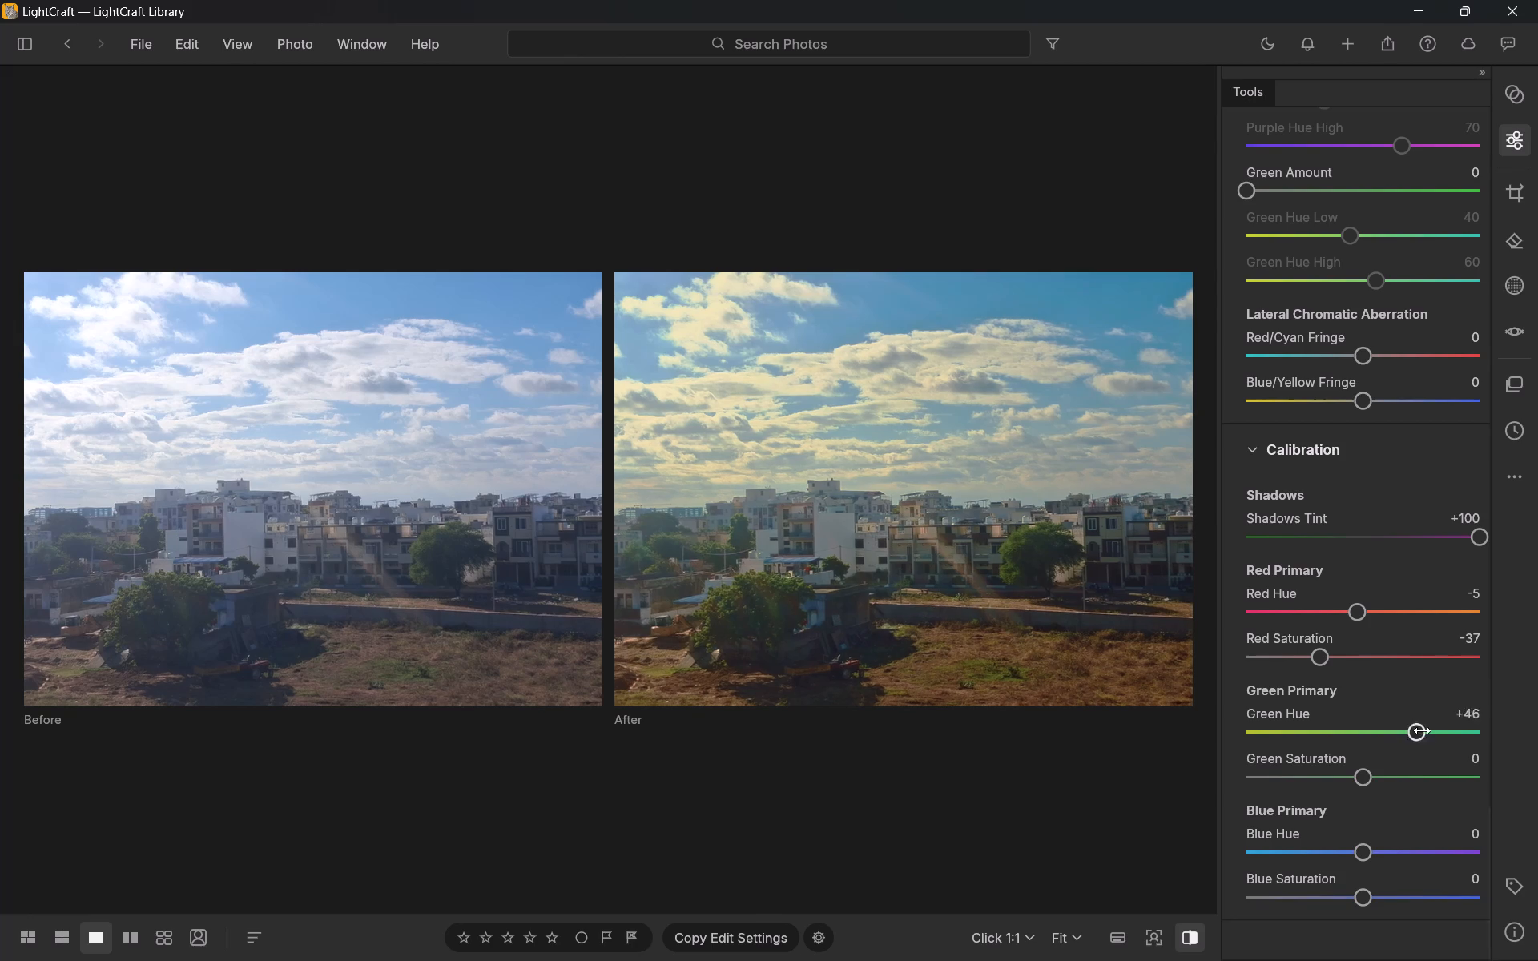
{"action": "left_click_drag", "start_coordinate": [1422, 730], "coordinate": [1452, 725]}
{"action": "left_click_drag", "start_coordinate": [1439, 719], "coordinate": [1313, 742]}
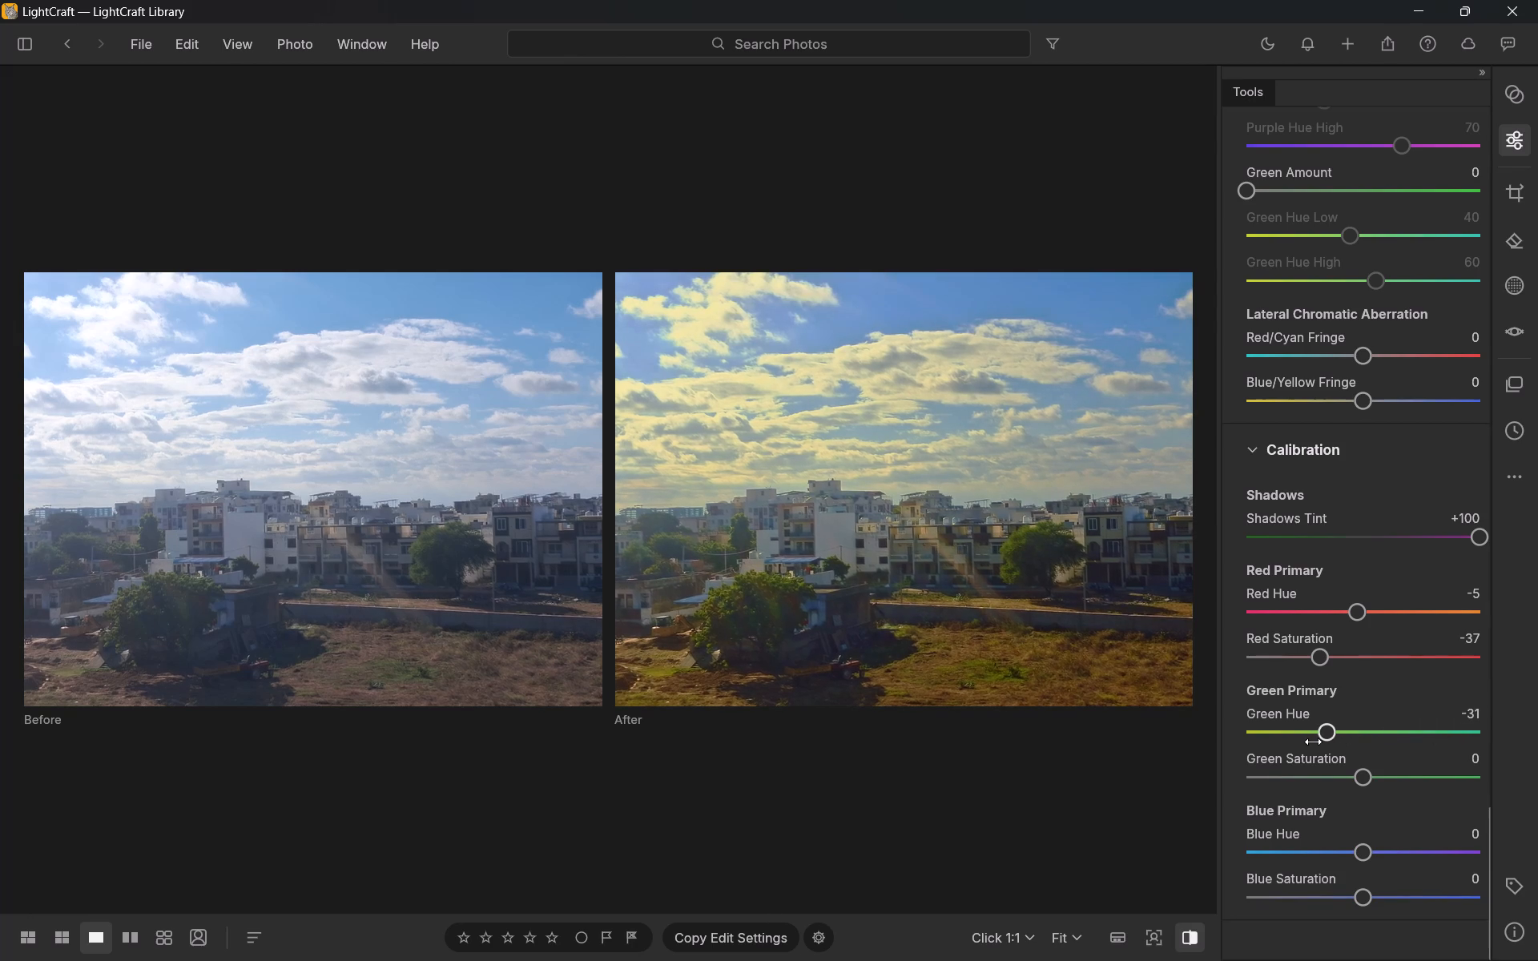
{"action": "left_click_drag", "start_coordinate": [1311, 734], "coordinate": [1301, 742]}
{"action": "left_click_drag", "start_coordinate": [1362, 769], "coordinate": [1411, 766]}
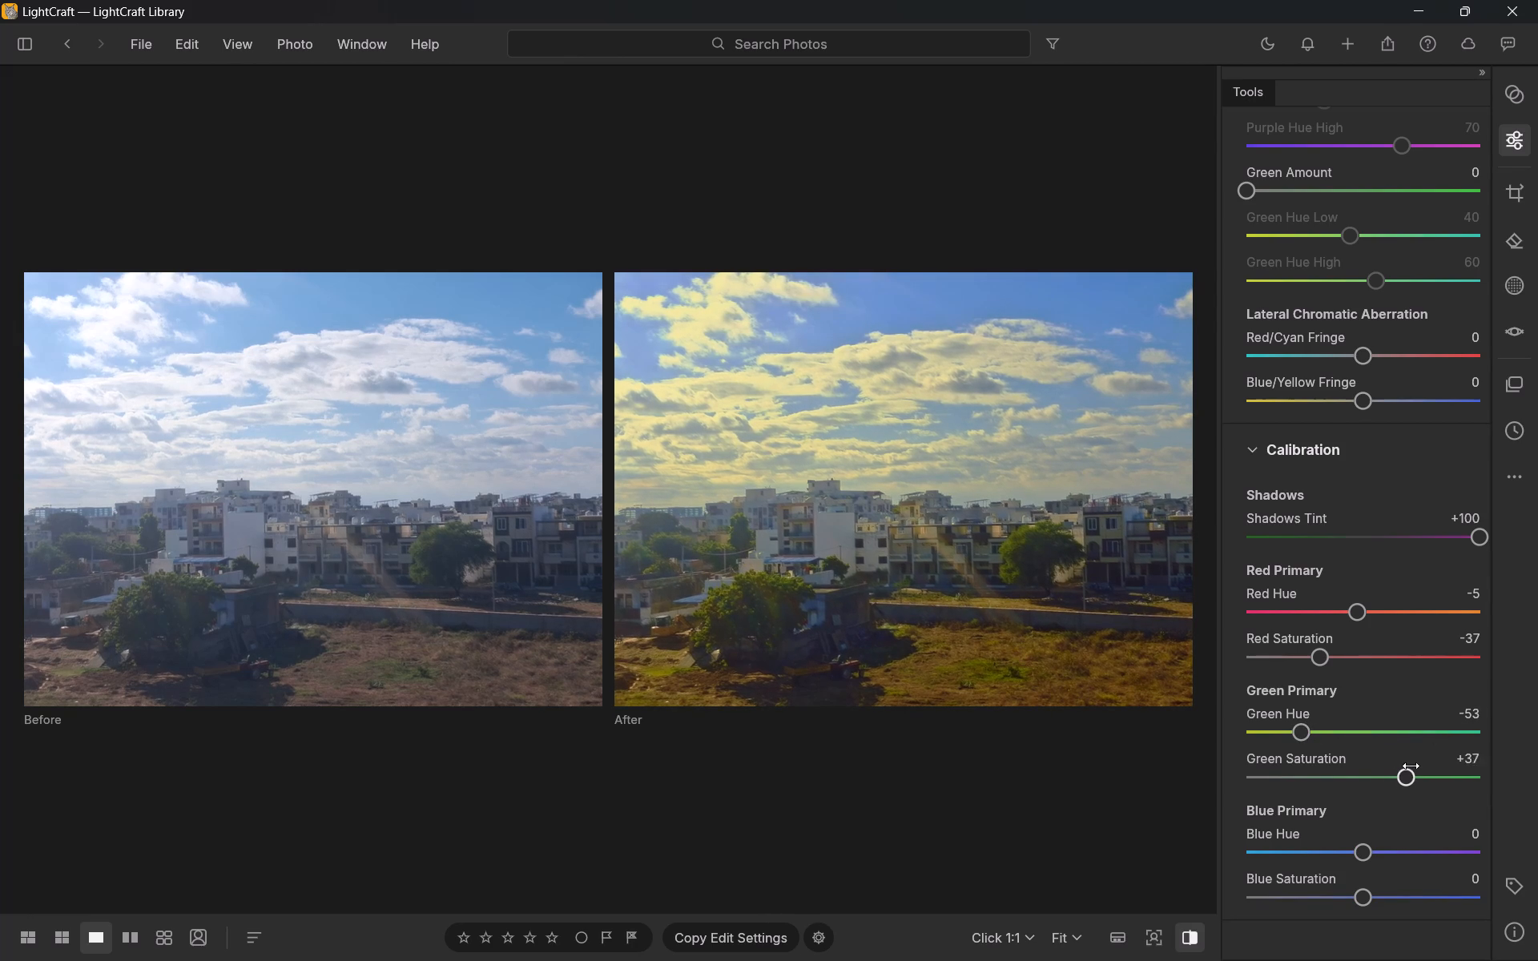
{"action": "left_click_drag", "start_coordinate": [1411, 766], "coordinate": [1417, 763]}
{"action": "left_click_drag", "start_coordinate": [1300, 730], "coordinate": [1328, 735]}
{"action": "left_click_drag", "start_coordinate": [1328, 735], "coordinate": [1340, 735]}
{"action": "left_click_drag", "start_coordinate": [1340, 735], "coordinate": [1412, 726]}
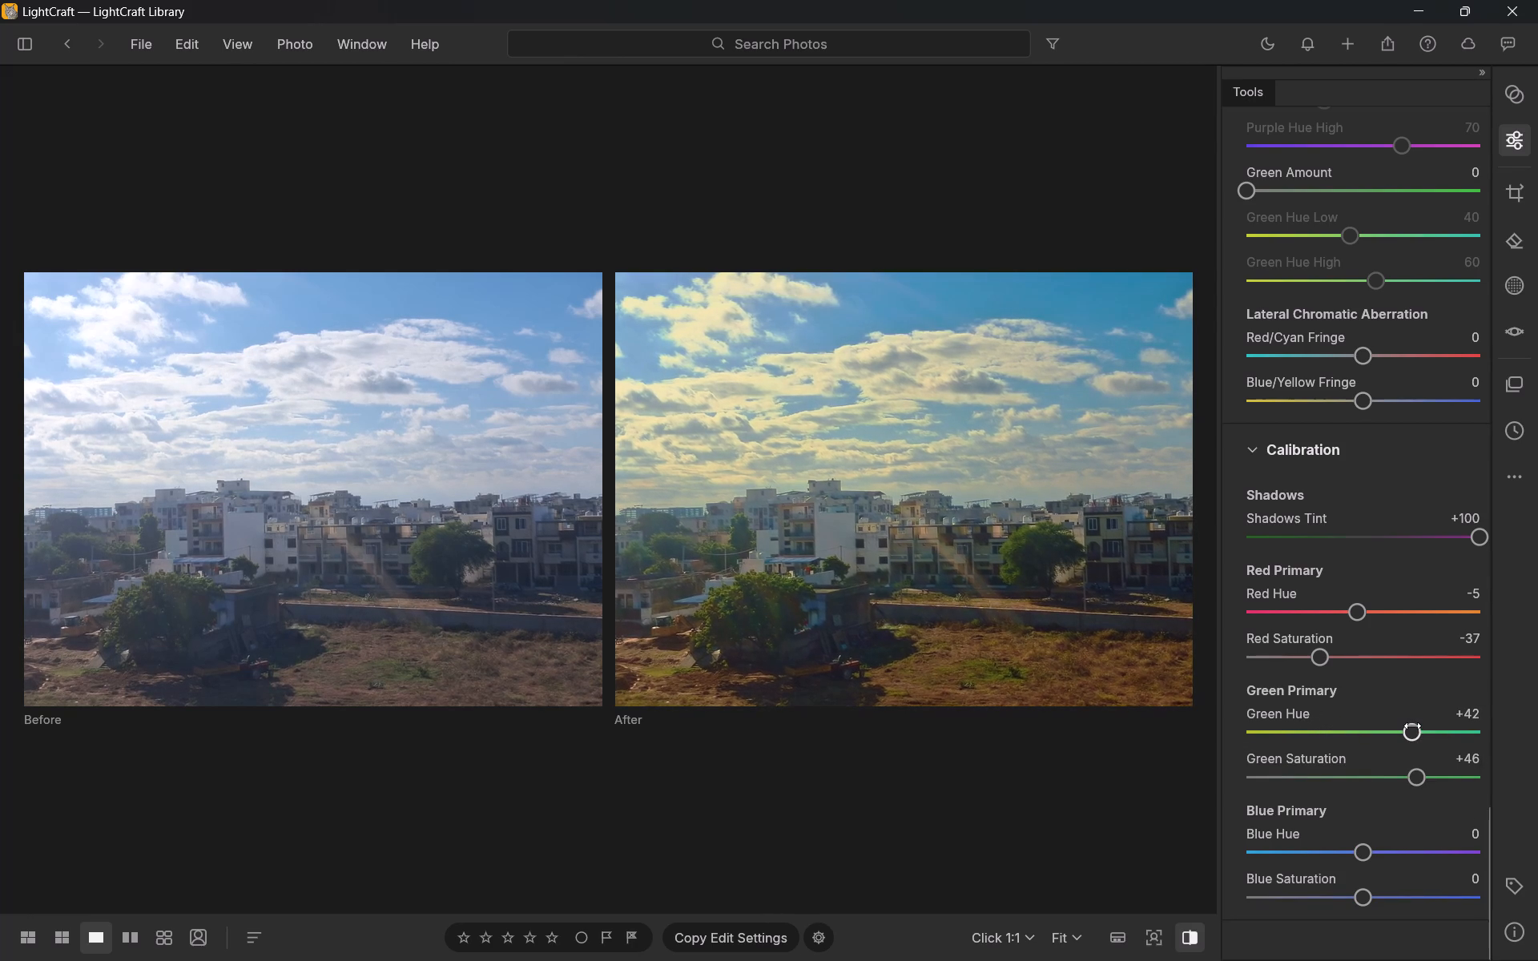
{"action": "left_click_drag", "start_coordinate": [1412, 726], "coordinate": [1332, 739]}
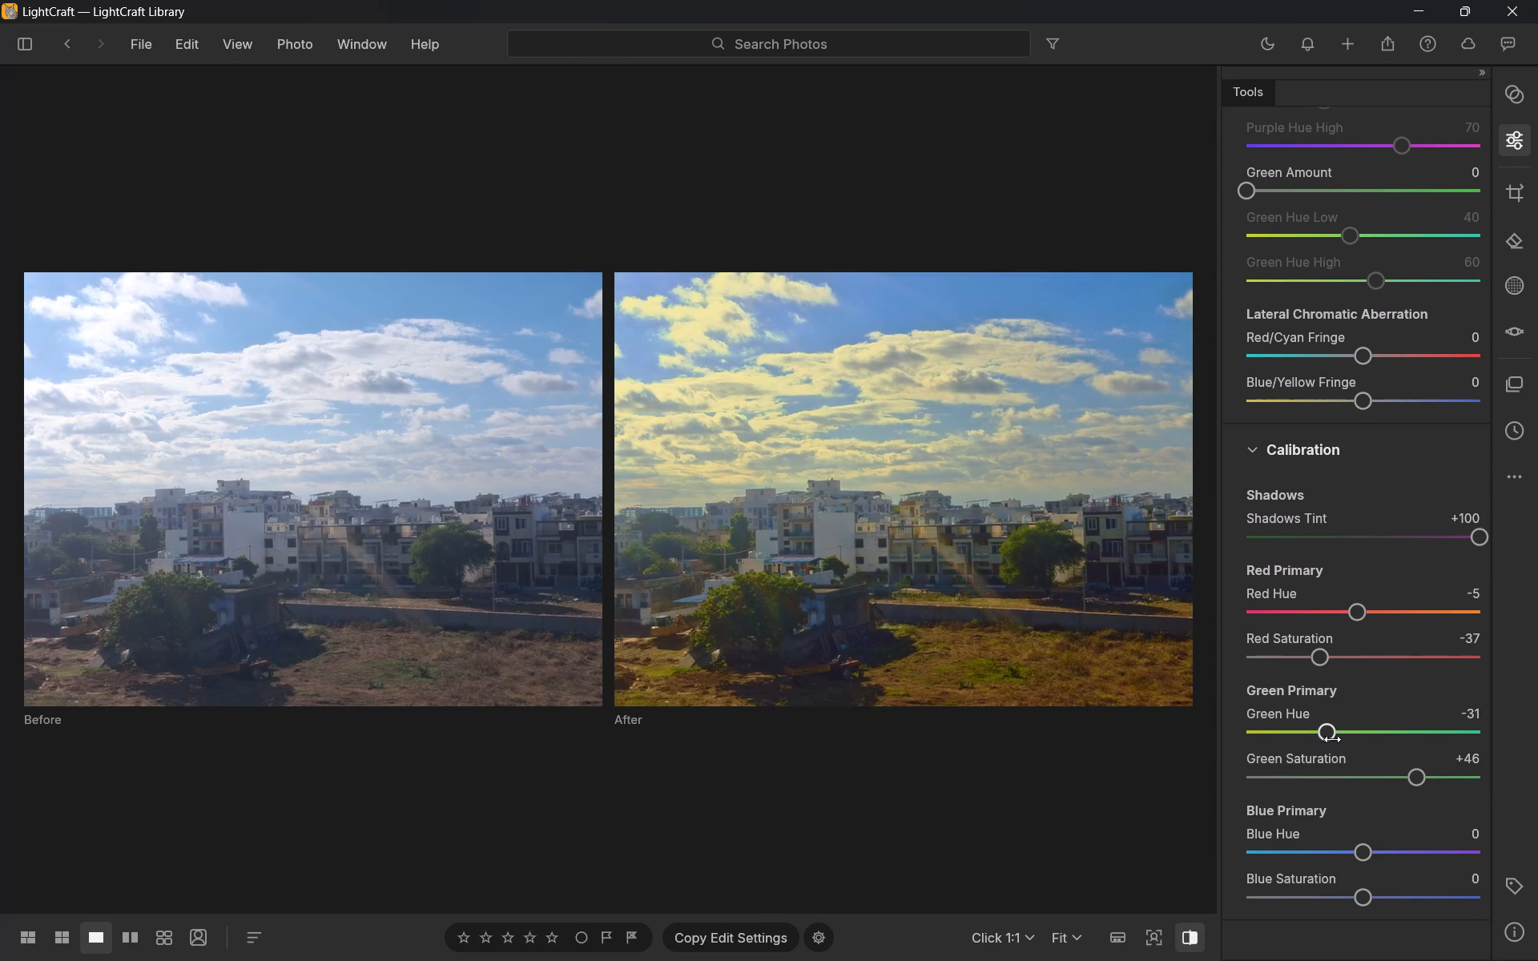
{"action": "left_click_drag", "start_coordinate": [1332, 739], "coordinate": [1343, 738]}
In Calibration, adjust the Blue Primary to Blue Hue -27 and Blue Saturation +16.
{"action": "scroll", "coordinate": [1343, 738], "scroll_direction": "down", "scroll_amount": 2}
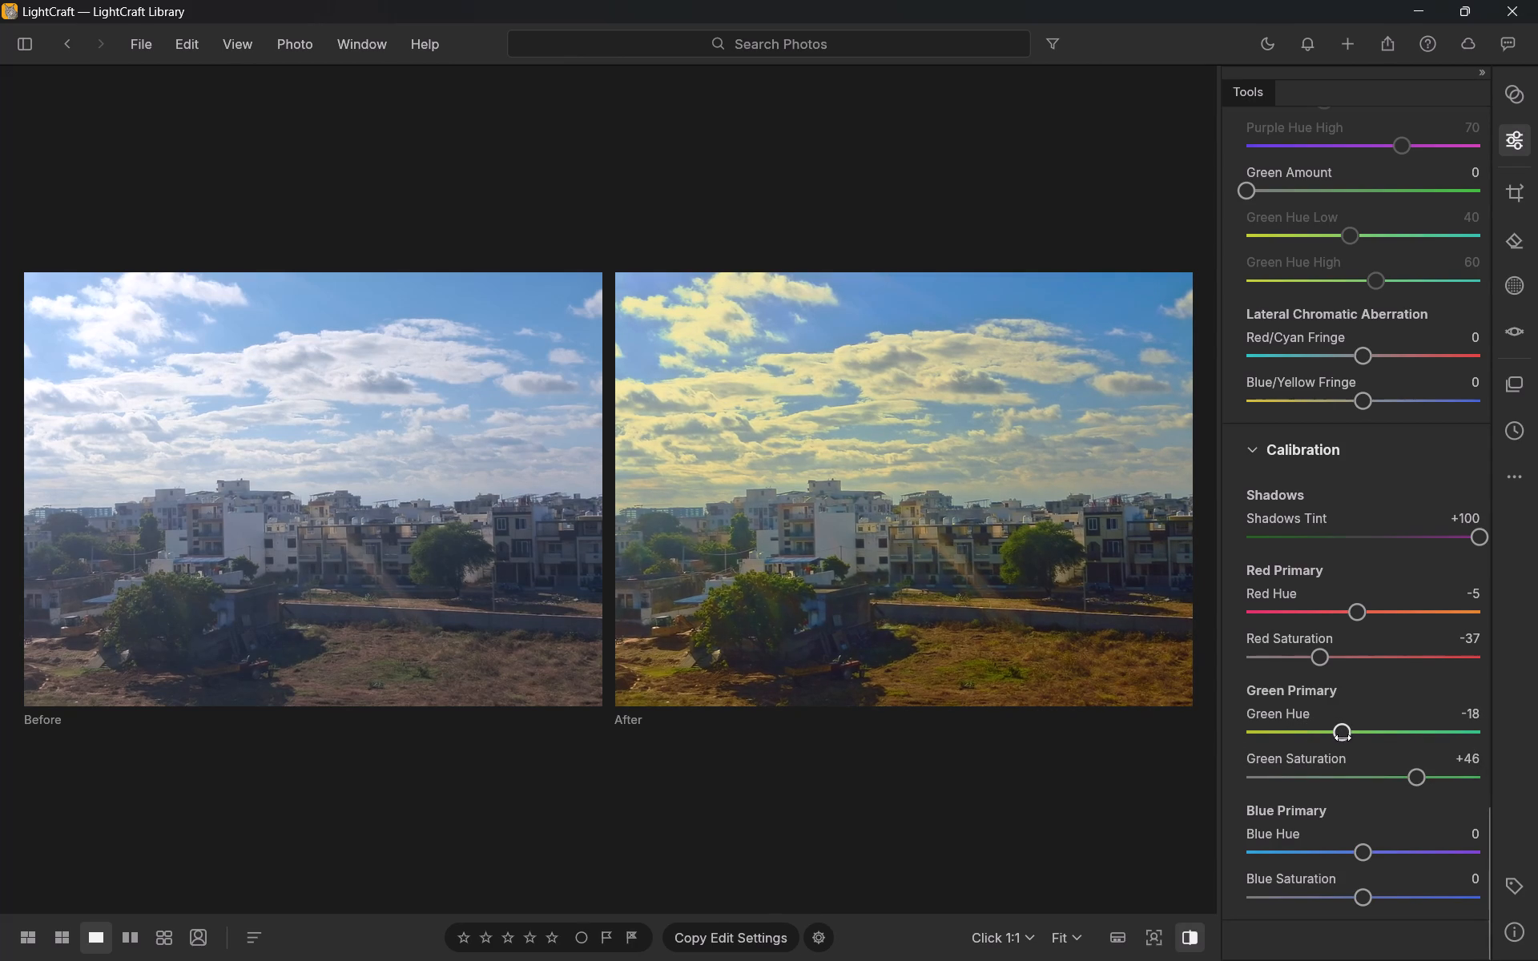
{"action": "left_click_drag", "start_coordinate": [1367, 845], "coordinate": [1408, 841]}
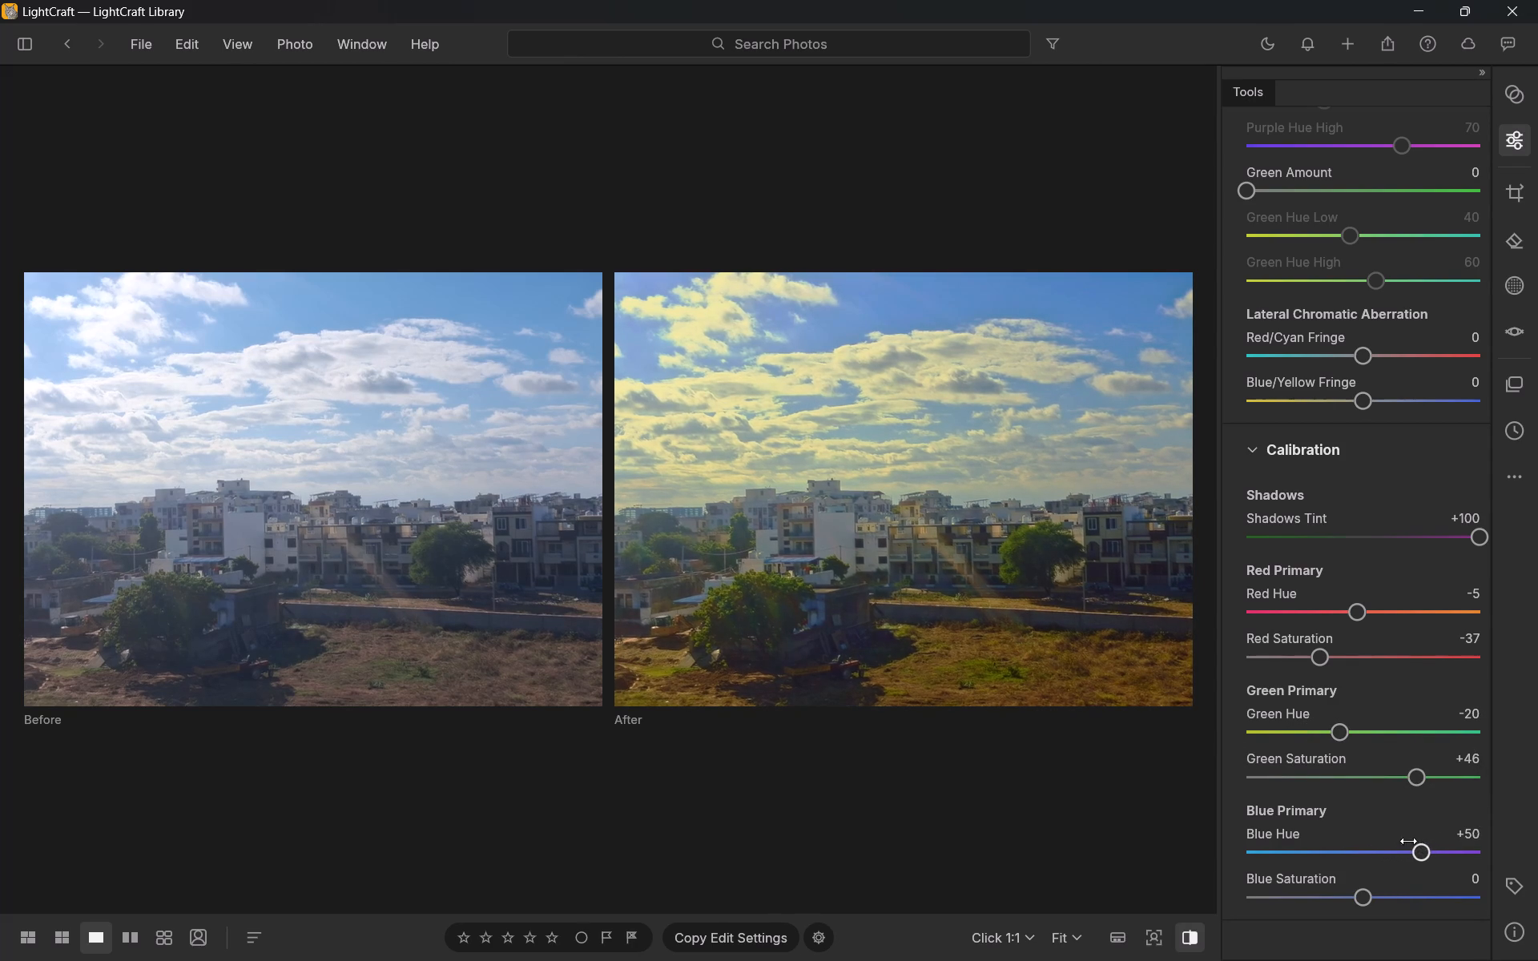
{"action": "left_click_drag", "start_coordinate": [1408, 841], "coordinate": [1400, 845]}
{"action": "left_click_drag", "start_coordinate": [1358, 901], "coordinate": [1391, 879]}
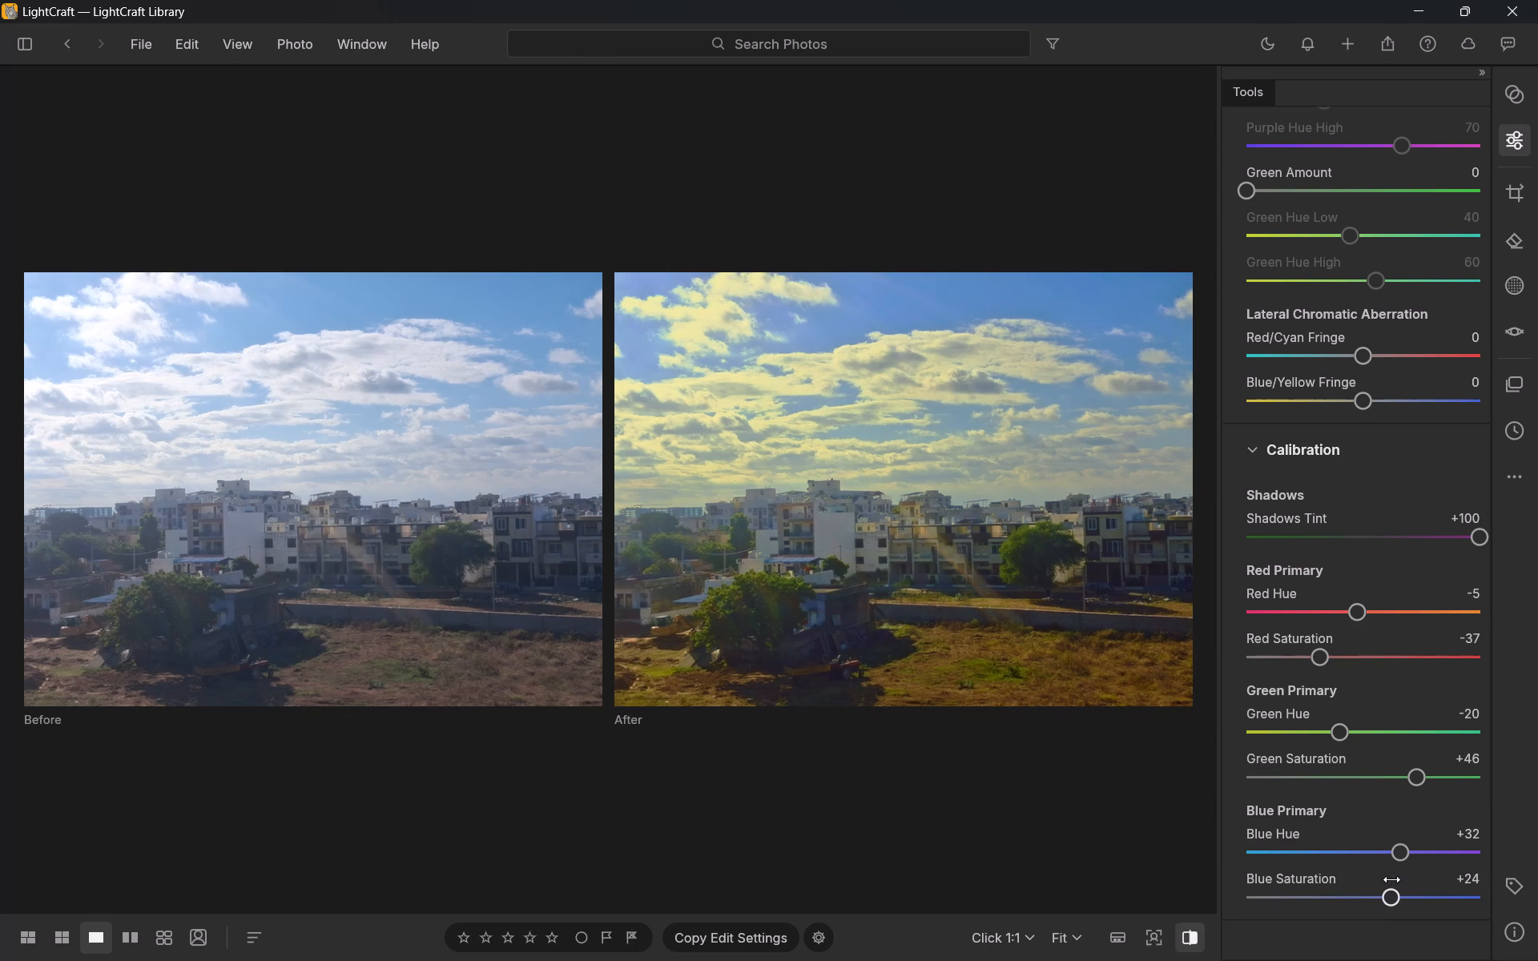
{"action": "left_click_drag", "start_coordinate": [1391, 879], "coordinate": [1382, 876]}
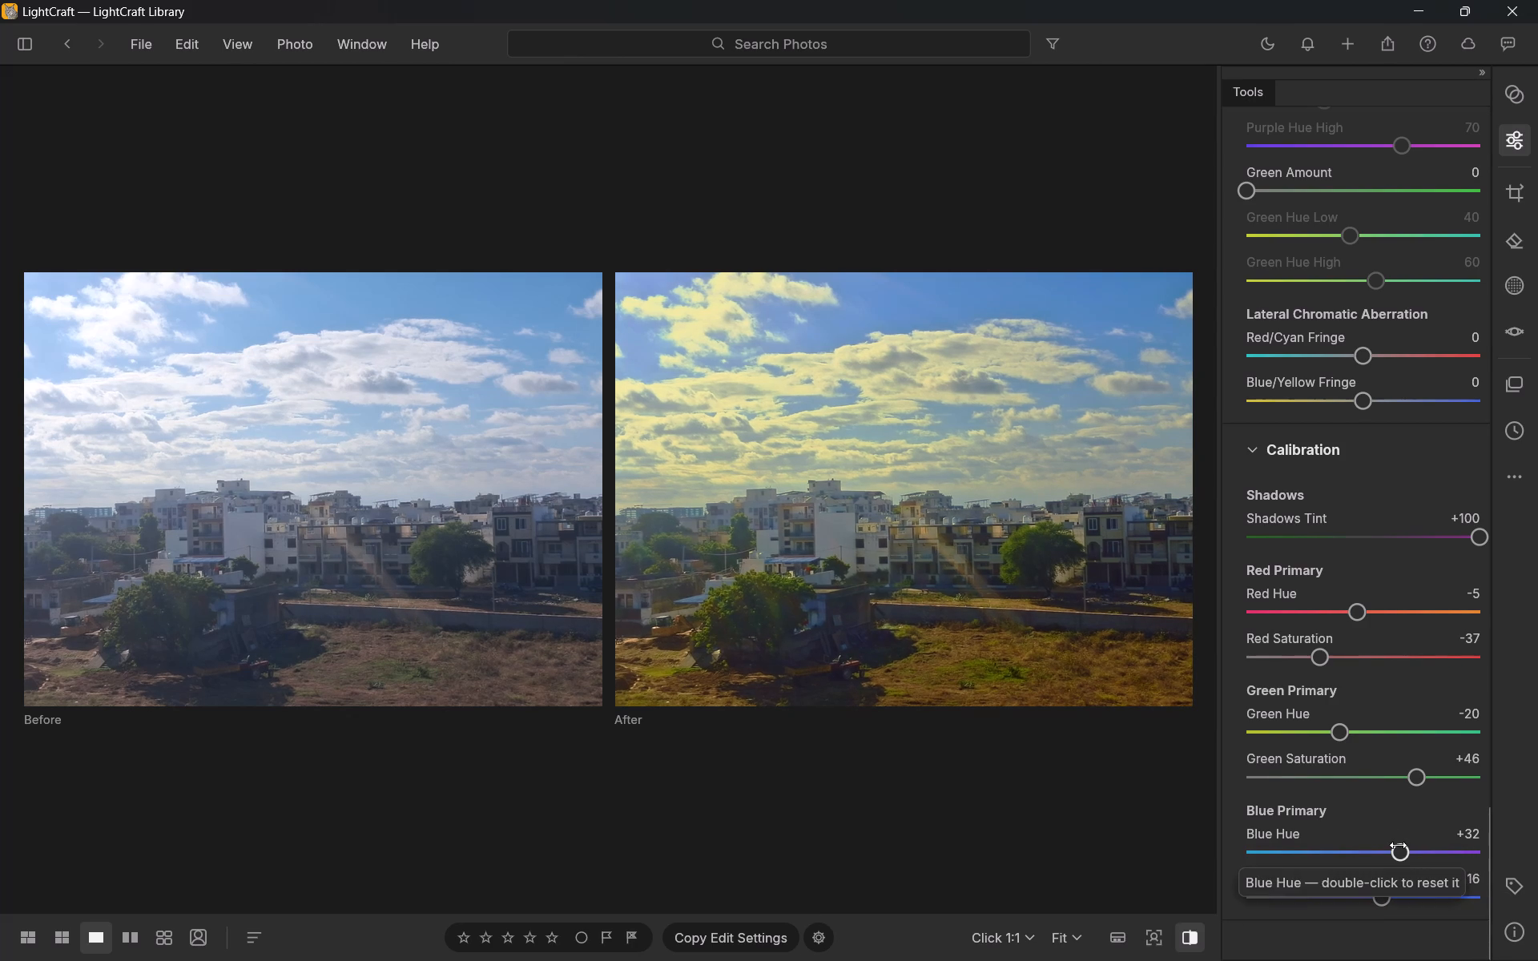
{"action": "left_click_drag", "start_coordinate": [1398, 846], "coordinate": [1328, 857]}
{"action": "left_click_drag", "start_coordinate": [1327, 855], "coordinate": [1434, 845]}
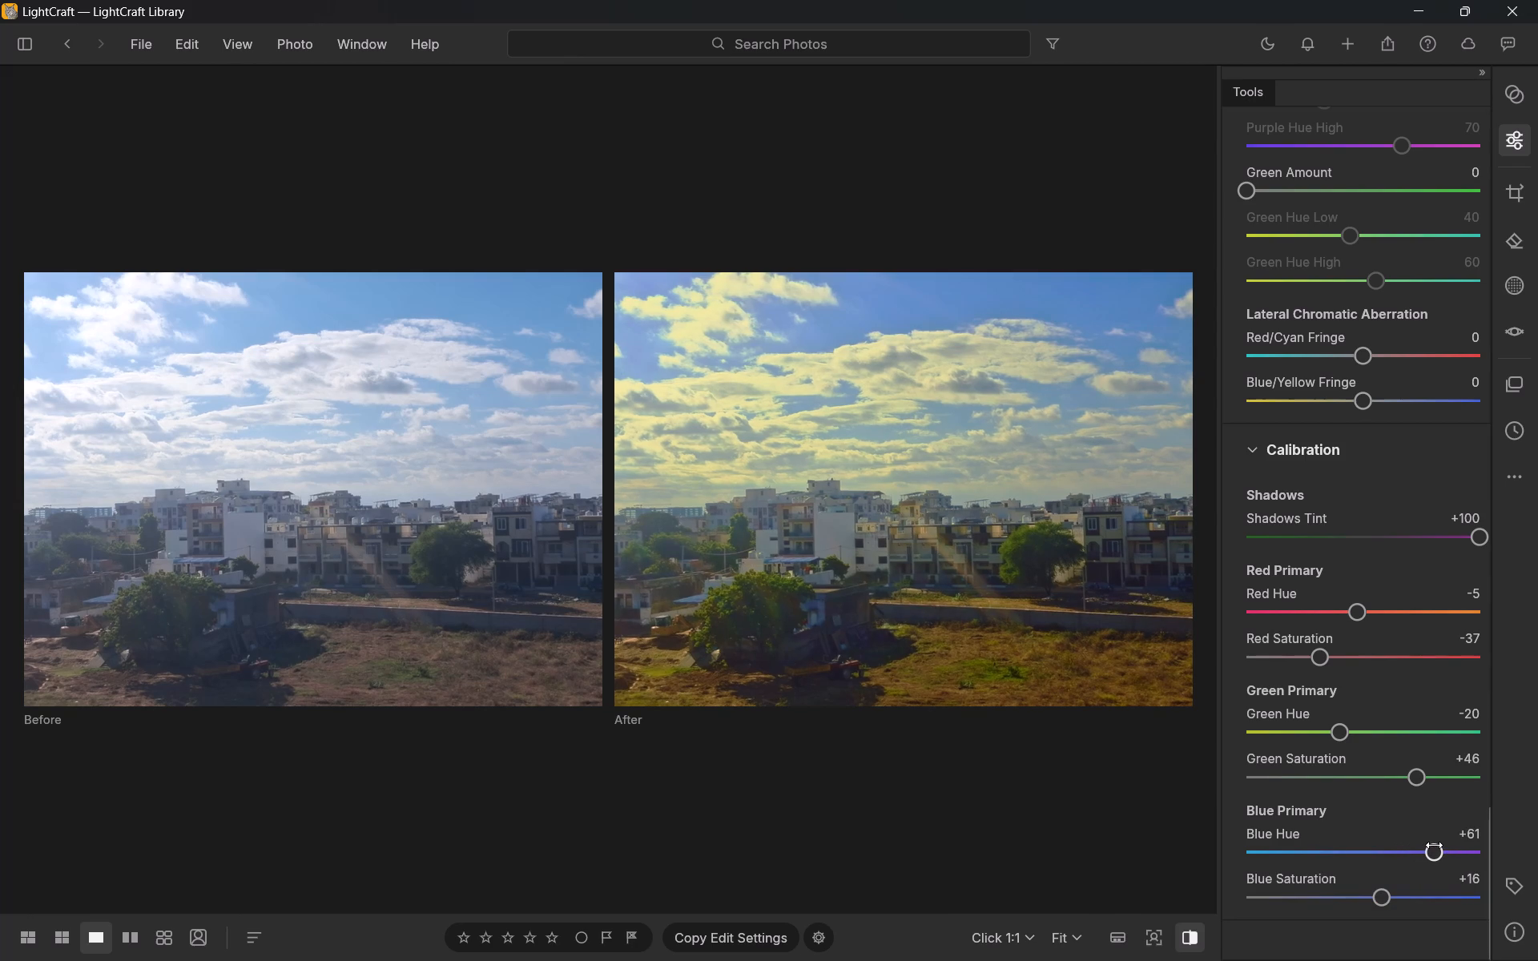
{"action": "left_click_drag", "start_coordinate": [1434, 845], "coordinate": [1331, 854]}
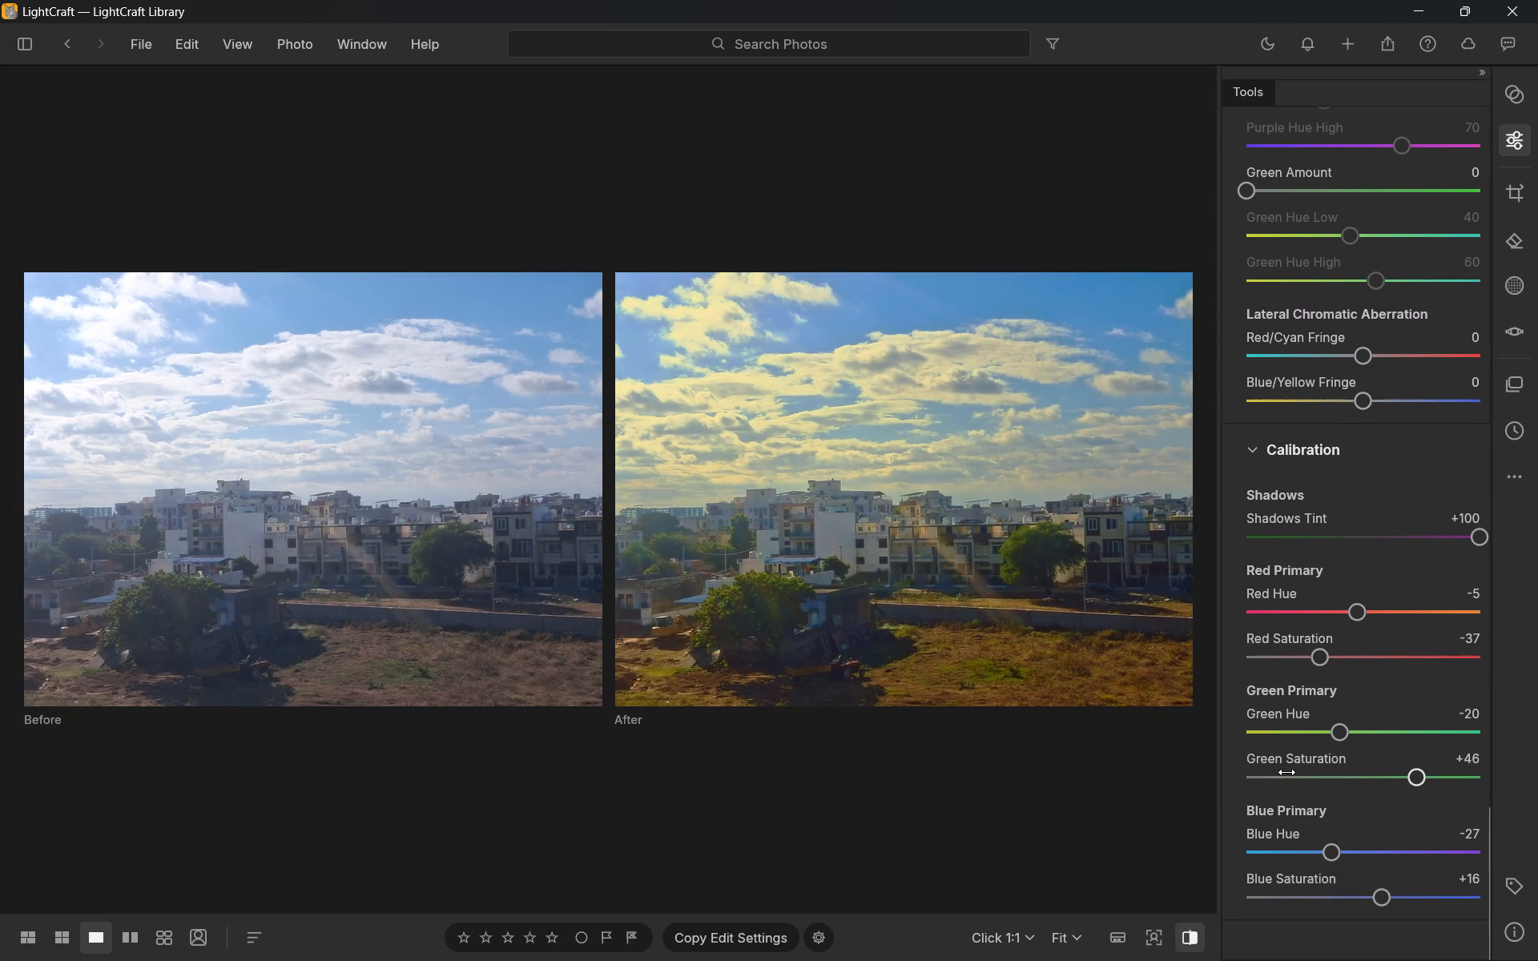
Go back through the edit settings to the Light section and display the red channel of the Curve.
{"action": "scroll", "coordinate": [1280, 513], "scroll_direction": "up", "scroll_amount": 3}
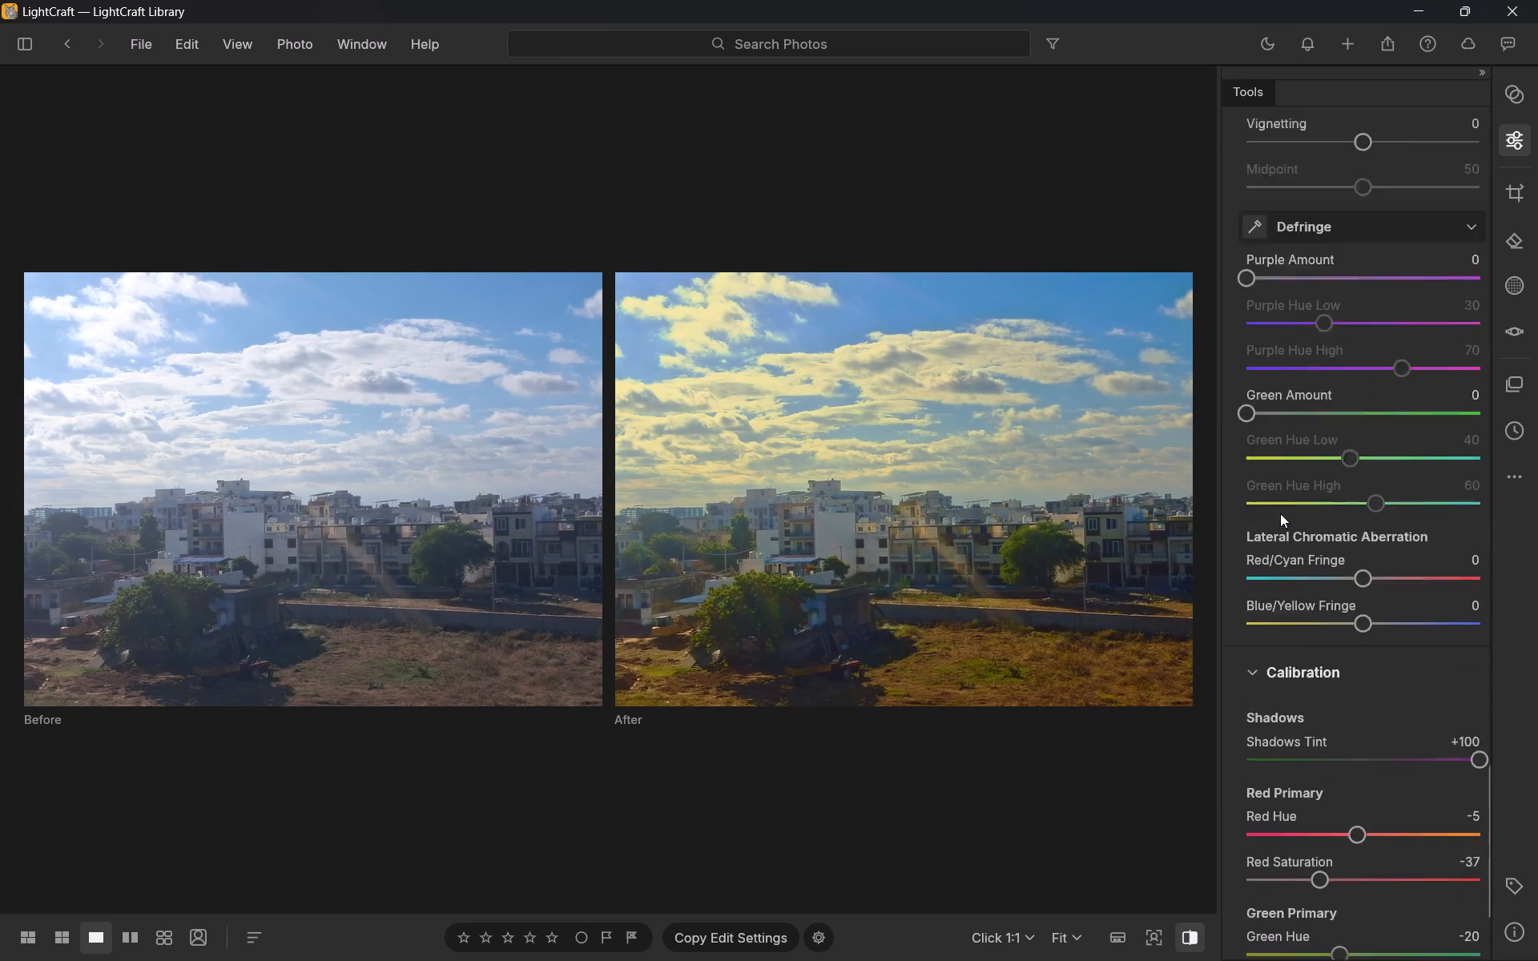
{"action": "scroll", "coordinate": [1280, 513], "scroll_direction": "up", "scroll_amount": 14}
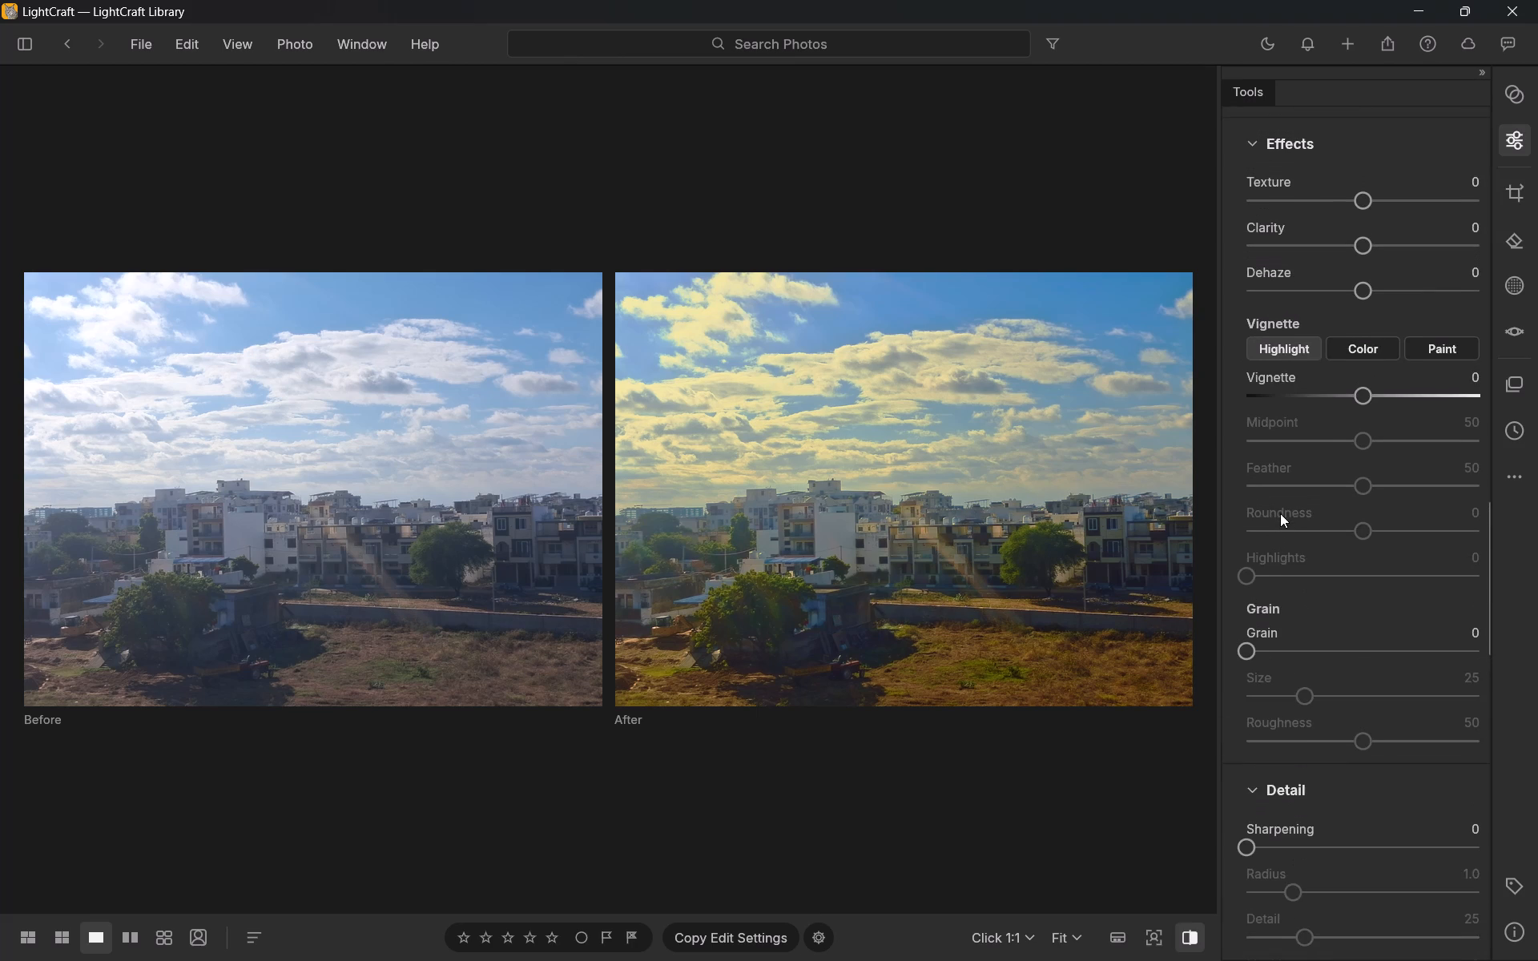
{"action": "scroll", "coordinate": [1280, 513], "scroll_direction": "up", "scroll_amount": 10}
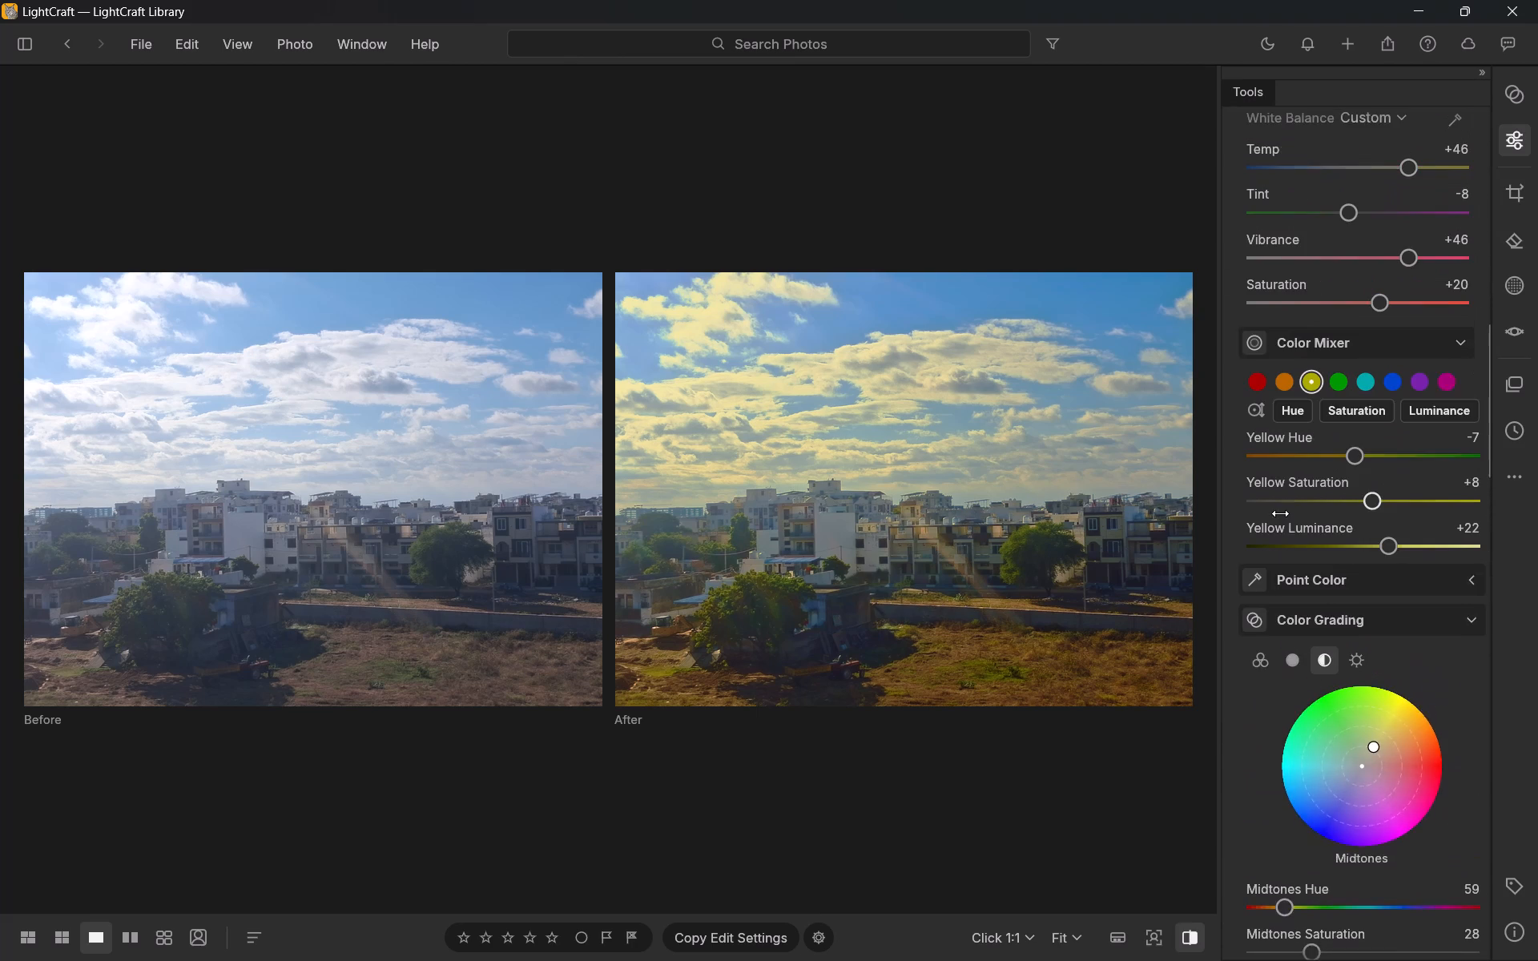
{"action": "scroll", "coordinate": [1280, 513], "scroll_direction": "up", "scroll_amount": 3}
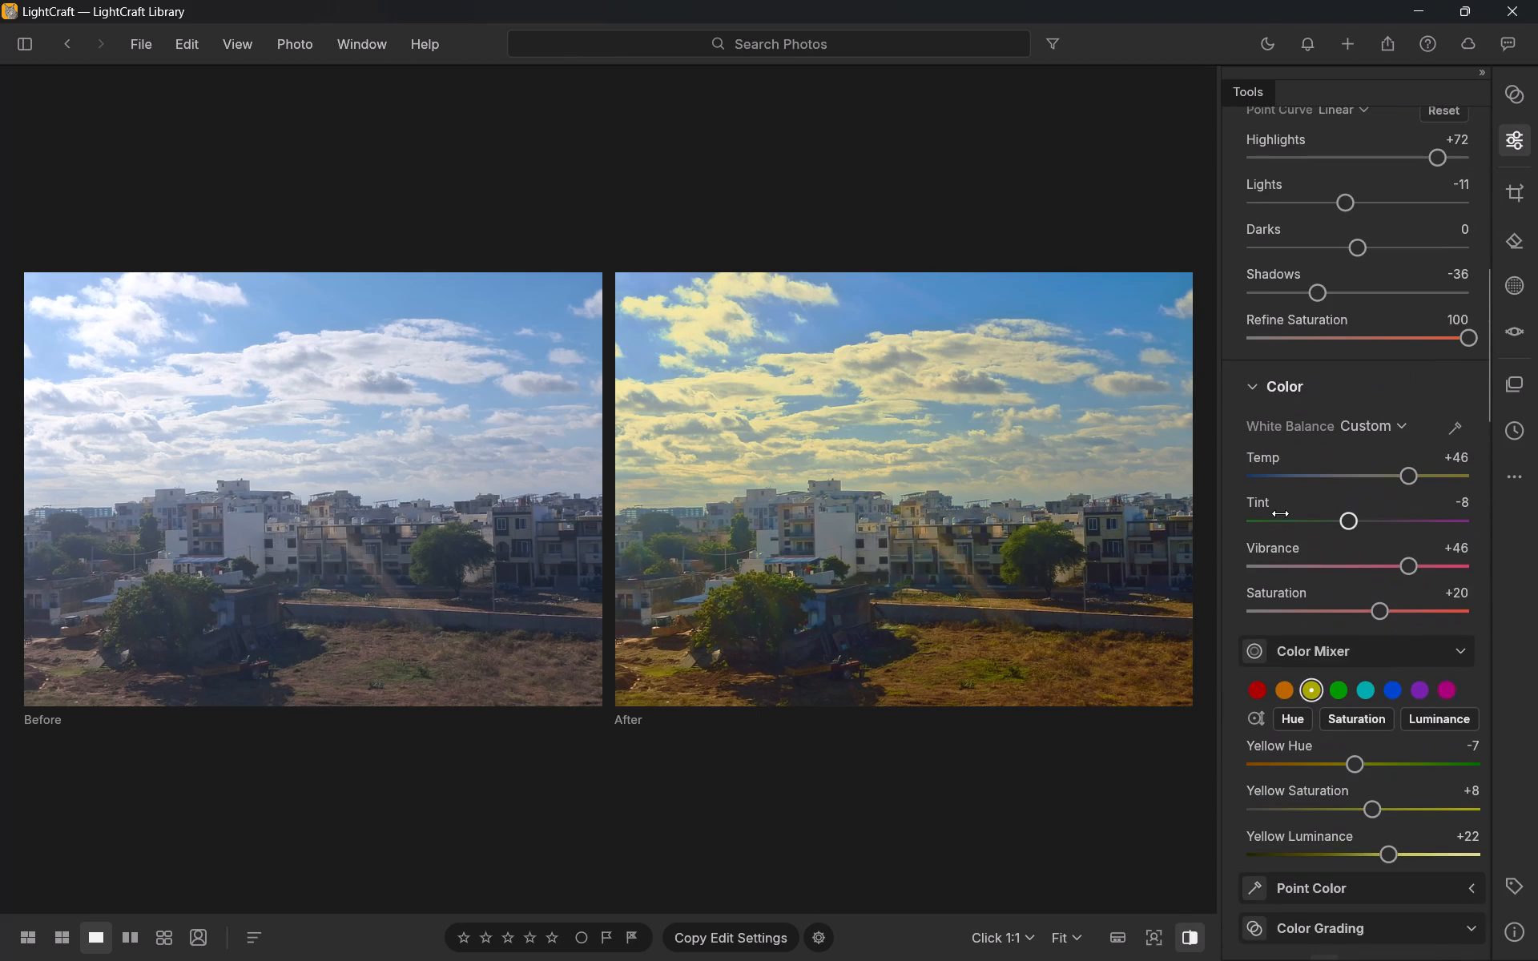
{"action": "scroll", "coordinate": [1280, 513], "scroll_direction": "up", "scroll_amount": 7}
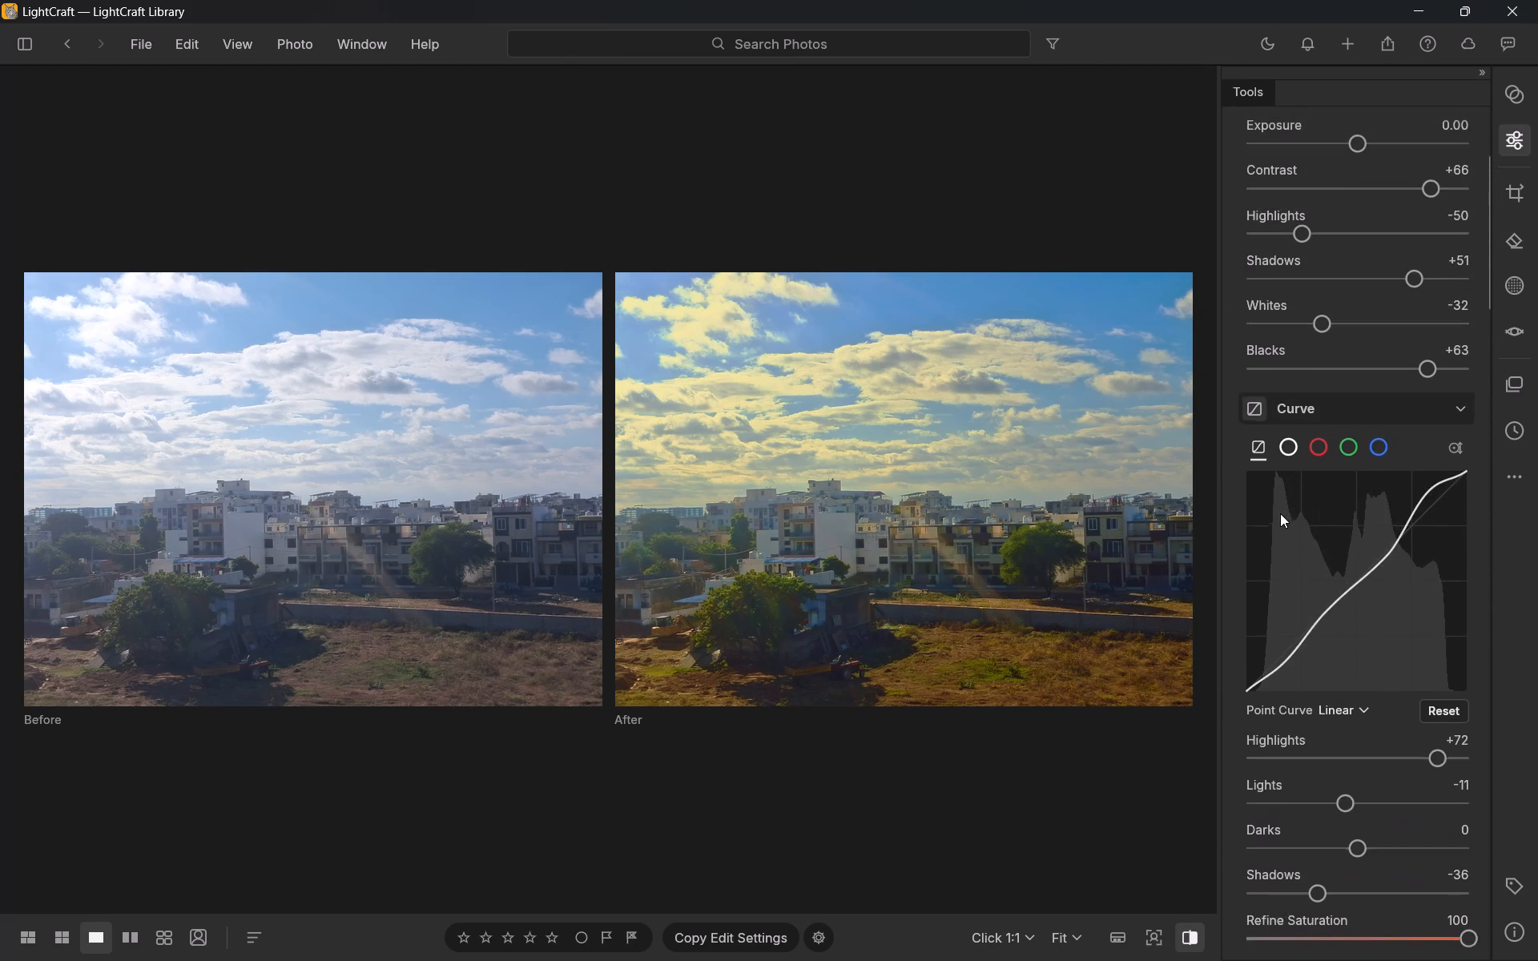
{"action": "scroll", "coordinate": [1280, 513], "scroll_direction": "up", "scroll_amount": 2}
{"action": "scroll", "coordinate": [1280, 513], "scroll_direction": "down", "scroll_amount": 2}
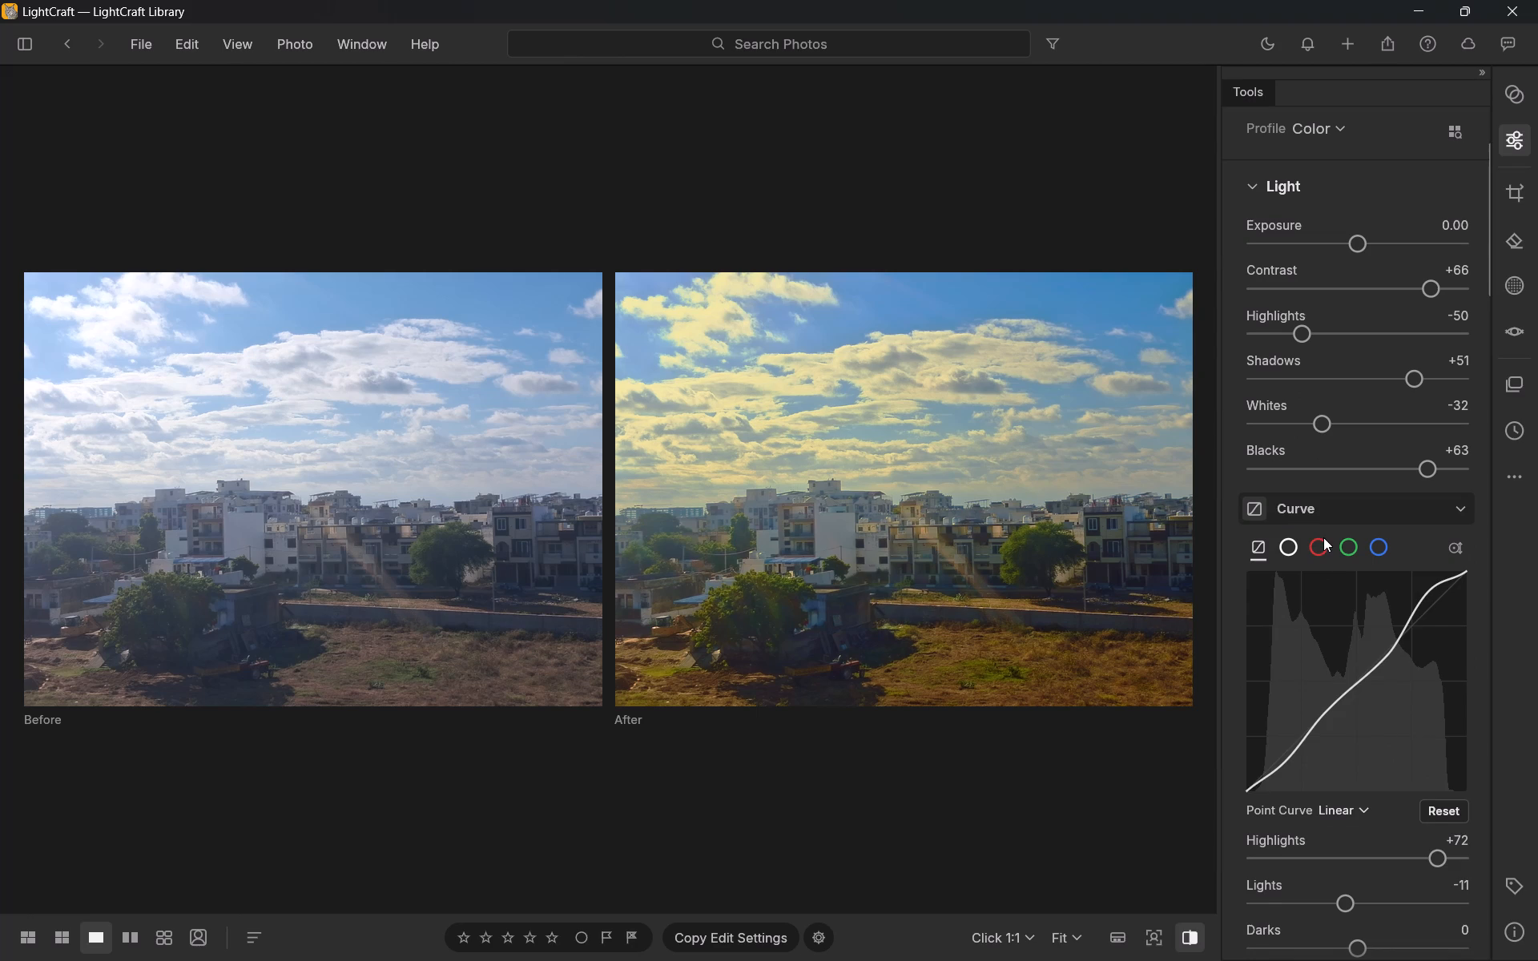
{"action": "left_click", "coordinate": [1323, 537]}
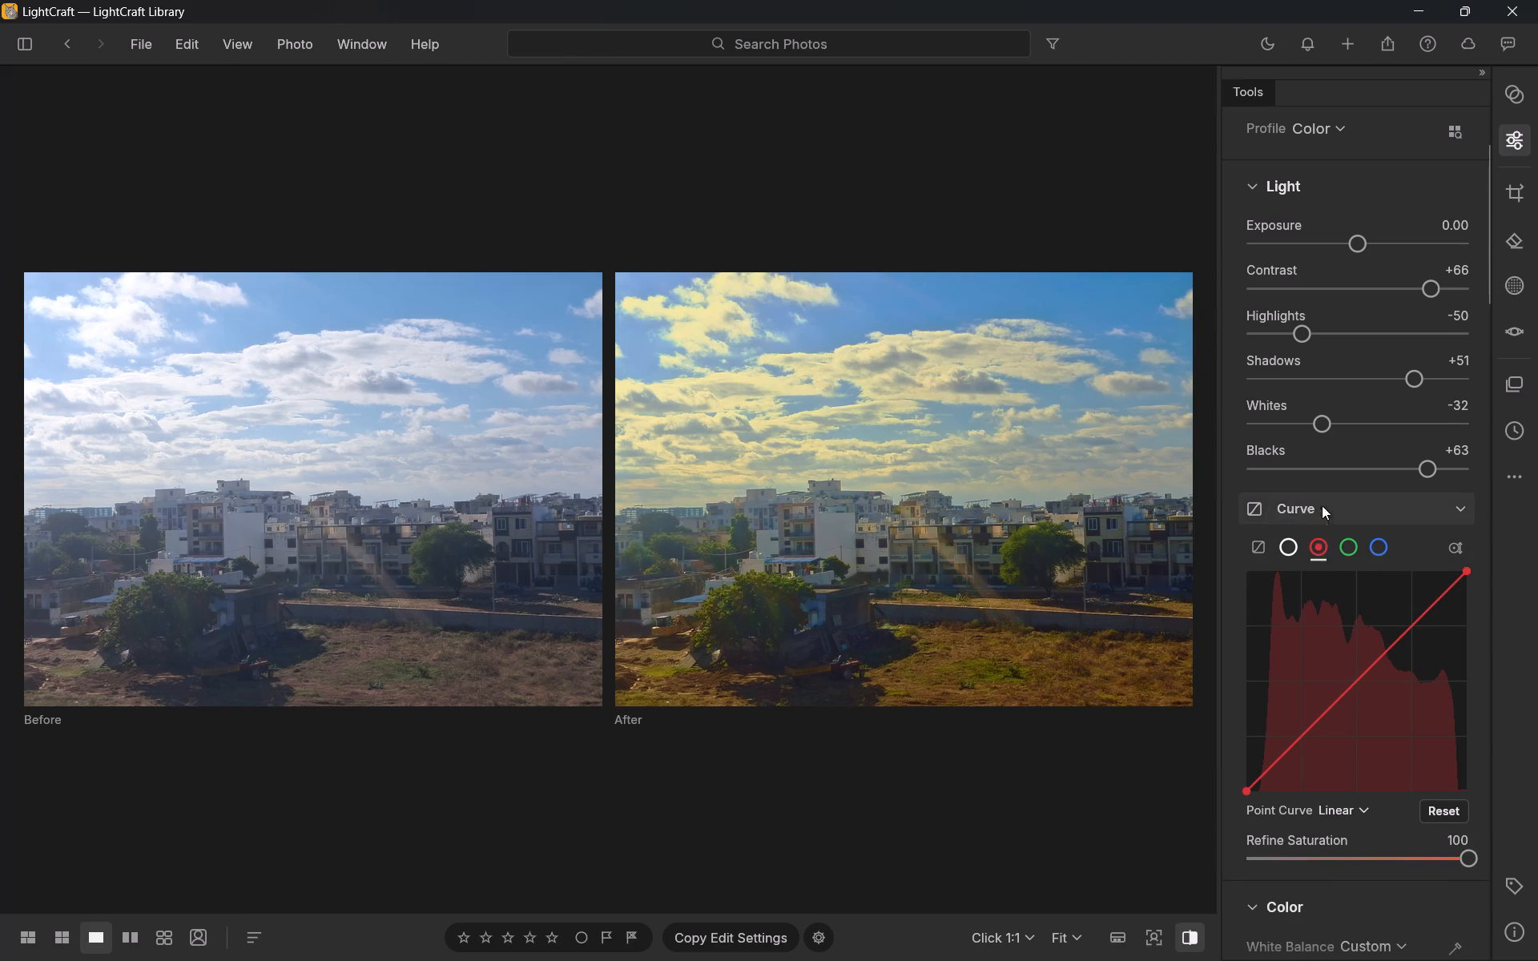
In the Color Mixer, reset Yellow Hue, Yellow Saturation and Yellow Luminance to 0.
{"action": "scroll", "coordinate": [1327, 489], "scroll_direction": "up", "scroll_amount": 4}
{"action": "scroll", "coordinate": [1327, 487], "scroll_direction": "down", "scroll_amount": 8}
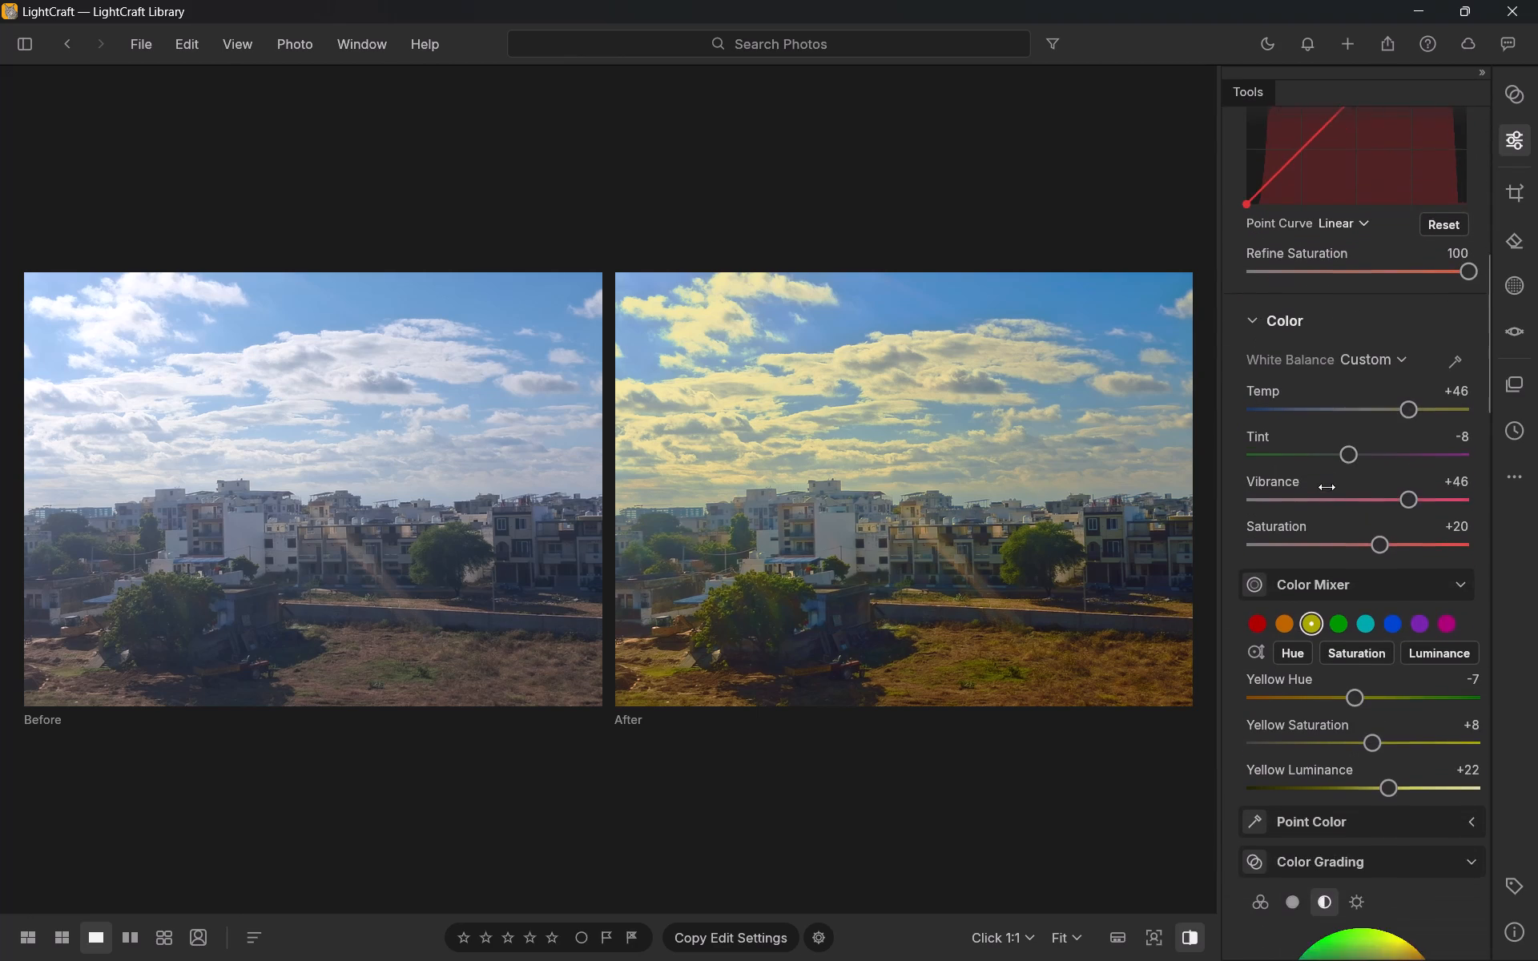
{"action": "scroll", "coordinate": [1327, 487], "scroll_direction": "down", "scroll_amount": 1}
{"action": "left_click_drag", "start_coordinate": [1355, 596], "coordinate": [1371, 602]}
{"action": "left_click", "coordinate": [1367, 588]}
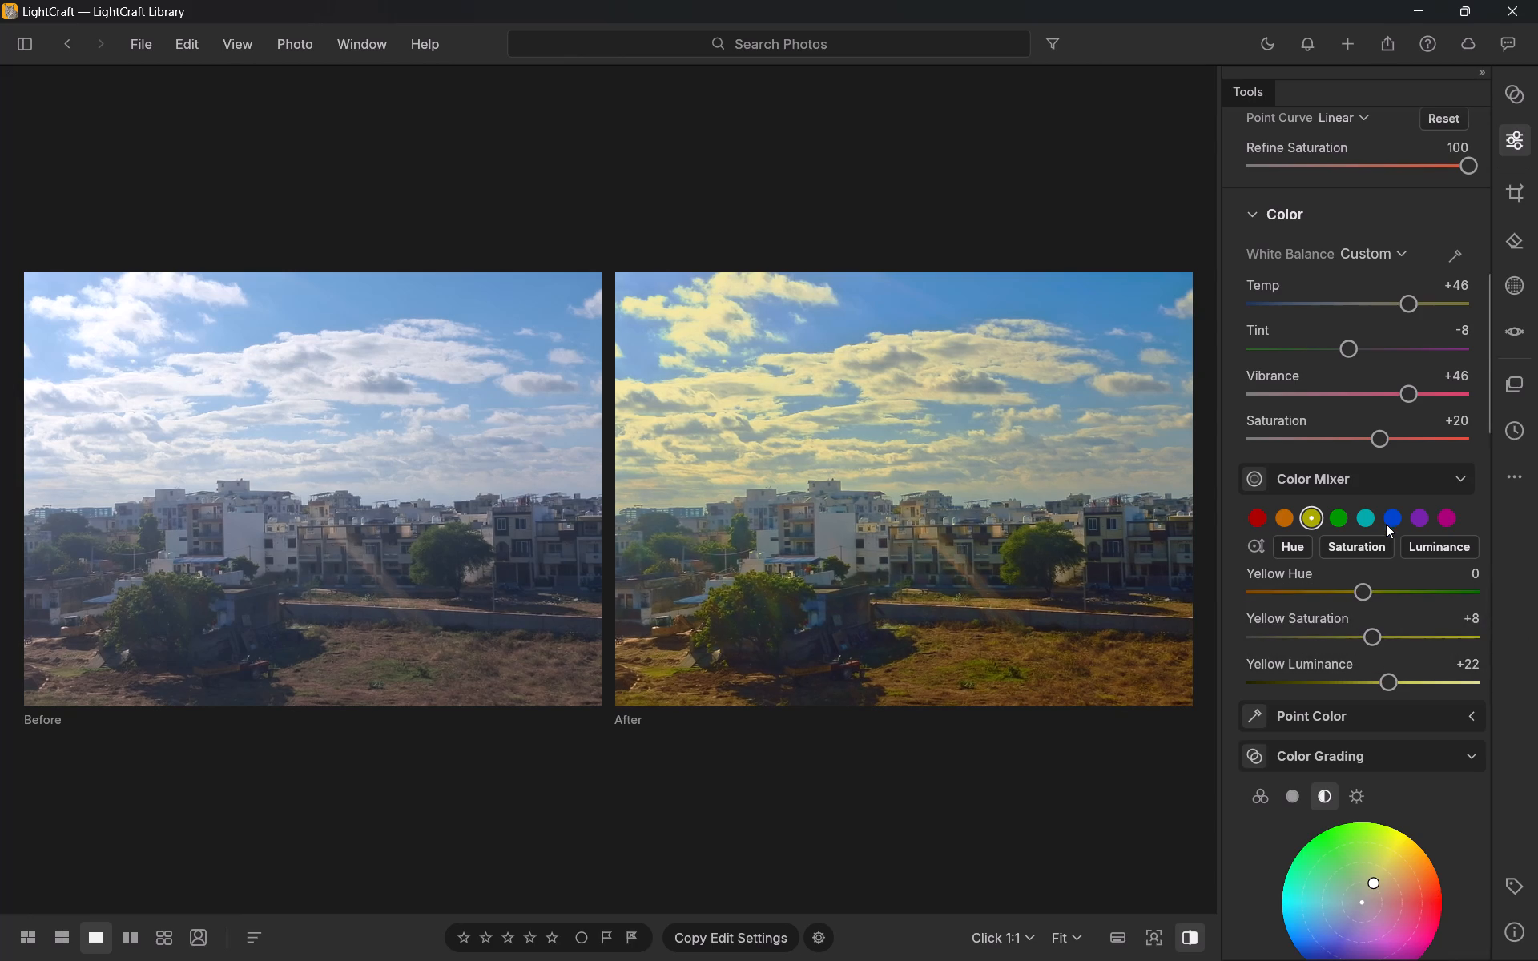
{"action": "left_click", "coordinate": [1372, 593]}
{"action": "double_click", "coordinate": [1290, 570]}
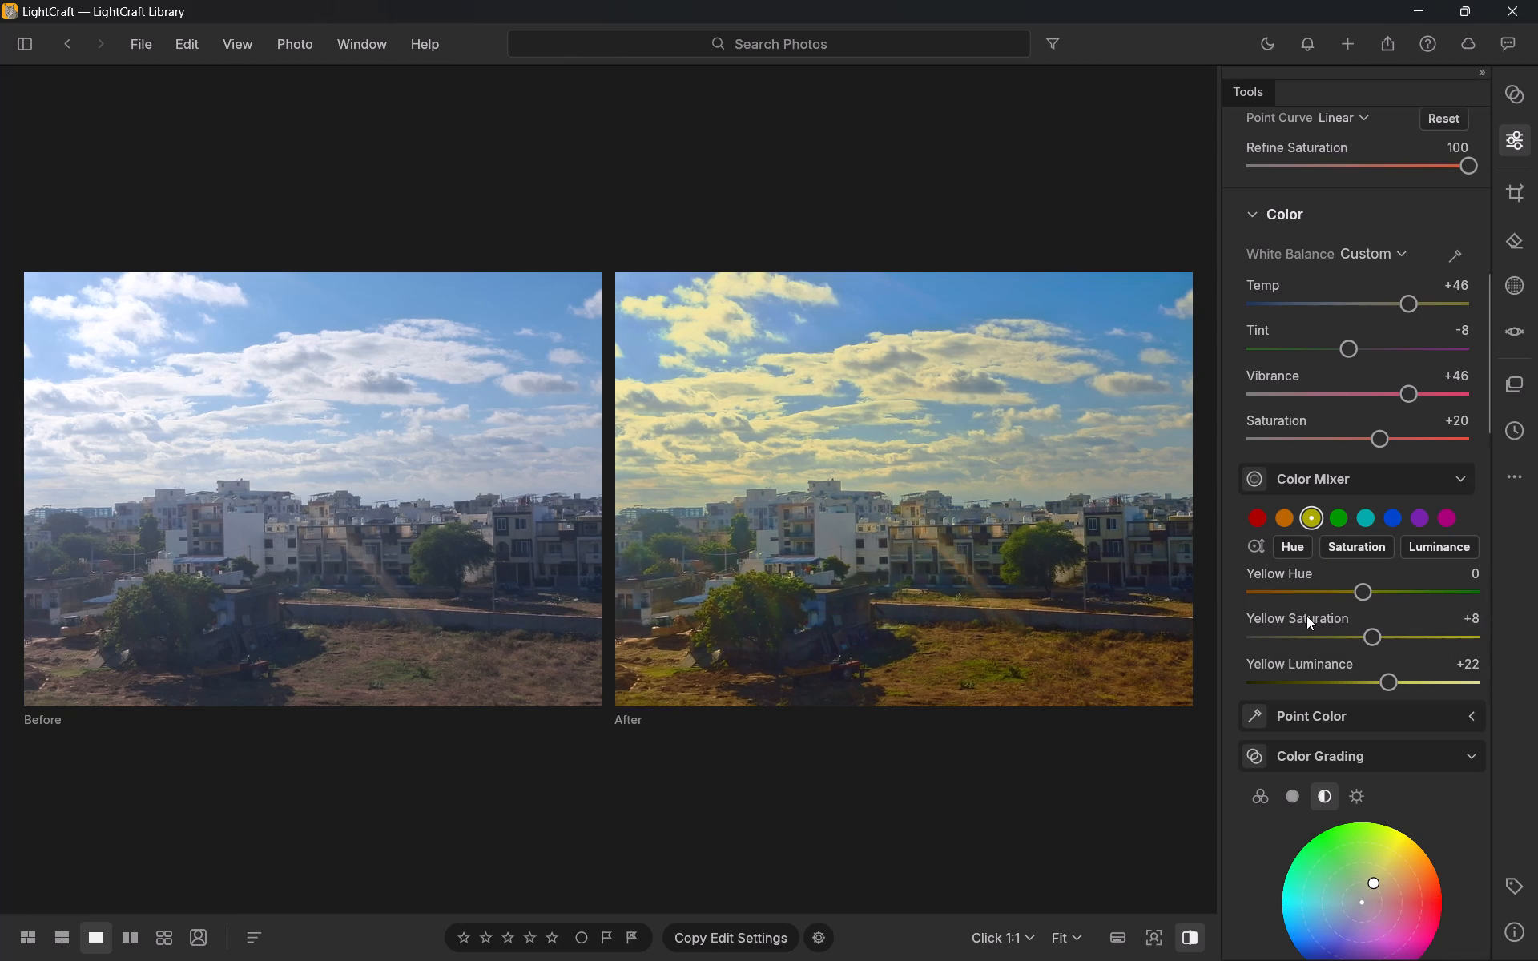
{"action": "double_click", "coordinate": [1306, 616]}
{"action": "double_click", "coordinate": [1295, 659]}
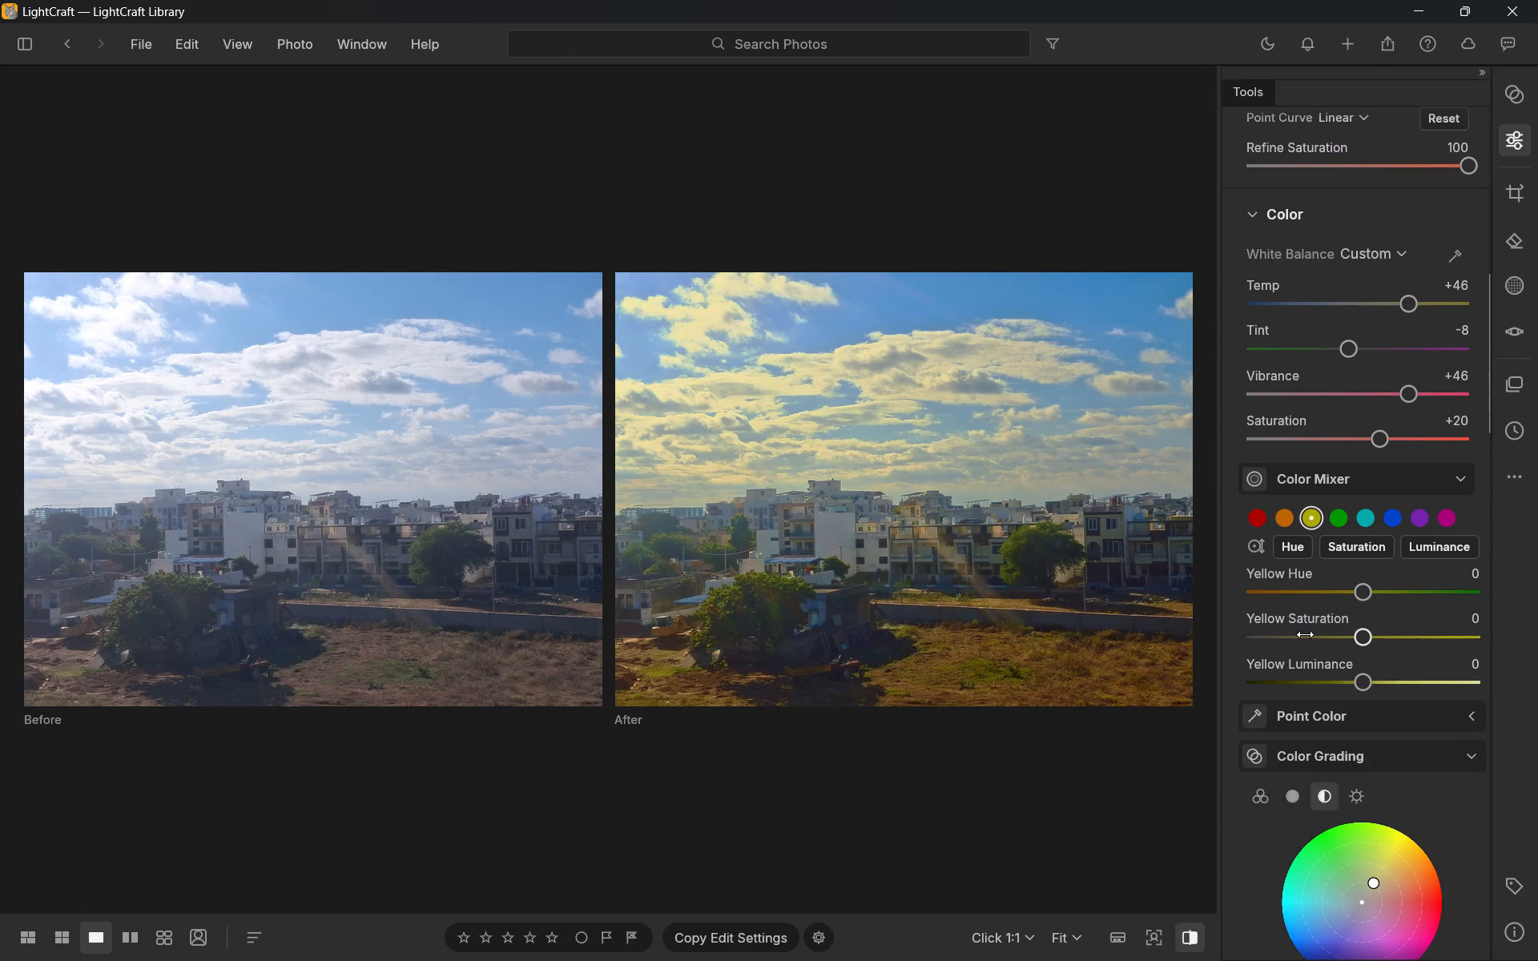
In the Color Mixer, set the blue range to Hue +22, Saturation +33 and Luminance +29.
{"action": "left_click", "coordinate": [1392, 515]}
{"action": "left_click_drag", "start_coordinate": [1362, 600], "coordinate": [1363, 600]}
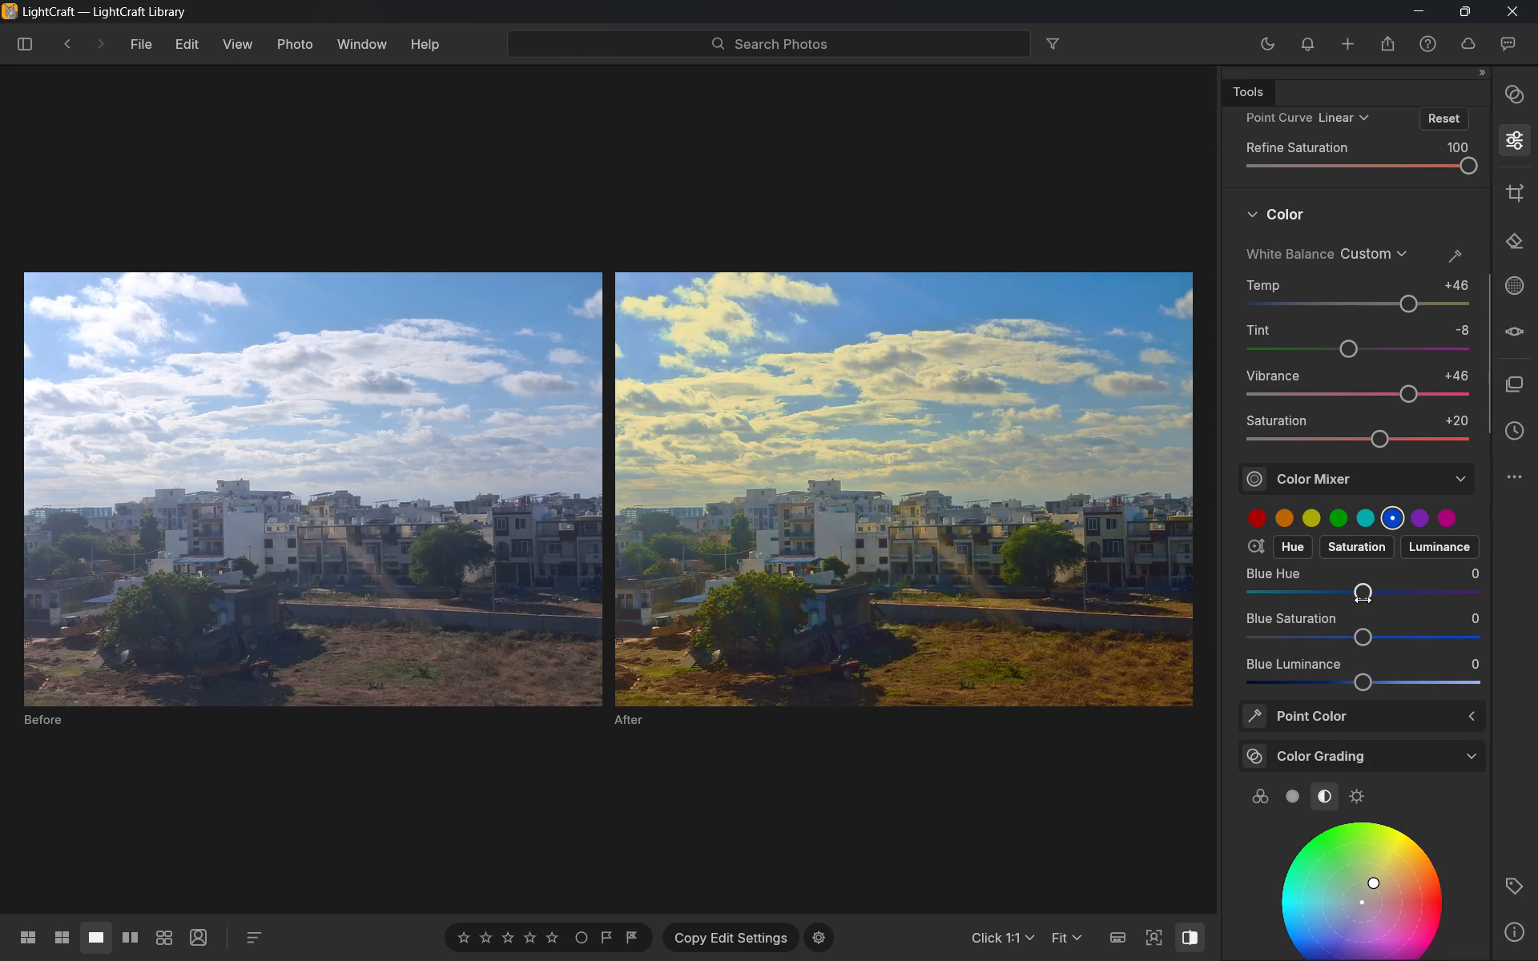
{"action": "left_click_drag", "start_coordinate": [1363, 600], "coordinate": [1388, 605]}
{"action": "left_click_drag", "start_coordinate": [1371, 640], "coordinate": [1403, 647]}
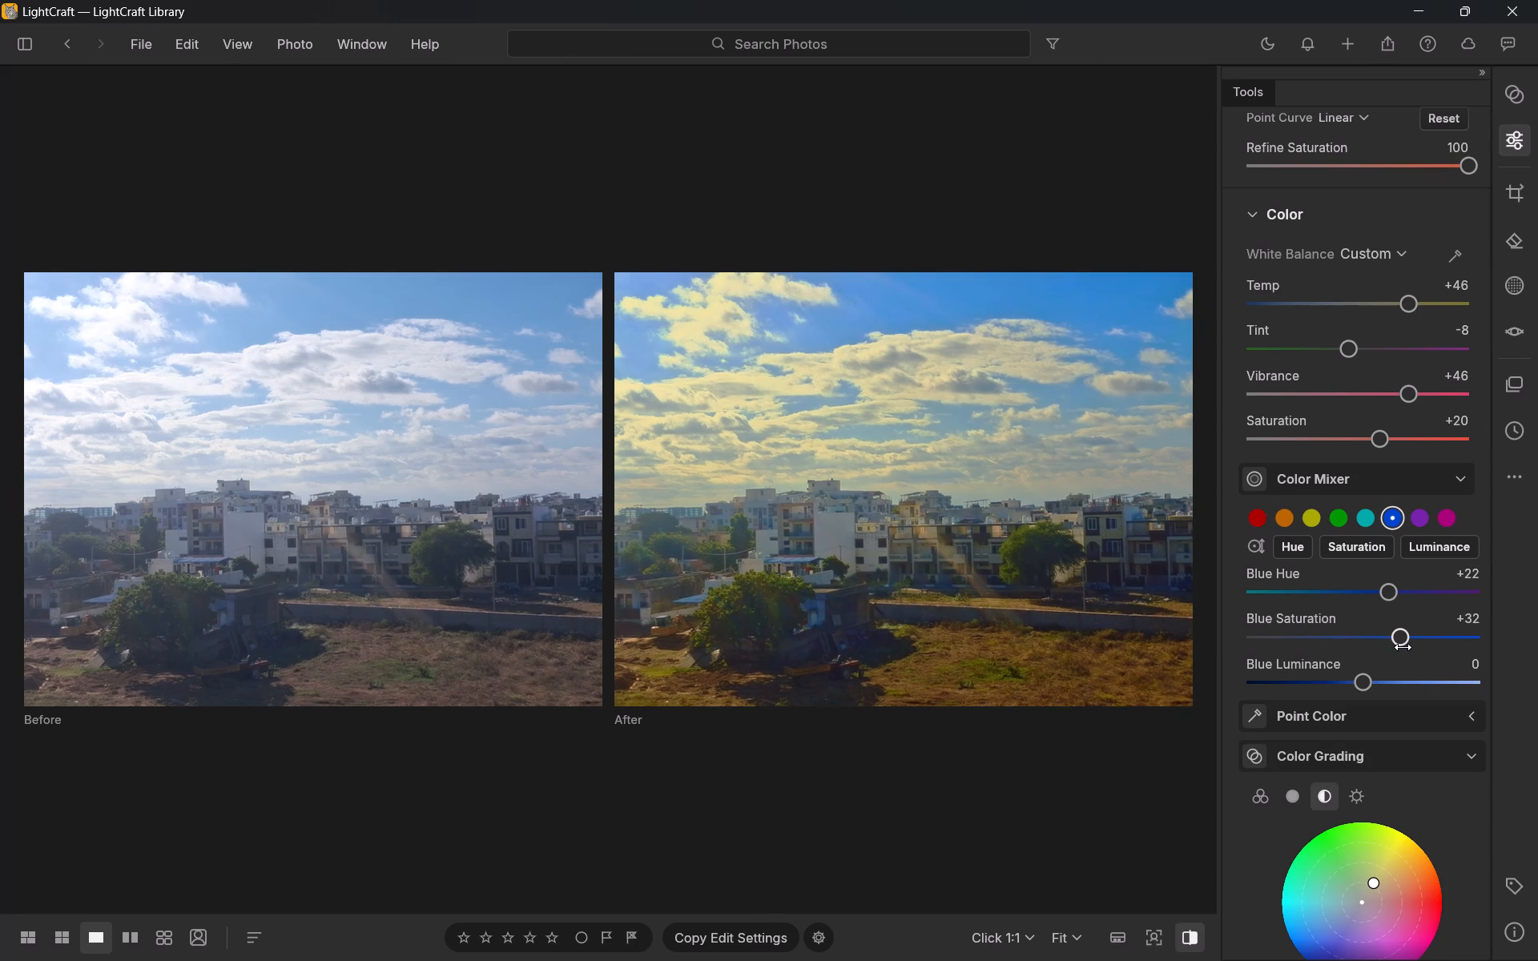
{"action": "left_click_drag", "start_coordinate": [1403, 647], "coordinate": [1401, 646]}
{"action": "left_click_drag", "start_coordinate": [1365, 686], "coordinate": [1447, 670]}
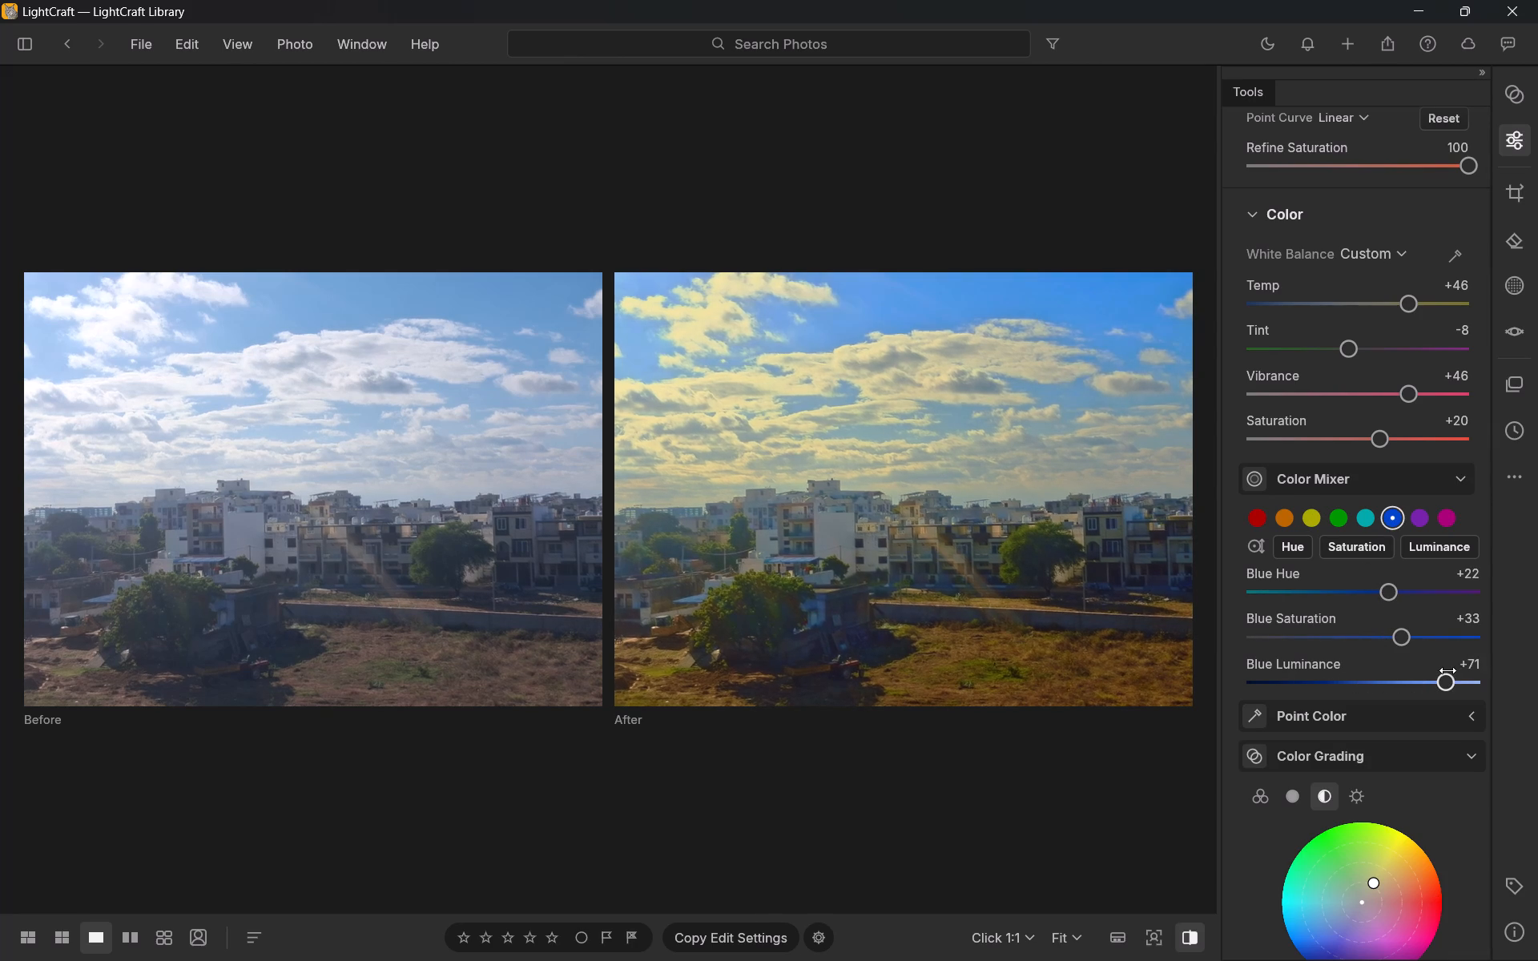
{"action": "left_click_drag", "start_coordinate": [1447, 670], "coordinate": [1393, 682]}
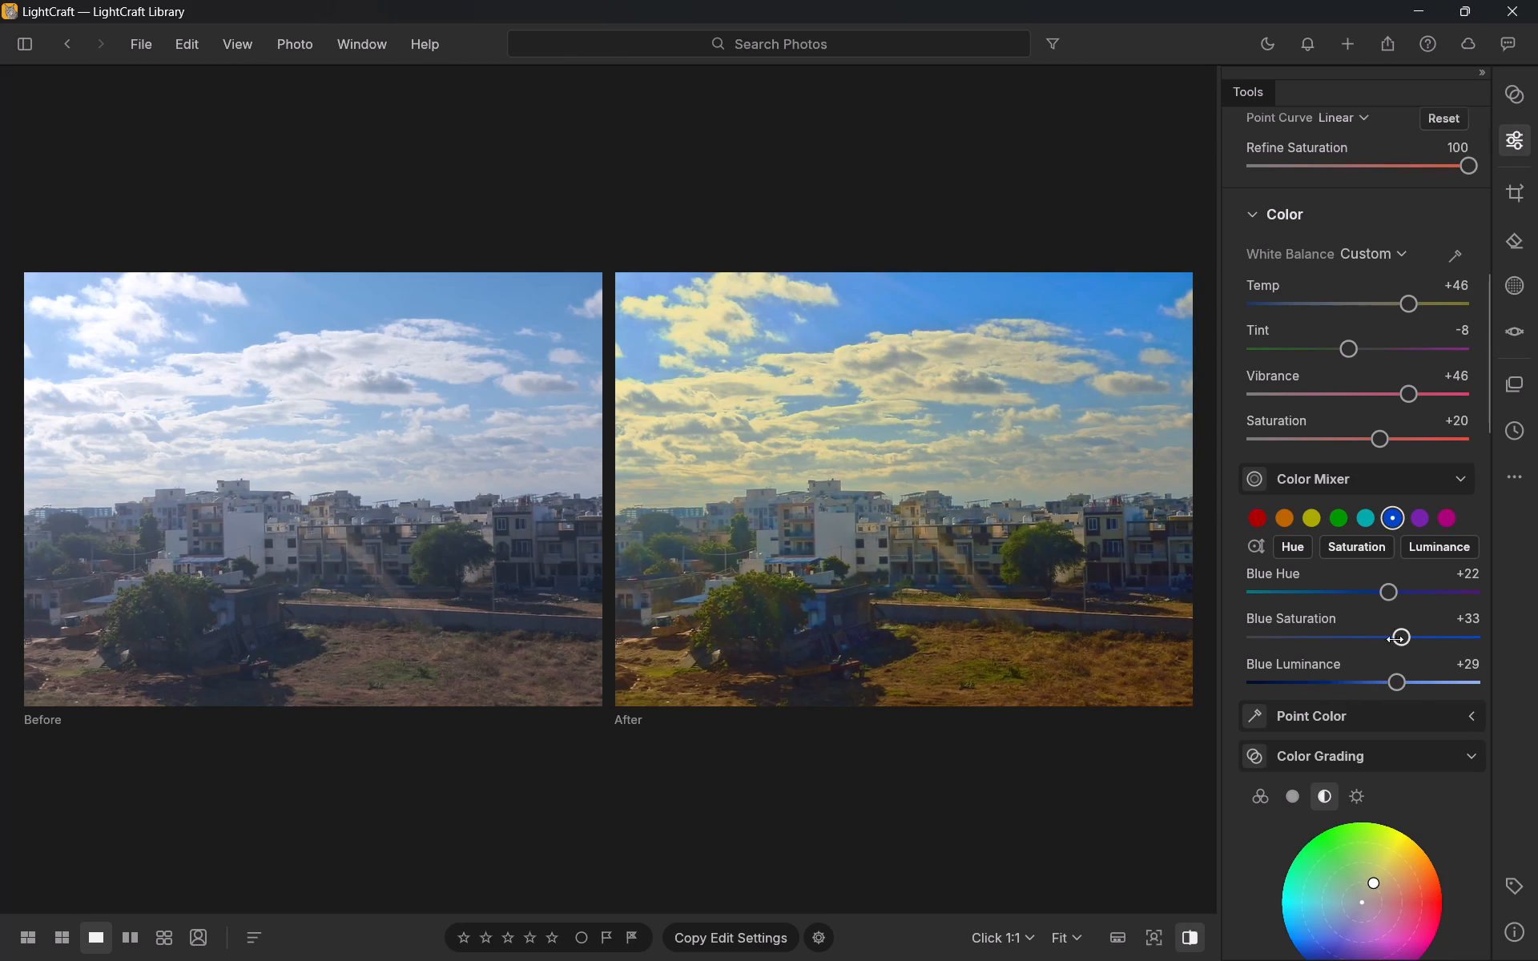
In the Color Mixer, change the blue range to Hue +83 and Saturation -11.
{"action": "left_click_drag", "start_coordinate": [1398, 639], "coordinate": [1375, 650]}
{"action": "left_click_drag", "start_coordinate": [1394, 591], "coordinate": [1399, 592]}
{"action": "left_click_drag", "start_coordinate": [1399, 592], "coordinate": [1460, 589]}
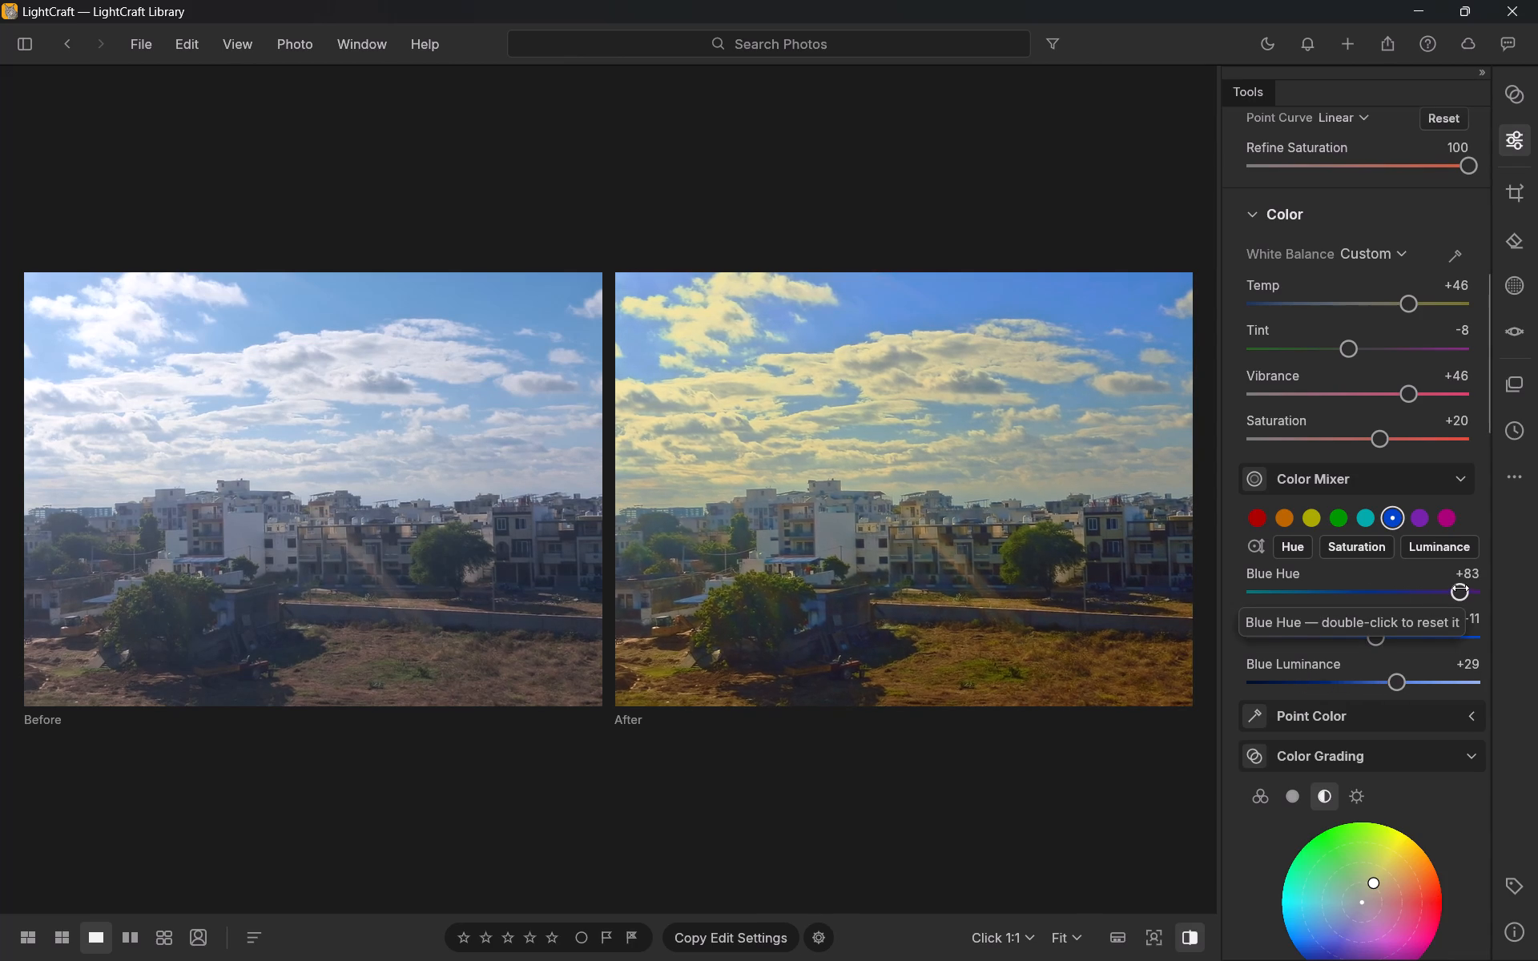
{"action": "left_click_drag", "start_coordinate": [1375, 645], "coordinate": [1350, 658]}
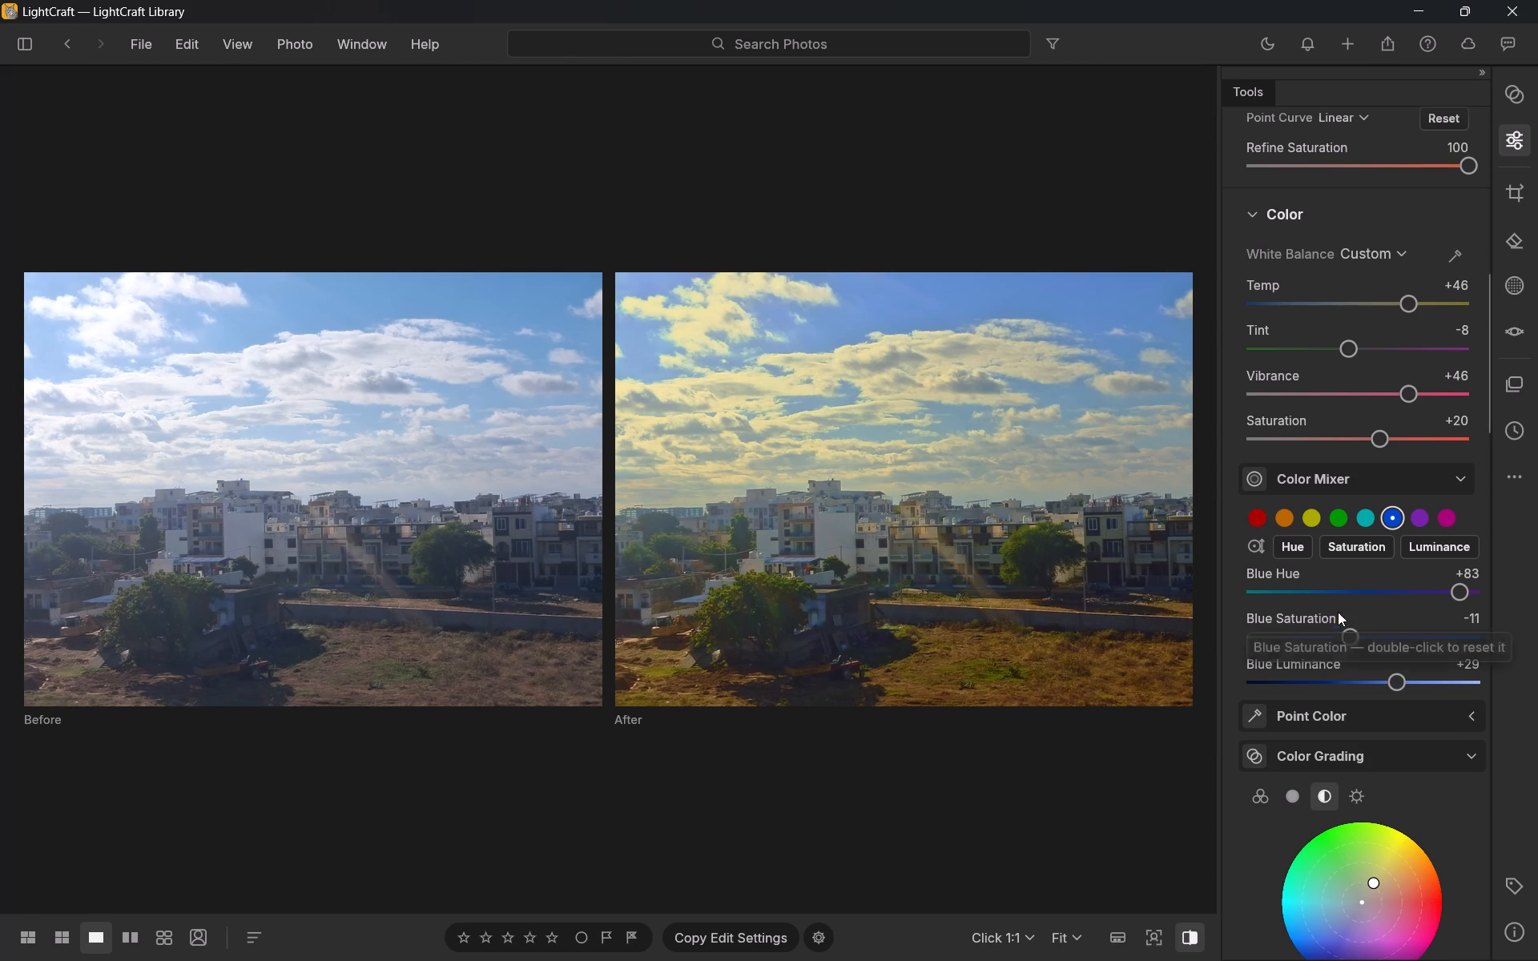
In the Color Mixer's yellow range, set Luminance to +55 and reduce Saturation to slightly above -33.
{"action": "left_click", "coordinate": [1306, 517]}
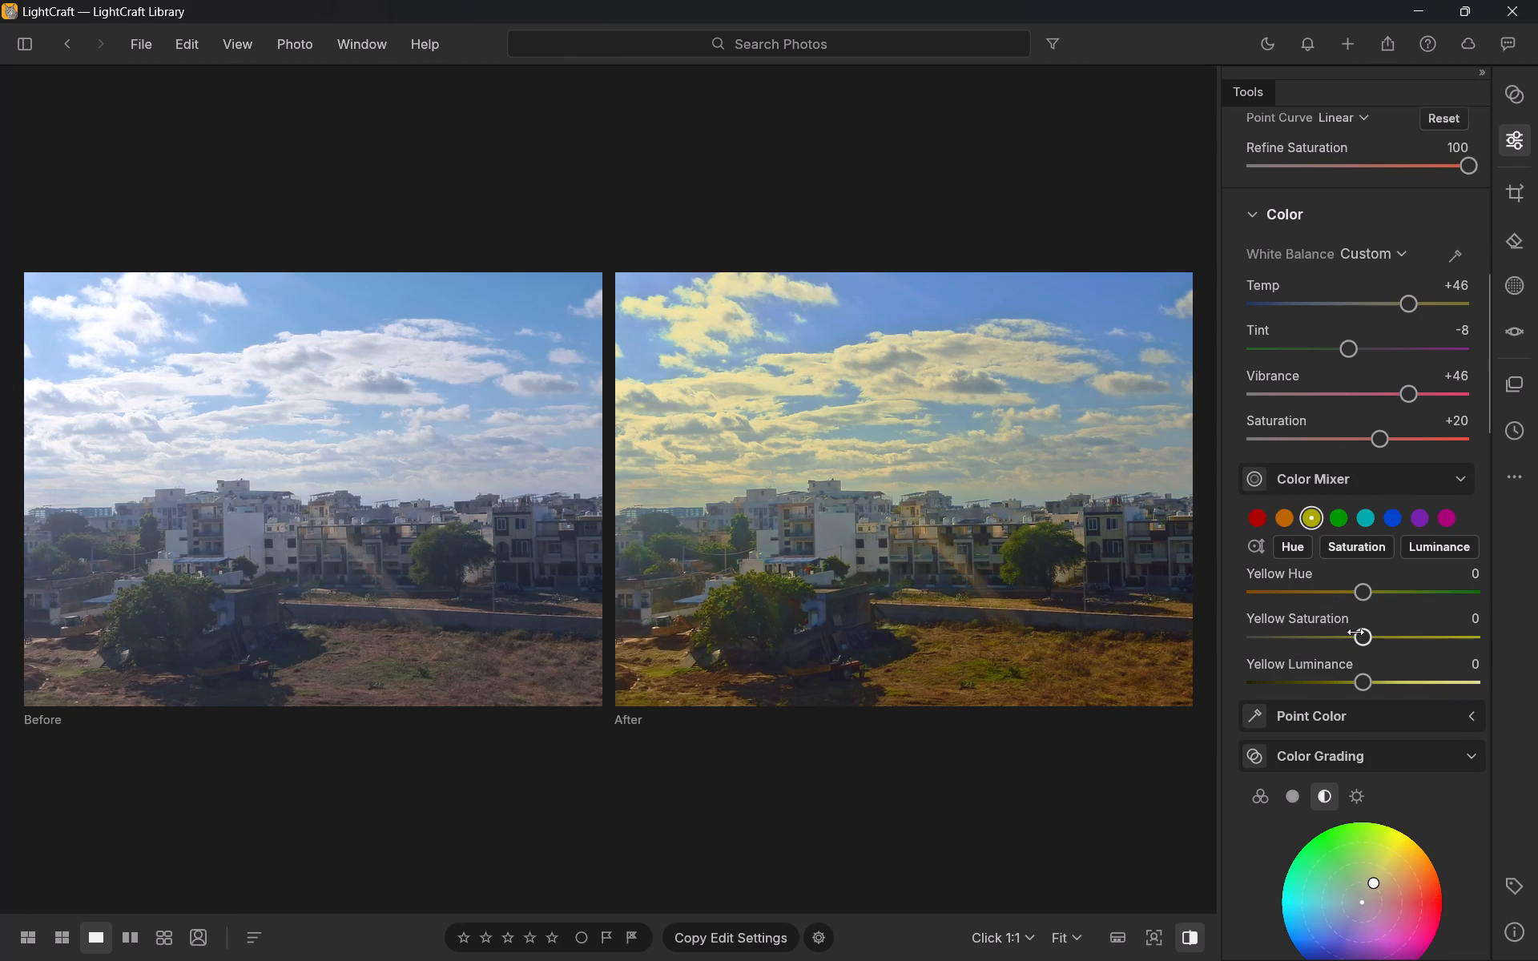
{"action": "left_click_drag", "start_coordinate": [1356, 633], "coordinate": [1317, 650]}
{"action": "left_click_drag", "start_coordinate": [1314, 646], "coordinate": [1305, 653]}
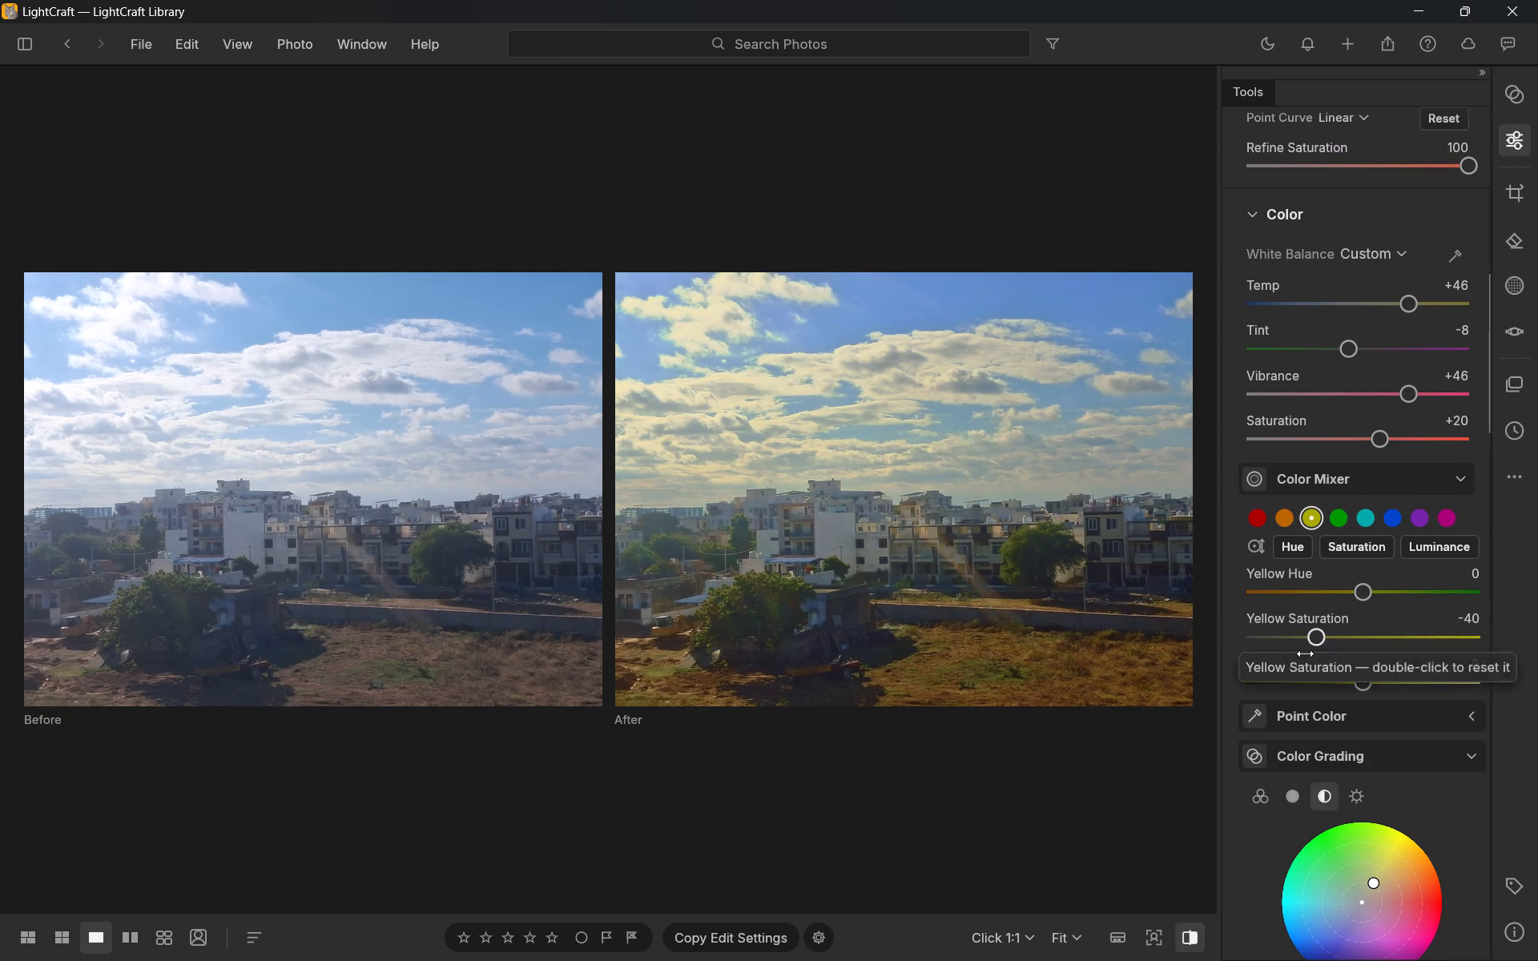
{"action": "left_click_drag", "start_coordinate": [1305, 653], "coordinate": [1304, 653]}
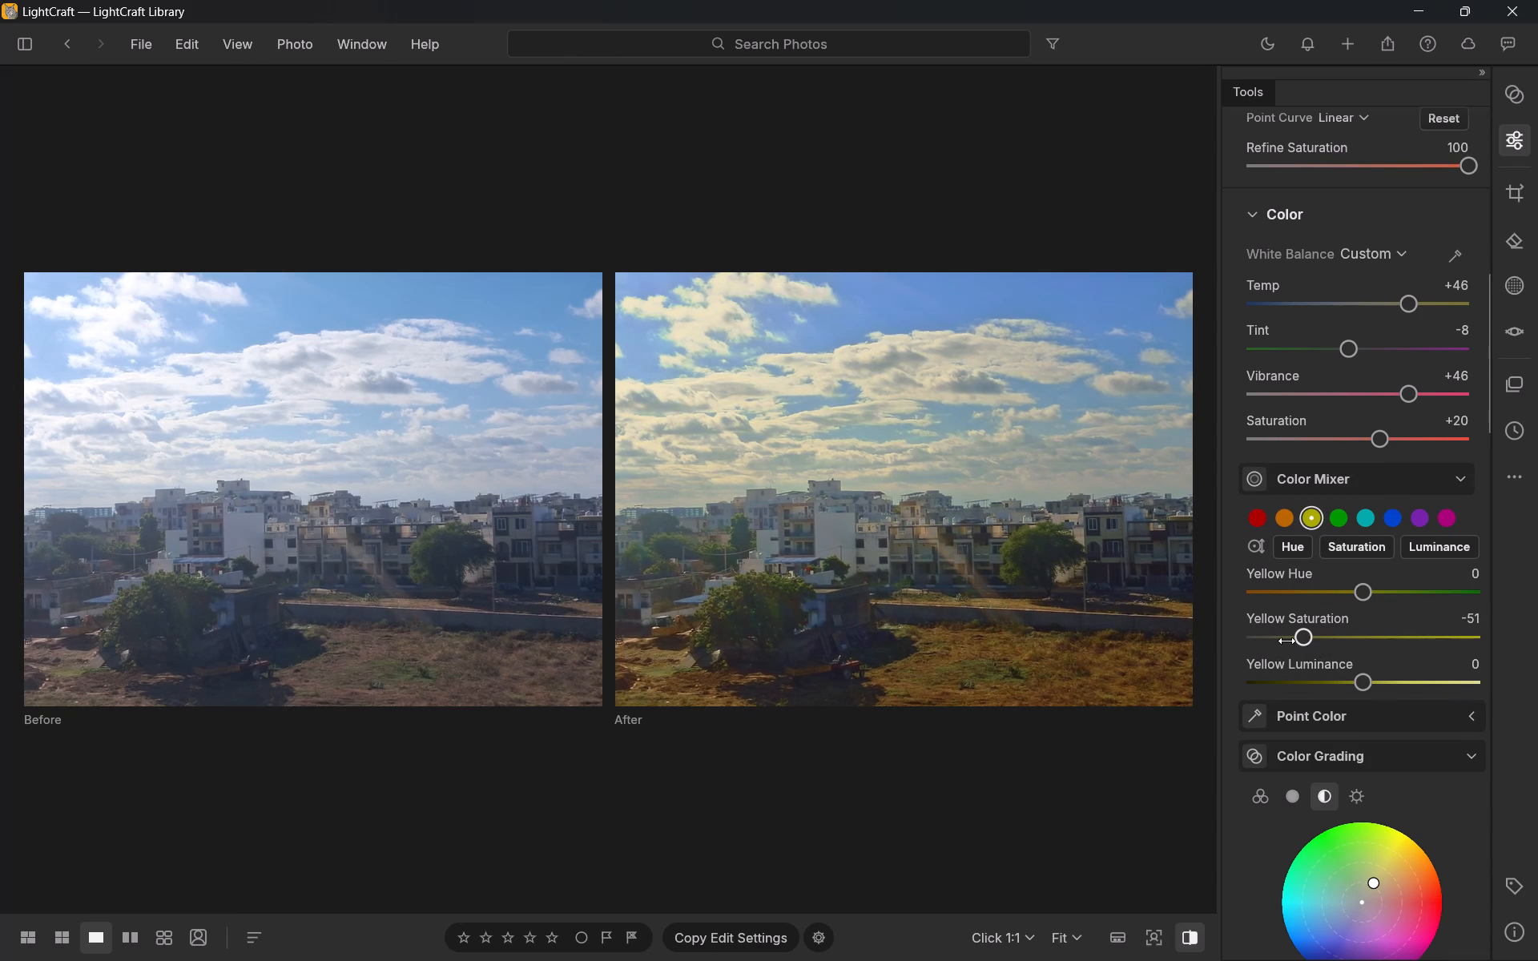
{"action": "left_click_drag", "start_coordinate": [1367, 682], "coordinate": [1401, 687]}
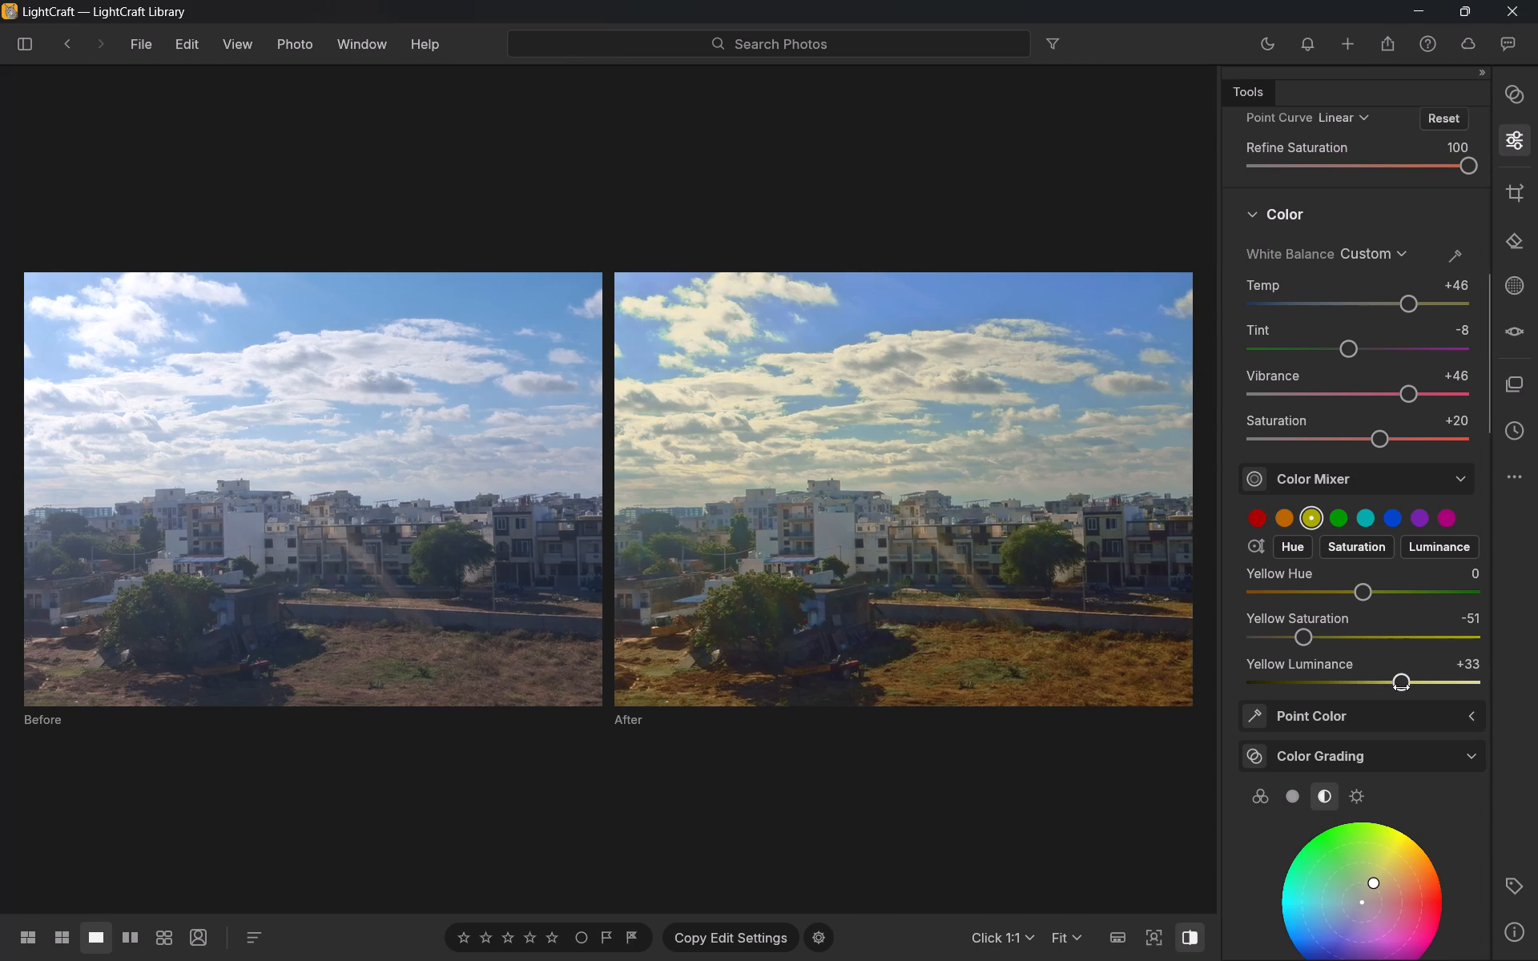
{"action": "left_click_drag", "start_coordinate": [1401, 687], "coordinate": [1444, 690]}
{"action": "left_click_drag", "start_coordinate": [1302, 636], "coordinate": [1401, 650]}
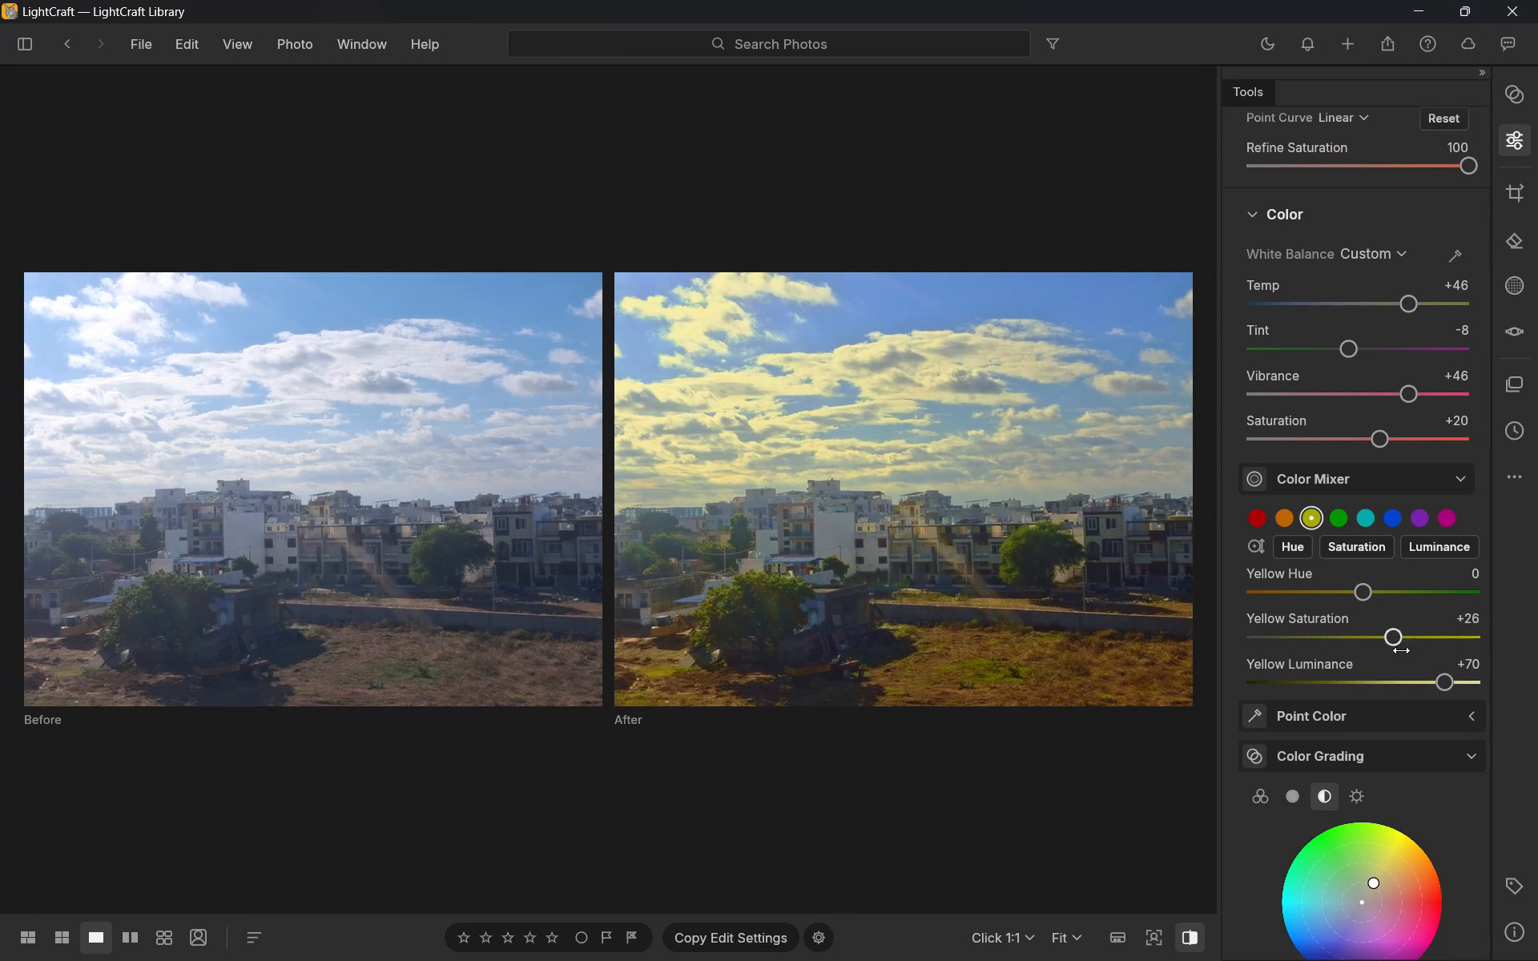
{"action": "left_click_drag", "start_coordinate": [1401, 650], "coordinate": [1304, 677]}
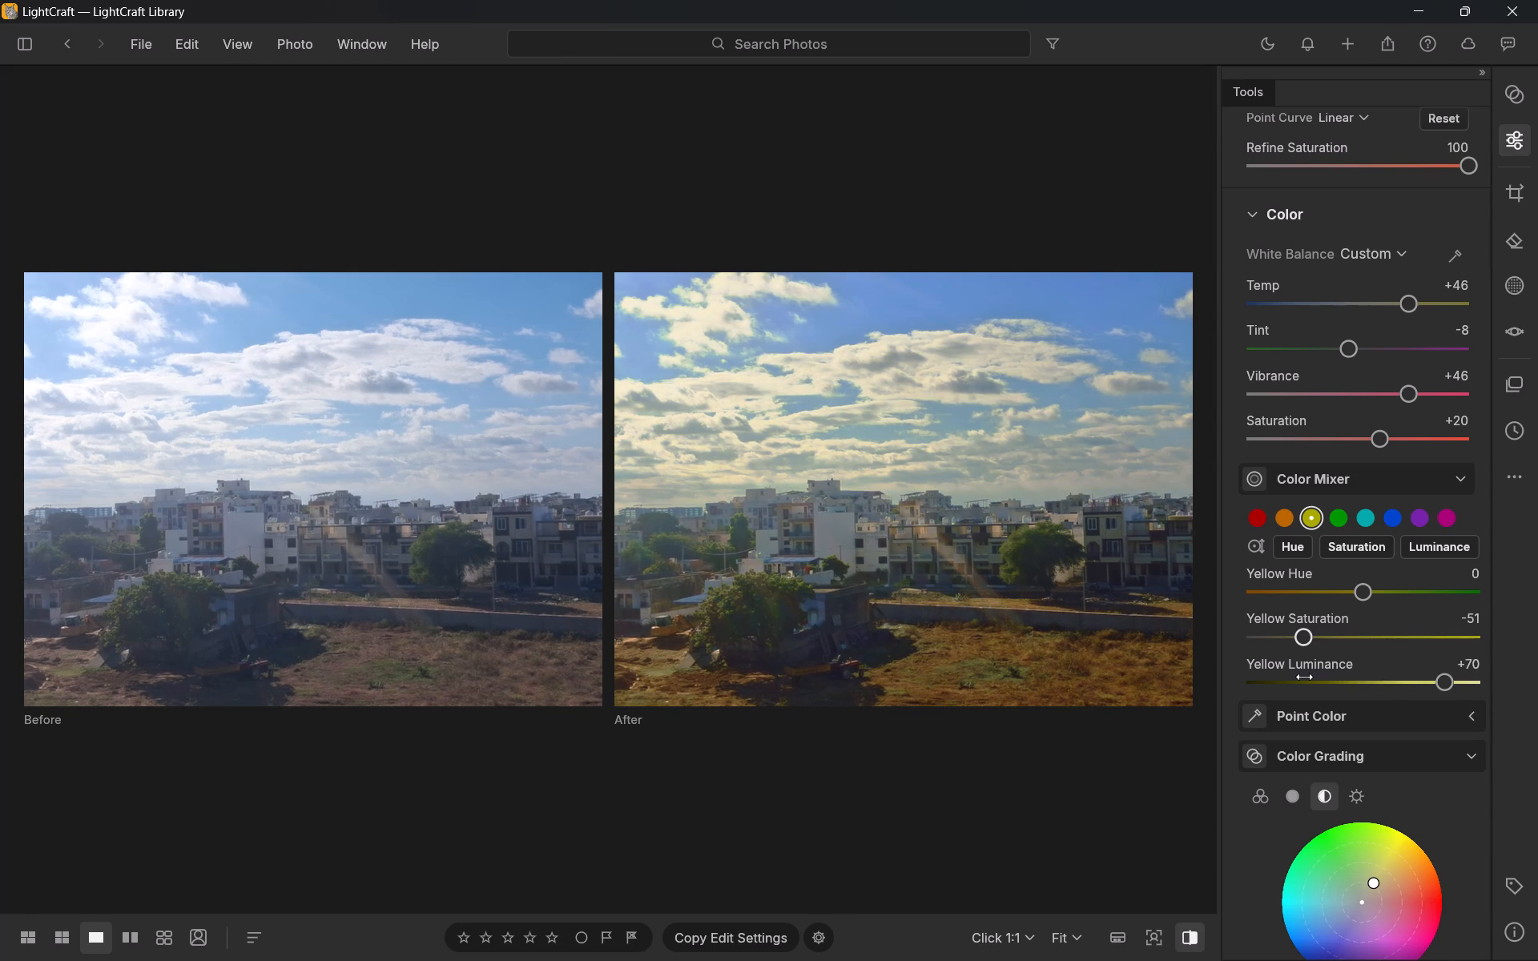
{"action": "left_click_drag", "start_coordinate": [1304, 677], "coordinate": [1303, 677]}
{"action": "left_click_drag", "start_coordinate": [1451, 682], "coordinate": [1419, 699]}
{"action": "left_click_drag", "start_coordinate": [1308, 638], "coordinate": [1324, 645]}
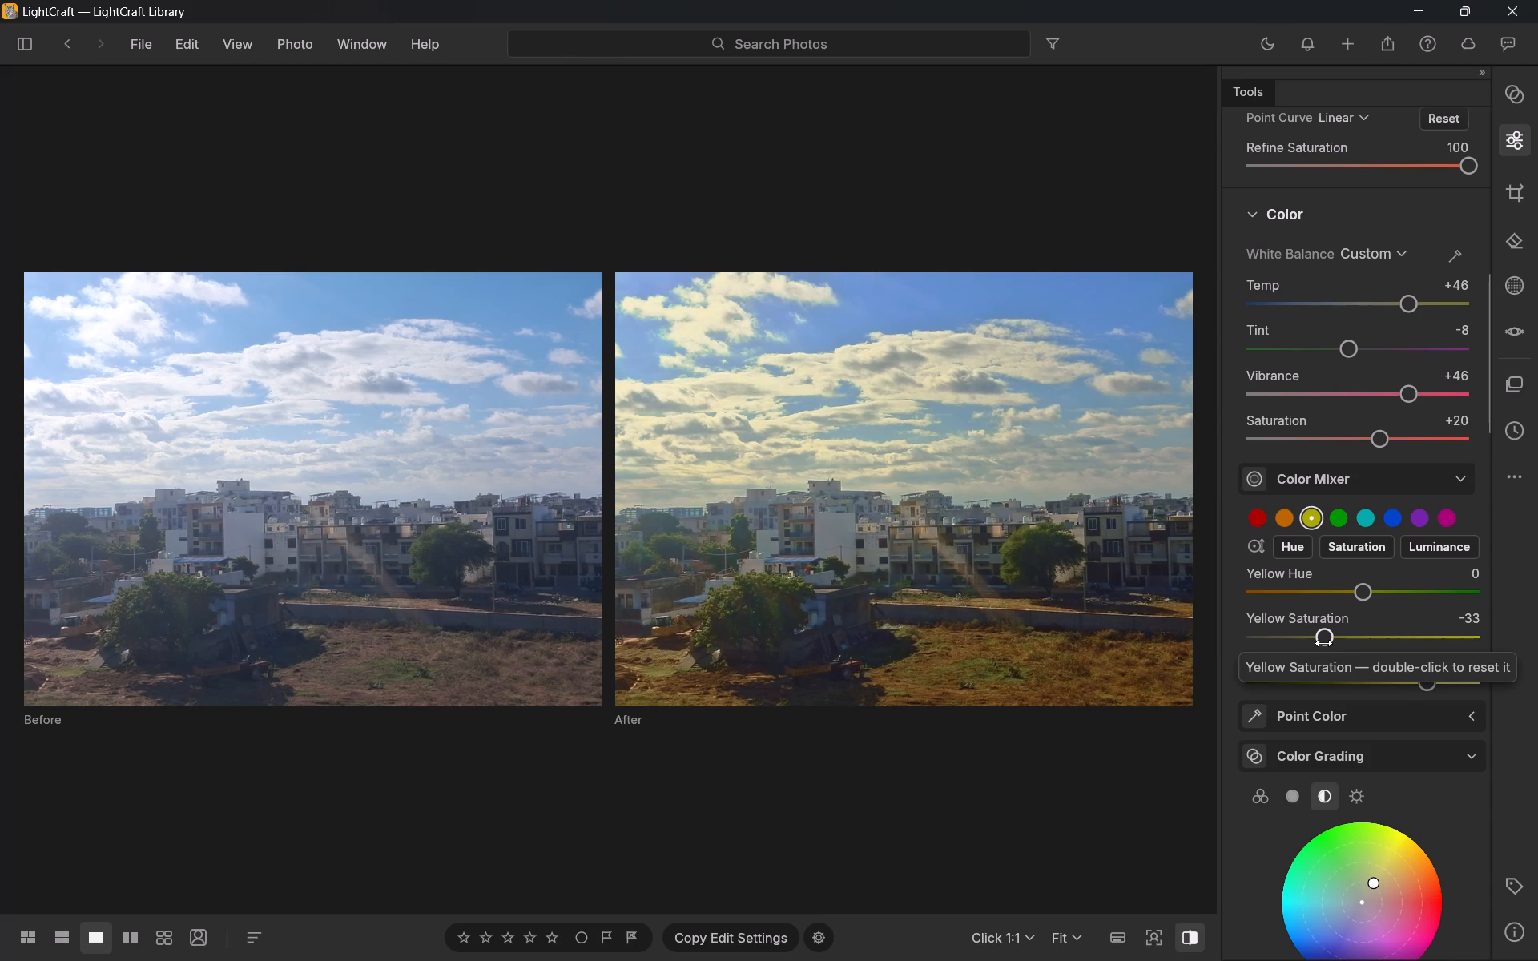
{"action": "left_click_drag", "start_coordinate": [1323, 641], "coordinate": [1331, 642]}
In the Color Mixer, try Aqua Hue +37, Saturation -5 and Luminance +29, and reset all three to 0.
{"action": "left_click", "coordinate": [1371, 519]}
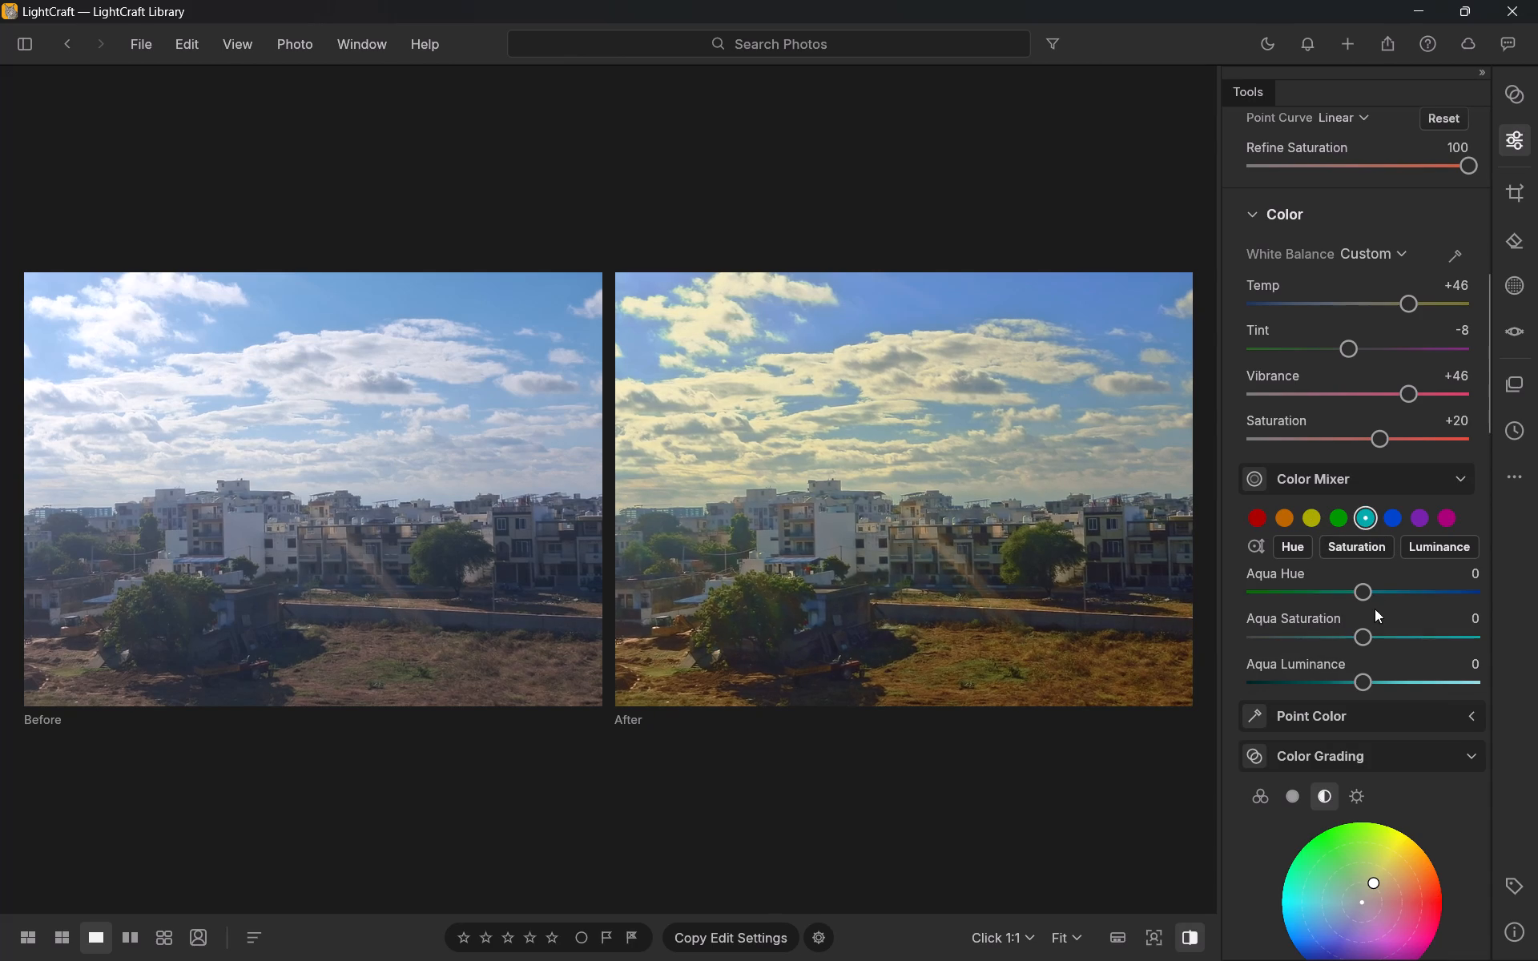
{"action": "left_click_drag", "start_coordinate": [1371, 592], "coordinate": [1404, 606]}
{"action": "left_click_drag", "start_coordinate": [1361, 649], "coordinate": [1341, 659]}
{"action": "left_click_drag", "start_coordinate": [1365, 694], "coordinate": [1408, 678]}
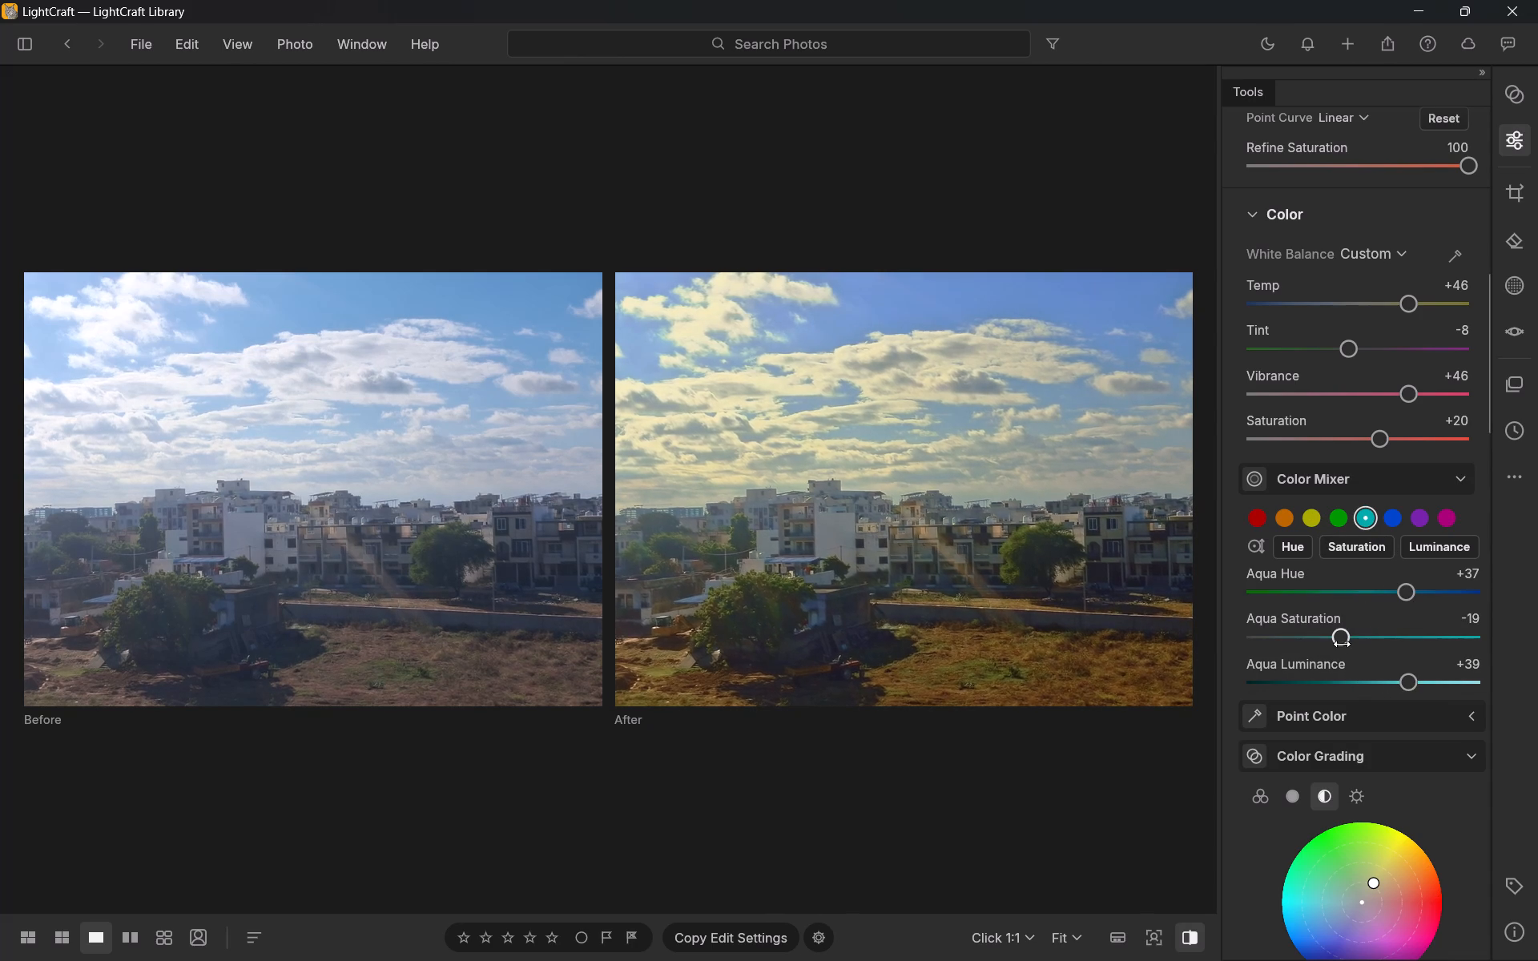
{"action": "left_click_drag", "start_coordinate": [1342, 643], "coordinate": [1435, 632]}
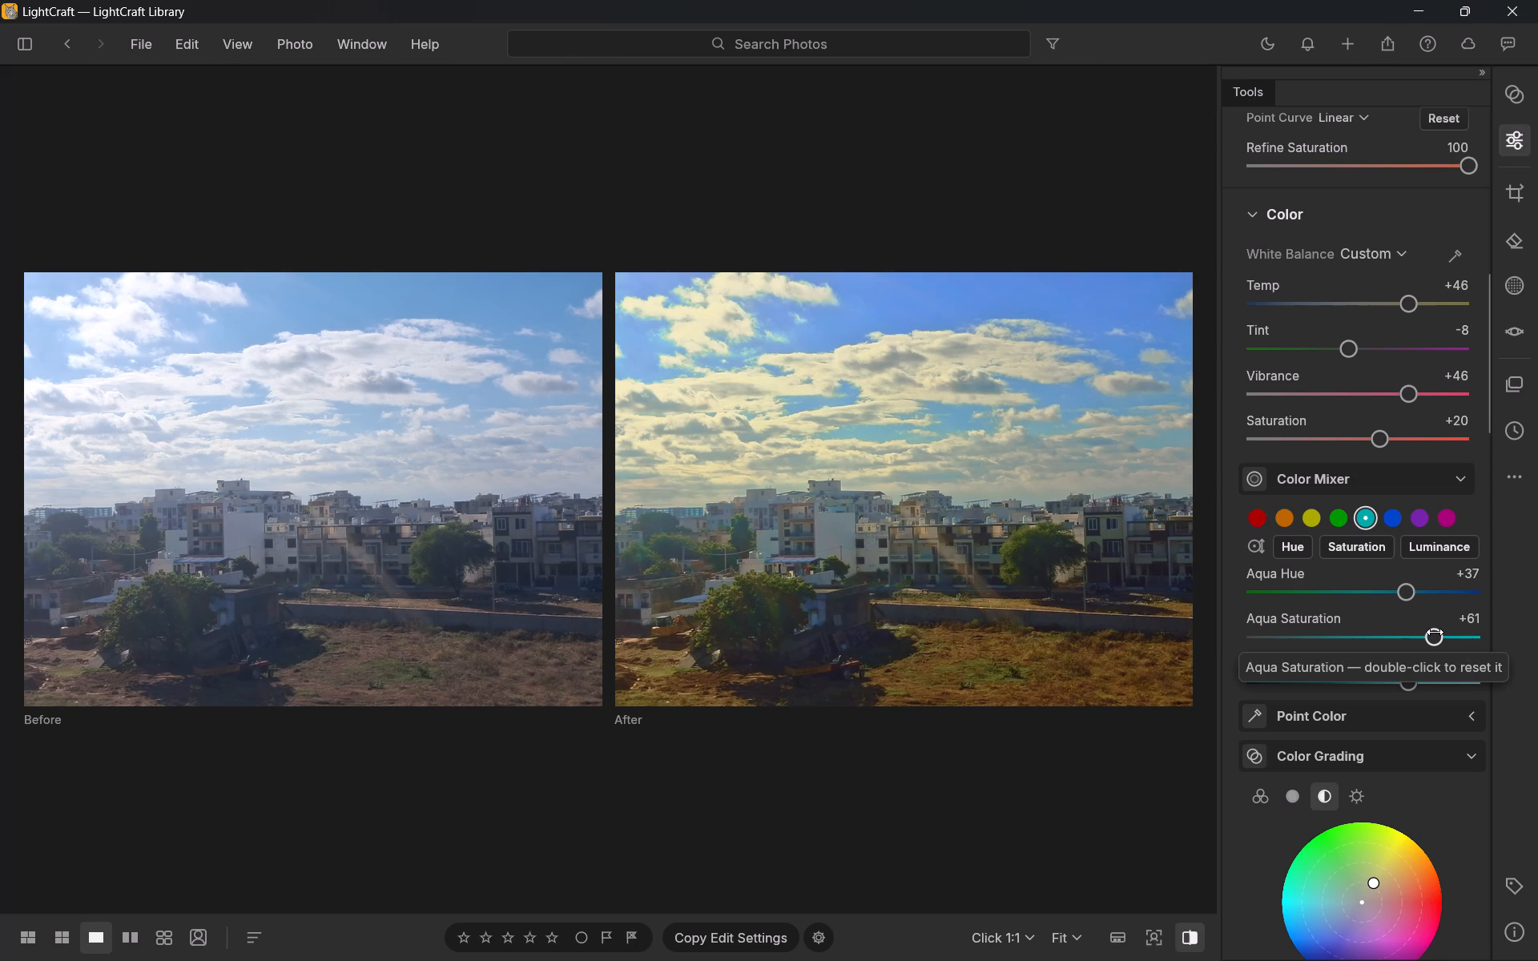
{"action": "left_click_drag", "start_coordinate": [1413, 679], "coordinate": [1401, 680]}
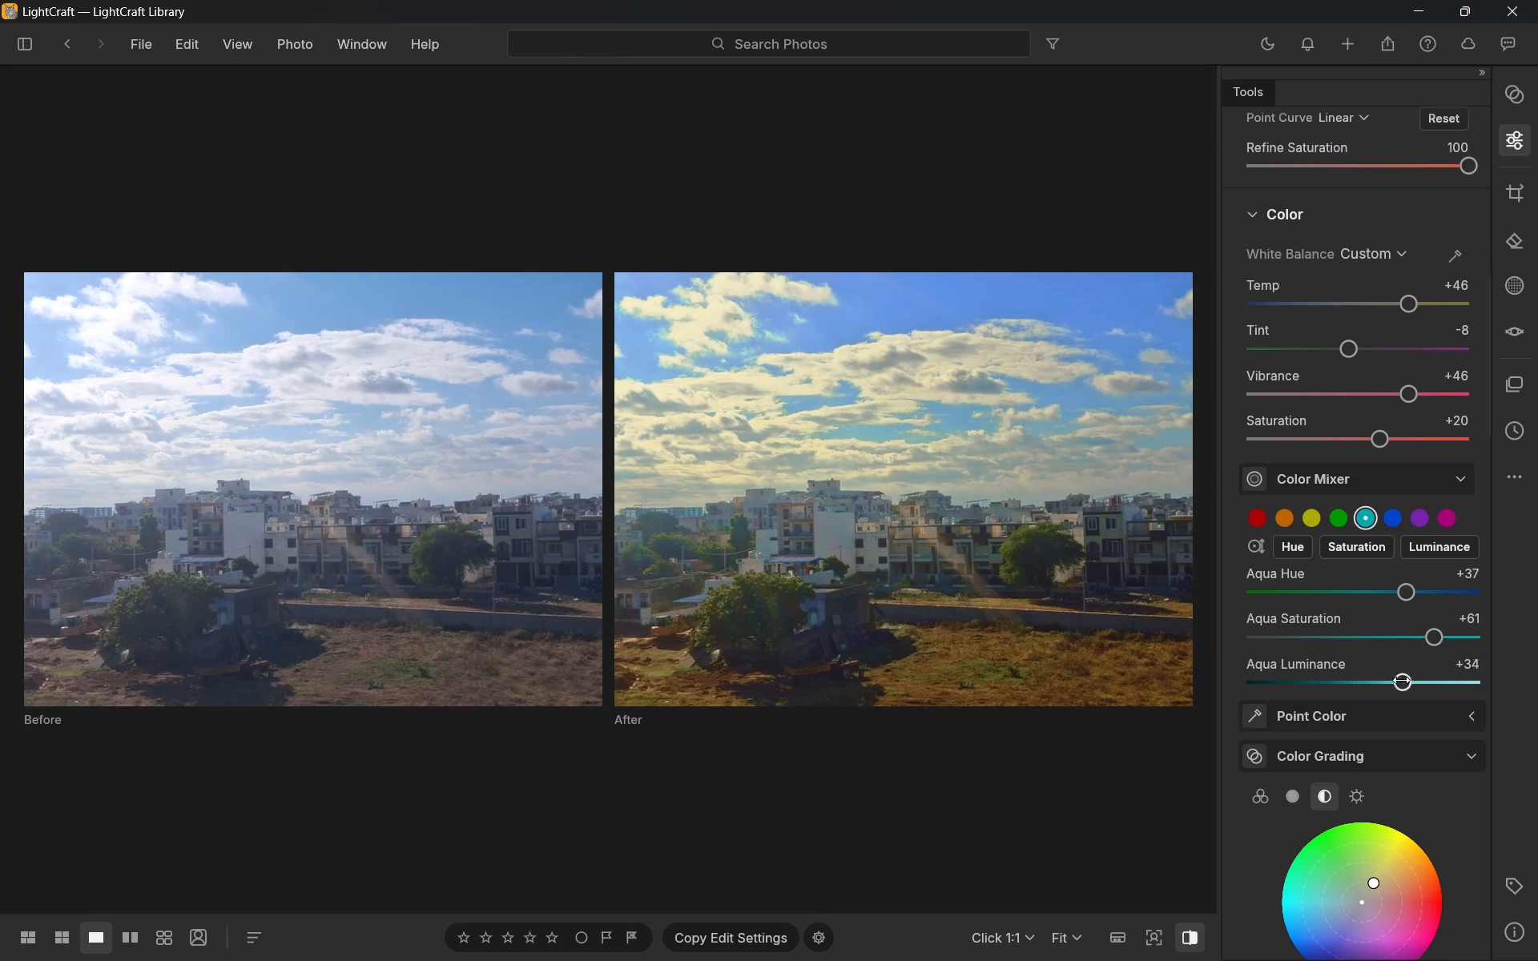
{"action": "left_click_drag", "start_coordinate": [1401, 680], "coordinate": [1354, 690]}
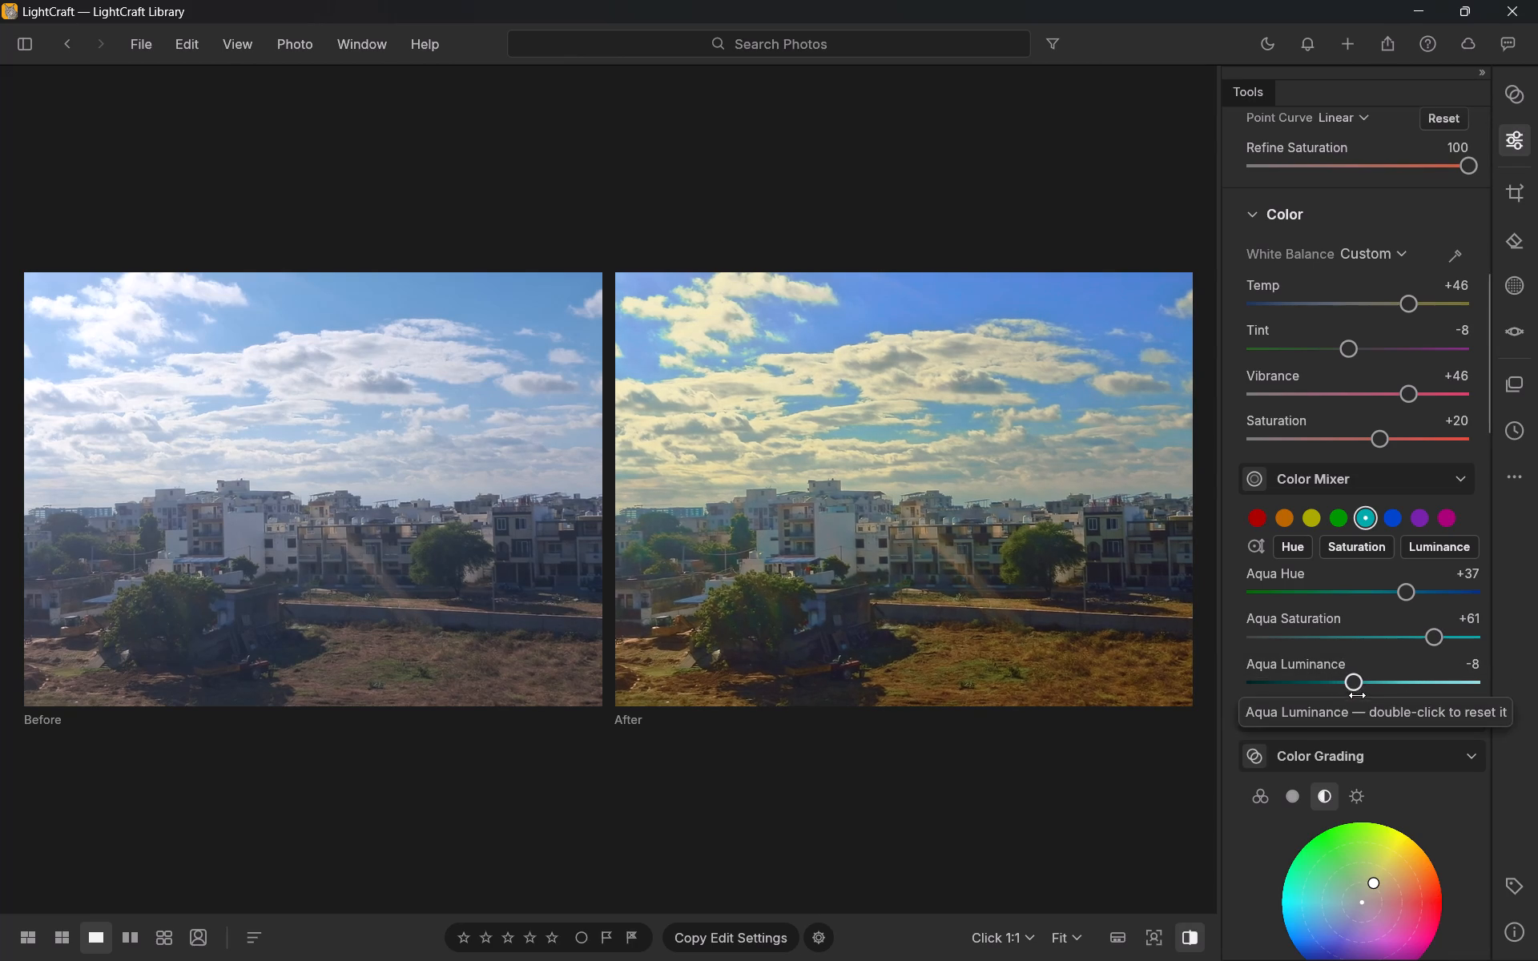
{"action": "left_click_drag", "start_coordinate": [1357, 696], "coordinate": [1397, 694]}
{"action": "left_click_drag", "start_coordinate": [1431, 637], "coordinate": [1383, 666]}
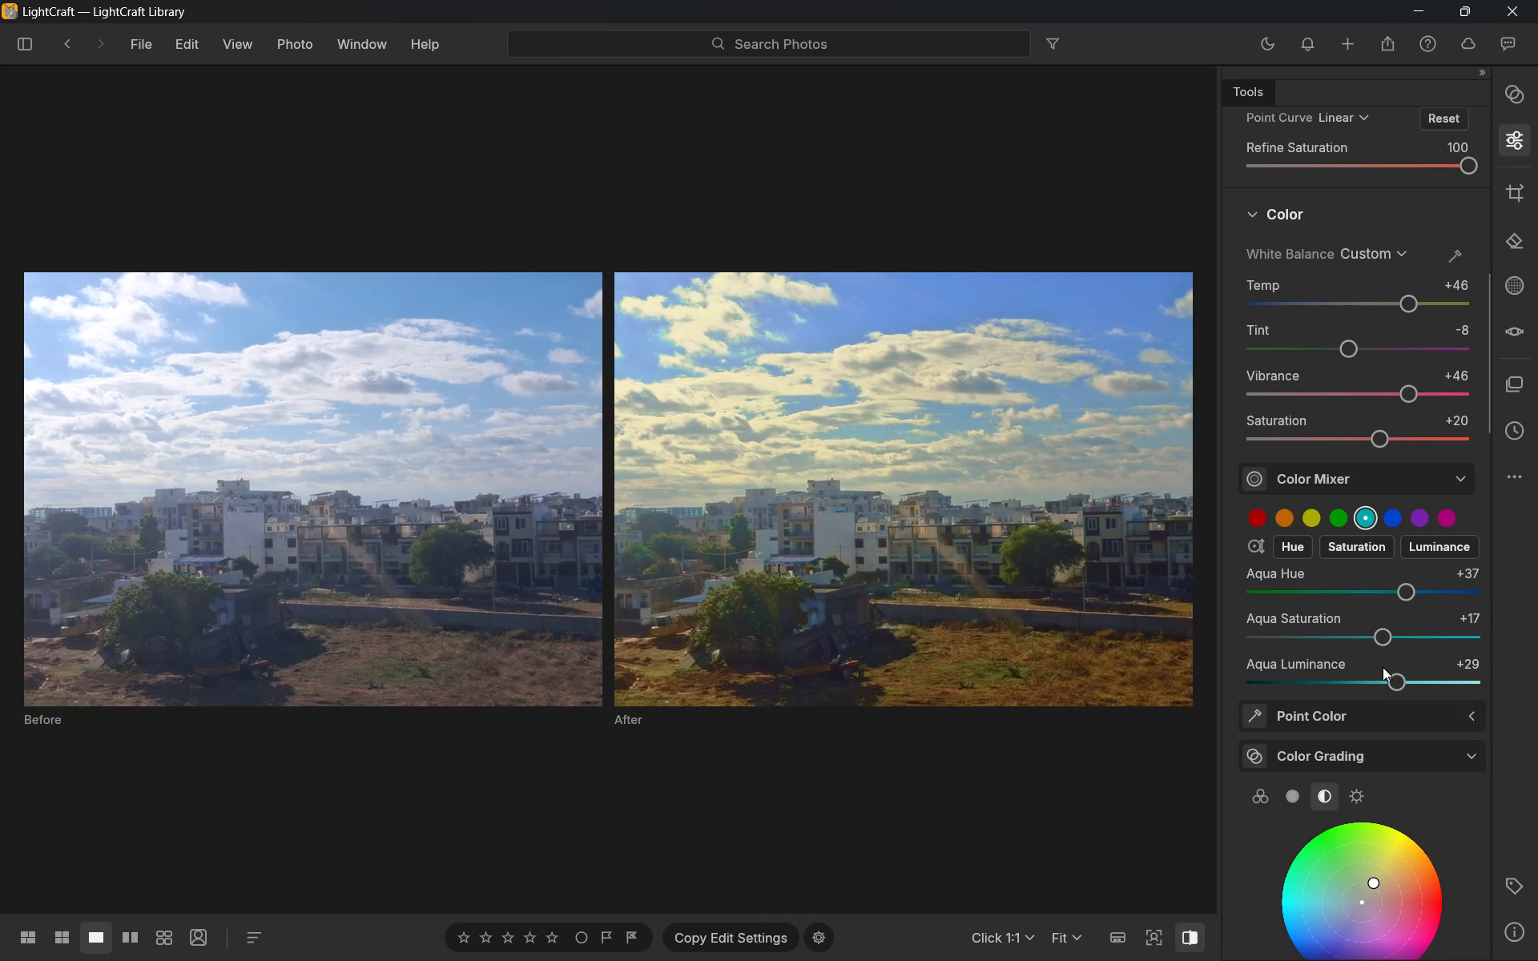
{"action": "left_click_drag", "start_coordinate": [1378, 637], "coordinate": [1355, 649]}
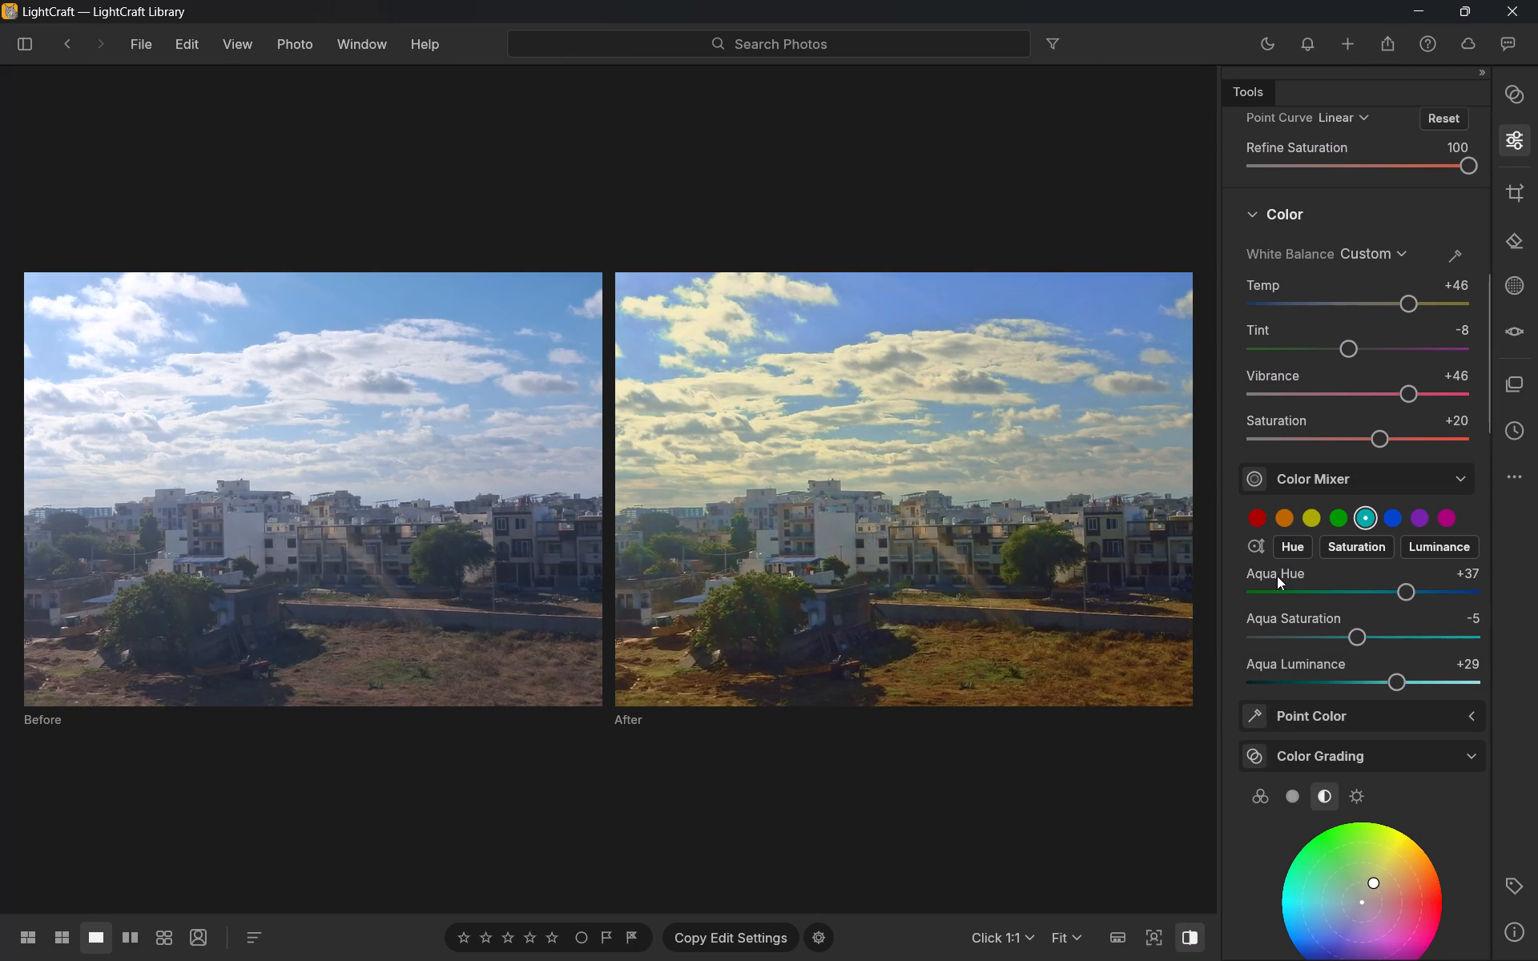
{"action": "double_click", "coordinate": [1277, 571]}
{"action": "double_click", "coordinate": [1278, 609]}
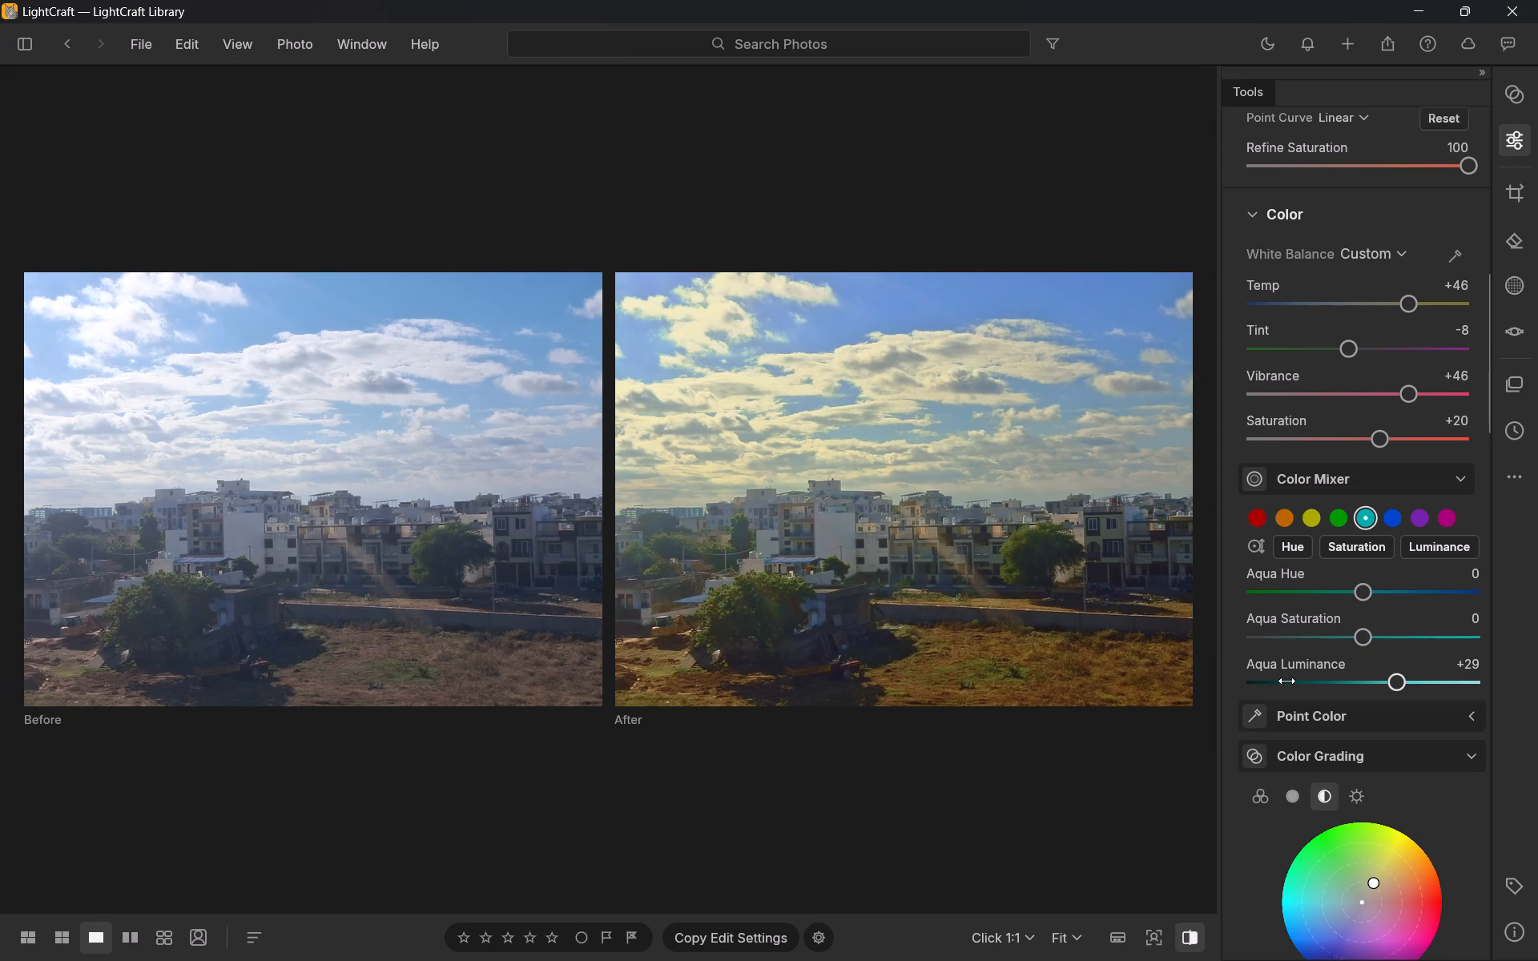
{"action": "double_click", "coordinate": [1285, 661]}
Set Aqua Hue to +34 in the Color Mixer.
{"action": "left_click_drag", "start_coordinate": [1367, 594], "coordinate": [1387, 597]}
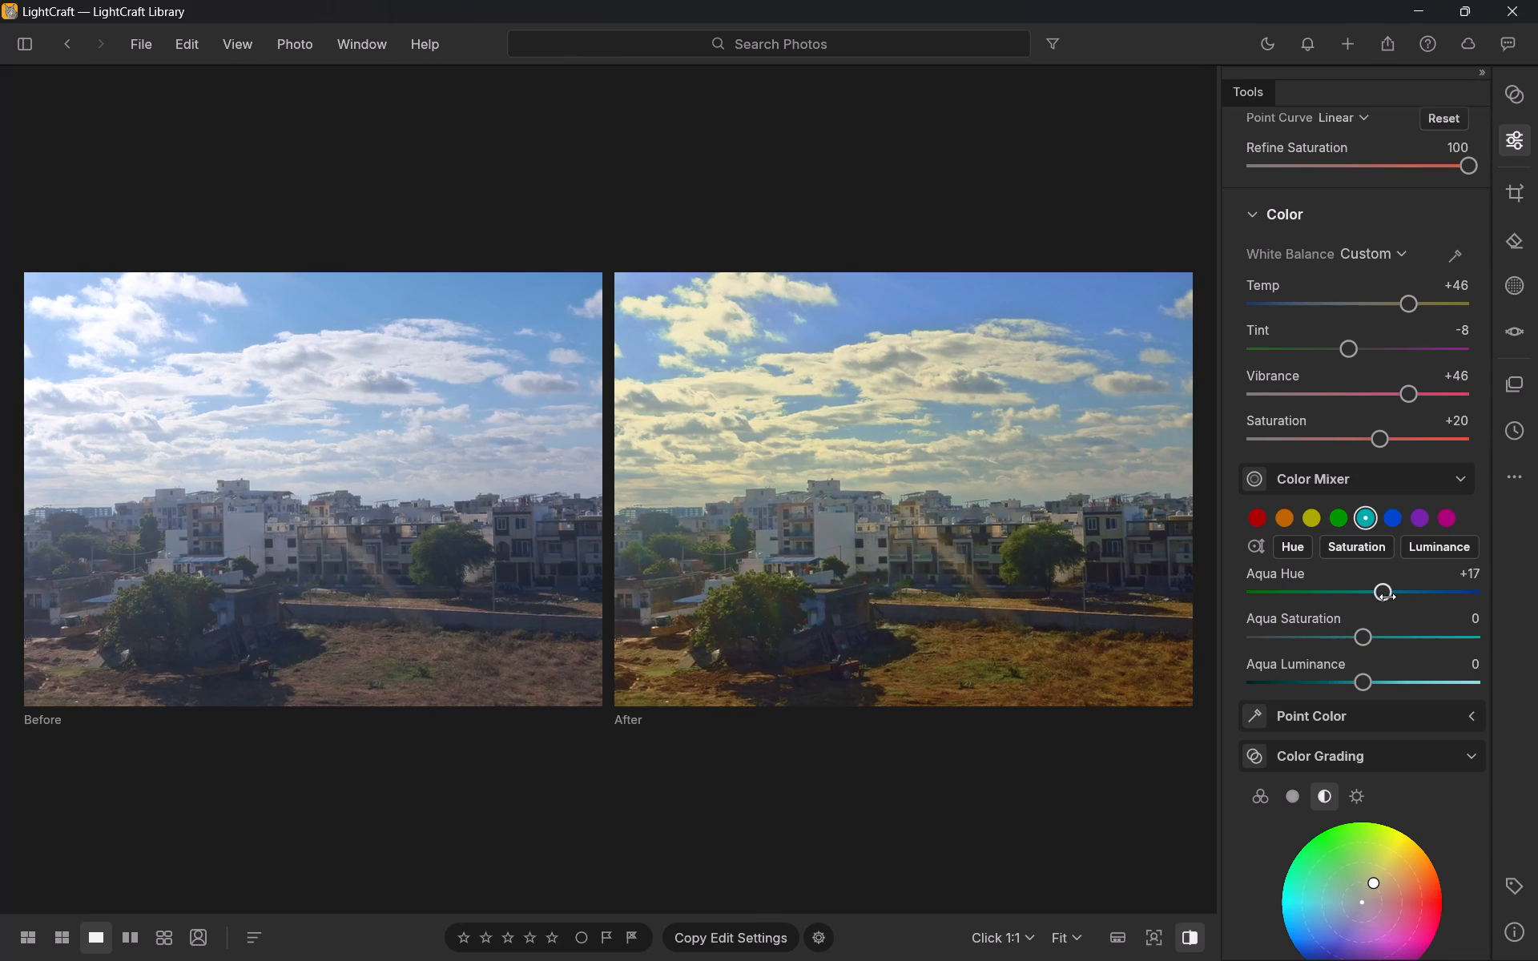
{"action": "left_click_drag", "start_coordinate": [1387, 597], "coordinate": [1403, 597]}
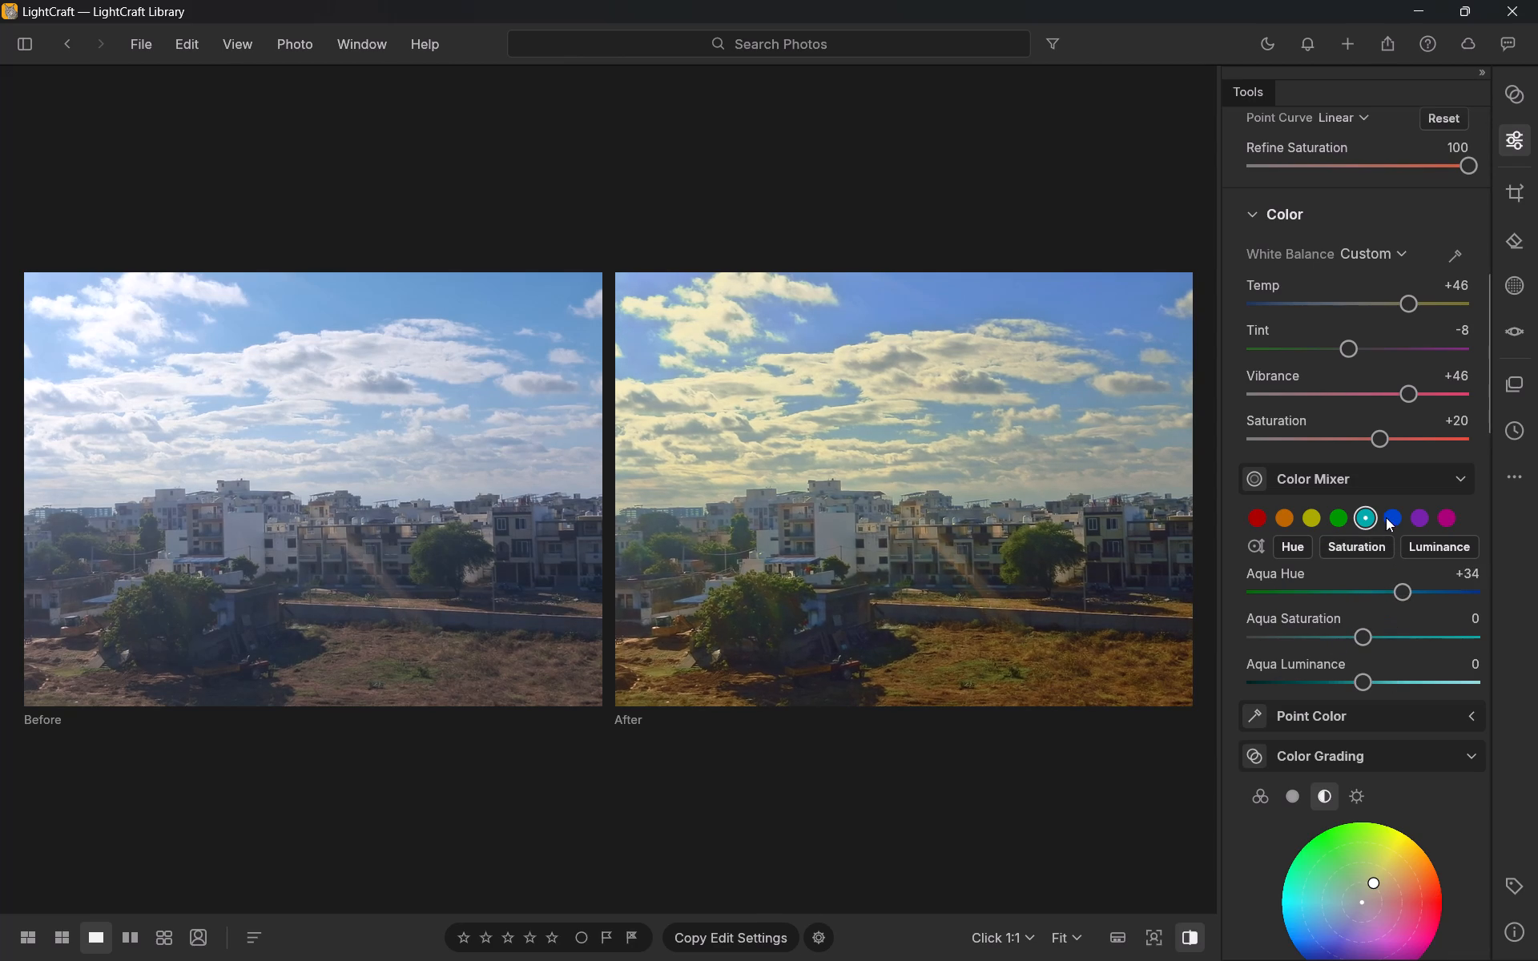
In the Color Mixer, set the green range to Hue +20, Saturation -25 and Luminance +33.
{"action": "left_click", "coordinate": [1342, 517]}
{"action": "left_click_drag", "start_coordinate": [1360, 594], "coordinate": [1386, 597]}
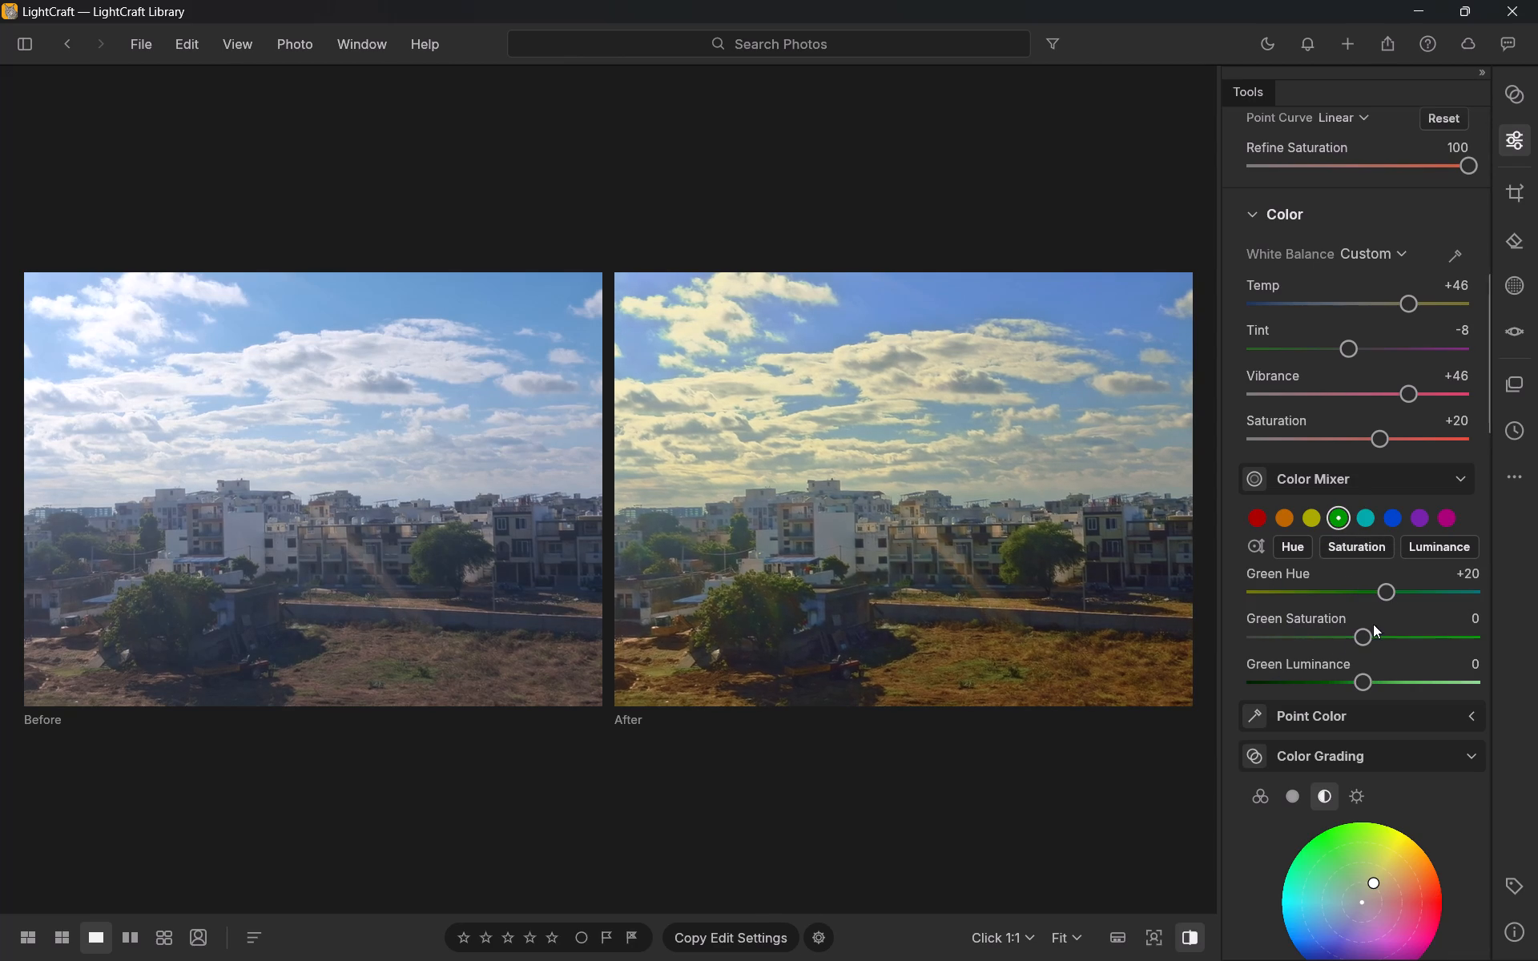
{"action": "left_click_drag", "start_coordinate": [1356, 643], "coordinate": [1334, 649]}
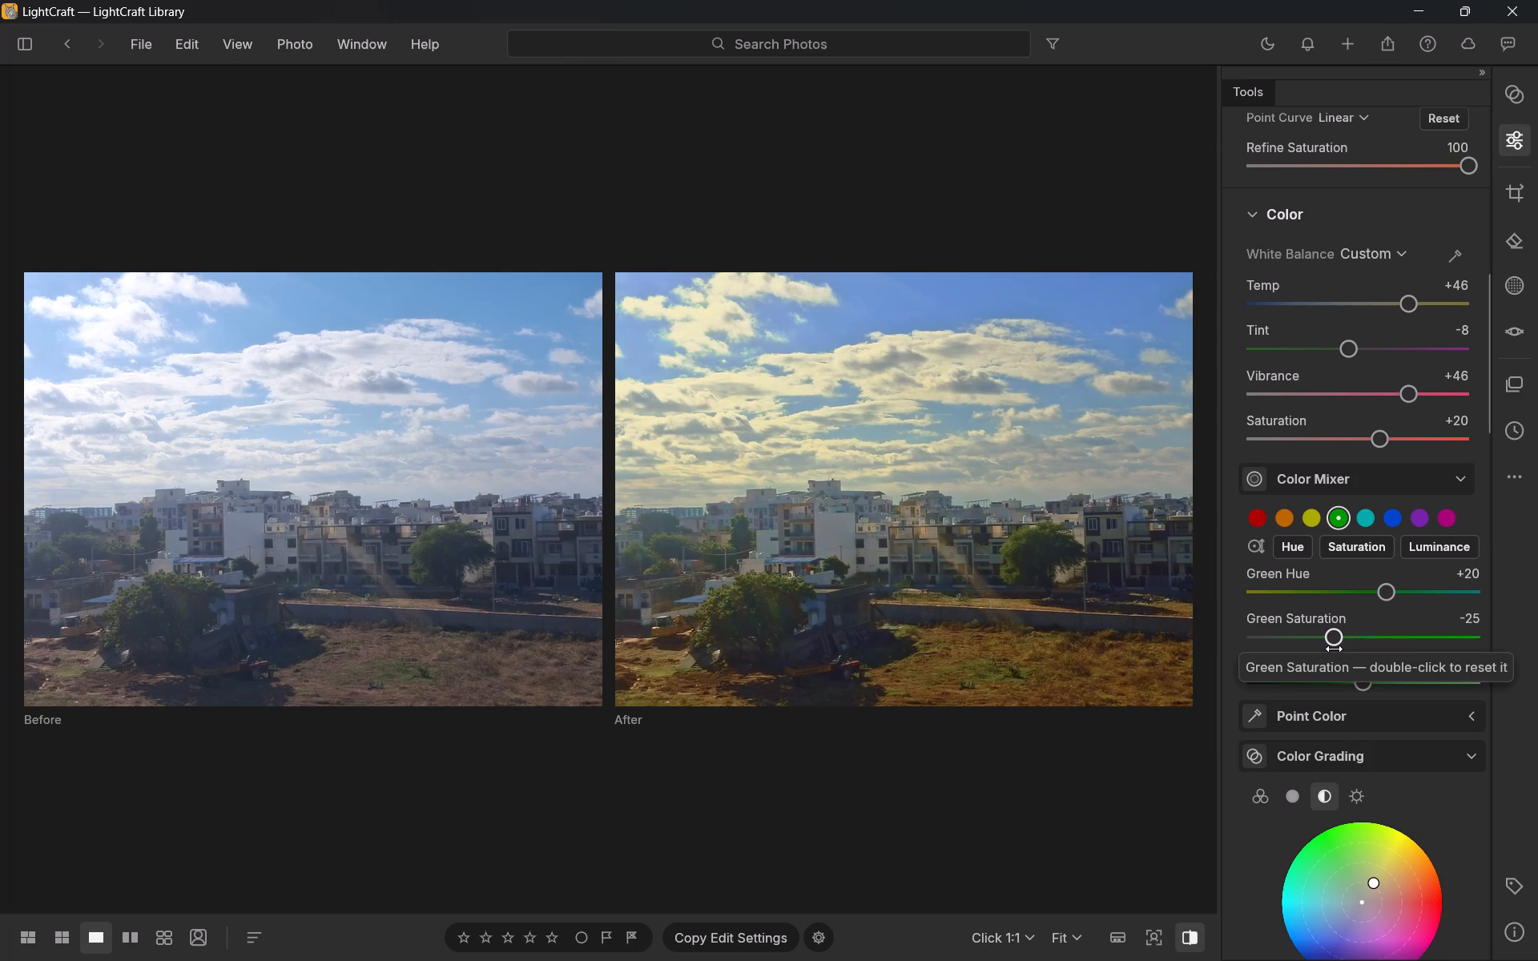
{"action": "left_click_drag", "start_coordinate": [1370, 681], "coordinate": [1400, 676]}
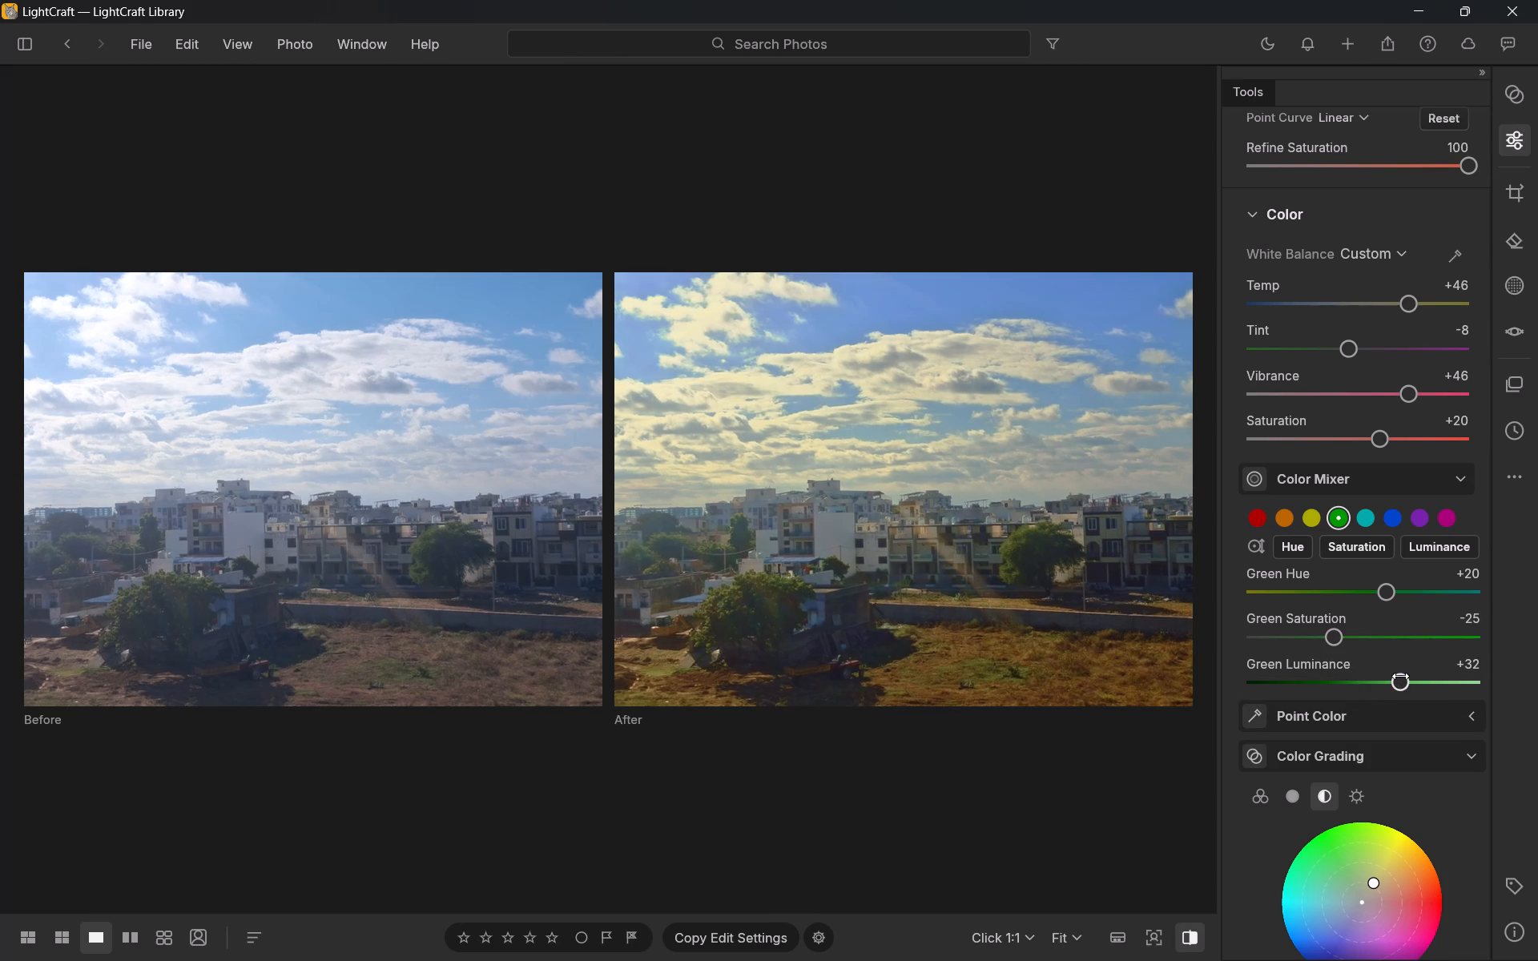
{"action": "left_click_drag", "start_coordinate": [1400, 676], "coordinate": [1401, 676]}
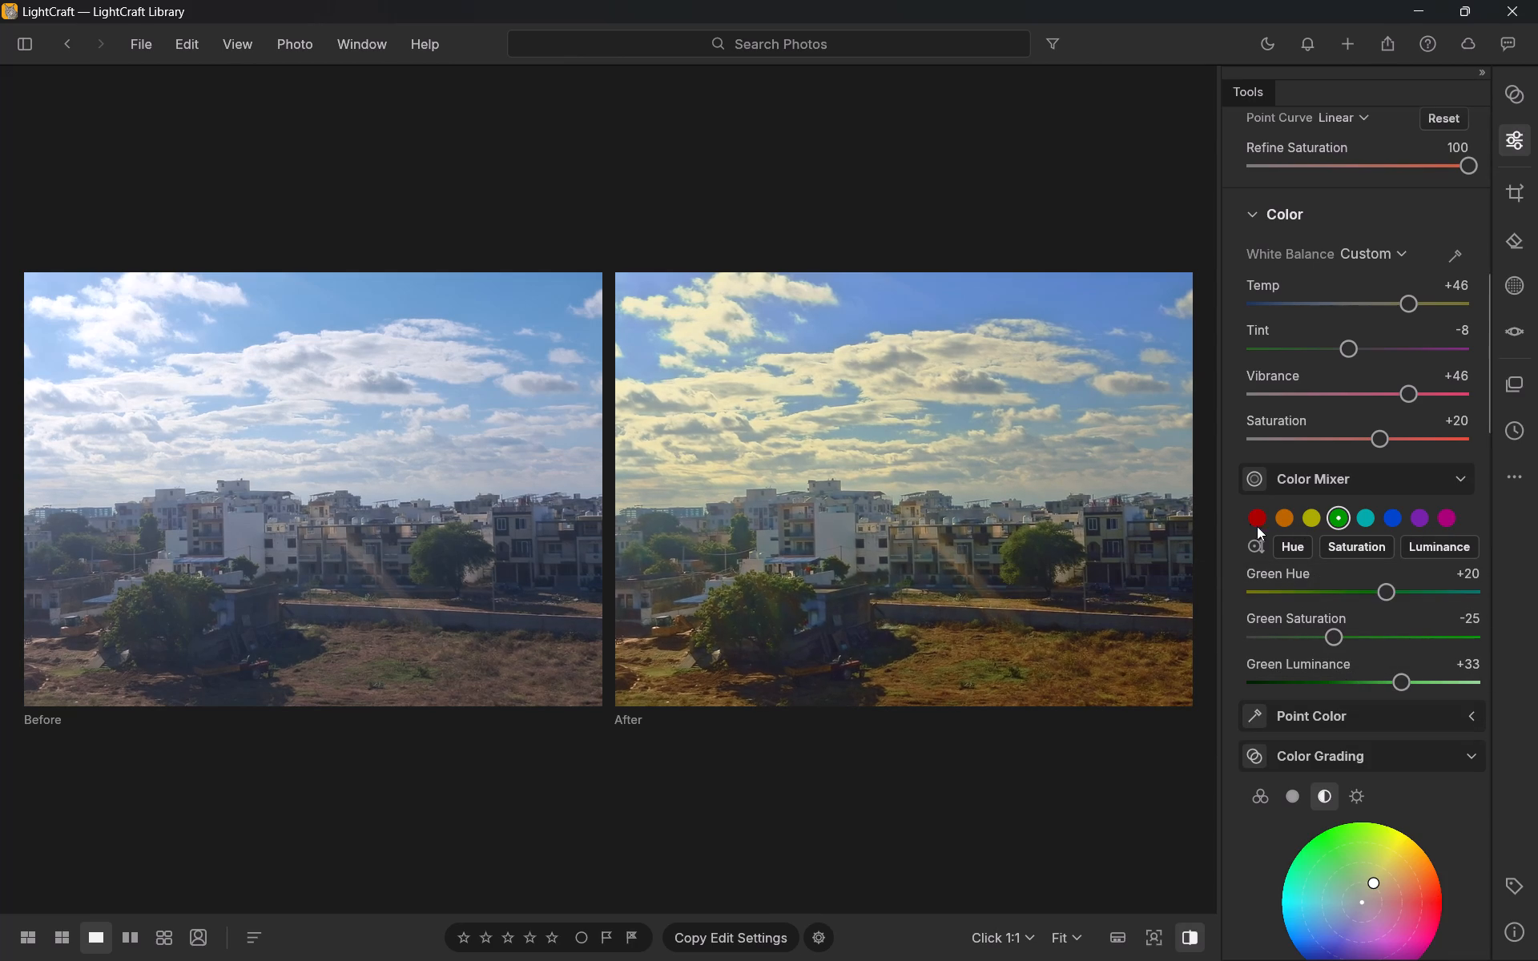
In the Color Mixer, set the red range to Hue -27, Saturation +69 and Luminance +15.
{"action": "left_click", "coordinate": [1245, 519]}
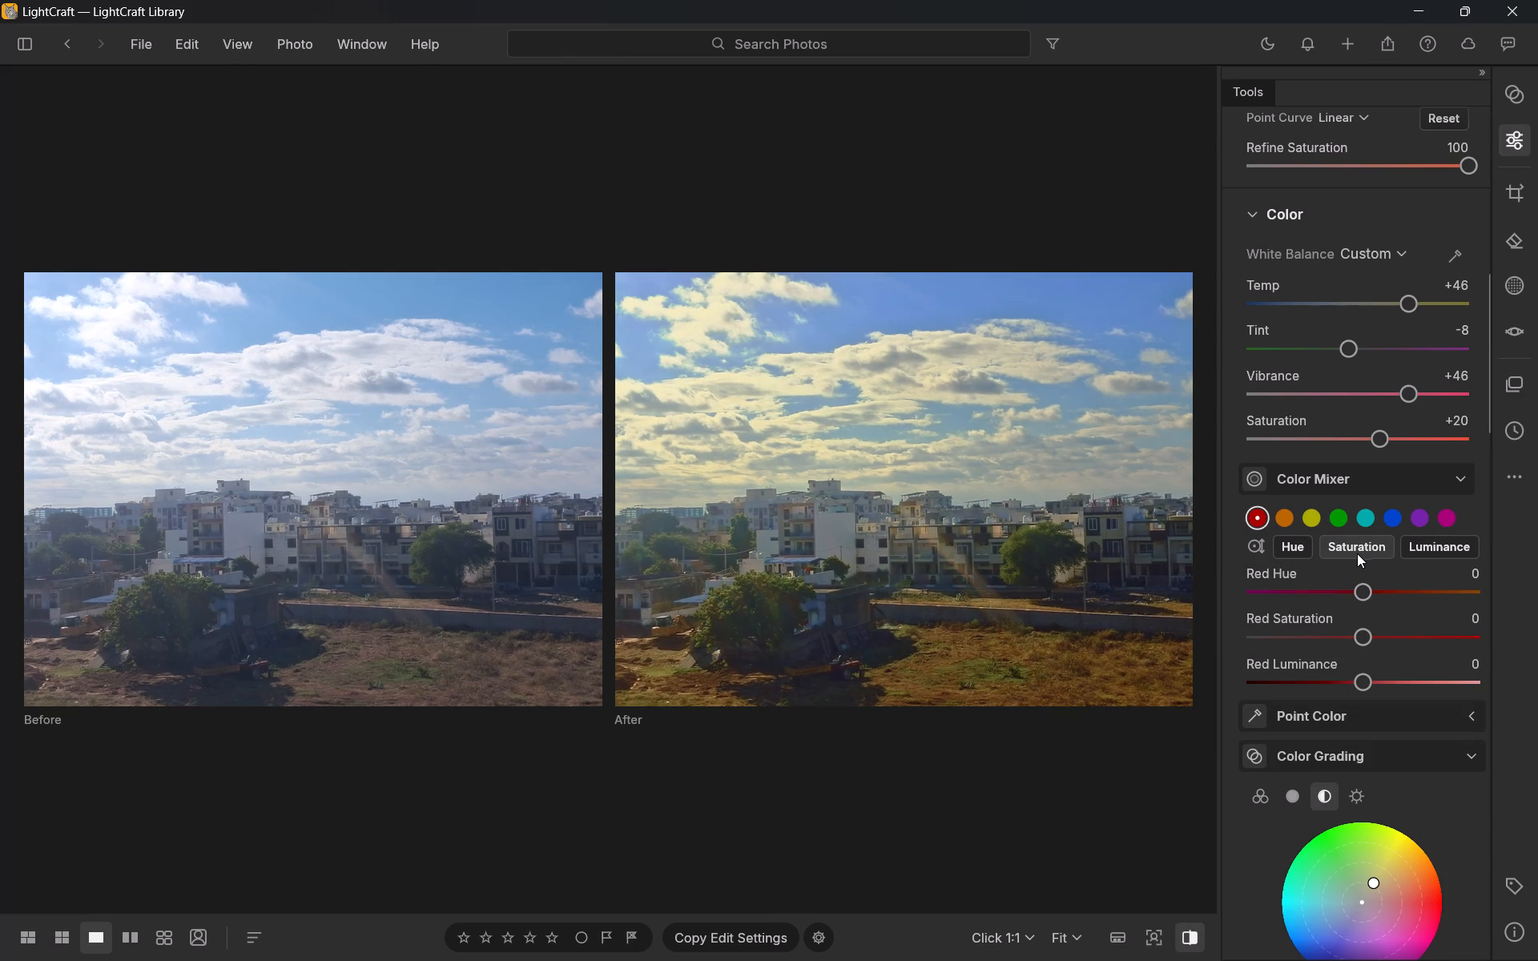
{"action": "left_click", "coordinate": [1357, 553]}
{"action": "left_click", "coordinate": [1357, 553]}
{"action": "left_click_drag", "start_coordinate": [1363, 594], "coordinate": [1406, 593]}
{"action": "left_click_drag", "start_coordinate": [1406, 593], "coordinate": [1333, 616]}
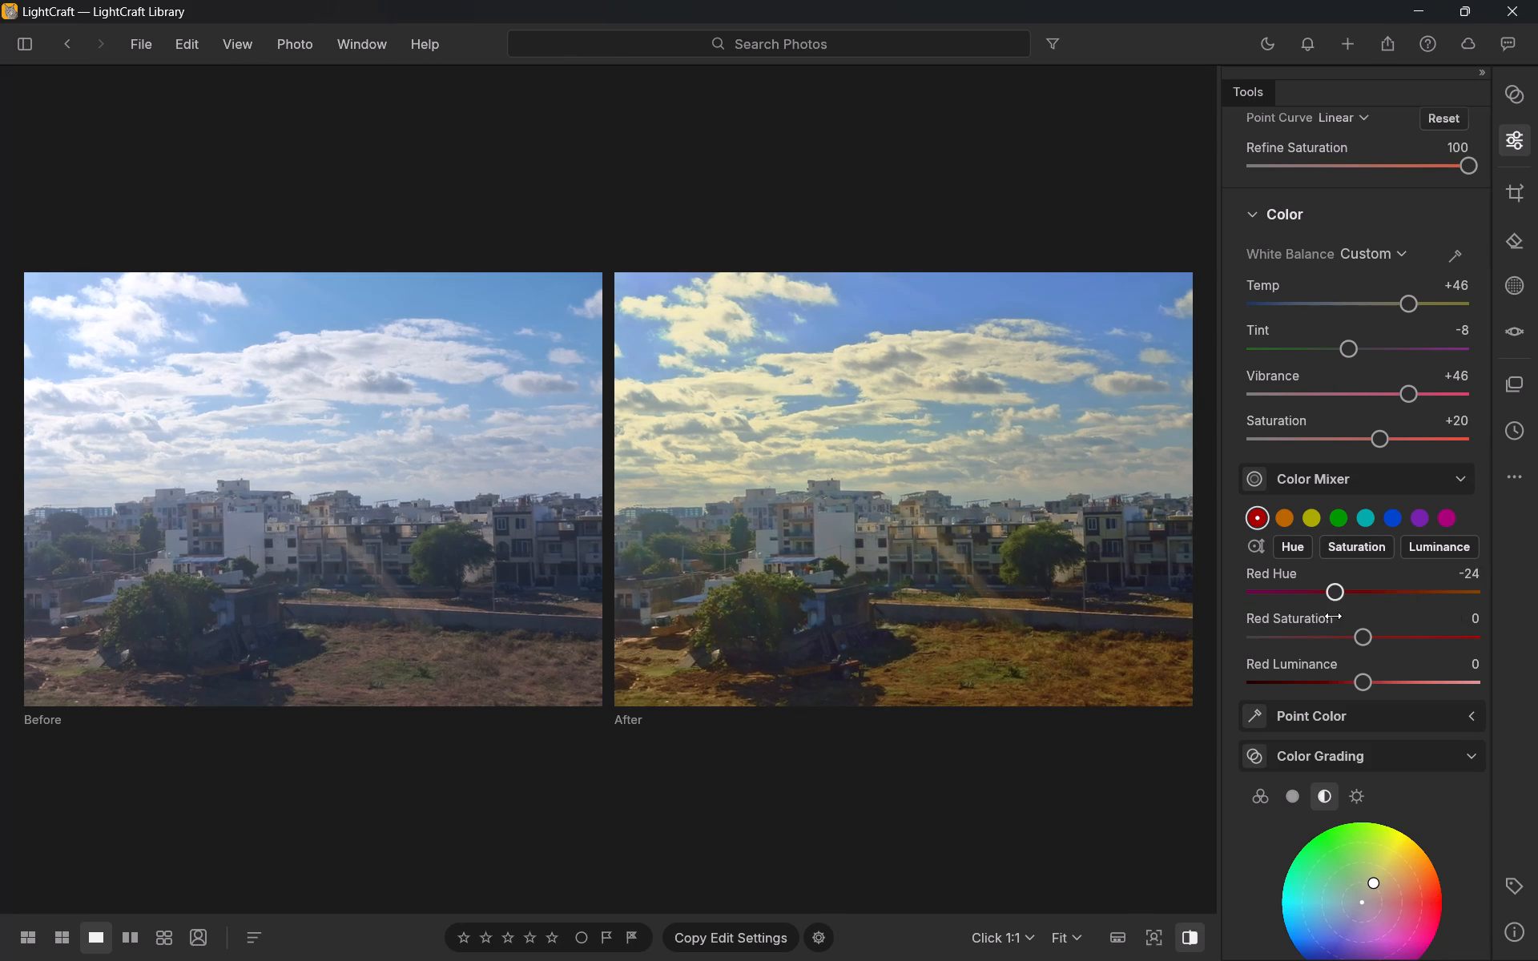
{"action": "left_click_drag", "start_coordinate": [1333, 616], "coordinate": [1331, 616]}
{"action": "left_click_drag", "start_coordinate": [1359, 634], "coordinate": [1386, 635]}
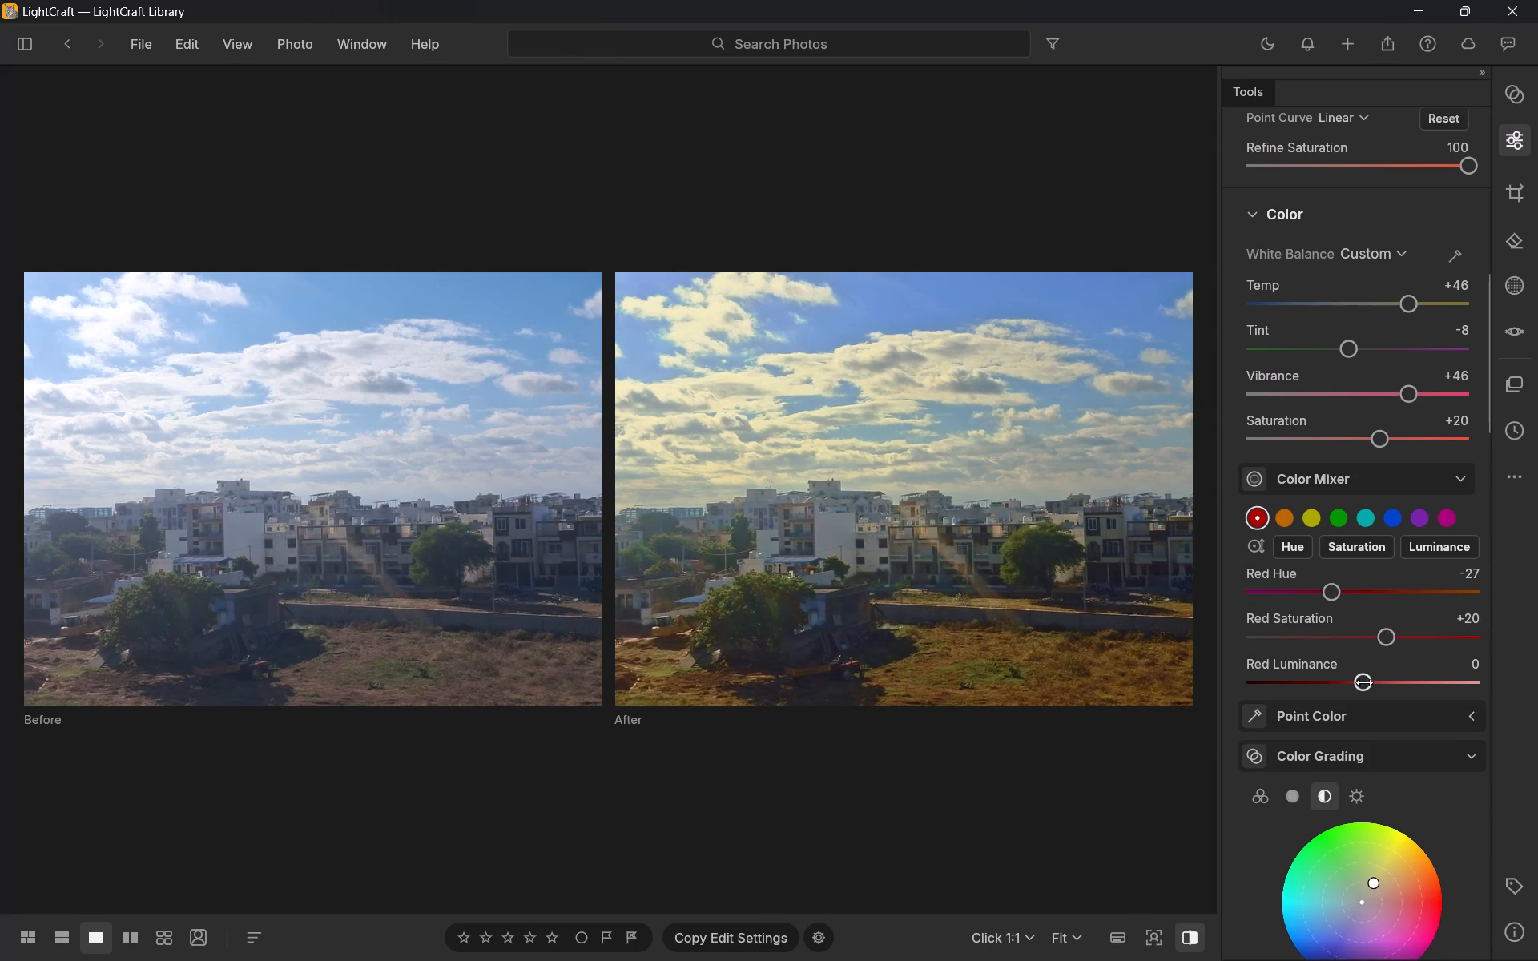
{"action": "left_click_drag", "start_coordinate": [1366, 682], "coordinate": [1391, 667]}
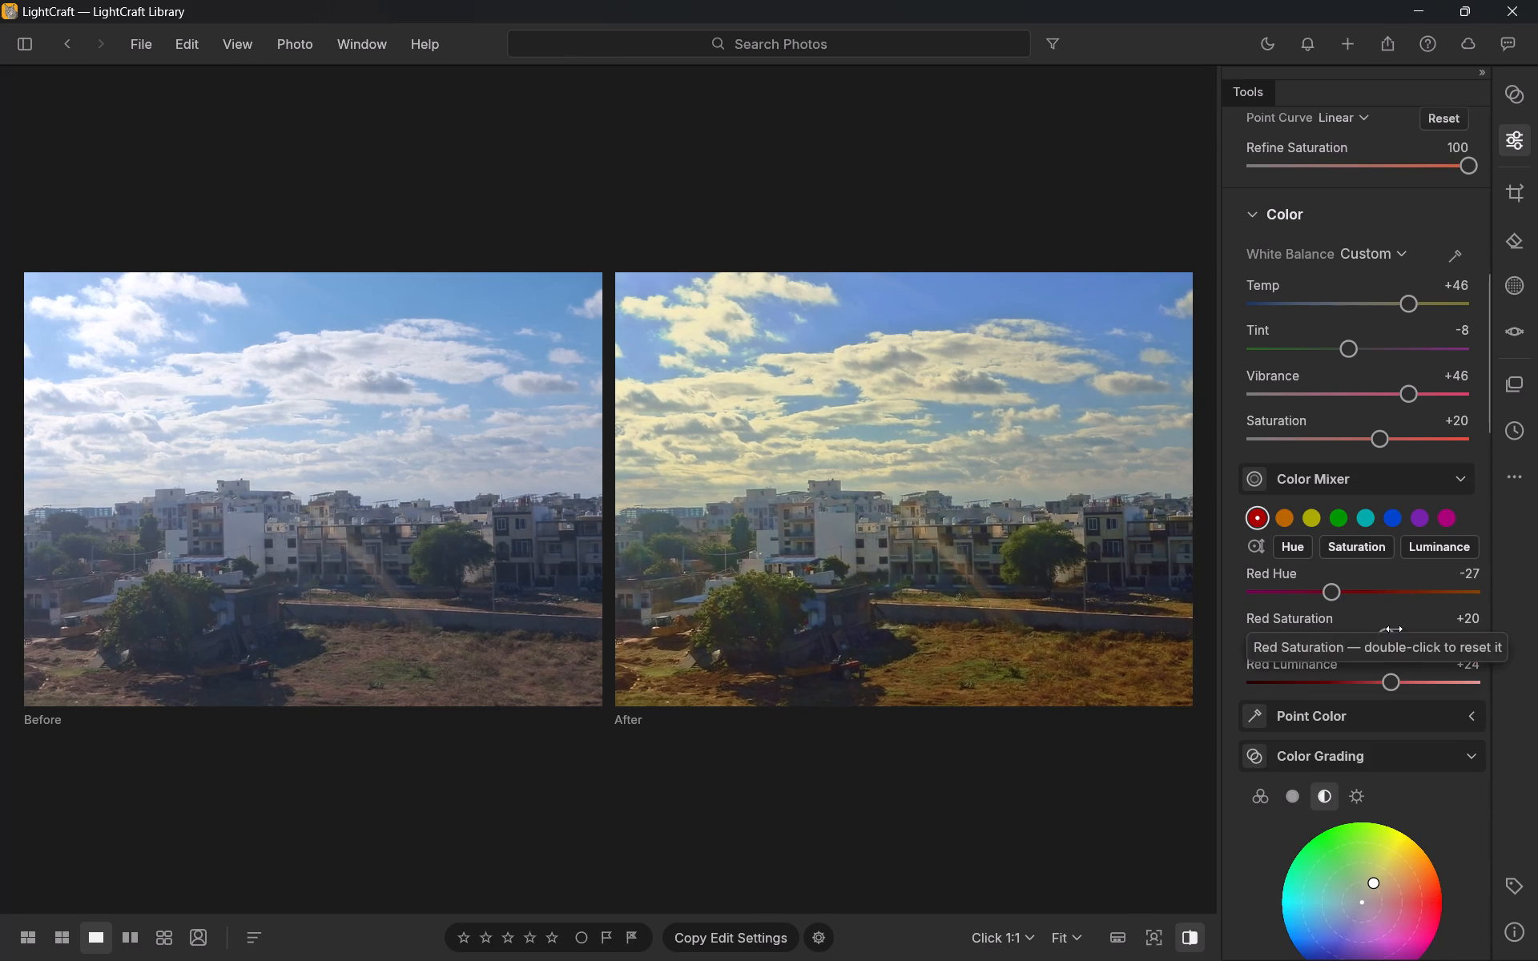
{"action": "left_click_drag", "start_coordinate": [1395, 632], "coordinate": [1443, 631]}
{"action": "left_click_drag", "start_coordinate": [1390, 681], "coordinate": [1380, 684]}
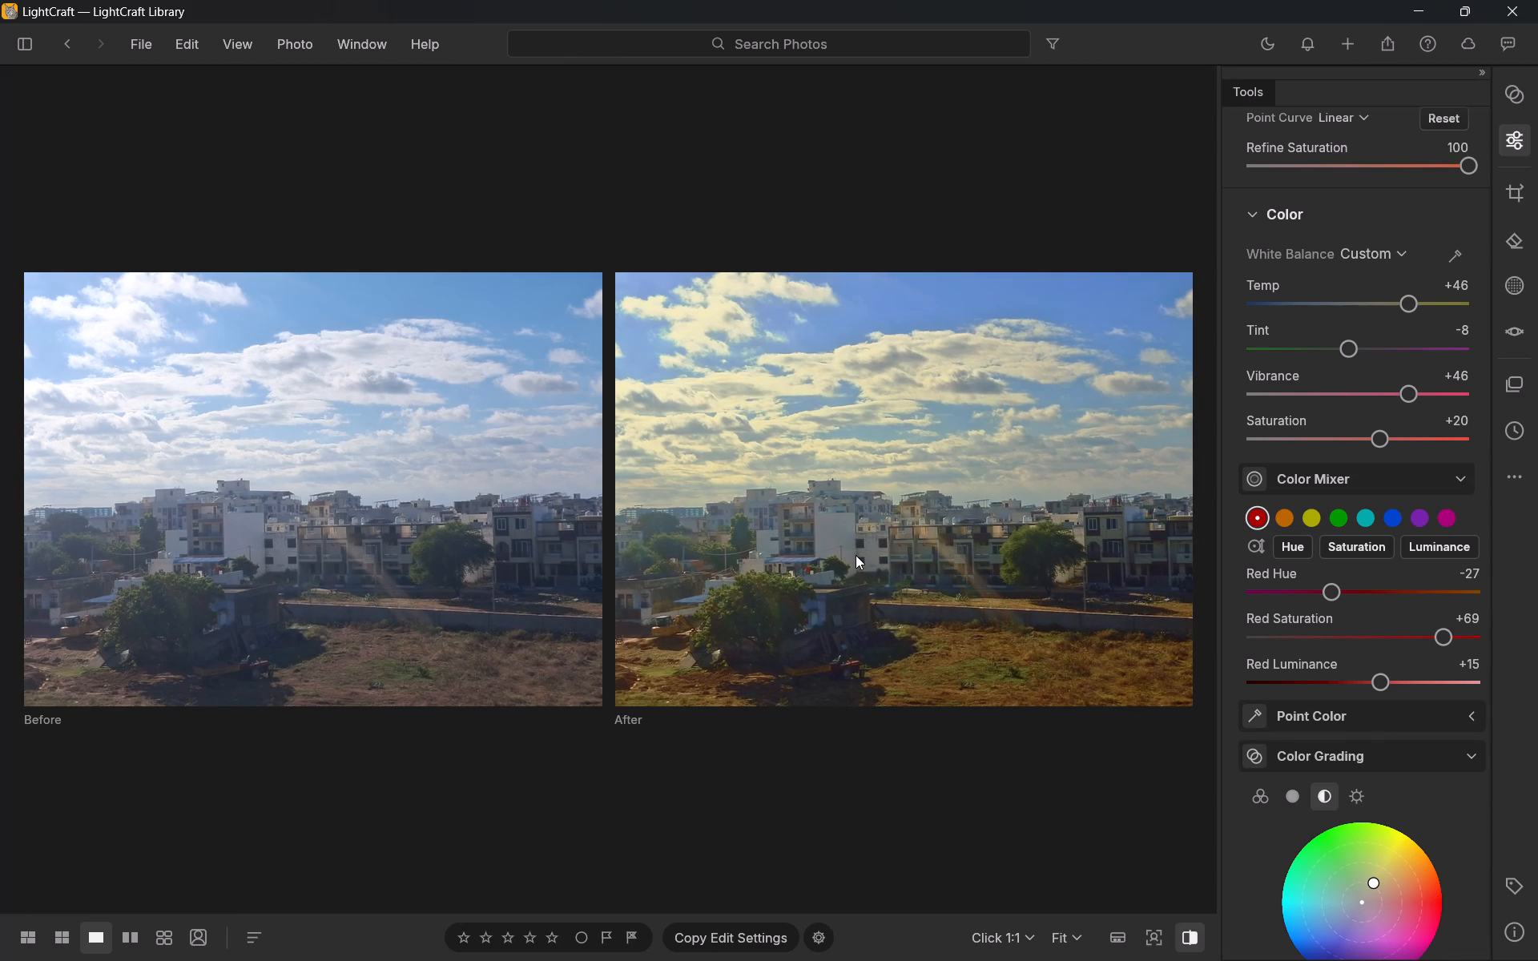
Create a Sky mask on the photo with a yellow color overlay.
{"action": "left_click", "coordinate": [1515, 278]}
{"action": "left_click", "coordinate": [1280, 266]}
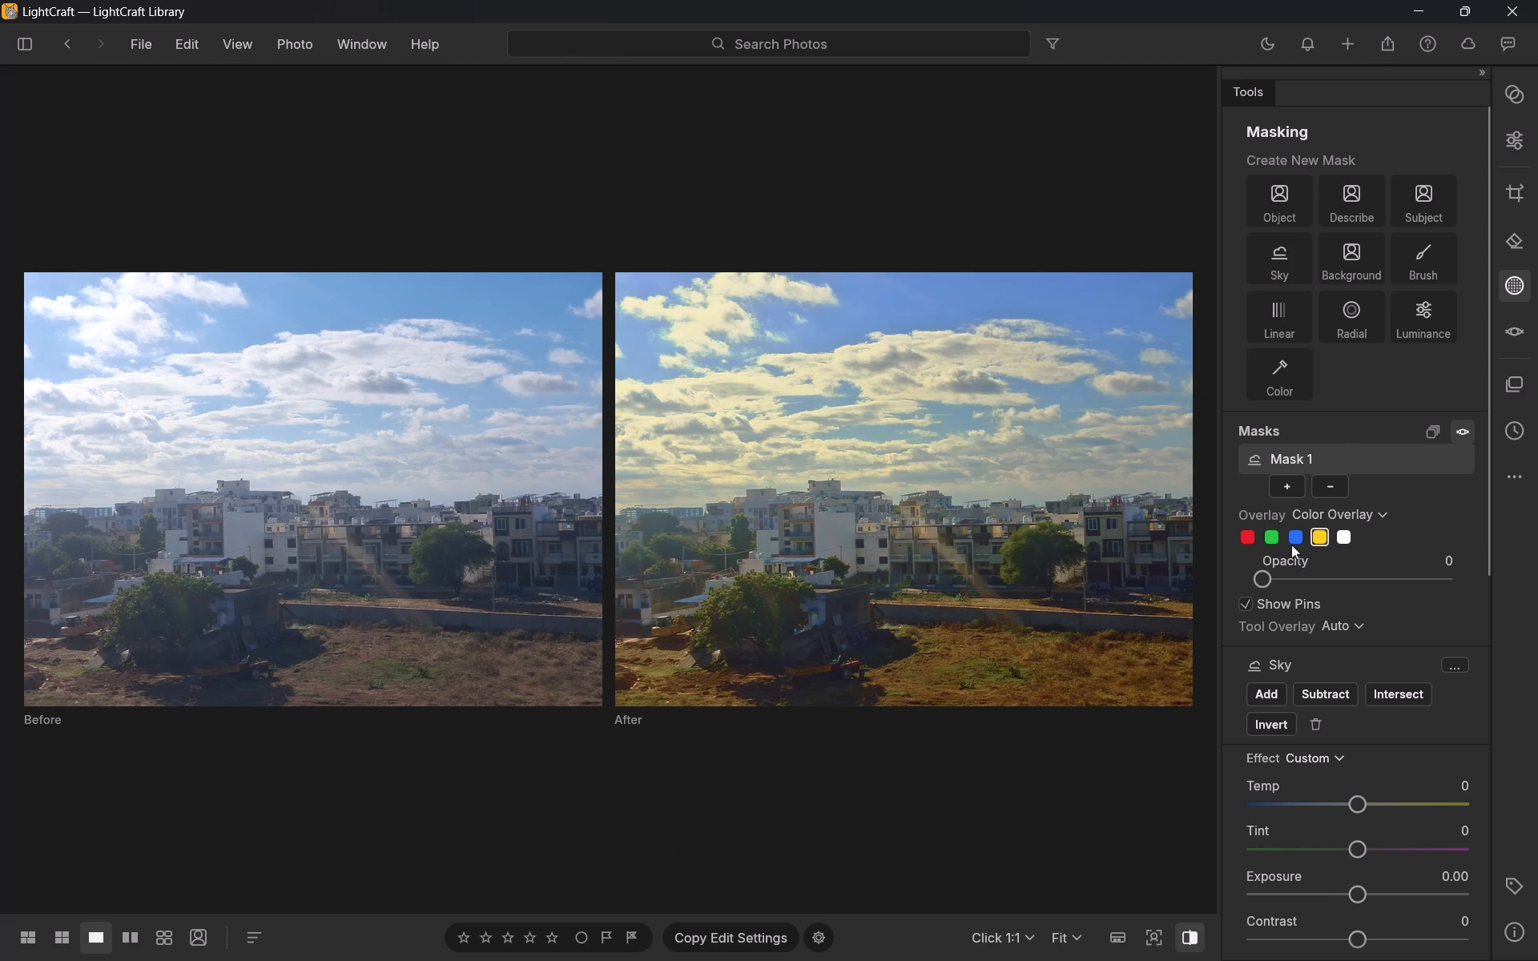
{"action": "left_click", "coordinate": [1298, 533]}
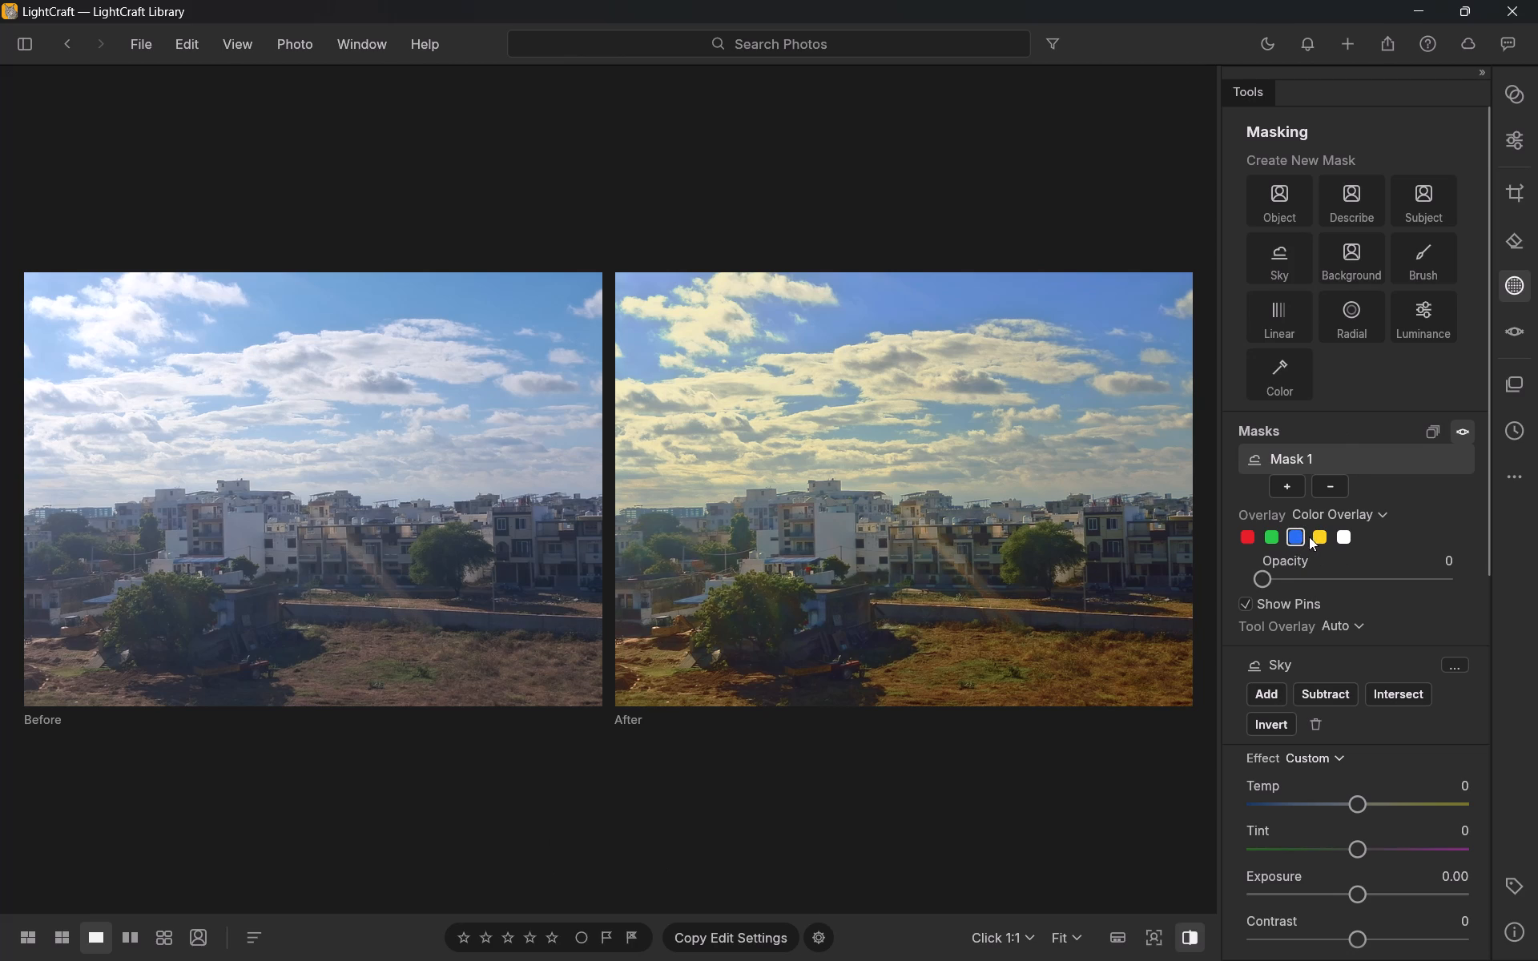
{"action": "left_click", "coordinate": [1316, 539]}
Set the Sky mask's Temp to -31 and Tint to +14.
{"action": "scroll", "coordinate": [1351, 742], "scroll_direction": "down", "scroll_amount": 1}
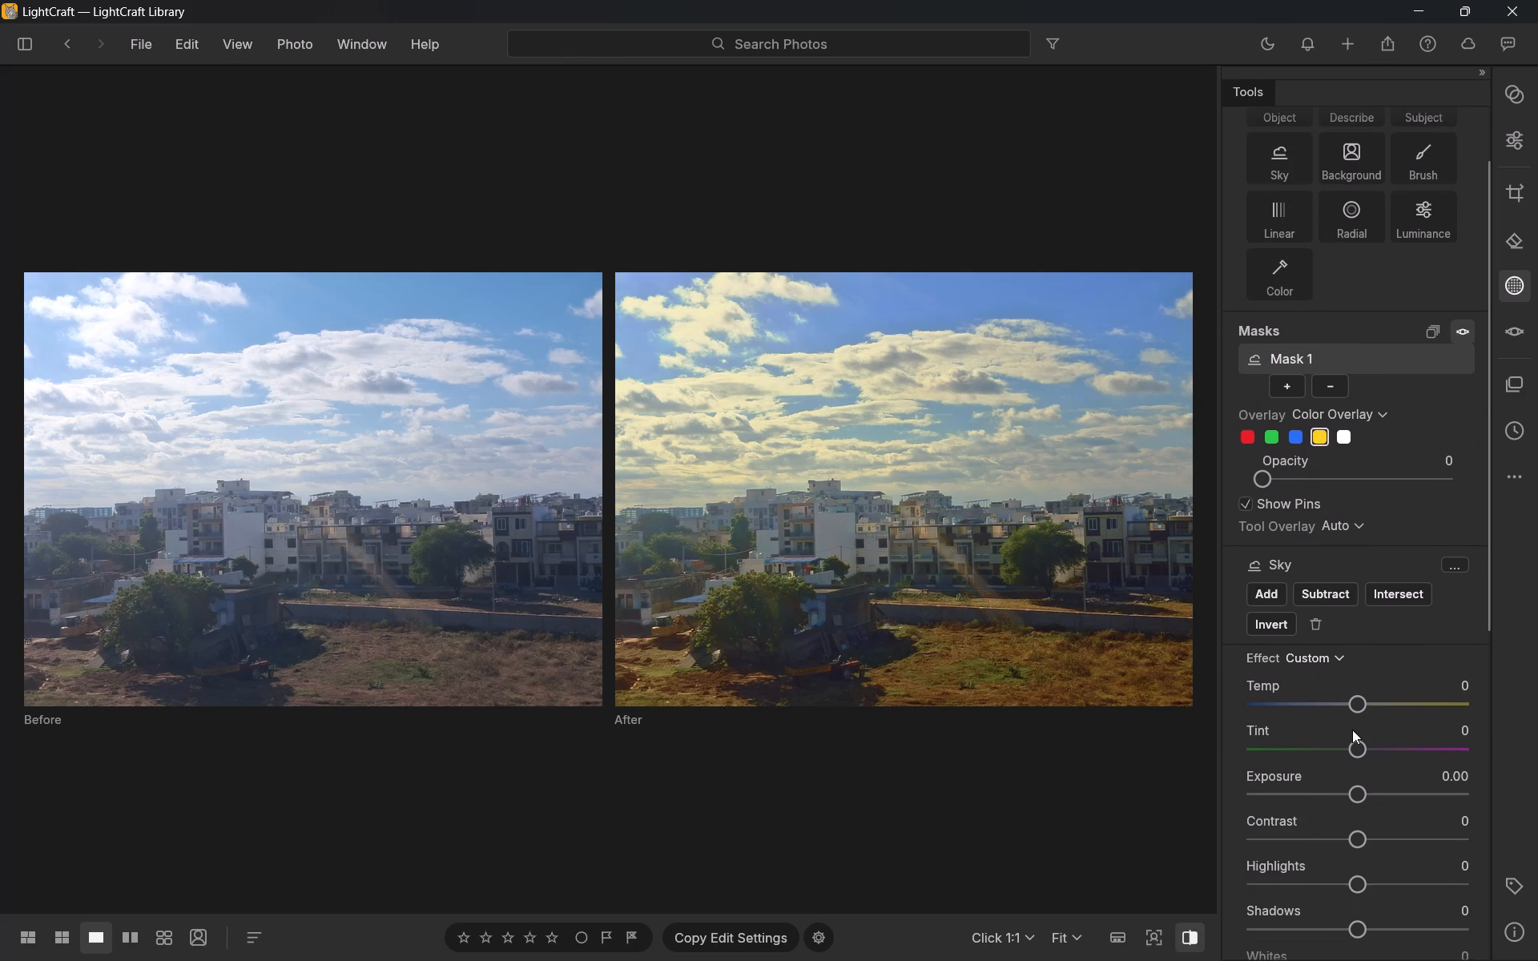
{"action": "left_click_drag", "start_coordinate": [1353, 701], "coordinate": [1334, 706]}
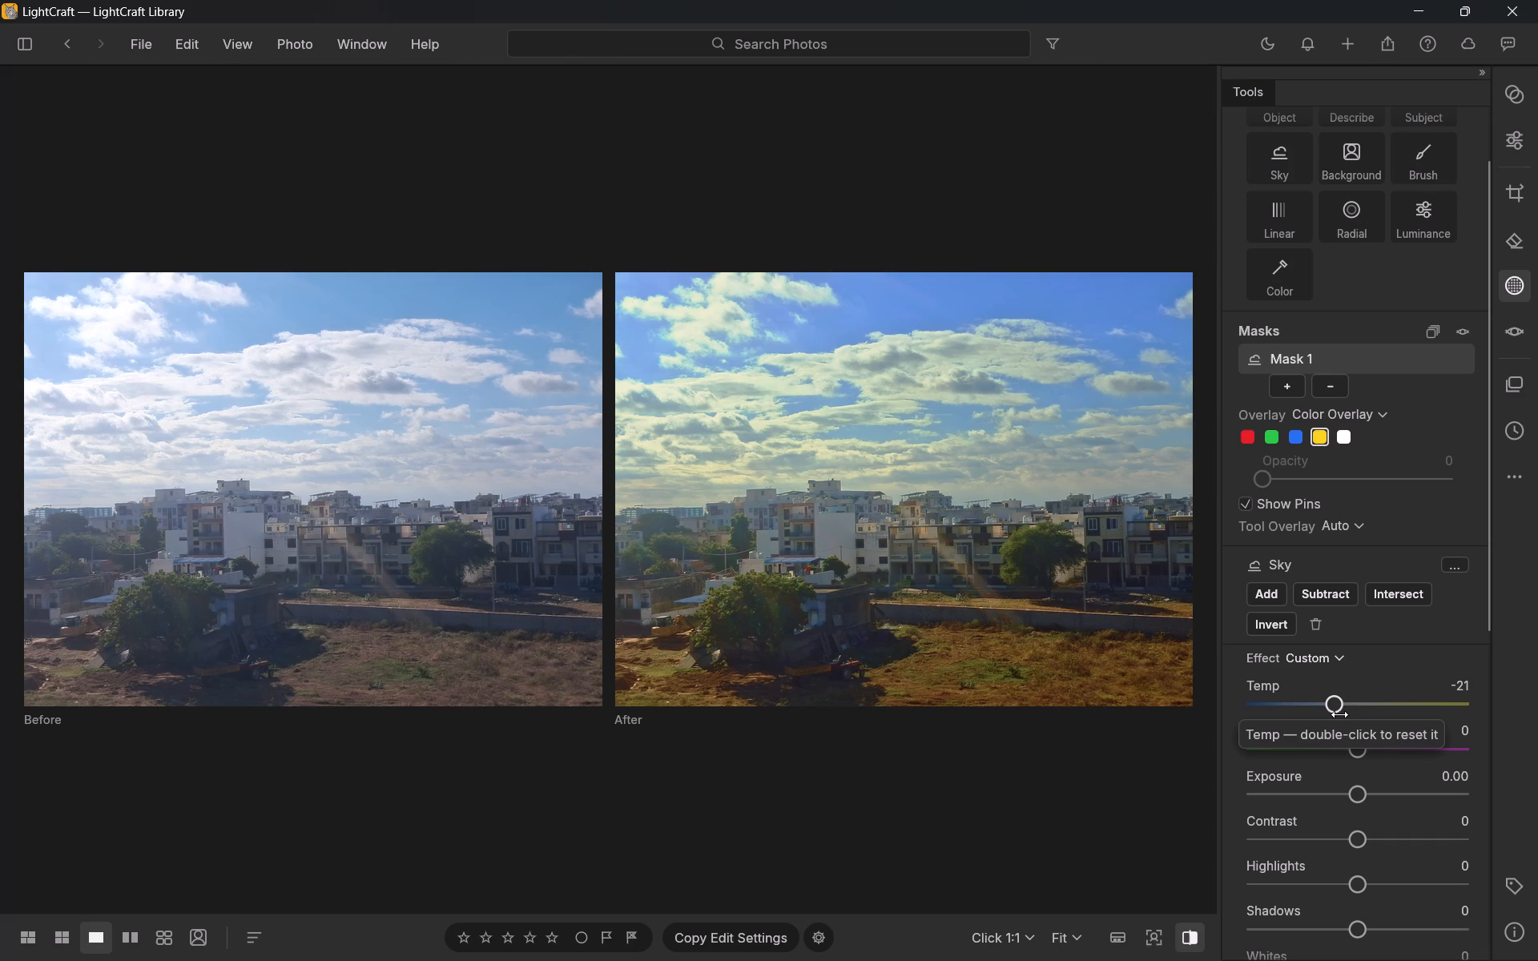
{"action": "left_click_drag", "start_coordinate": [1340, 703], "coordinate": [1327, 710]}
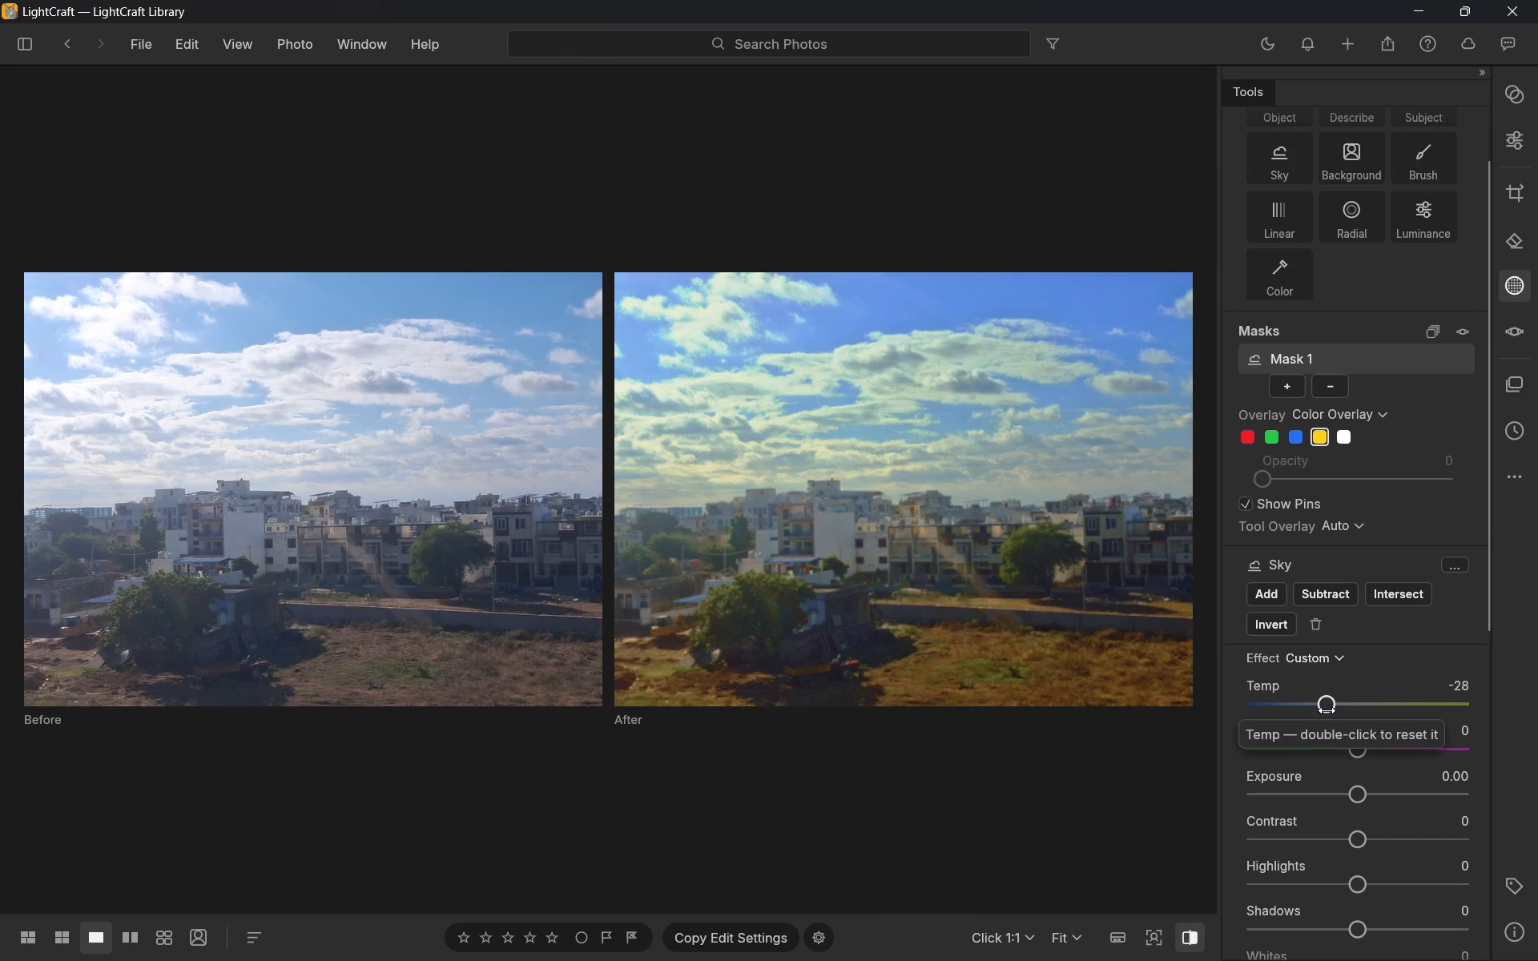
{"action": "left_click_drag", "start_coordinate": [1327, 710], "coordinate": [1315, 714]}
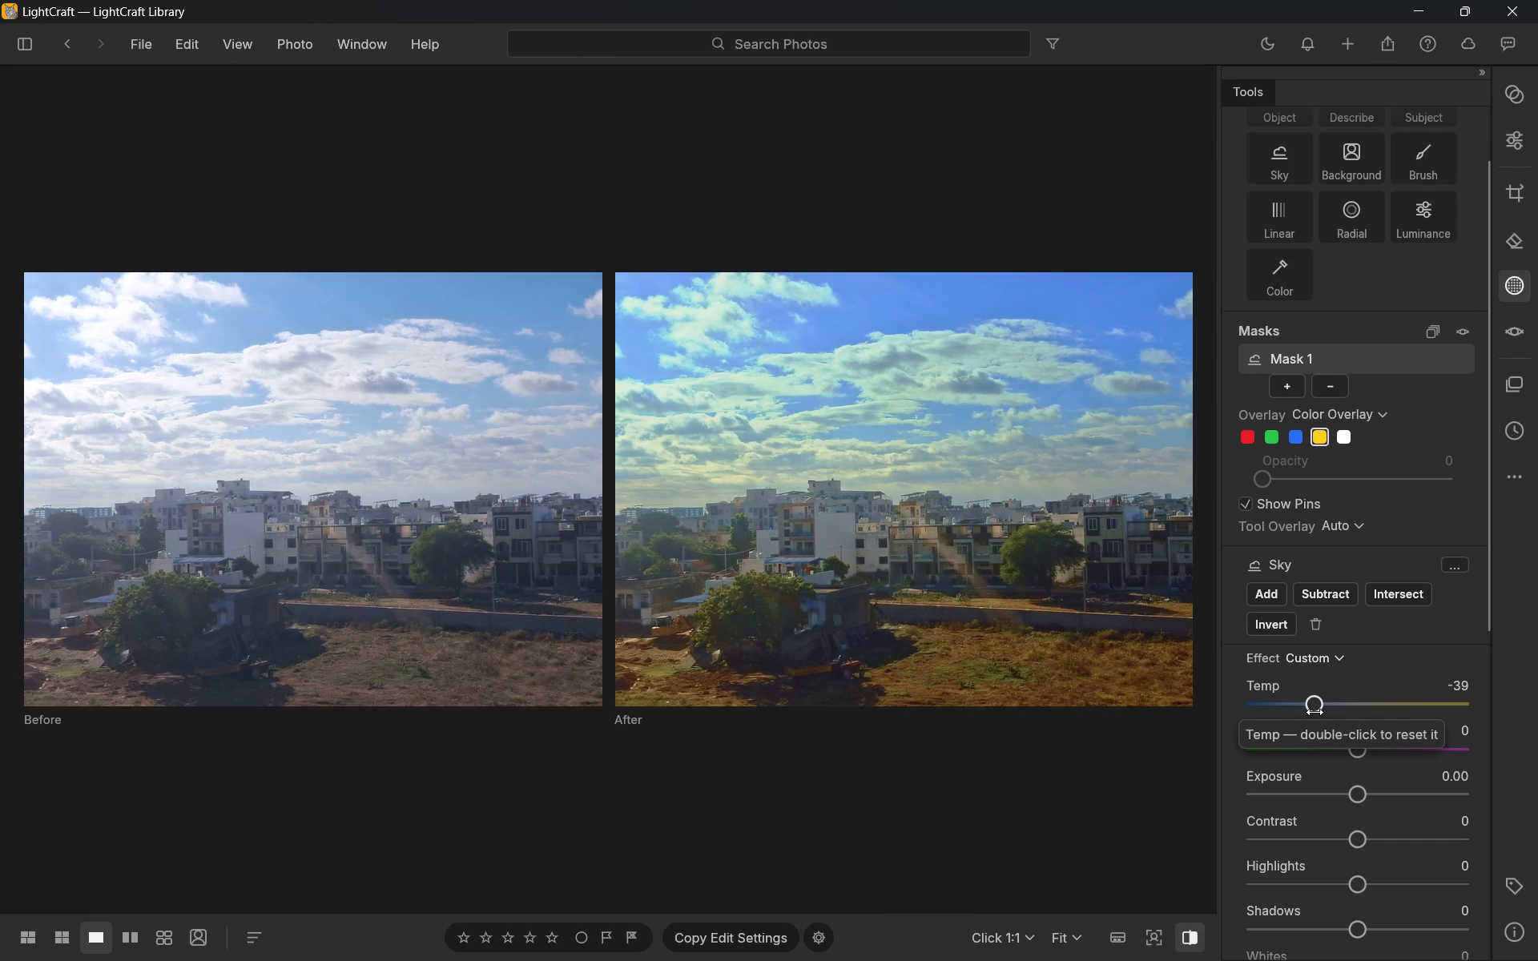
{"action": "left_click_drag", "start_coordinate": [1315, 705], "coordinate": [1323, 705]}
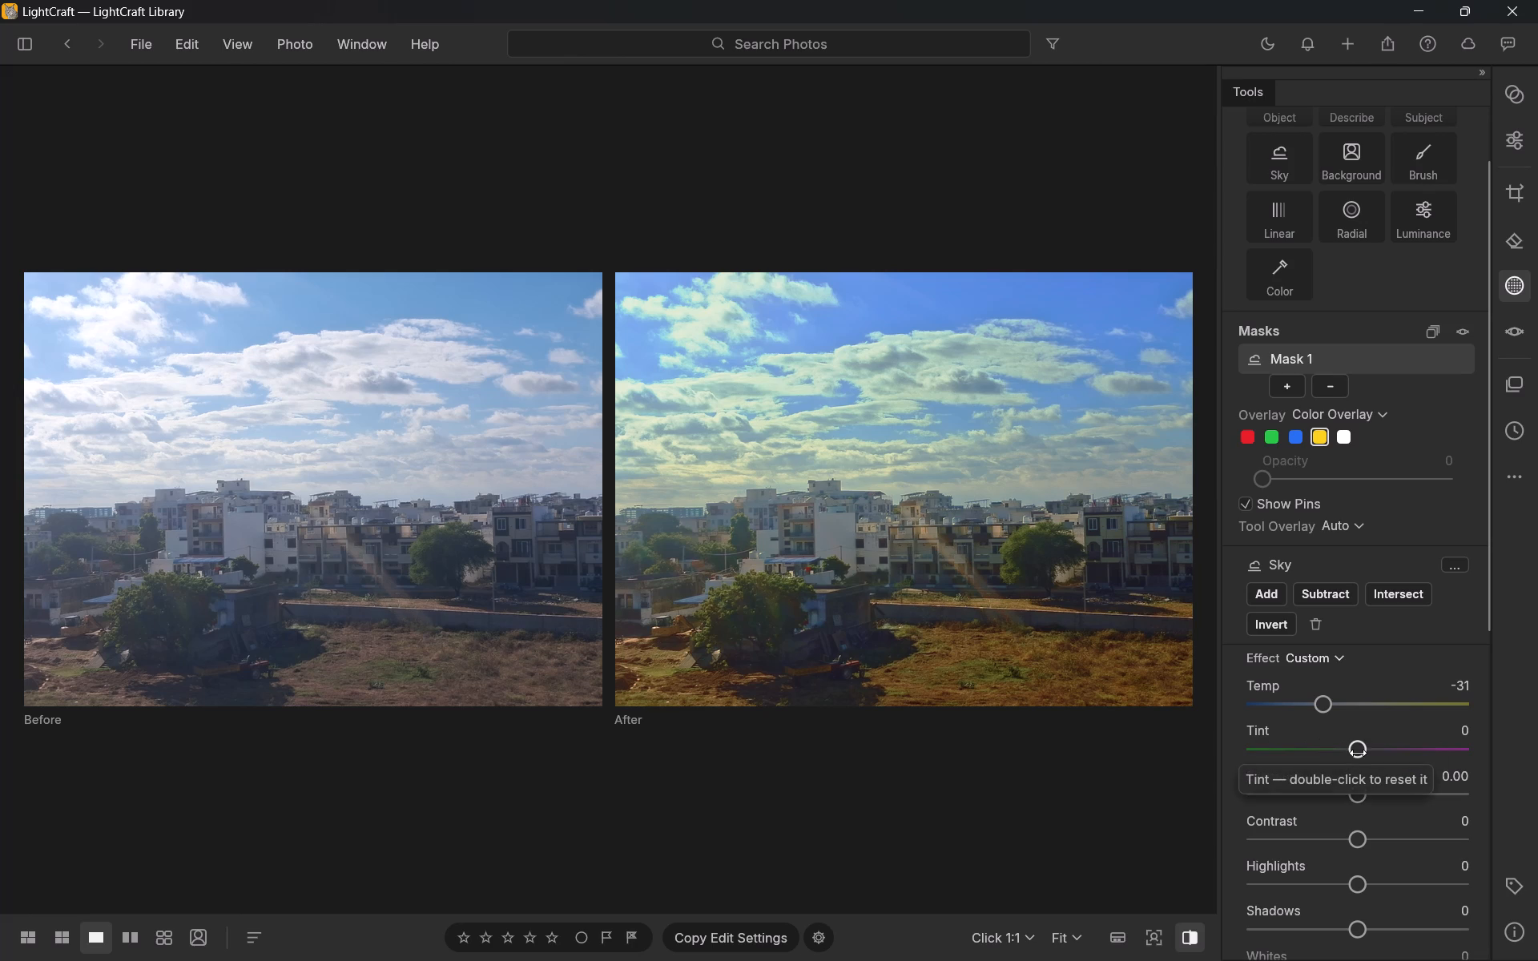
{"action": "left_click_drag", "start_coordinate": [1358, 753], "coordinate": [1317, 762]}
{"action": "left_click_drag", "start_coordinate": [1319, 760], "coordinate": [1363, 758]}
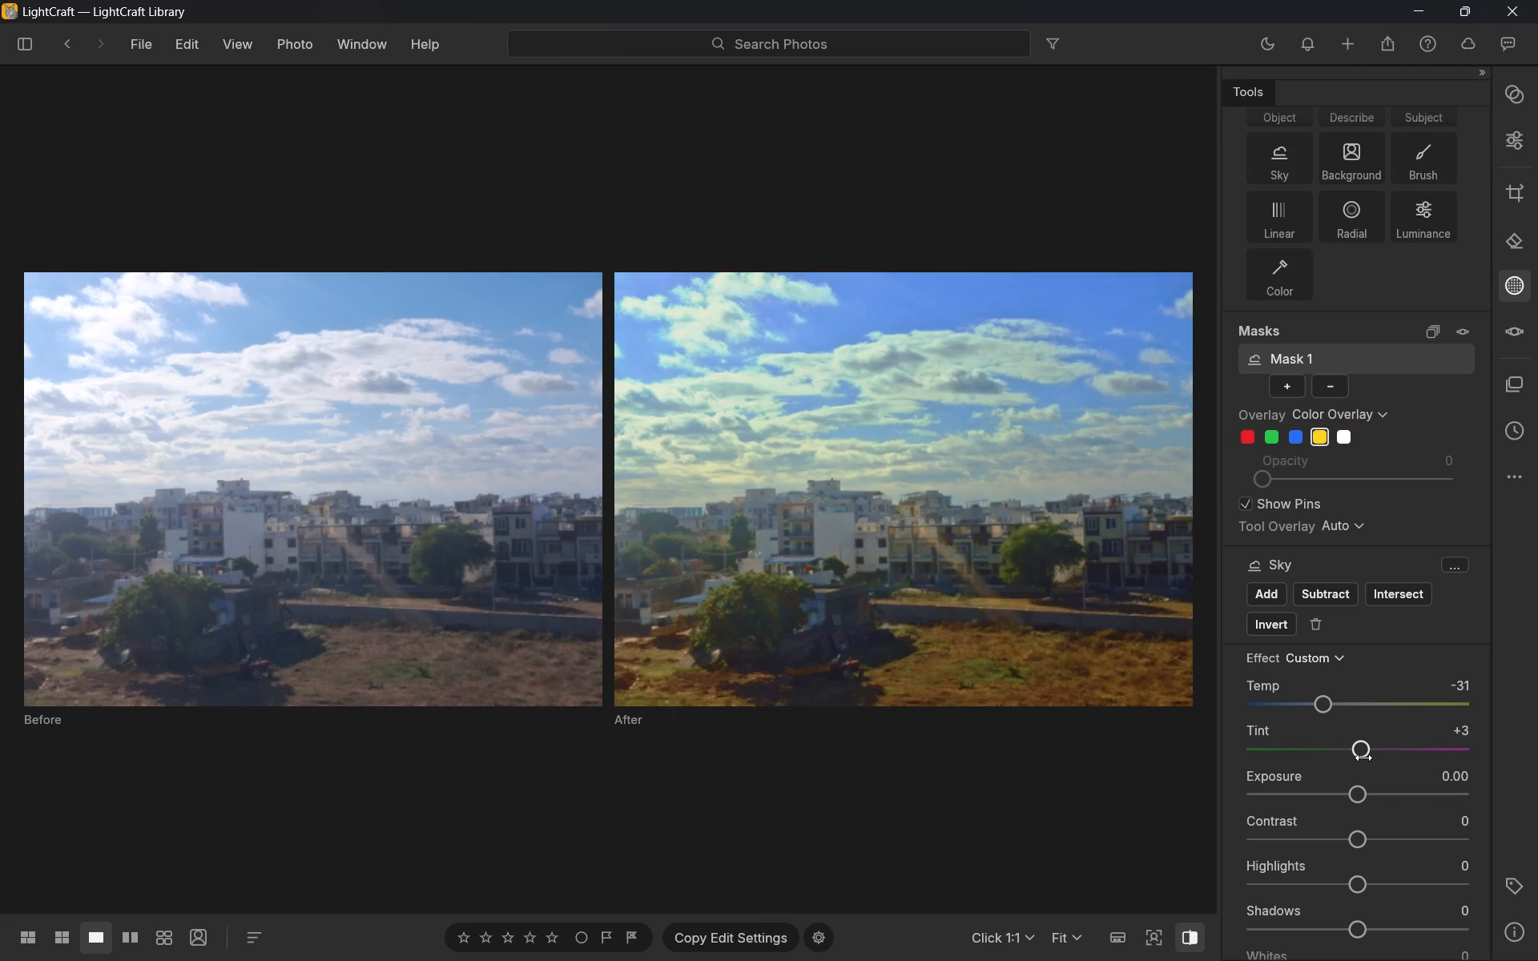
{"action": "left_click_drag", "start_coordinate": [1363, 758], "coordinate": [1373, 757]}
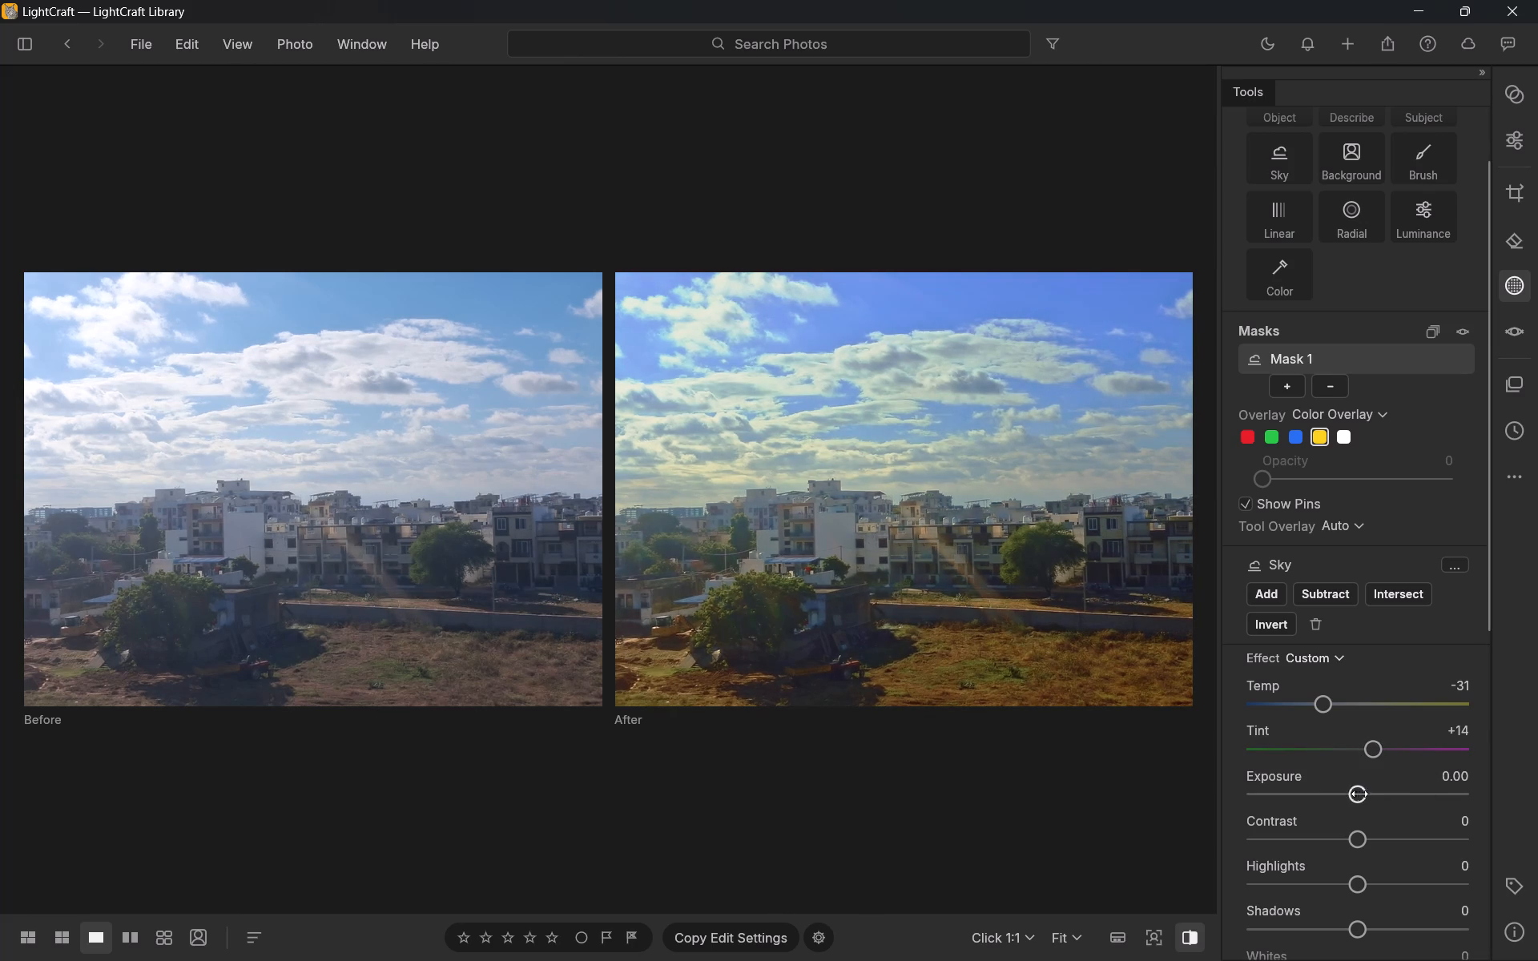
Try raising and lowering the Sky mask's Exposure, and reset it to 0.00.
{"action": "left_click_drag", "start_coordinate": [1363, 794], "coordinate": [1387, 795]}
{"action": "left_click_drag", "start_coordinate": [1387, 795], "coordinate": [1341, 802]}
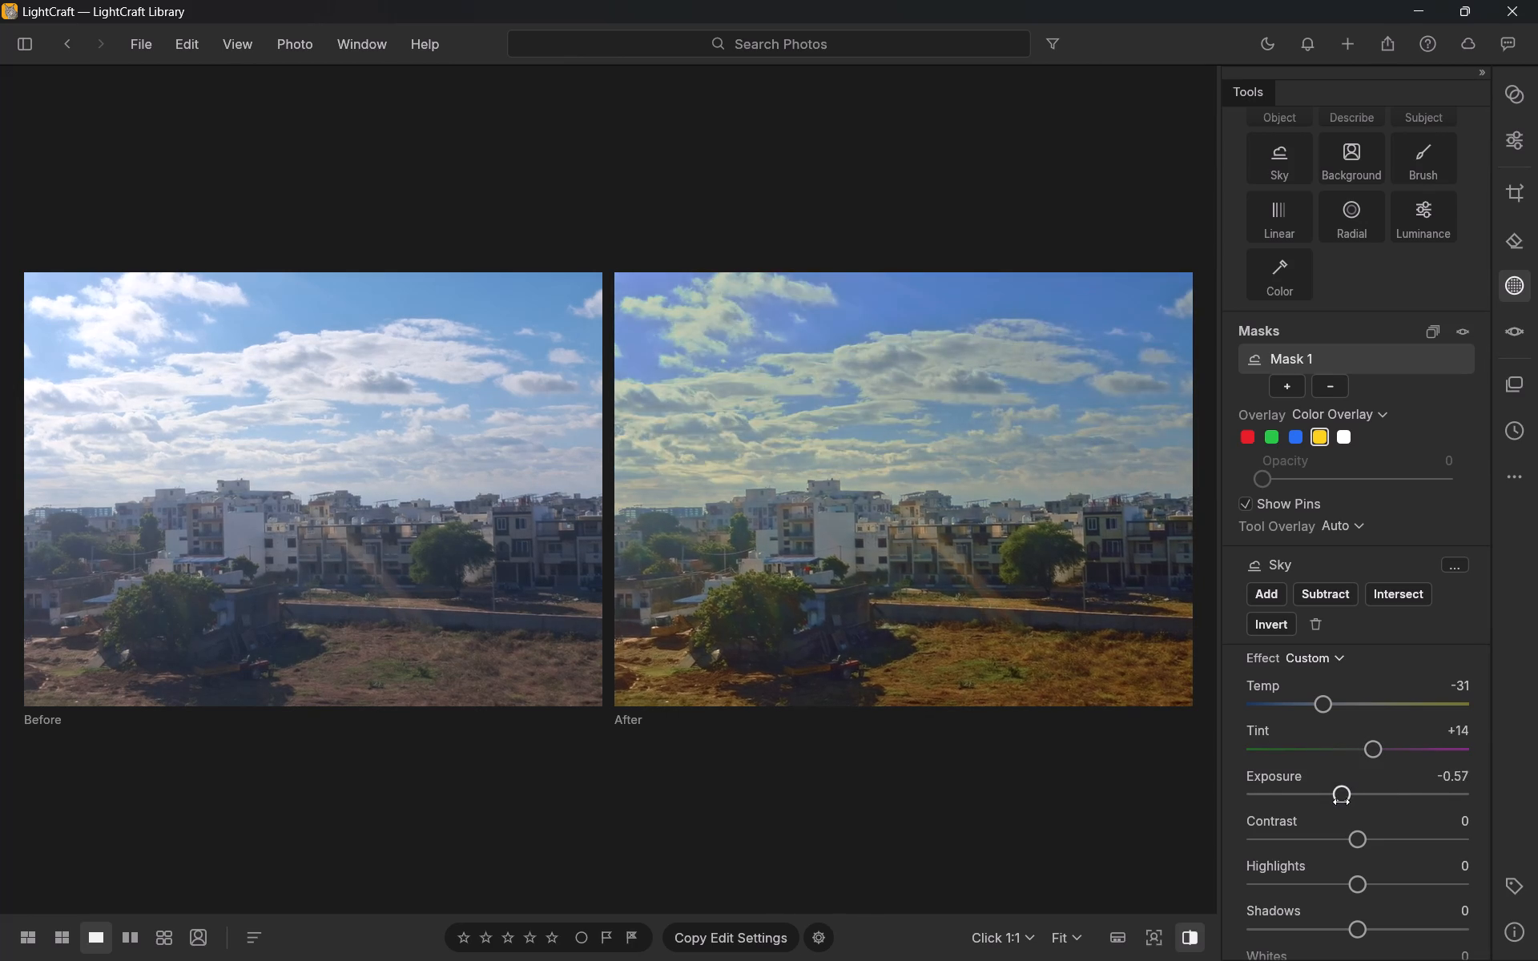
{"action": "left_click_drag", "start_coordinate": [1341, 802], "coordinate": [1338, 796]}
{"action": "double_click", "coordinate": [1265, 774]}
Set the Sky mask's Contrast to +52, reset its Temp and set it to -37.
{"action": "left_click_drag", "start_coordinate": [1367, 838], "coordinate": [1488, 826]}
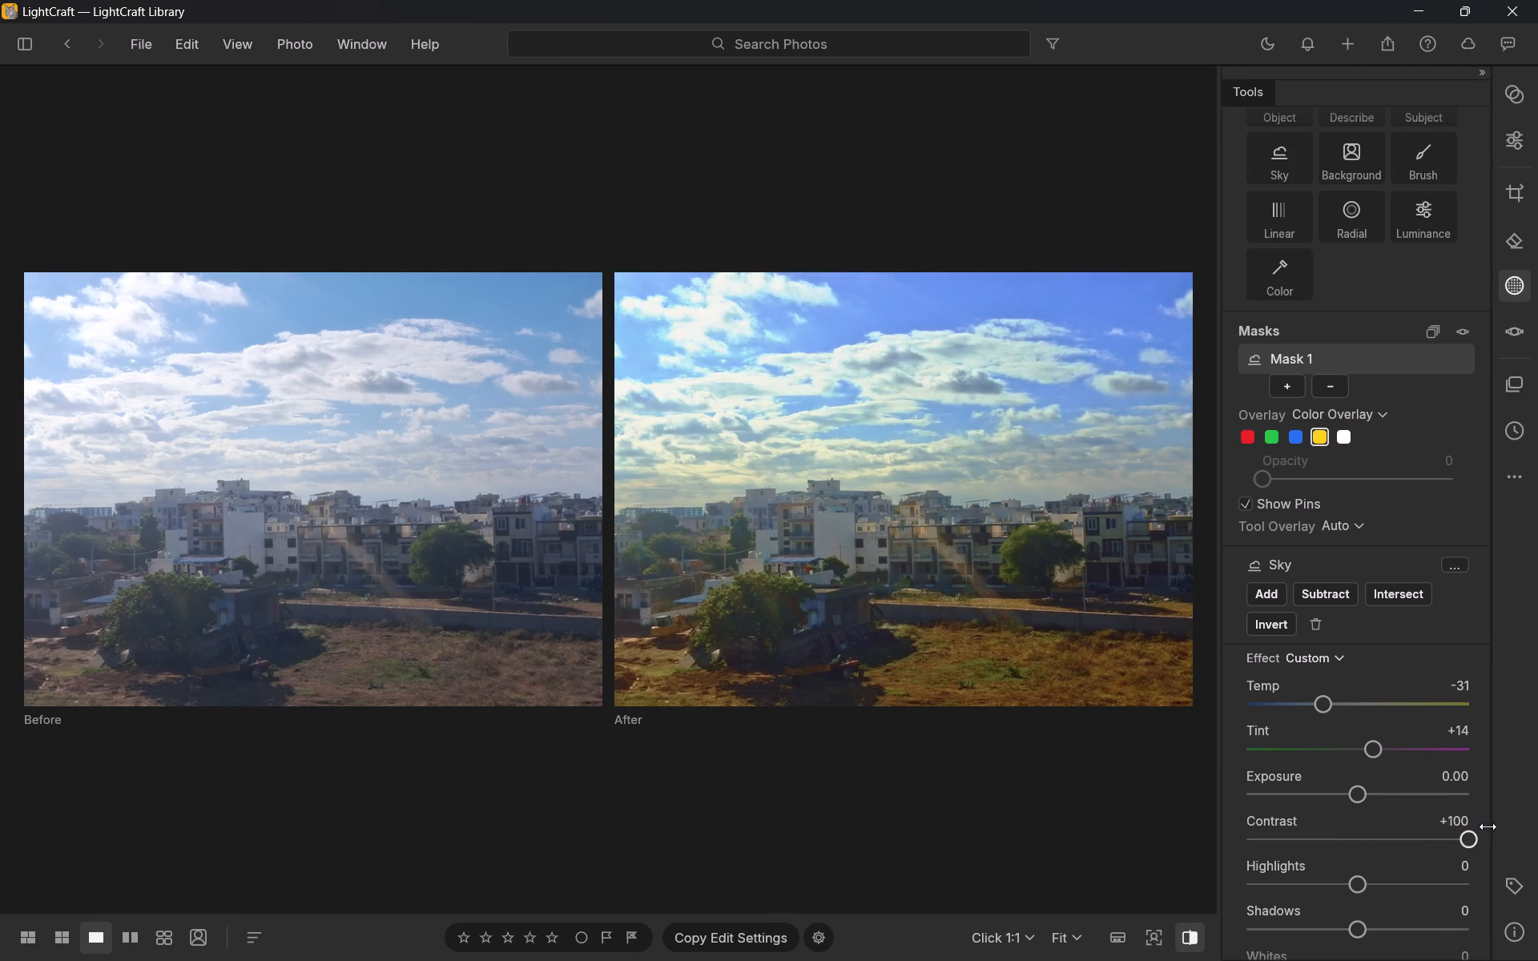
{"action": "left_click_drag", "start_coordinate": [1488, 826], "coordinate": [1415, 835]}
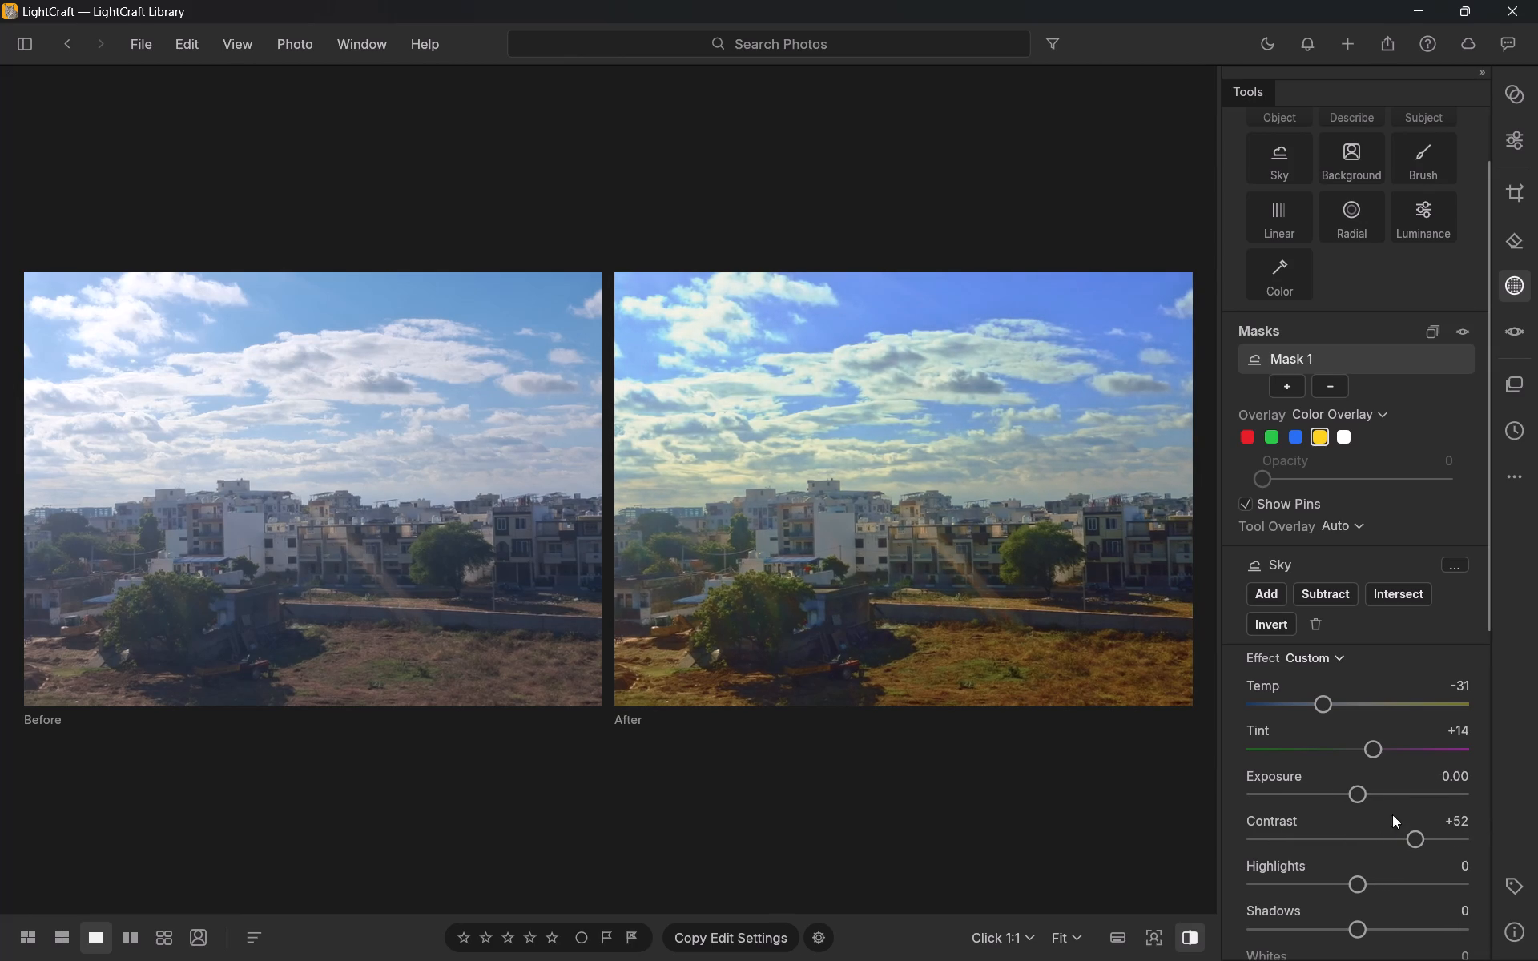
{"action": "double_click", "coordinate": [1261, 689]}
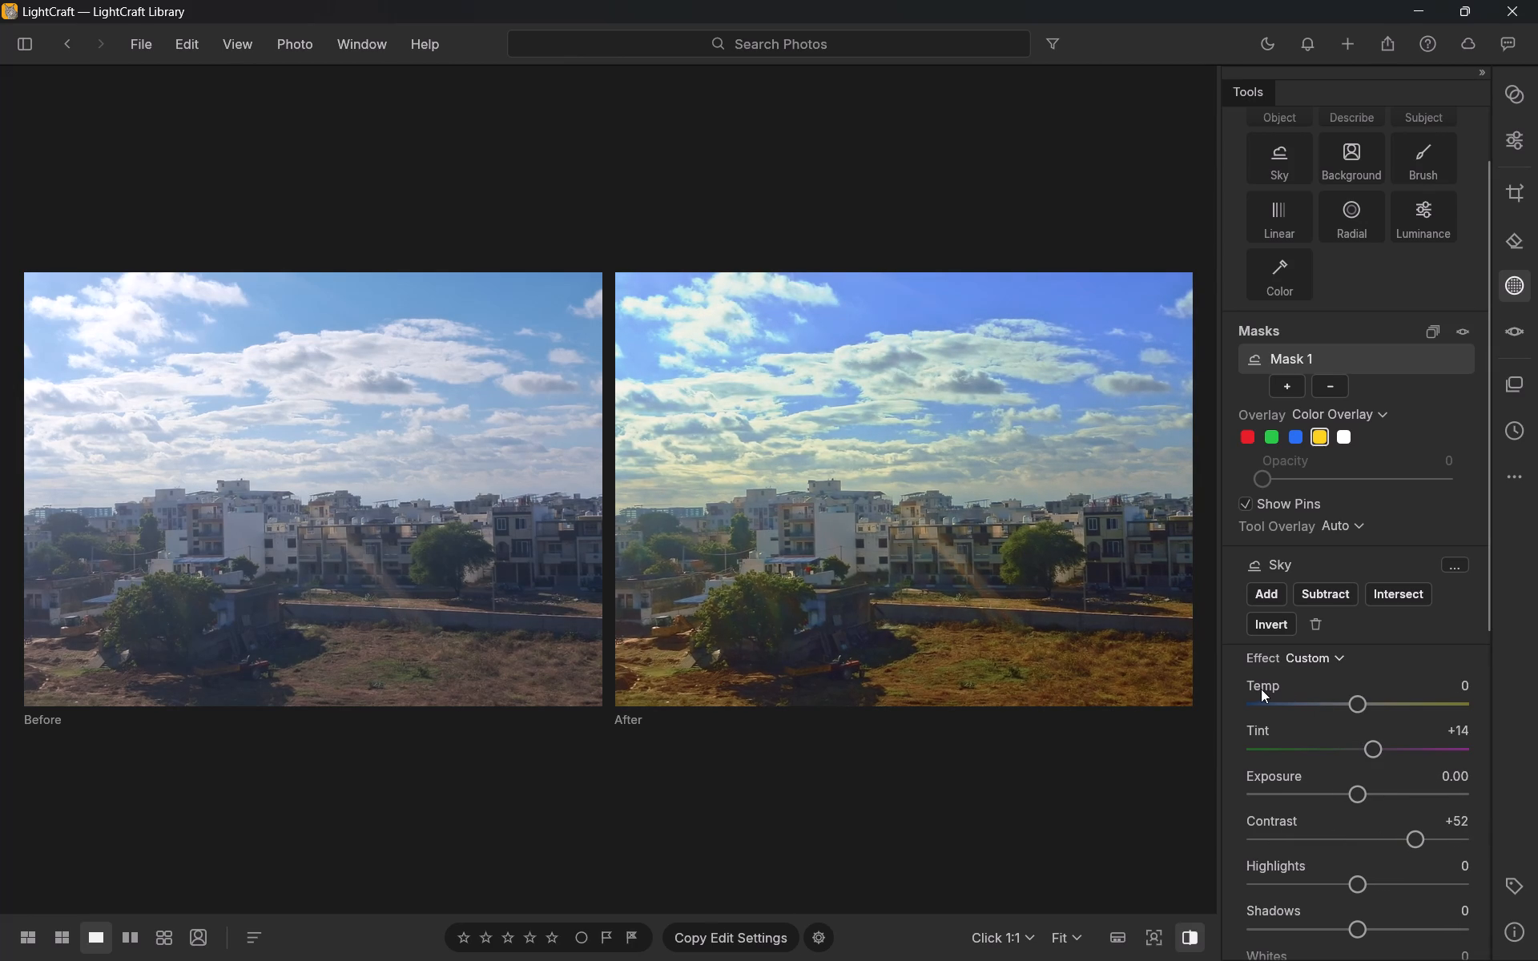
{"action": "left_click_drag", "start_coordinate": [1348, 698], "coordinate": [1332, 708]}
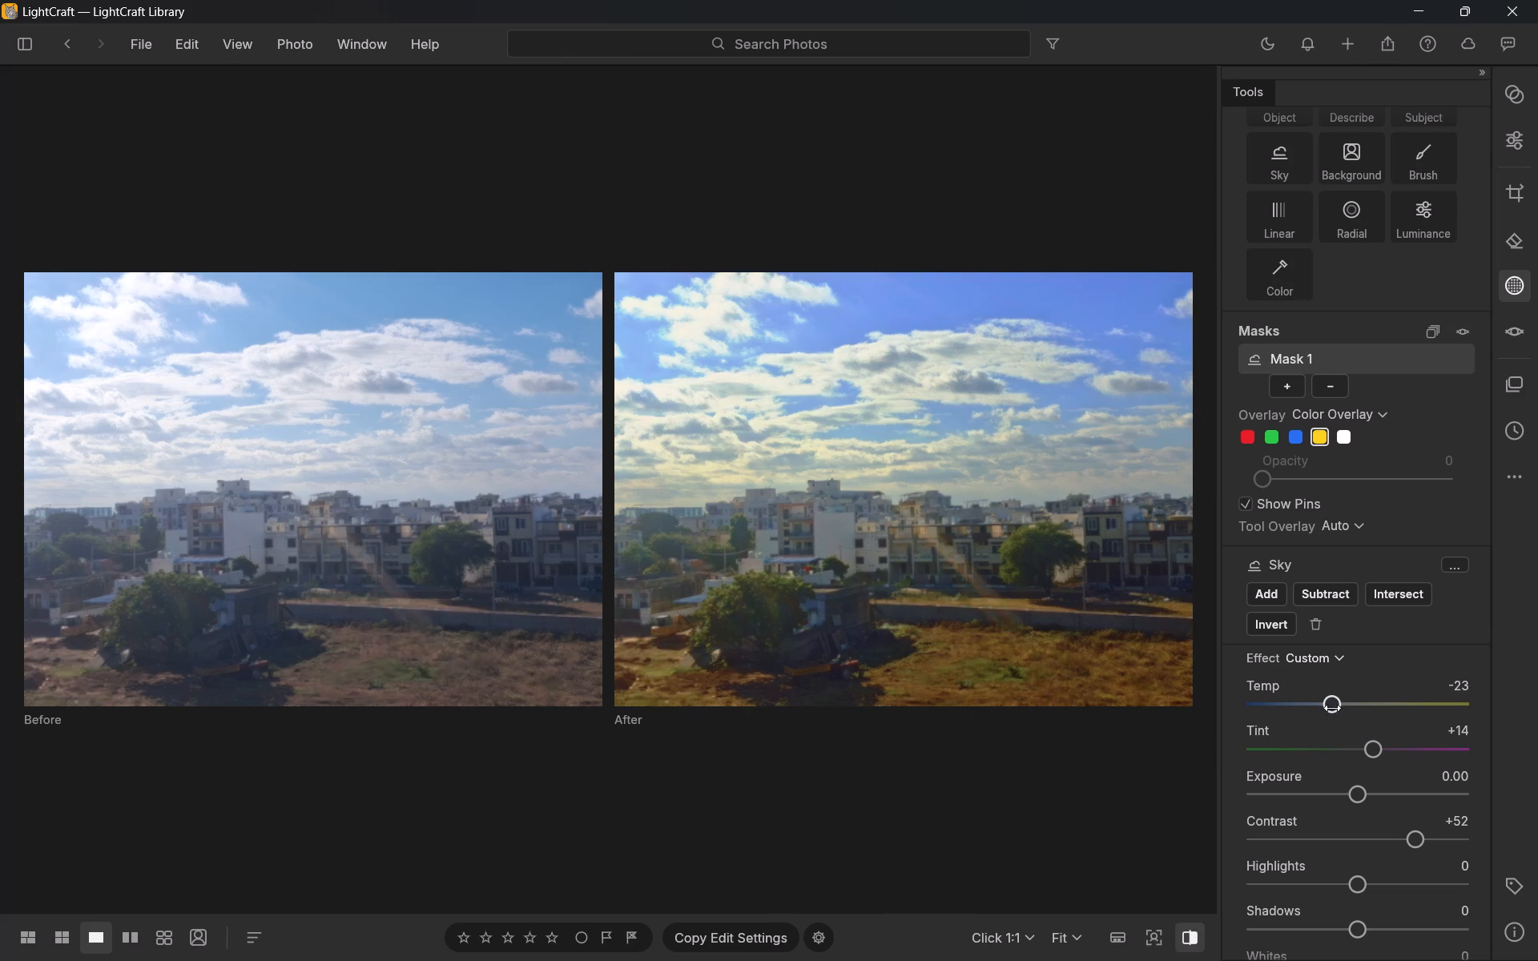
{"action": "left_click_drag", "start_coordinate": [1332, 708], "coordinate": [1316, 715]}
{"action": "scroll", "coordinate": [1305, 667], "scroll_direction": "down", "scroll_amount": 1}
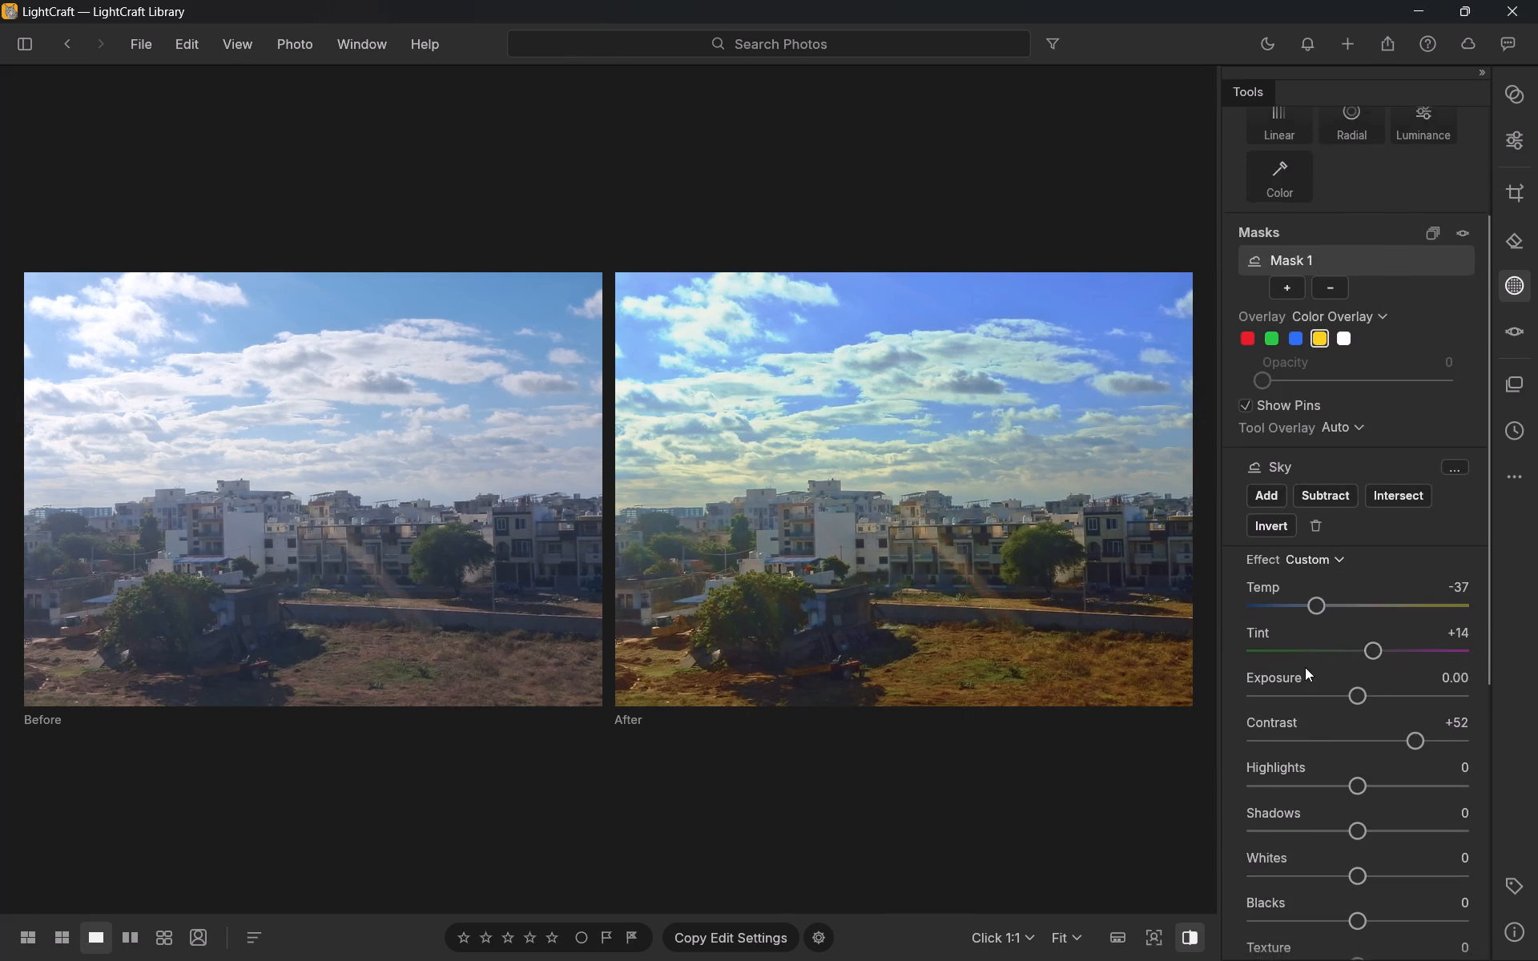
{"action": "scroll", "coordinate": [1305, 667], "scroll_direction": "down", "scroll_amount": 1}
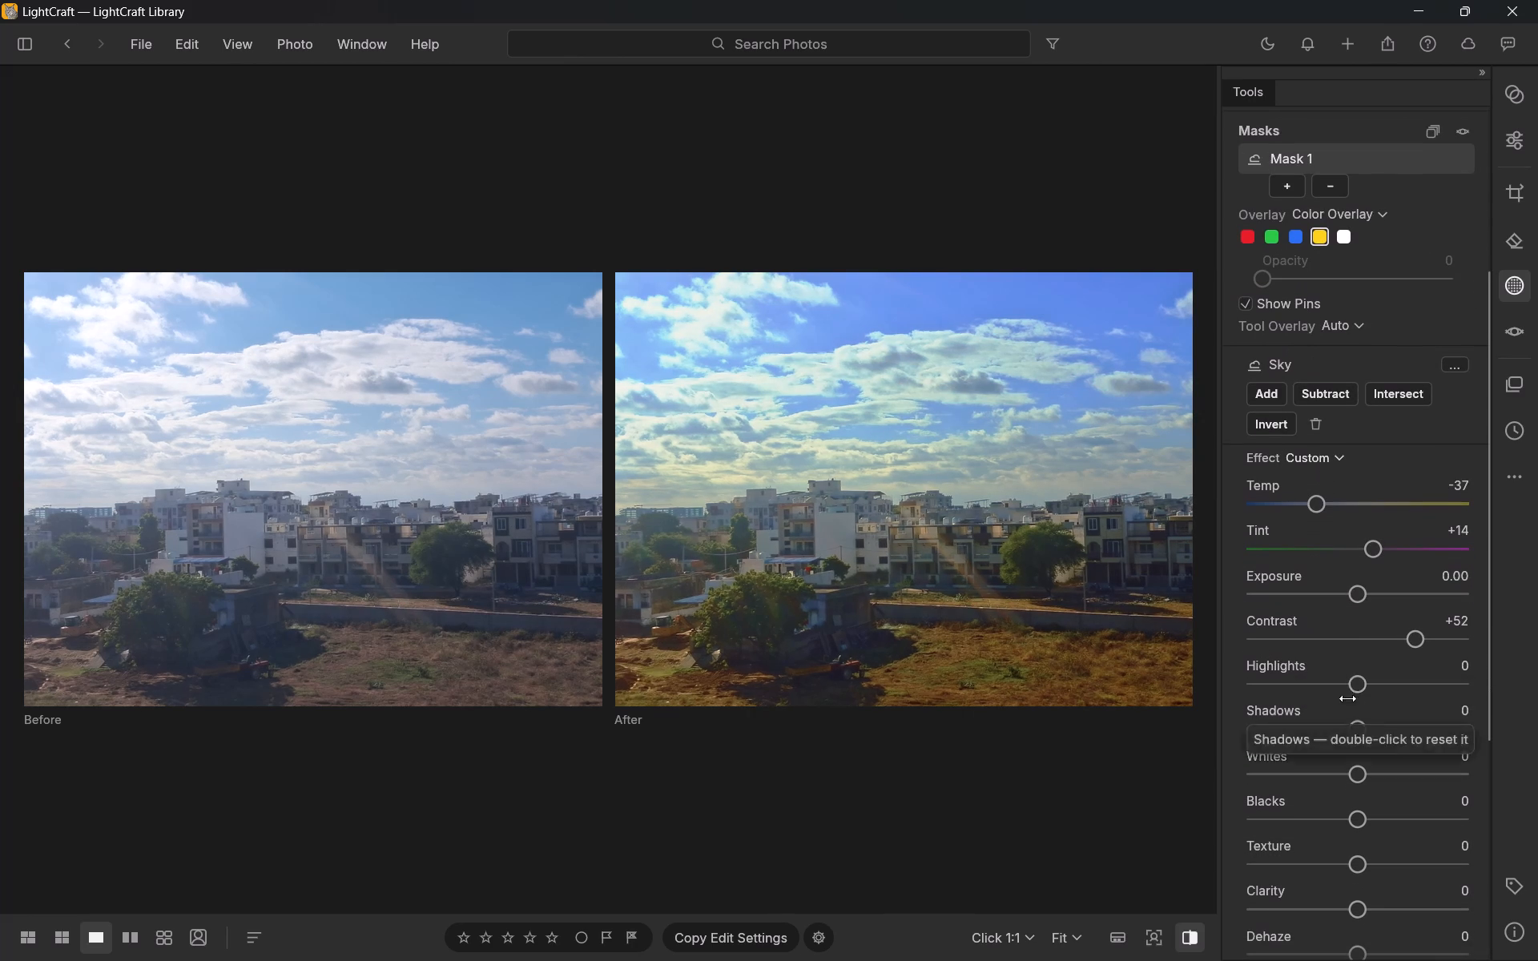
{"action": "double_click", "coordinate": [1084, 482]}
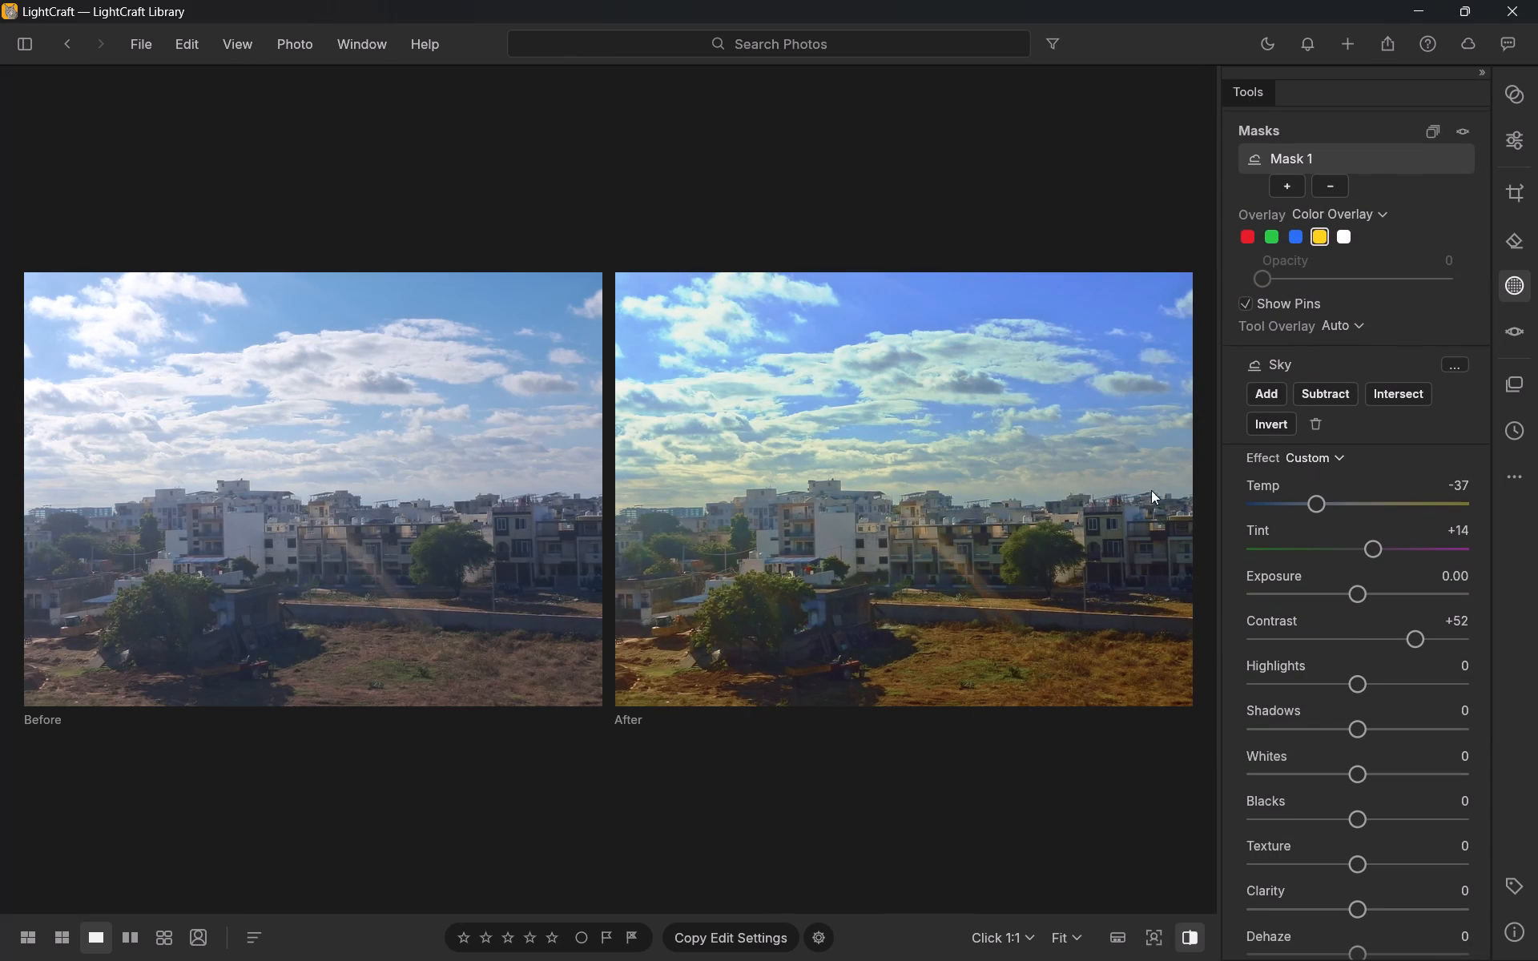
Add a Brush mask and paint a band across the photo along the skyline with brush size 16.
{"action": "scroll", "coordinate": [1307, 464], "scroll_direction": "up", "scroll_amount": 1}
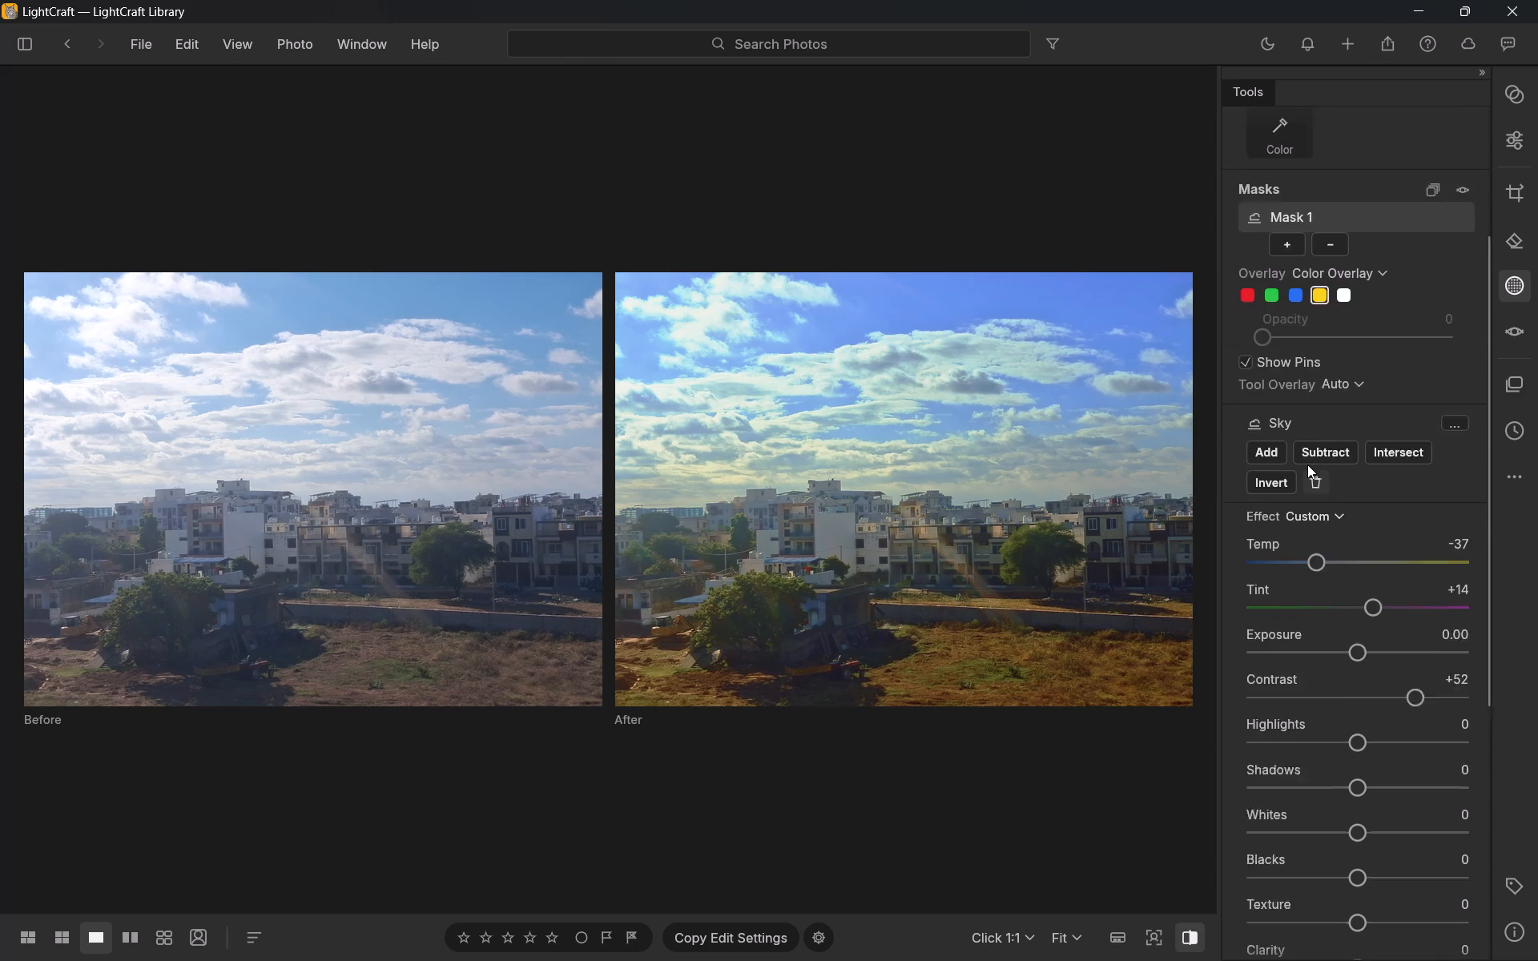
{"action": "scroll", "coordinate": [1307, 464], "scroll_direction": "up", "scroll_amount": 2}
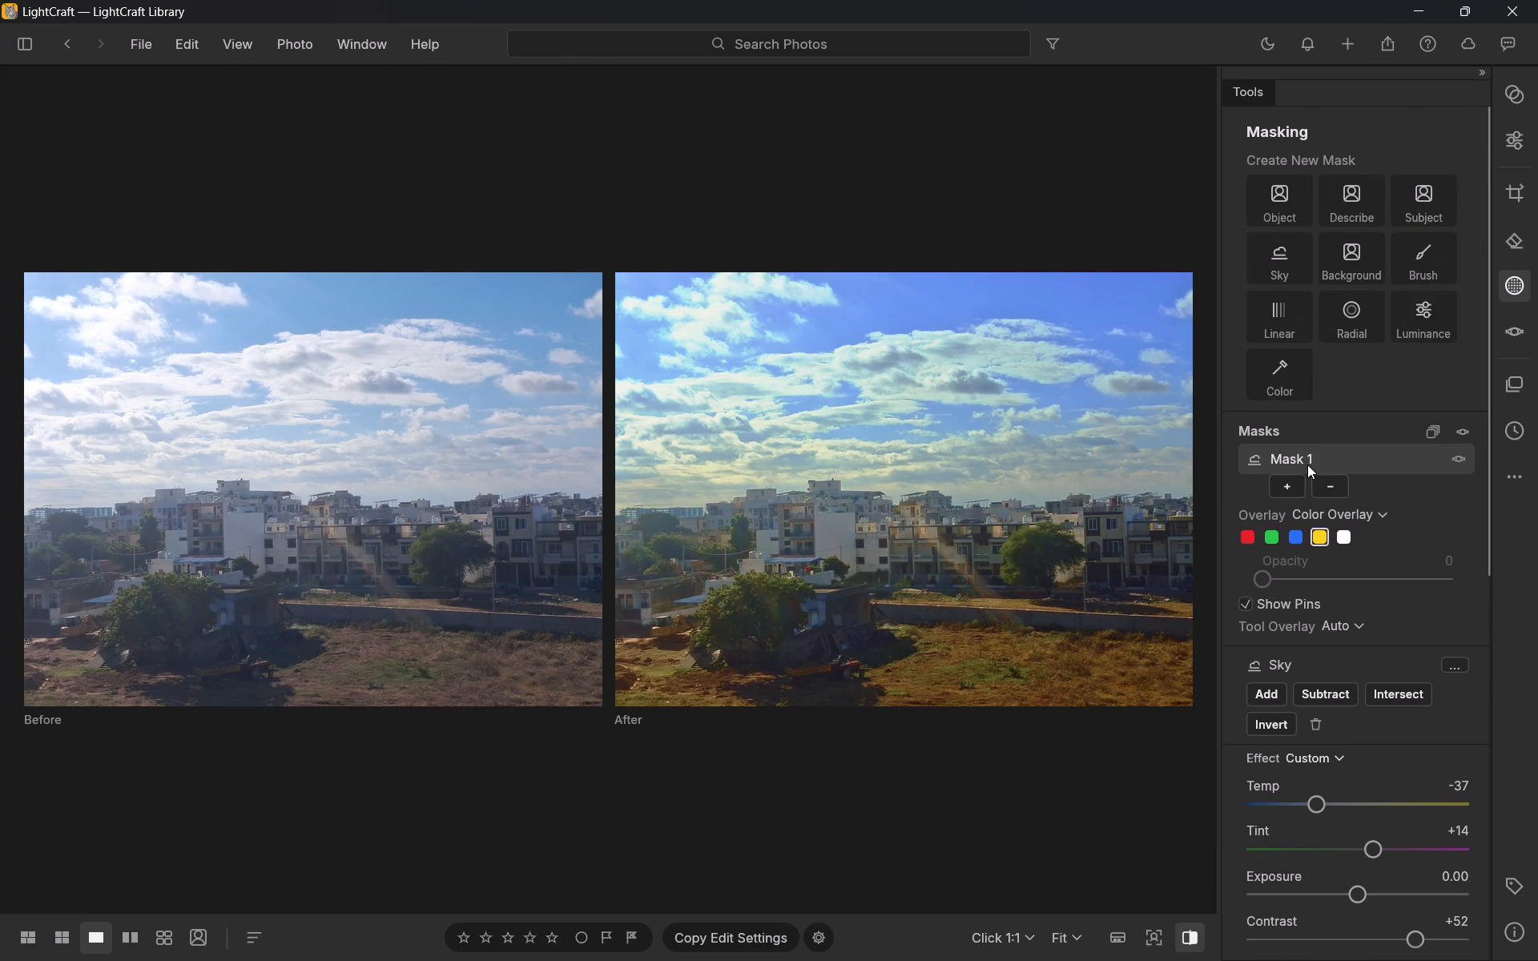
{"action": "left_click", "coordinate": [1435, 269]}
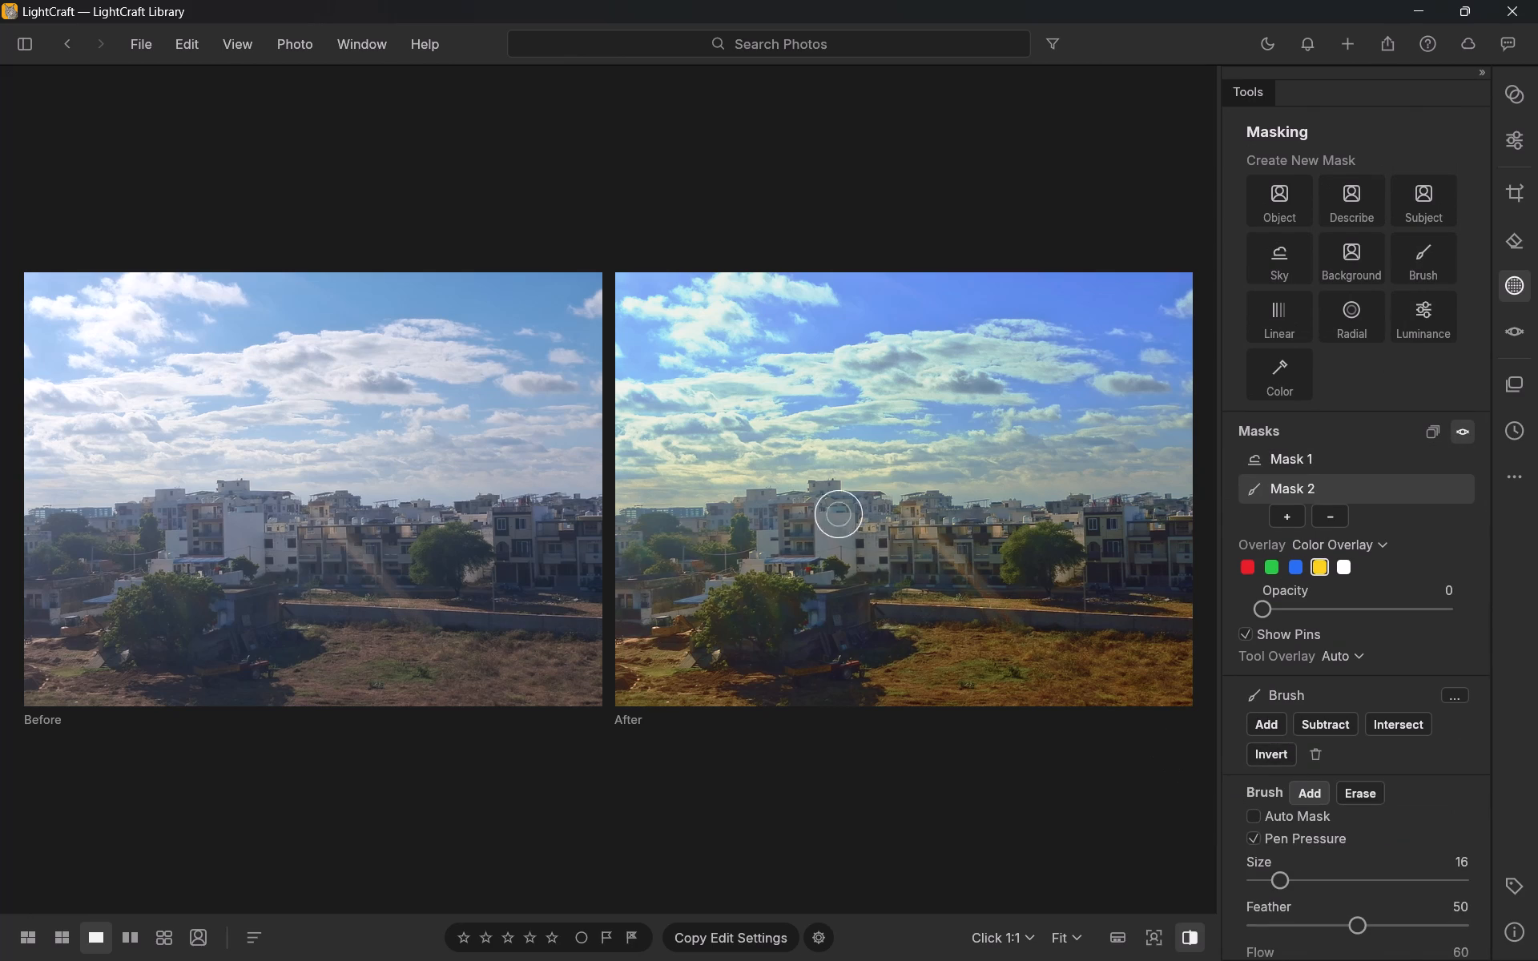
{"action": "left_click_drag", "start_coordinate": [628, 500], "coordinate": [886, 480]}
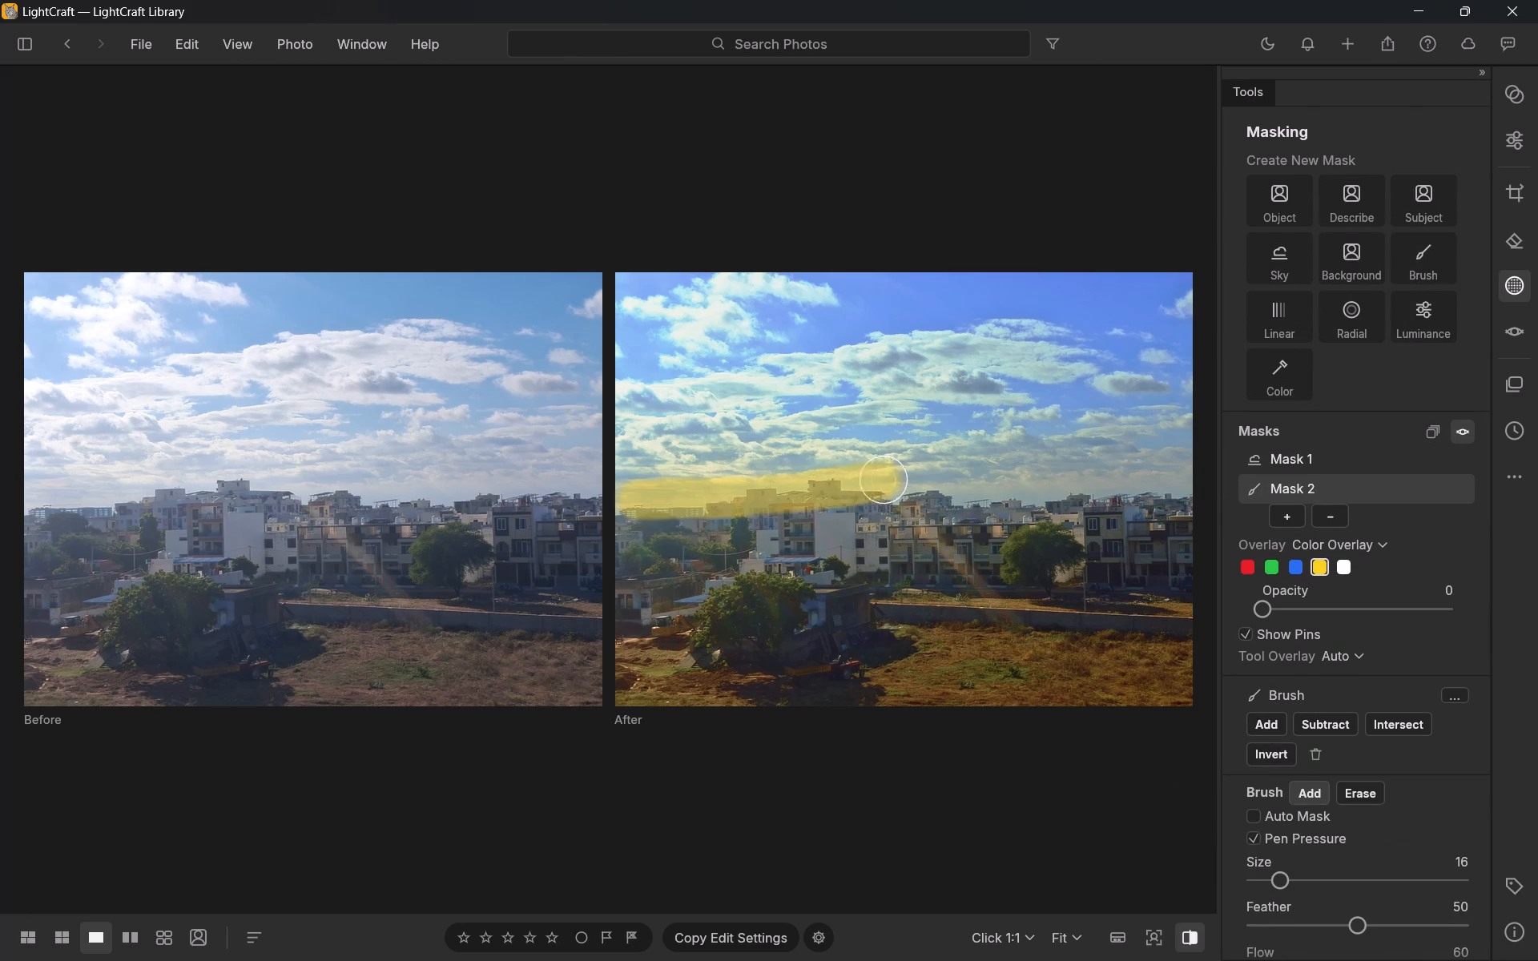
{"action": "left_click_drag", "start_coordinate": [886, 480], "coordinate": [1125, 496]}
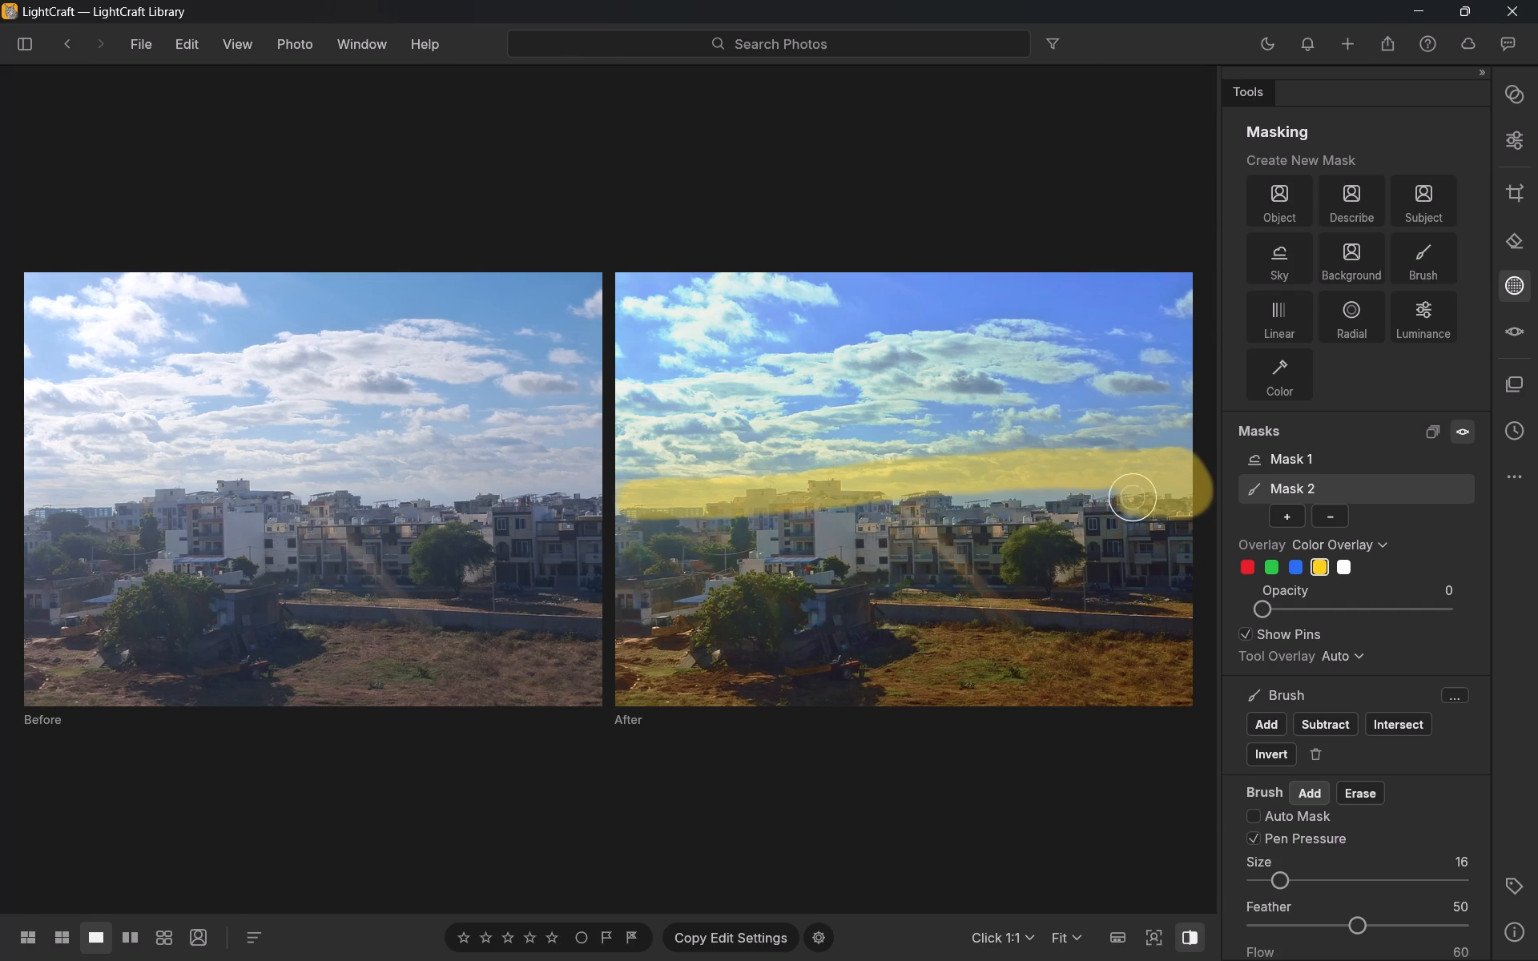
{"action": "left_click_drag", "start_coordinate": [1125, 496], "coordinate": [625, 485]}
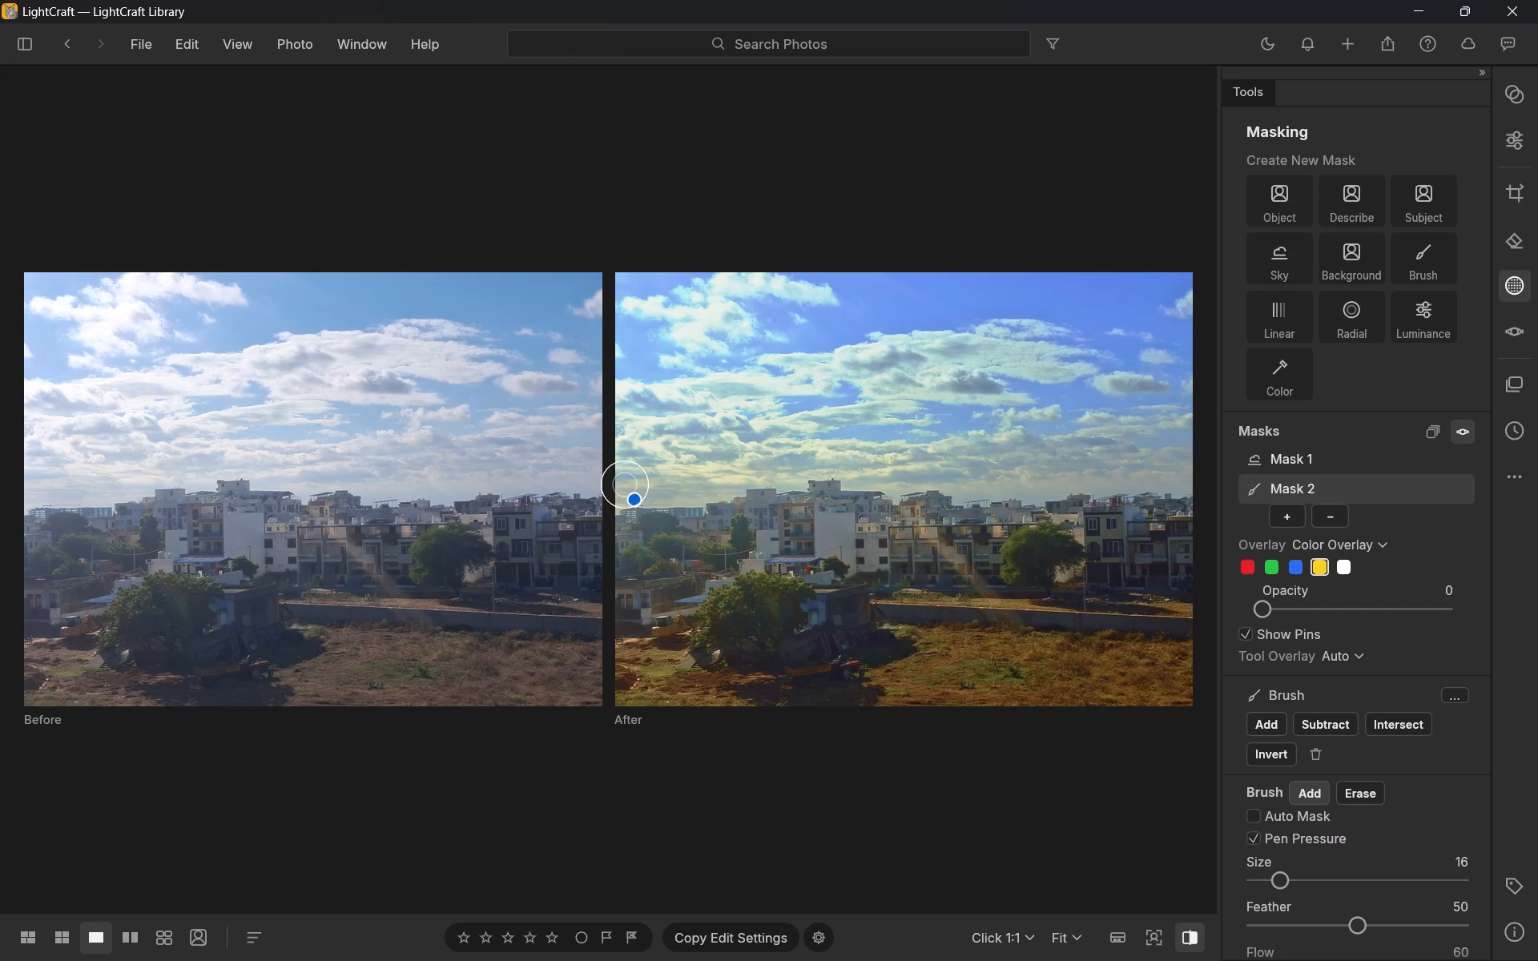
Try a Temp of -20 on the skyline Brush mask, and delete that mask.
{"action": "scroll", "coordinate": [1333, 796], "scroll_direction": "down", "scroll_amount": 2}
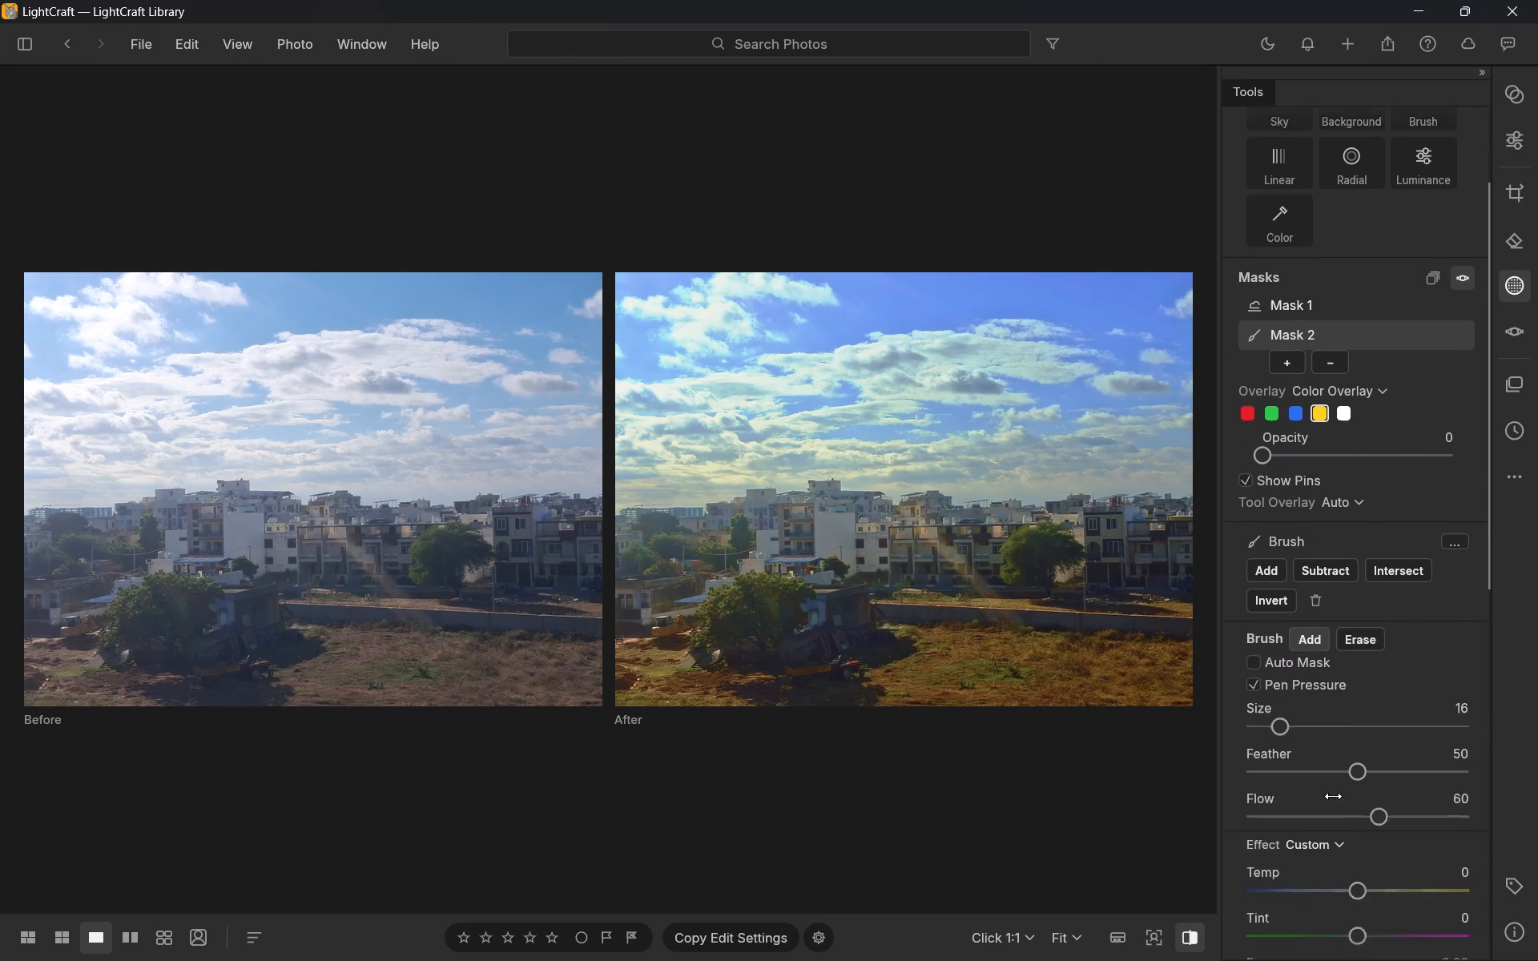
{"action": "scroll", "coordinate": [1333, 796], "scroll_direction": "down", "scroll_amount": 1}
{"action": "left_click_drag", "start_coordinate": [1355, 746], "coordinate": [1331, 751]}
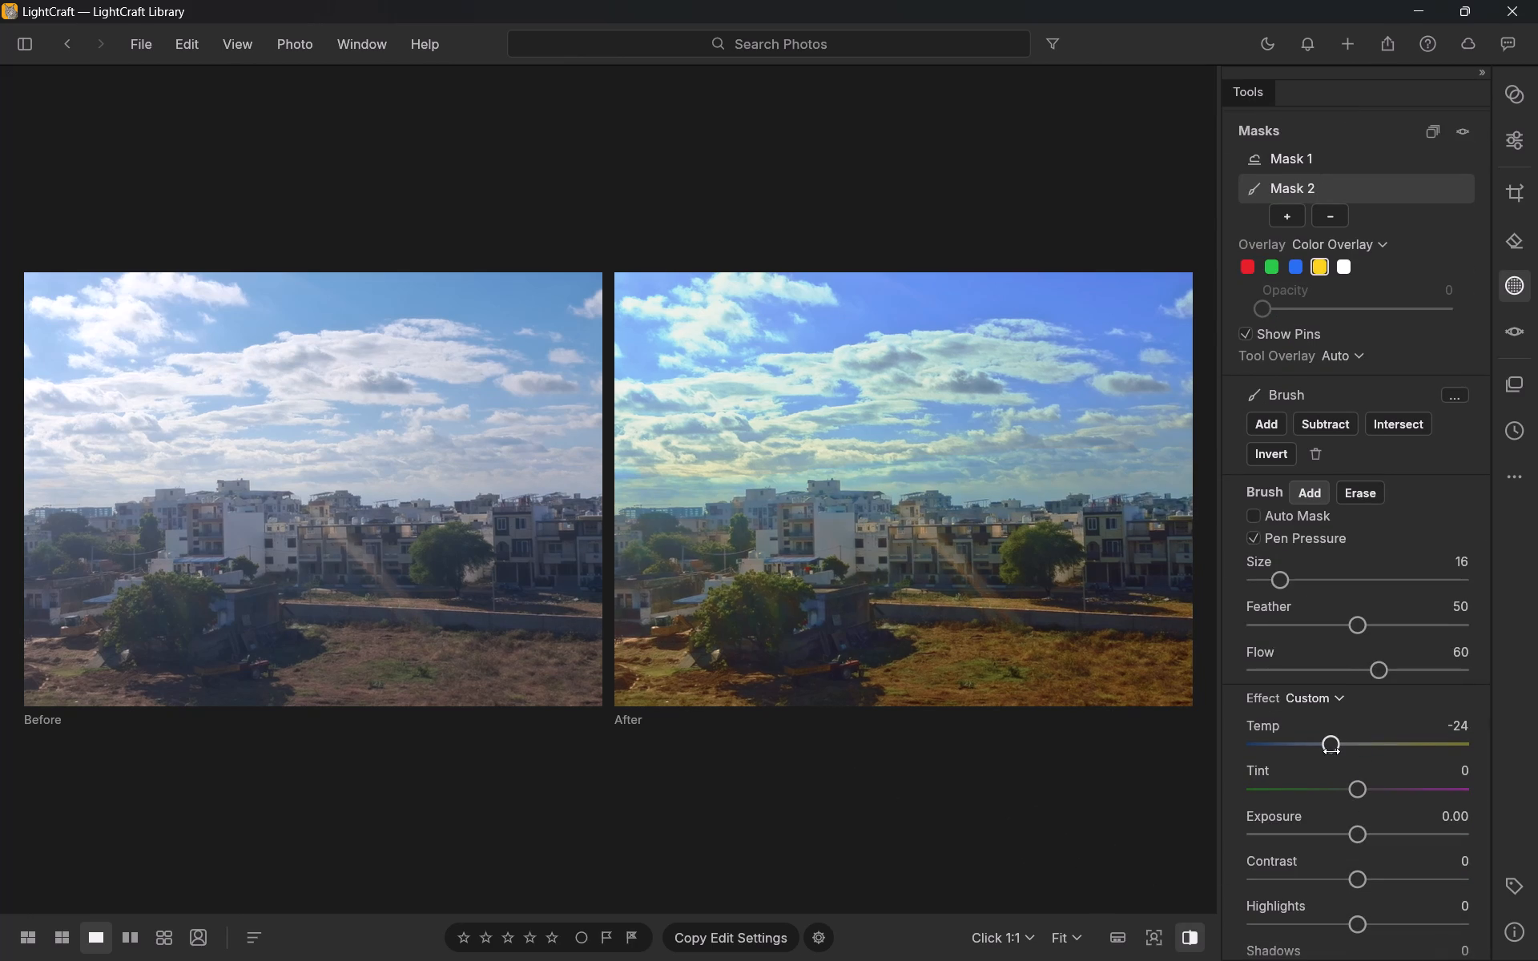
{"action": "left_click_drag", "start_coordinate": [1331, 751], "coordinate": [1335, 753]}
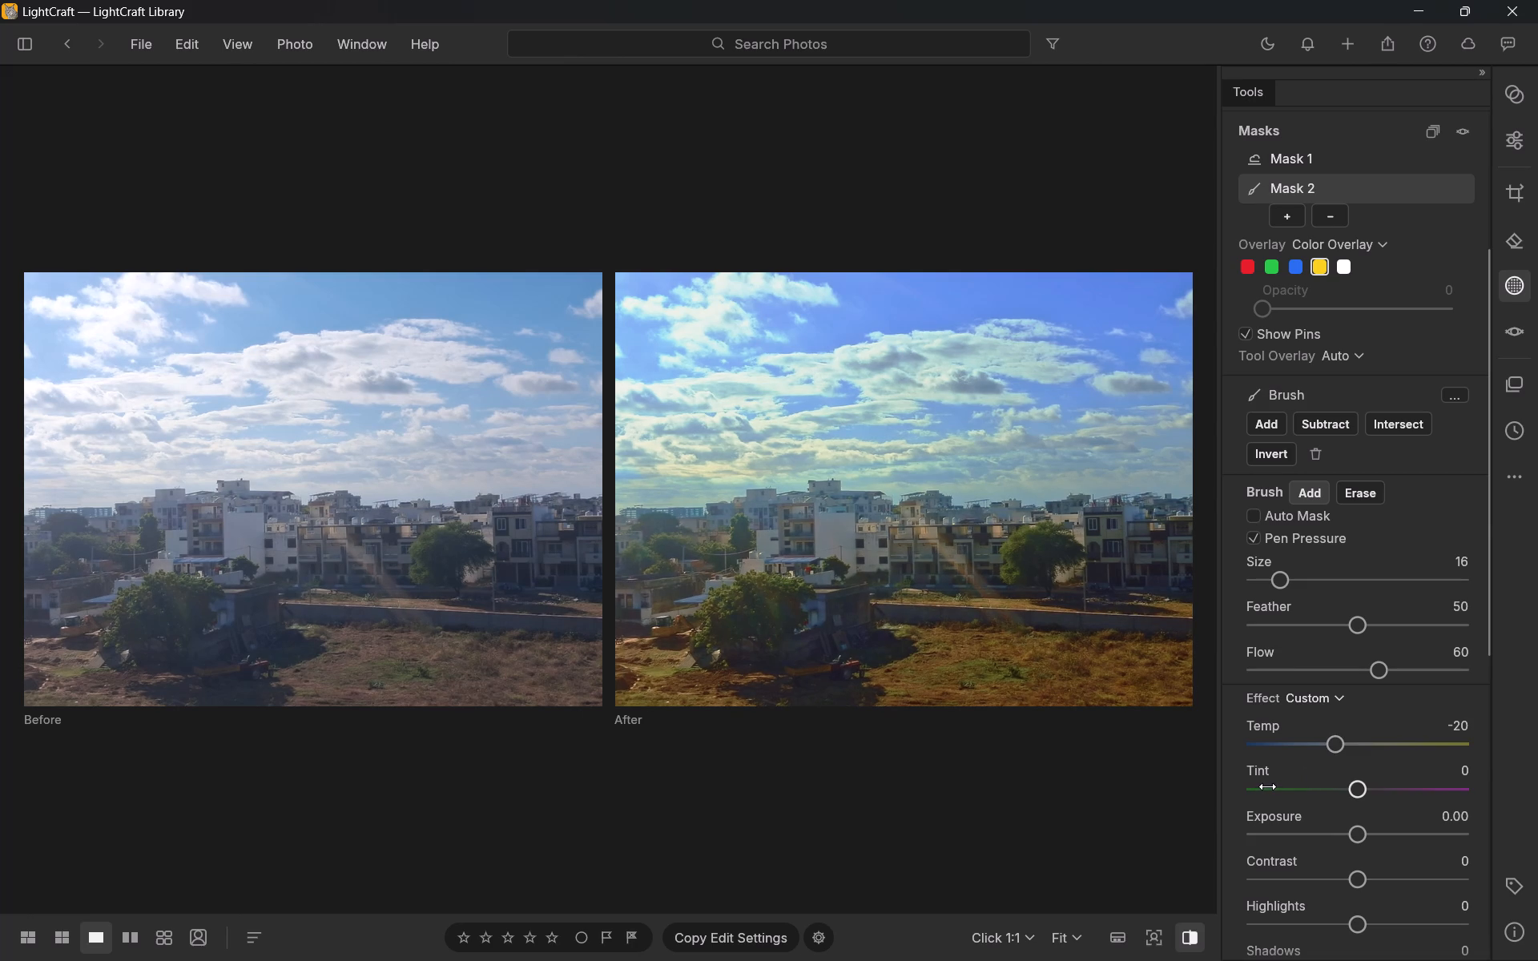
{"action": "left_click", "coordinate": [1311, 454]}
Create a new Brush mask and set its brush size to 7.
{"action": "scroll", "coordinate": [1335, 596], "scroll_direction": "up", "scroll_amount": 1}
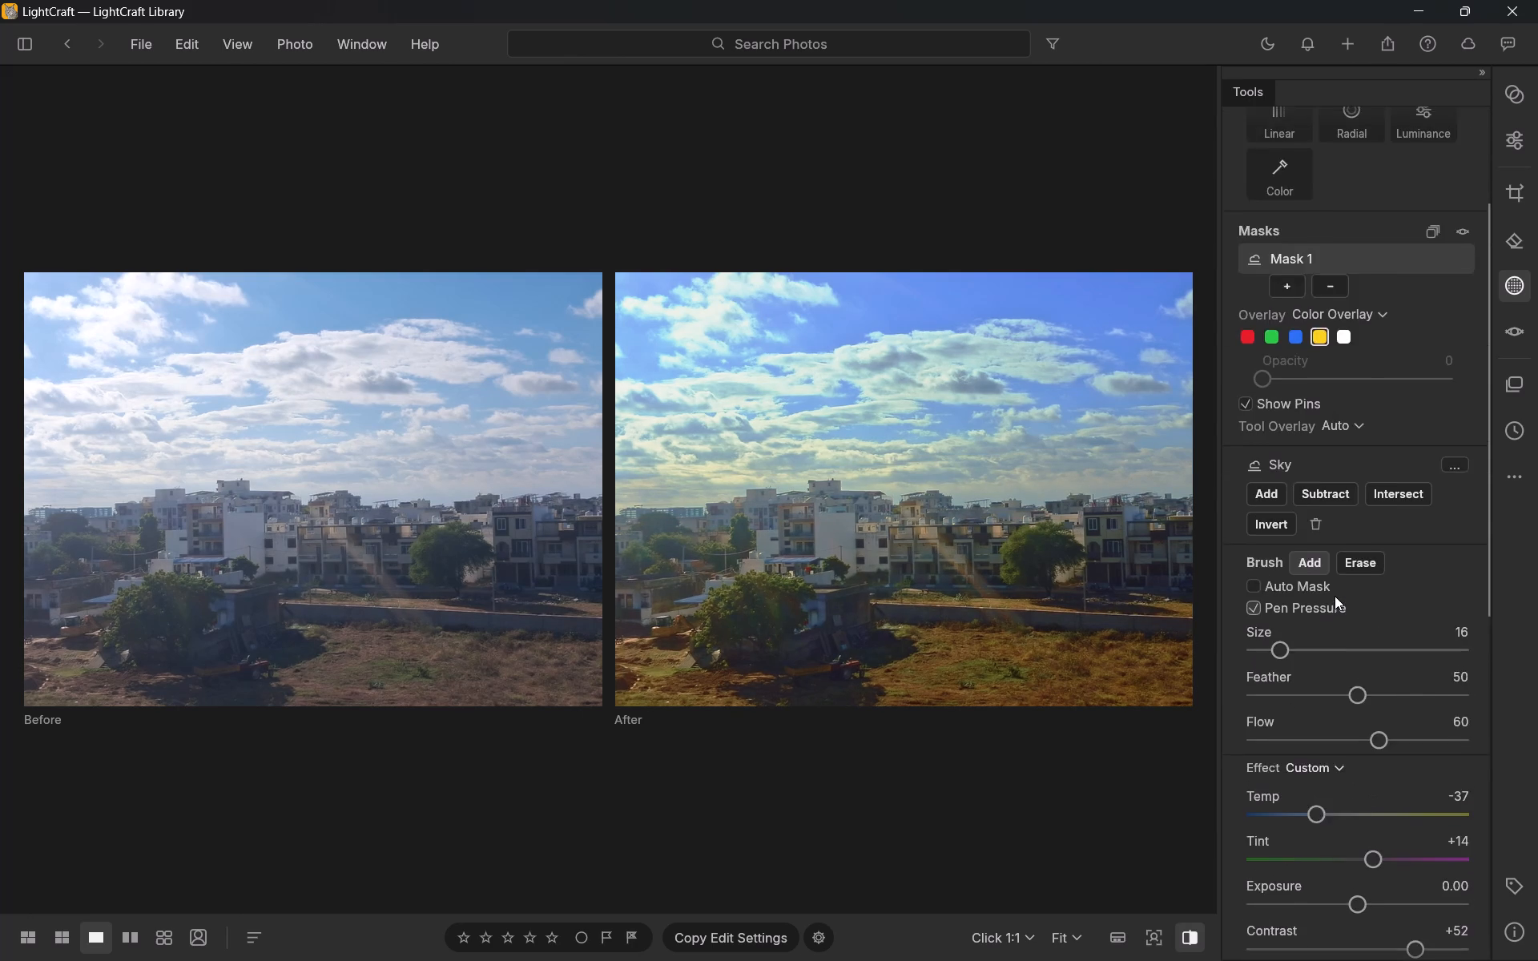
{"action": "scroll", "coordinate": [1335, 596], "scroll_direction": "up", "scroll_amount": 2}
{"action": "left_click", "coordinate": [1404, 257]}
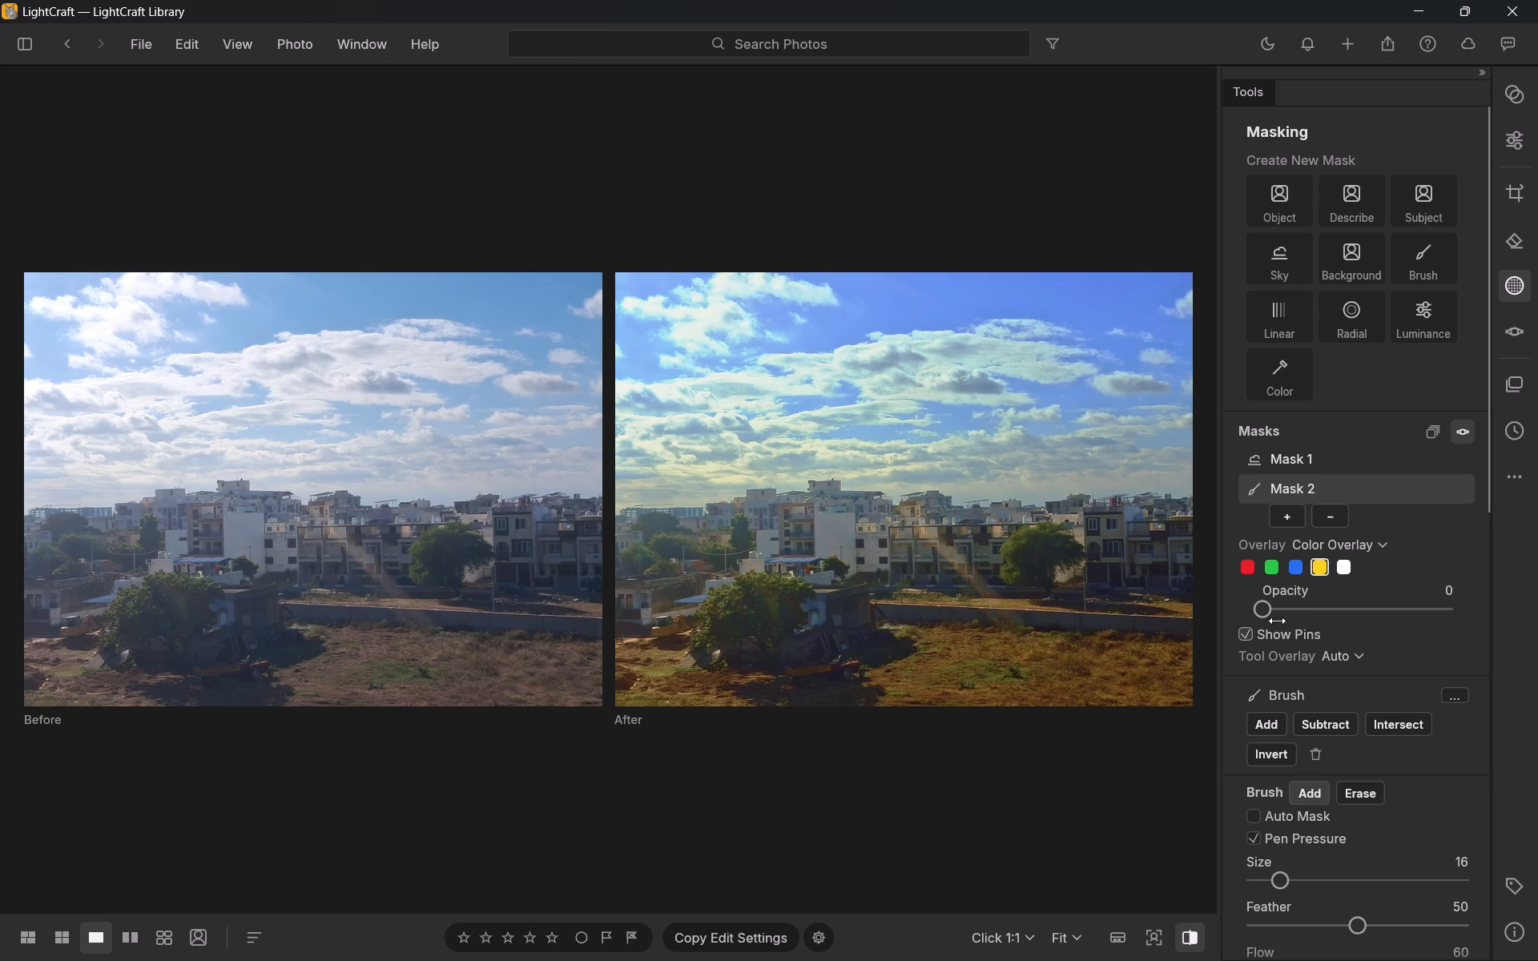
{"action": "double_click", "coordinate": [1285, 525]}
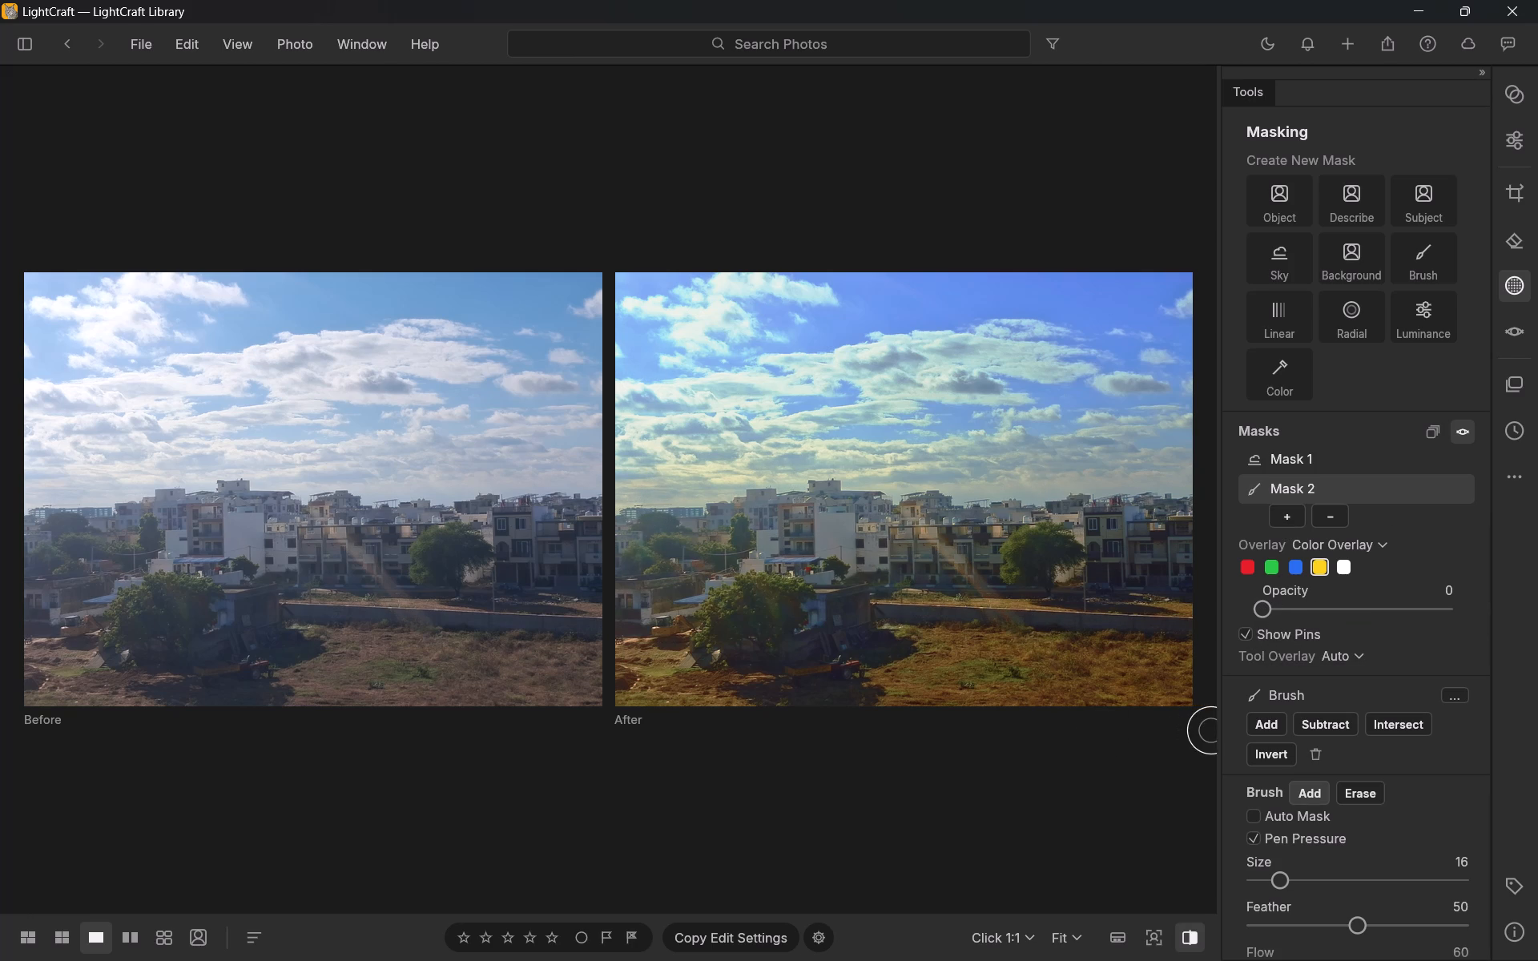
{"action": "left_click_drag", "start_coordinate": [1282, 882], "coordinate": [1261, 893]}
Paint the new Brush mask over the low band of sky just above the skyline, from edge to edge.
{"action": "left_click_drag", "start_coordinate": [622, 492], "coordinate": [630, 492]}
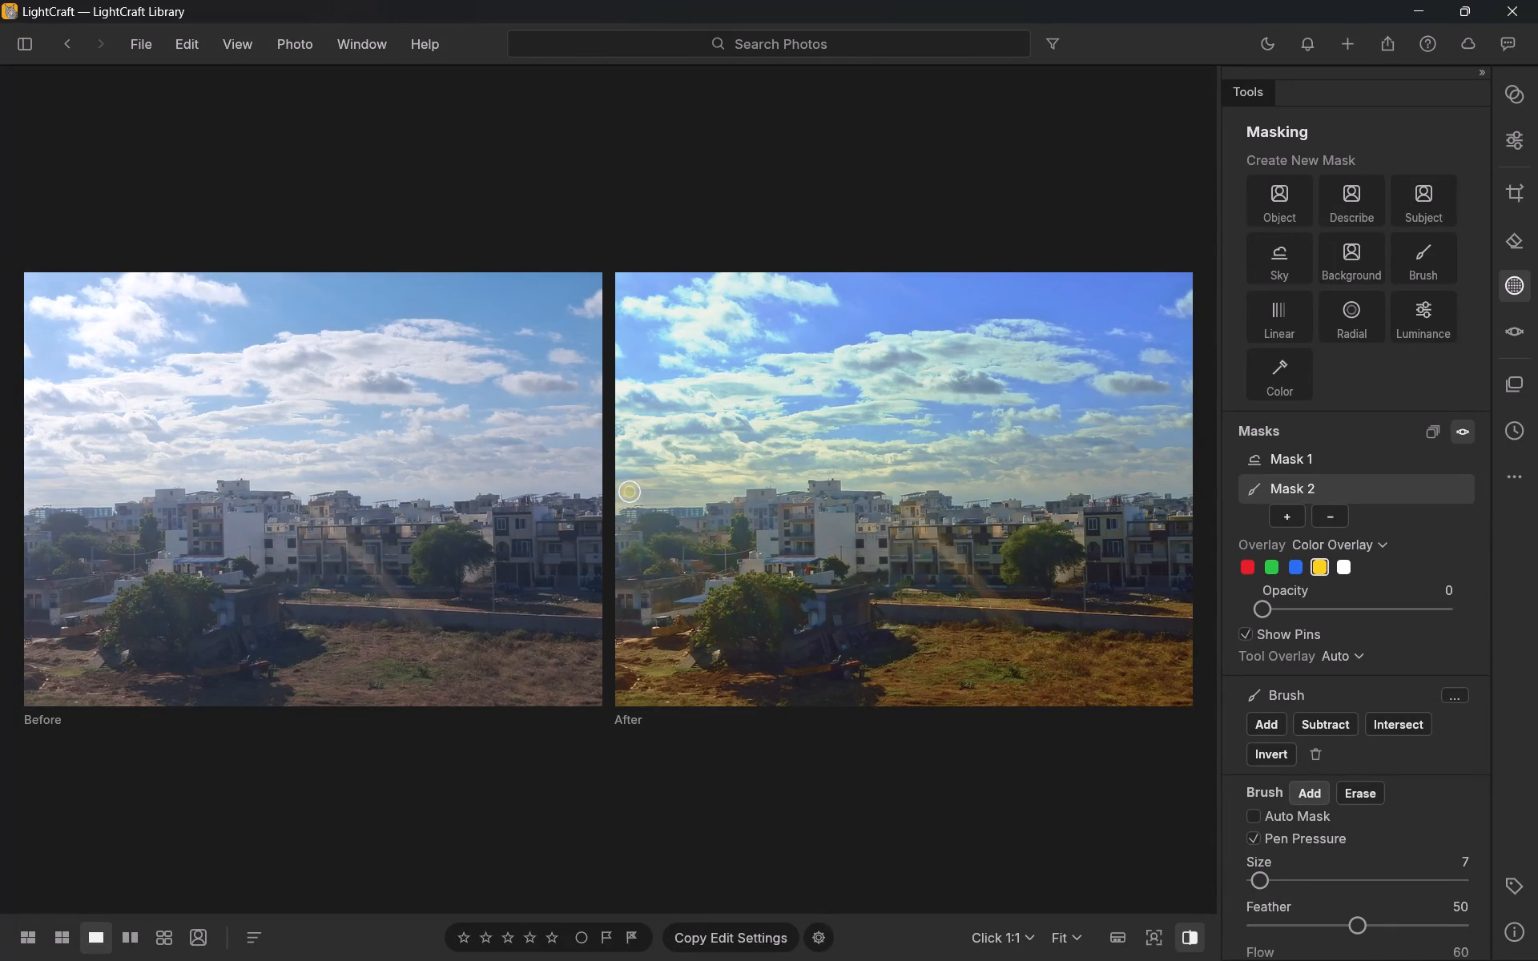
{"action": "left_click_drag", "start_coordinate": [630, 492], "coordinate": [730, 492]}
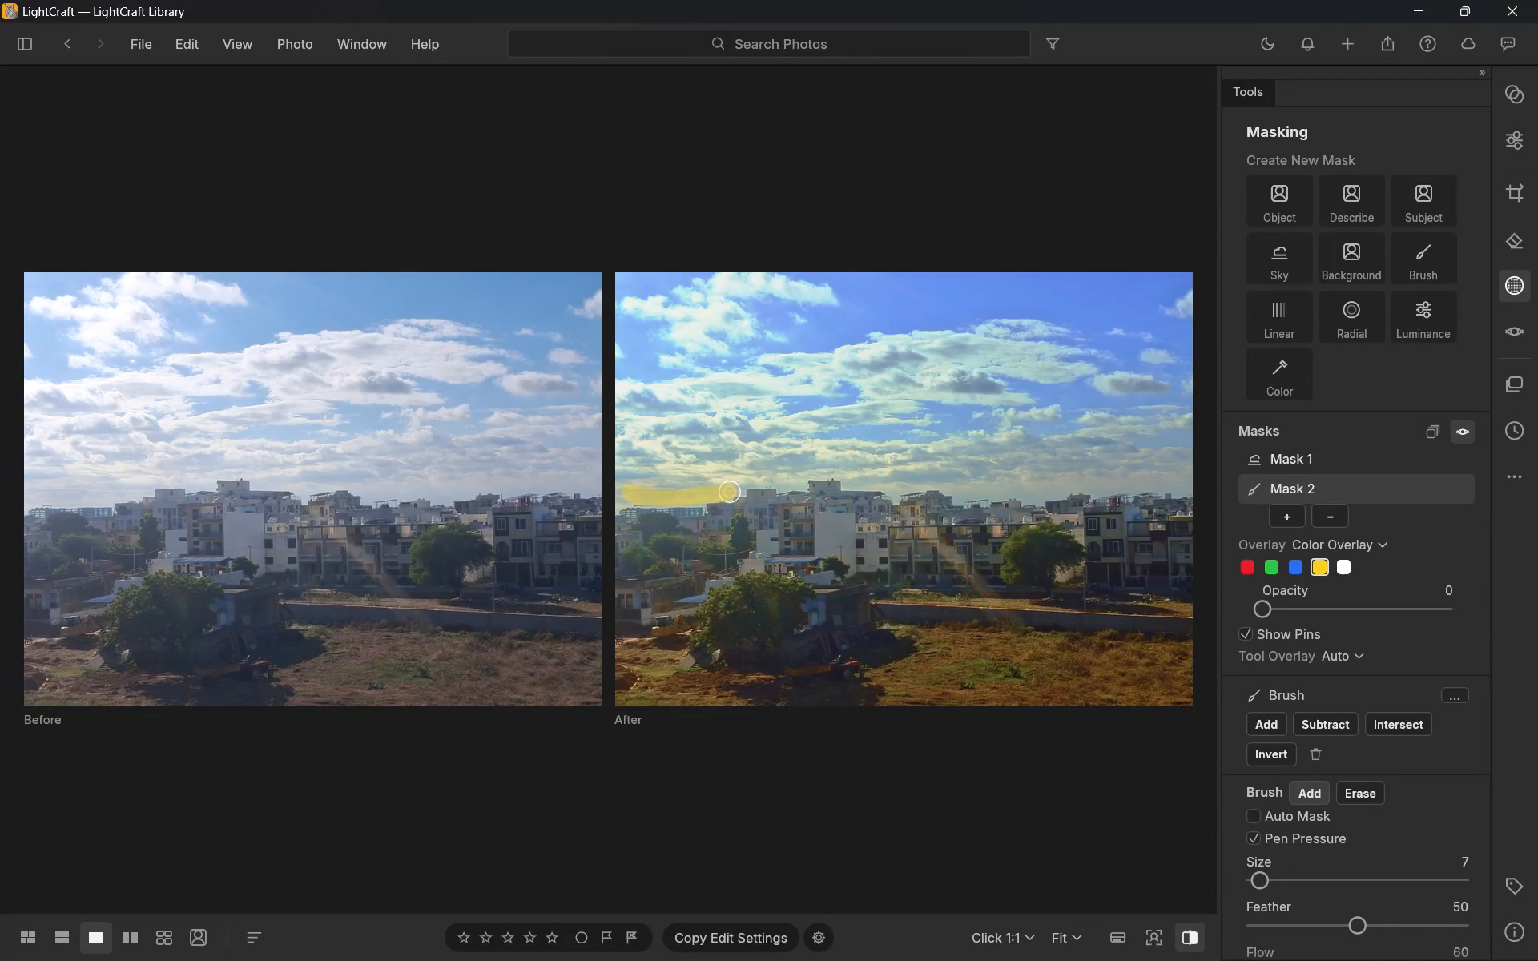
{"action": "left_click_drag", "start_coordinate": [730, 492], "coordinate": [735, 491]}
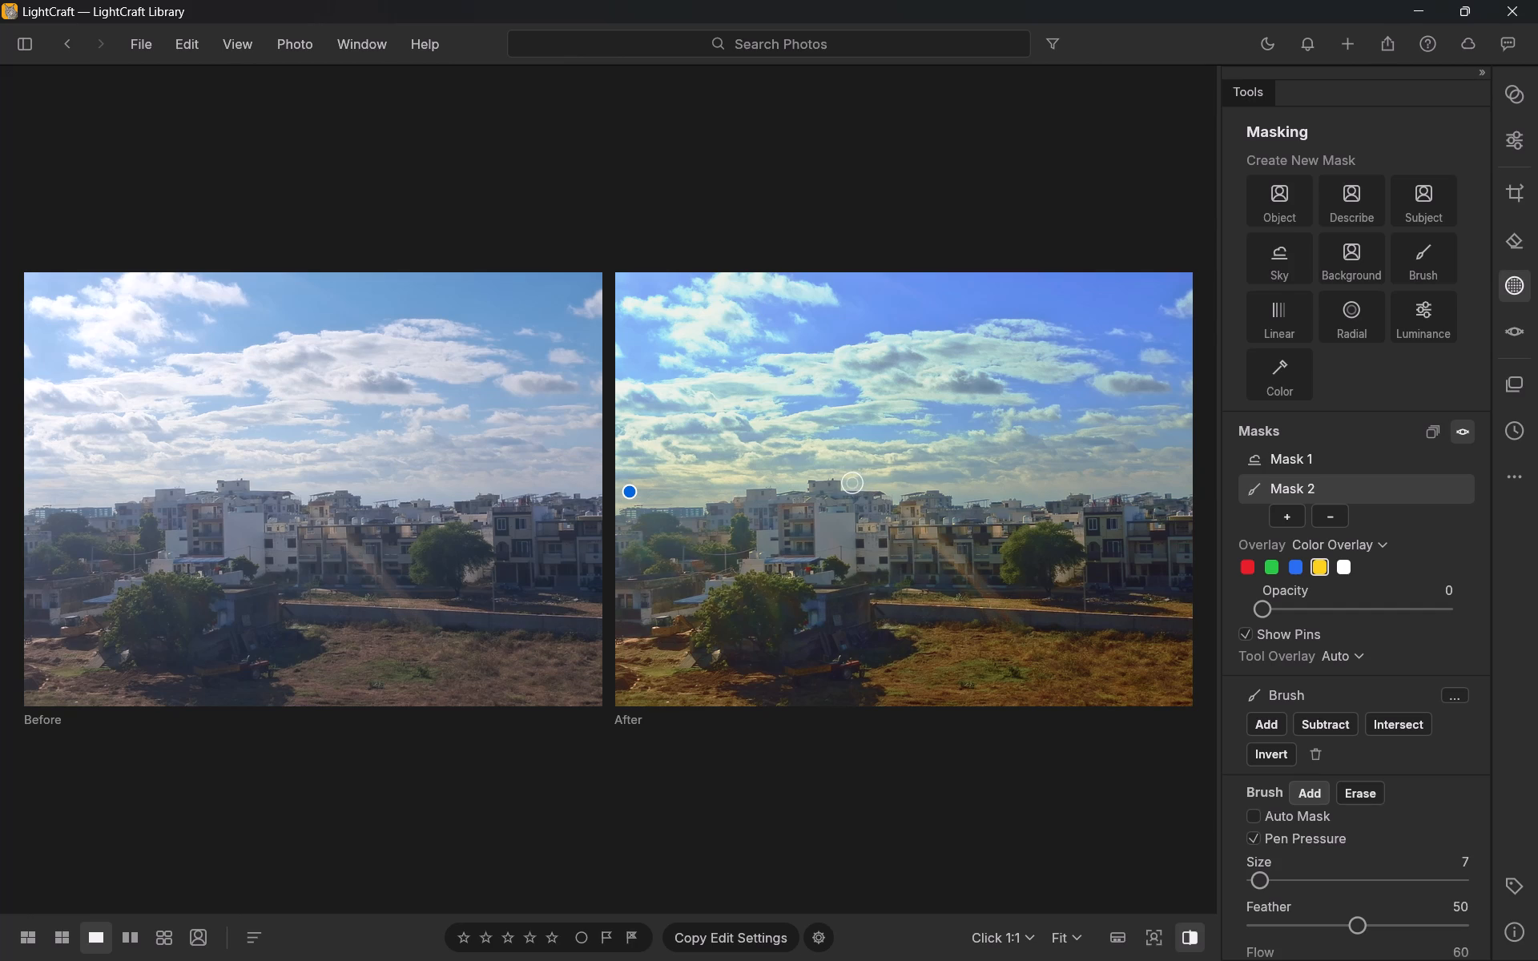
{"action": "left_click", "coordinate": [852, 483]}
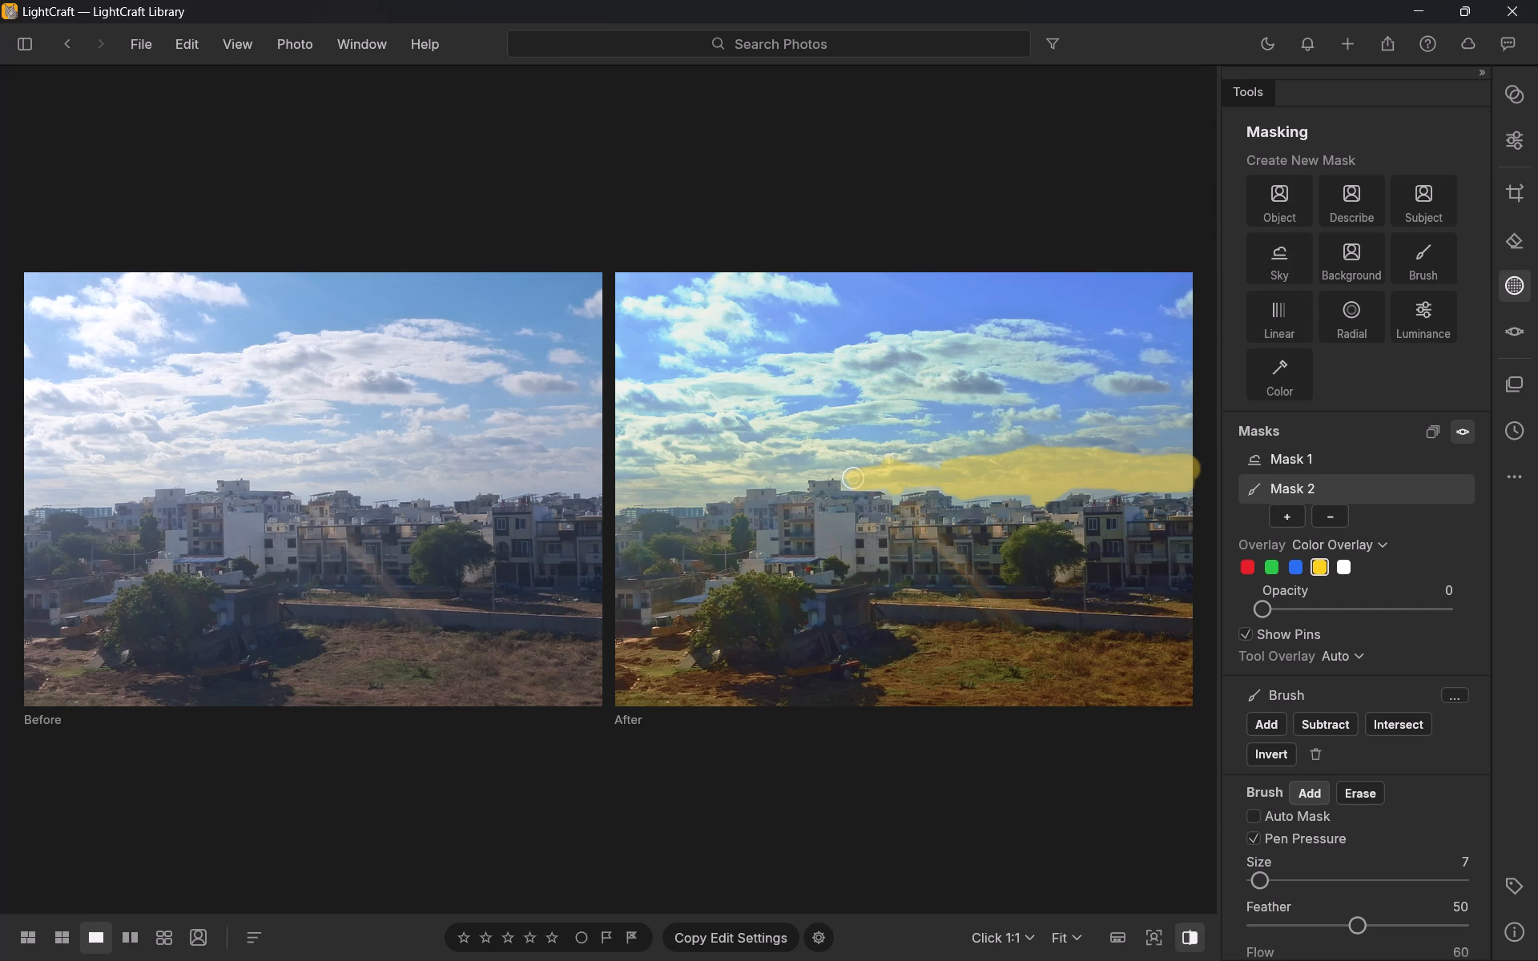
{"action": "left_click_drag", "start_coordinate": [630, 491], "coordinate": [666, 493]}
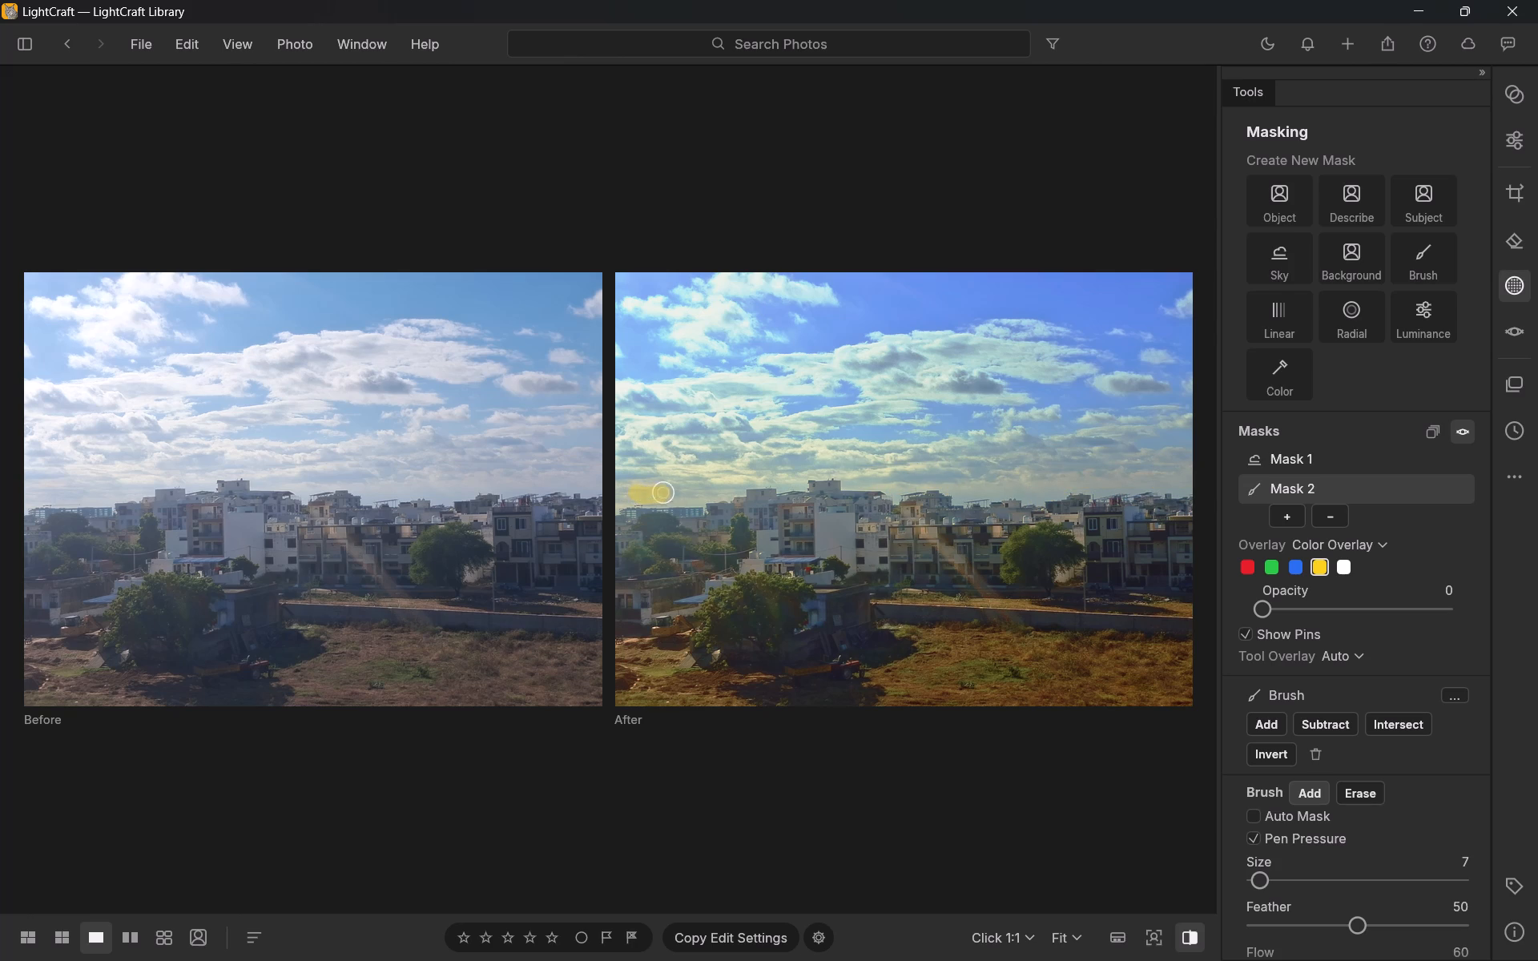
{"action": "left_click_drag", "start_coordinate": [666, 493], "coordinate": [697, 497]}
{"action": "left_click_drag", "start_coordinate": [697, 497], "coordinate": [622, 496]}
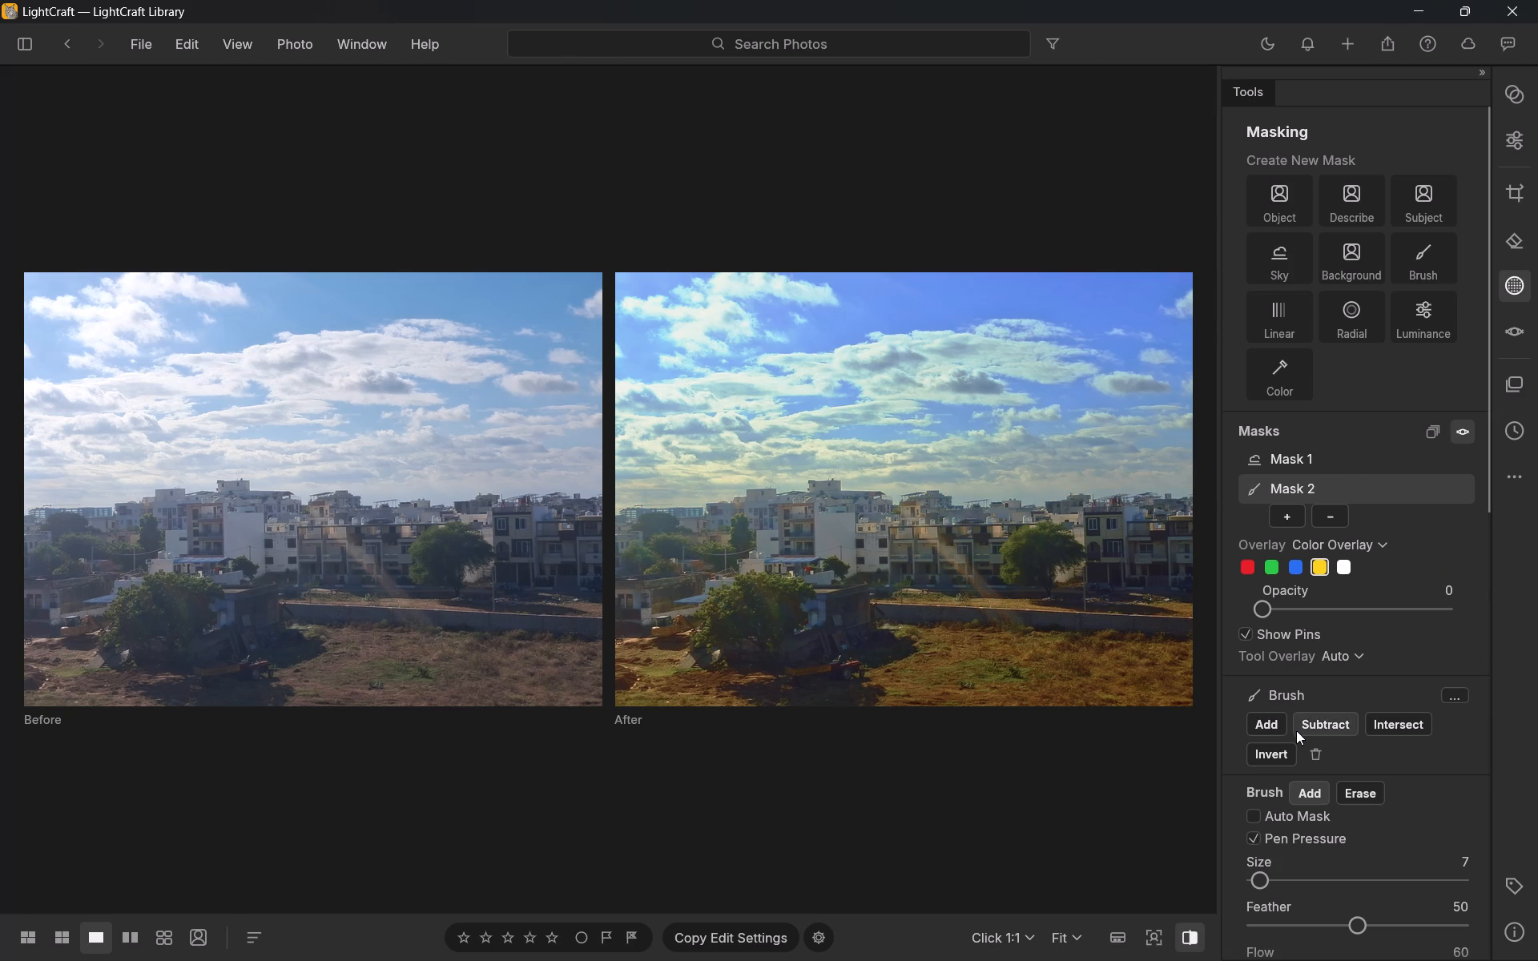
Set the skyline Brush mask's Temp to -20.
{"action": "scroll", "coordinate": [1298, 728], "scroll_direction": "down", "scroll_amount": 3}
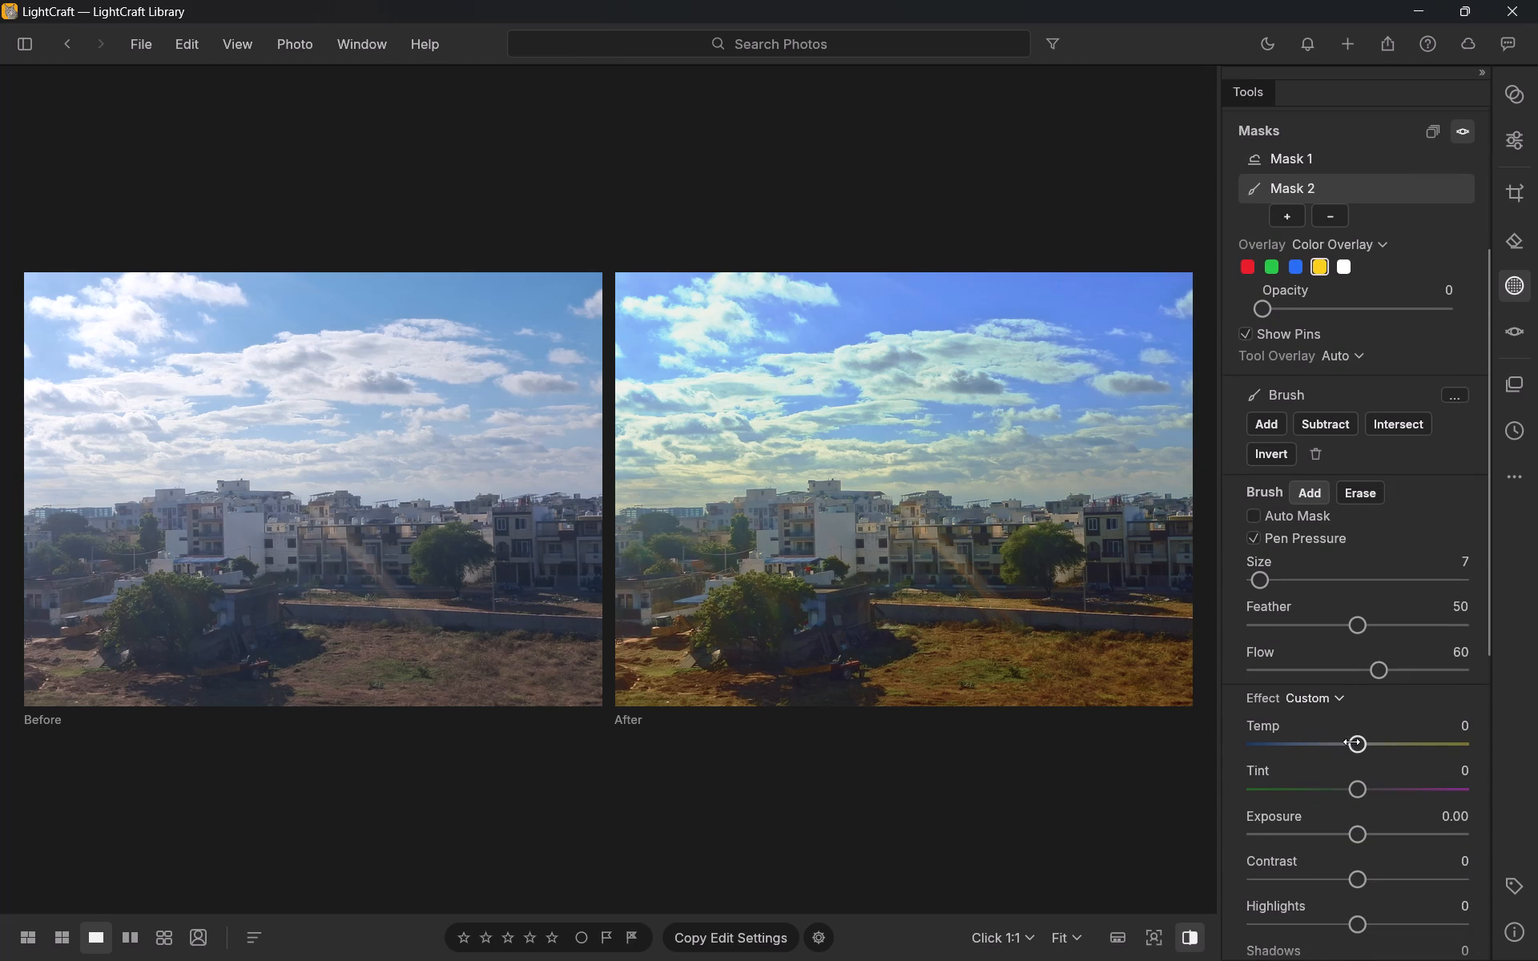
{"action": "left_click_drag", "start_coordinate": [1351, 742], "coordinate": [1319, 739]}
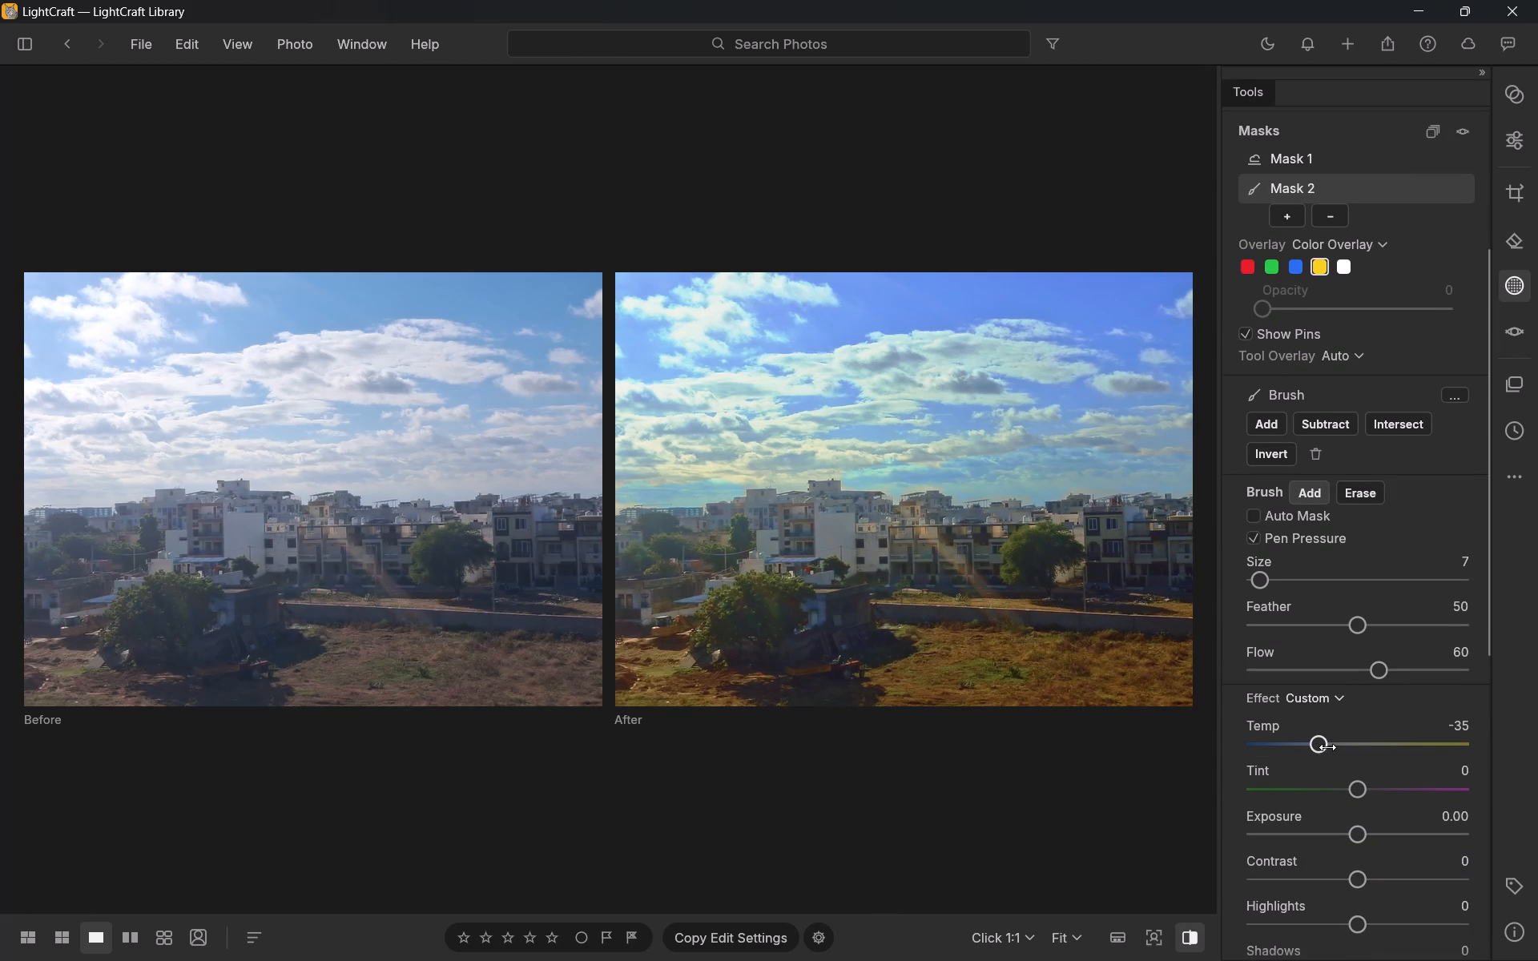
{"action": "left_click_drag", "start_coordinate": [1326, 746], "coordinate": [1334, 742]}
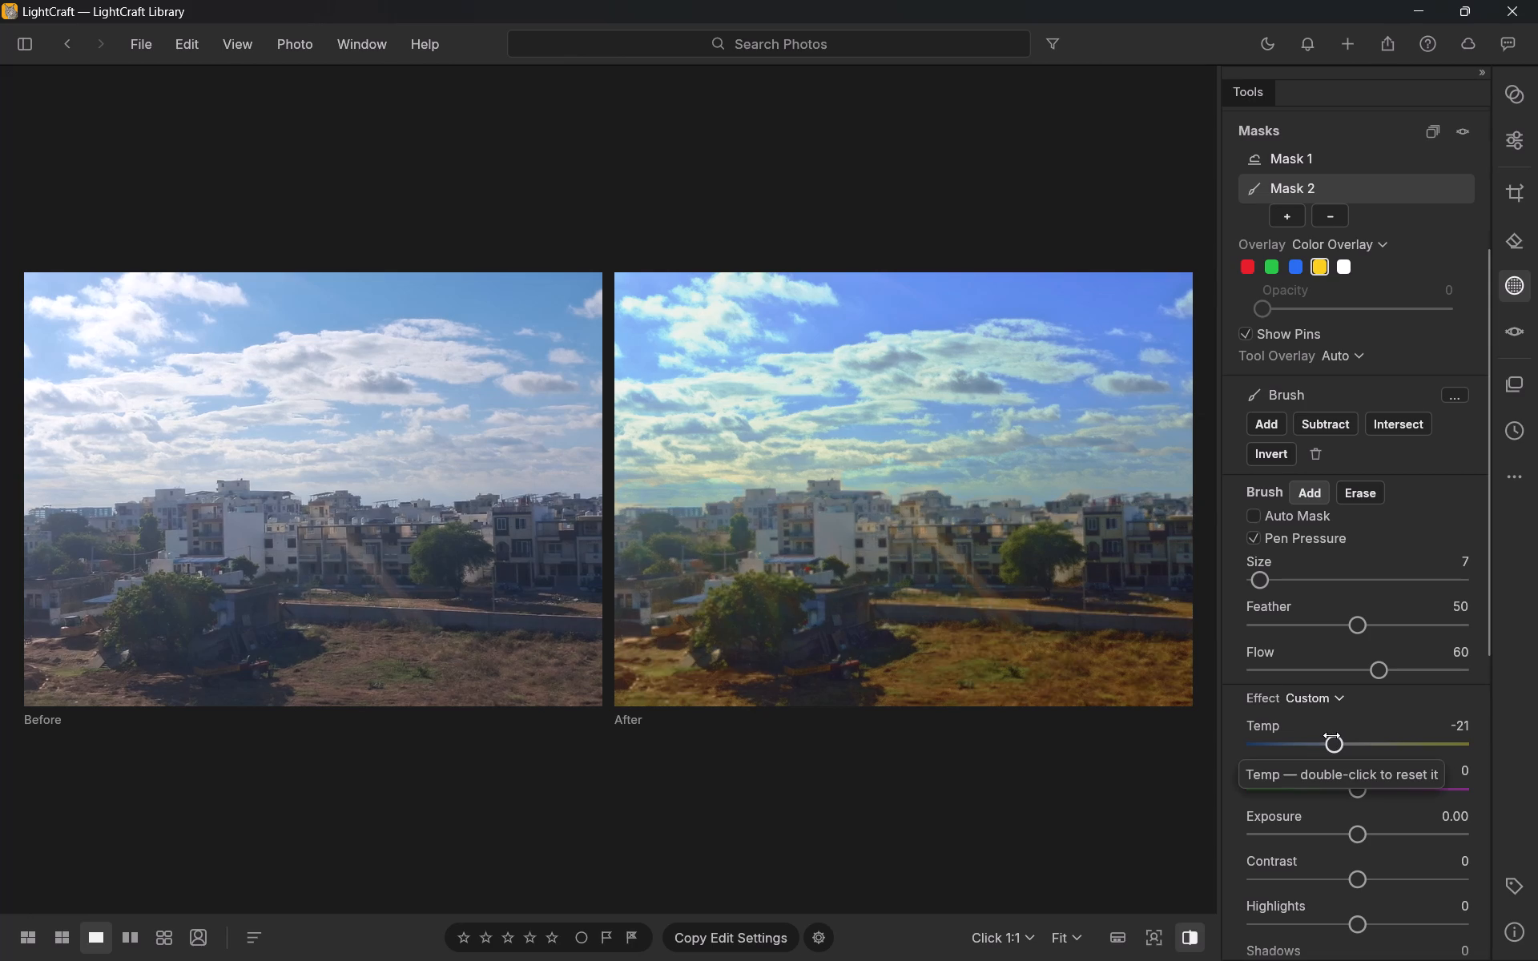
{"action": "left_click_drag", "start_coordinate": [1329, 742], "coordinate": [1317, 745]}
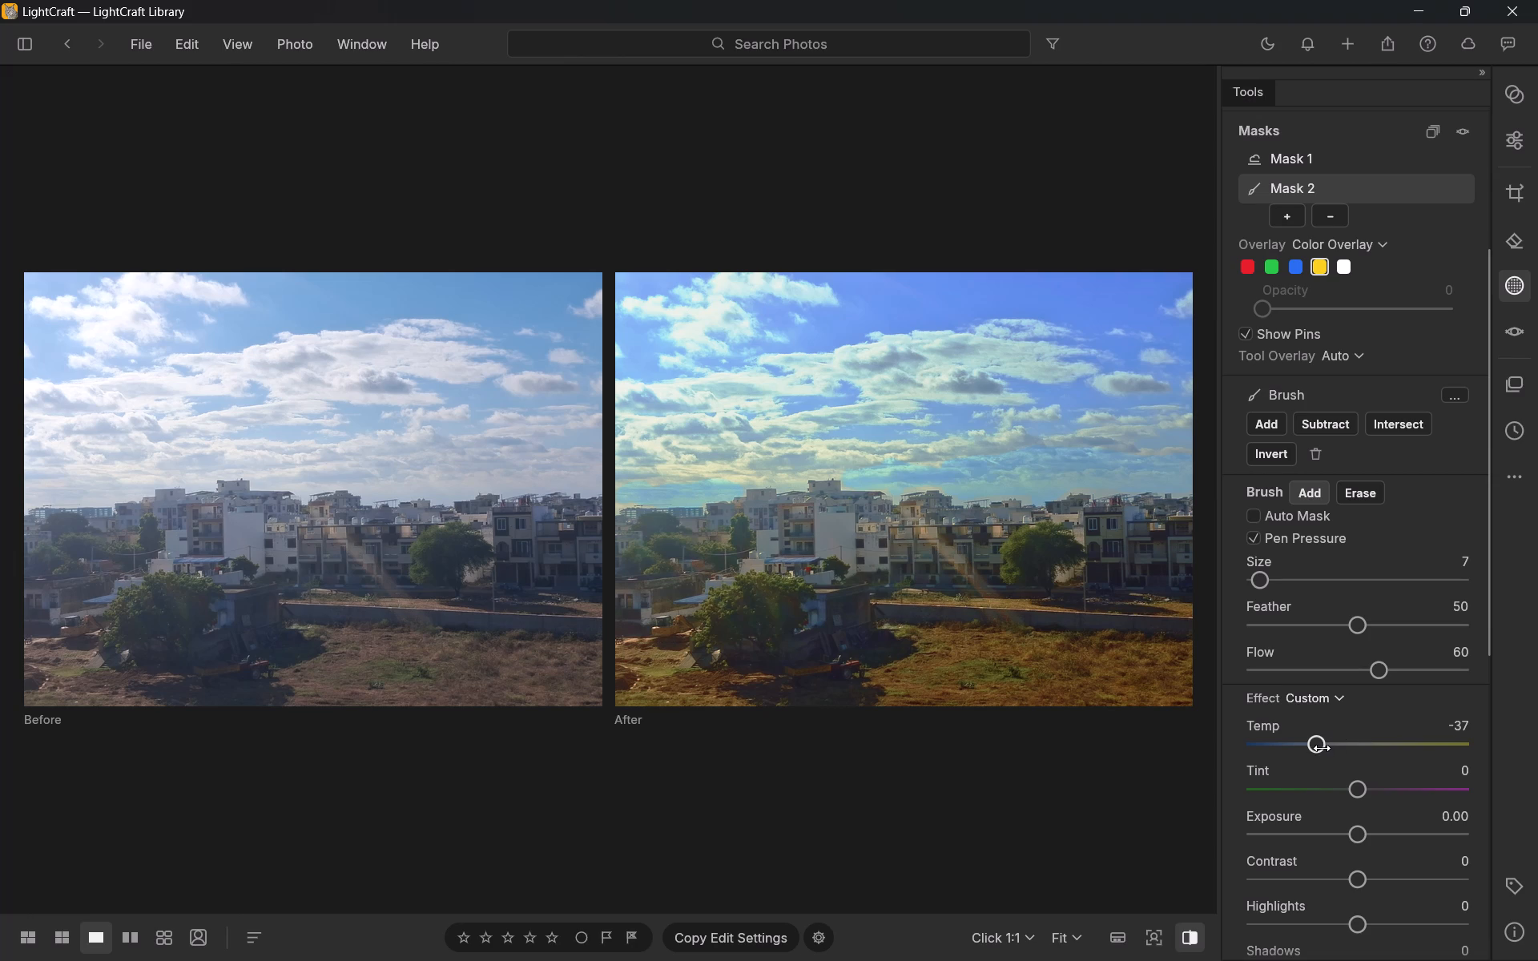
{"action": "left_click_drag", "start_coordinate": [1322, 746], "coordinate": [1331, 751]}
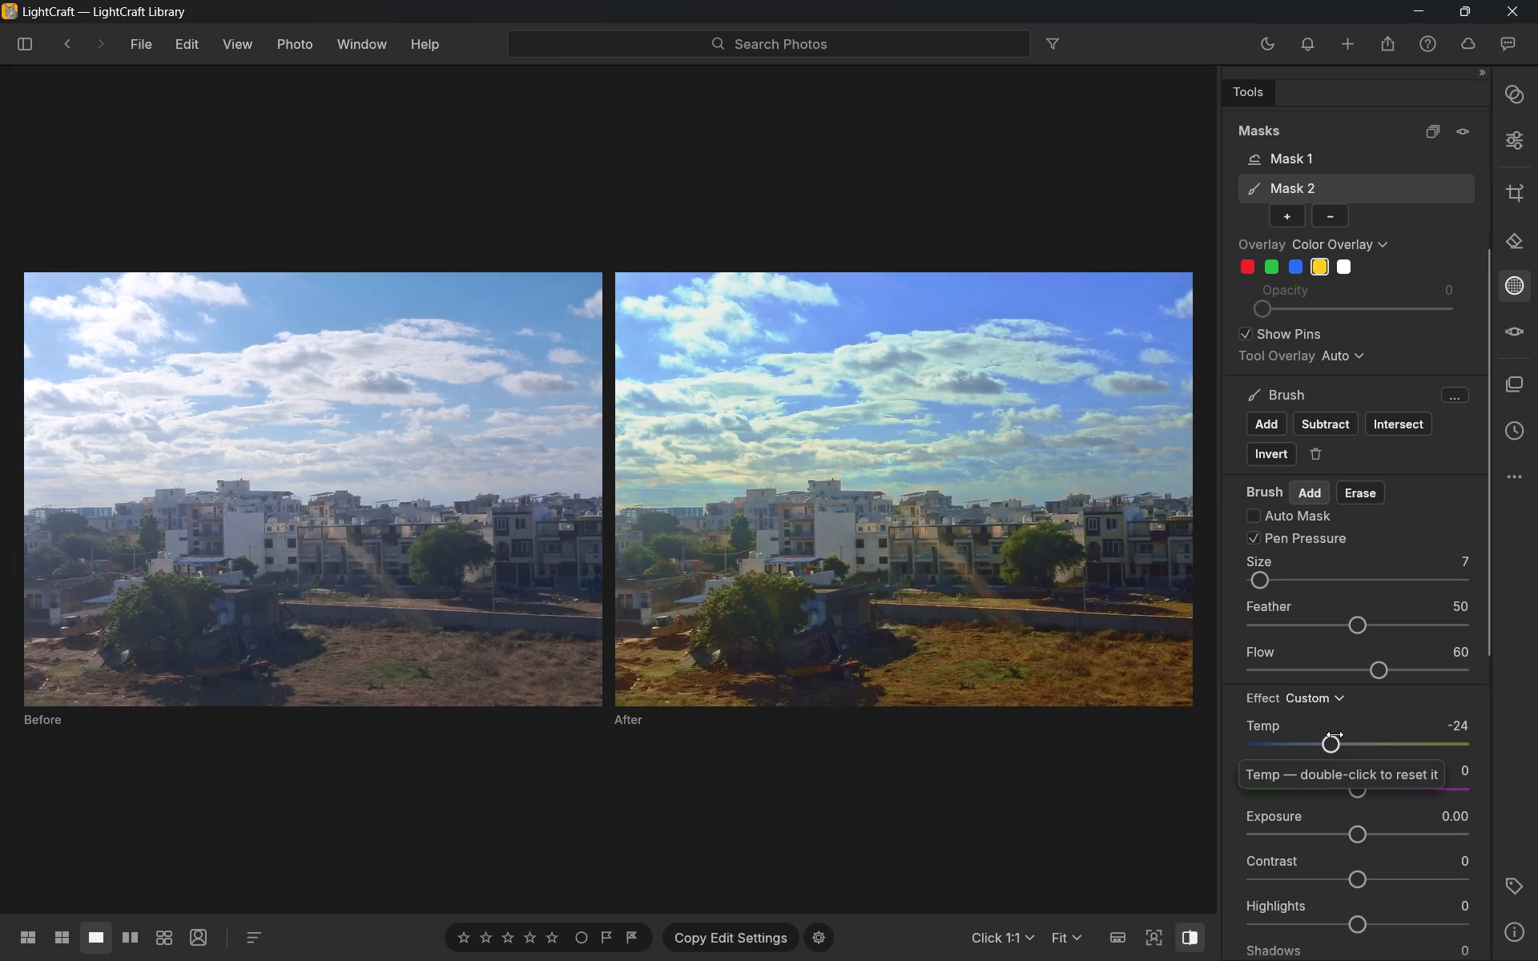
{"action": "scroll", "coordinate": [1336, 734], "scroll_direction": "down", "scroll_amount": 1}
{"action": "scroll", "coordinate": [1336, 734], "scroll_direction": "up", "scroll_amount": 1}
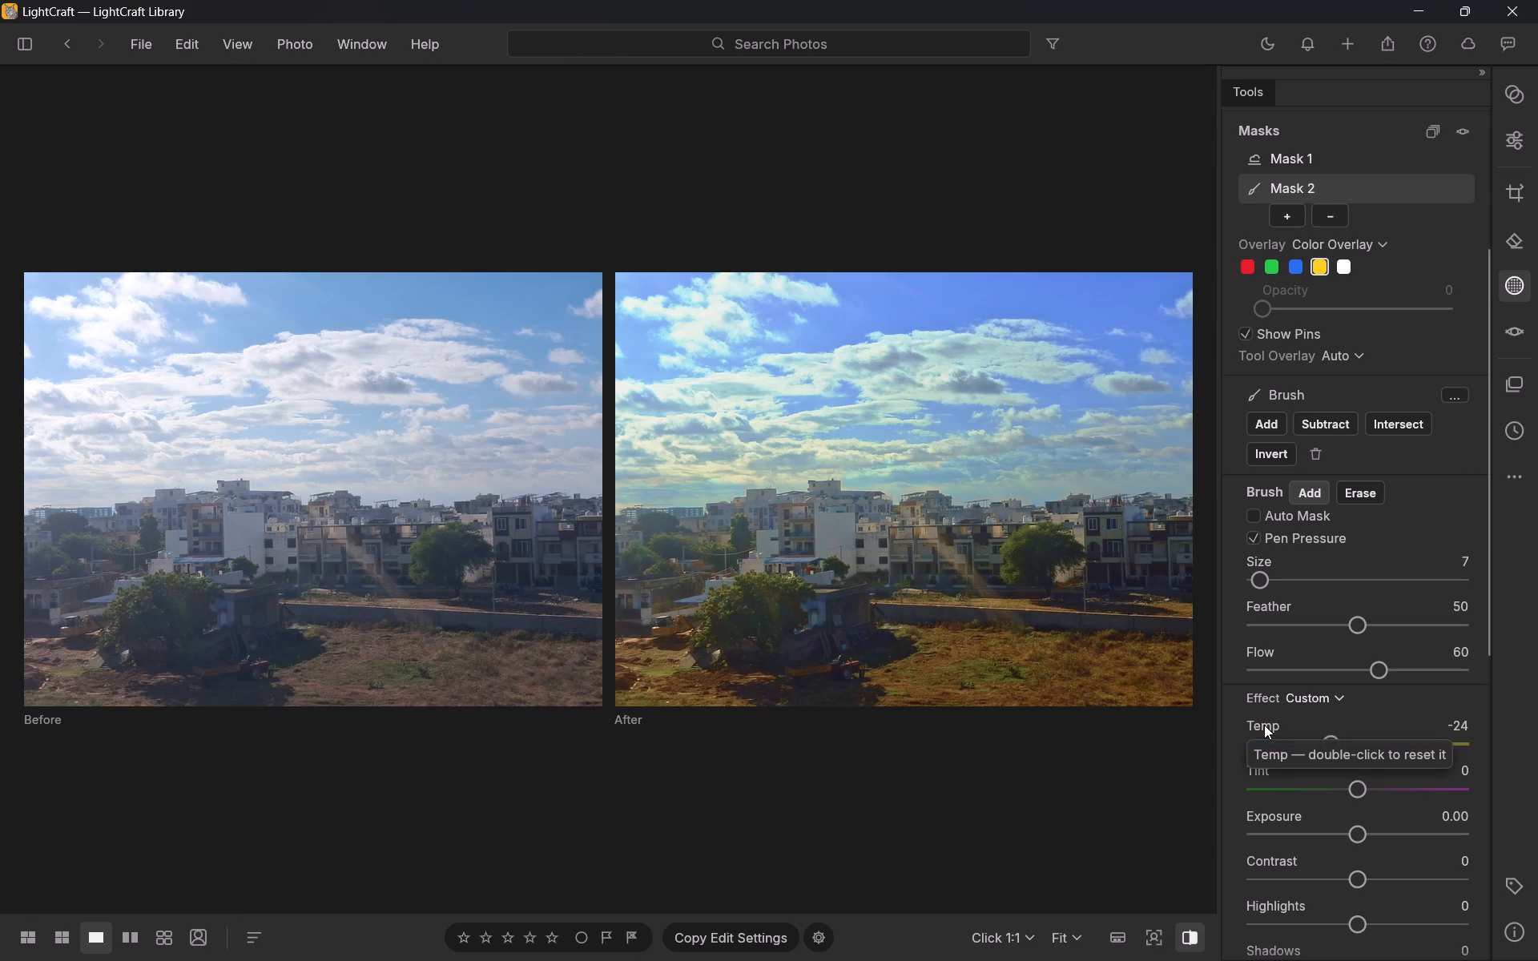
{"action": "key", "text": "space"}
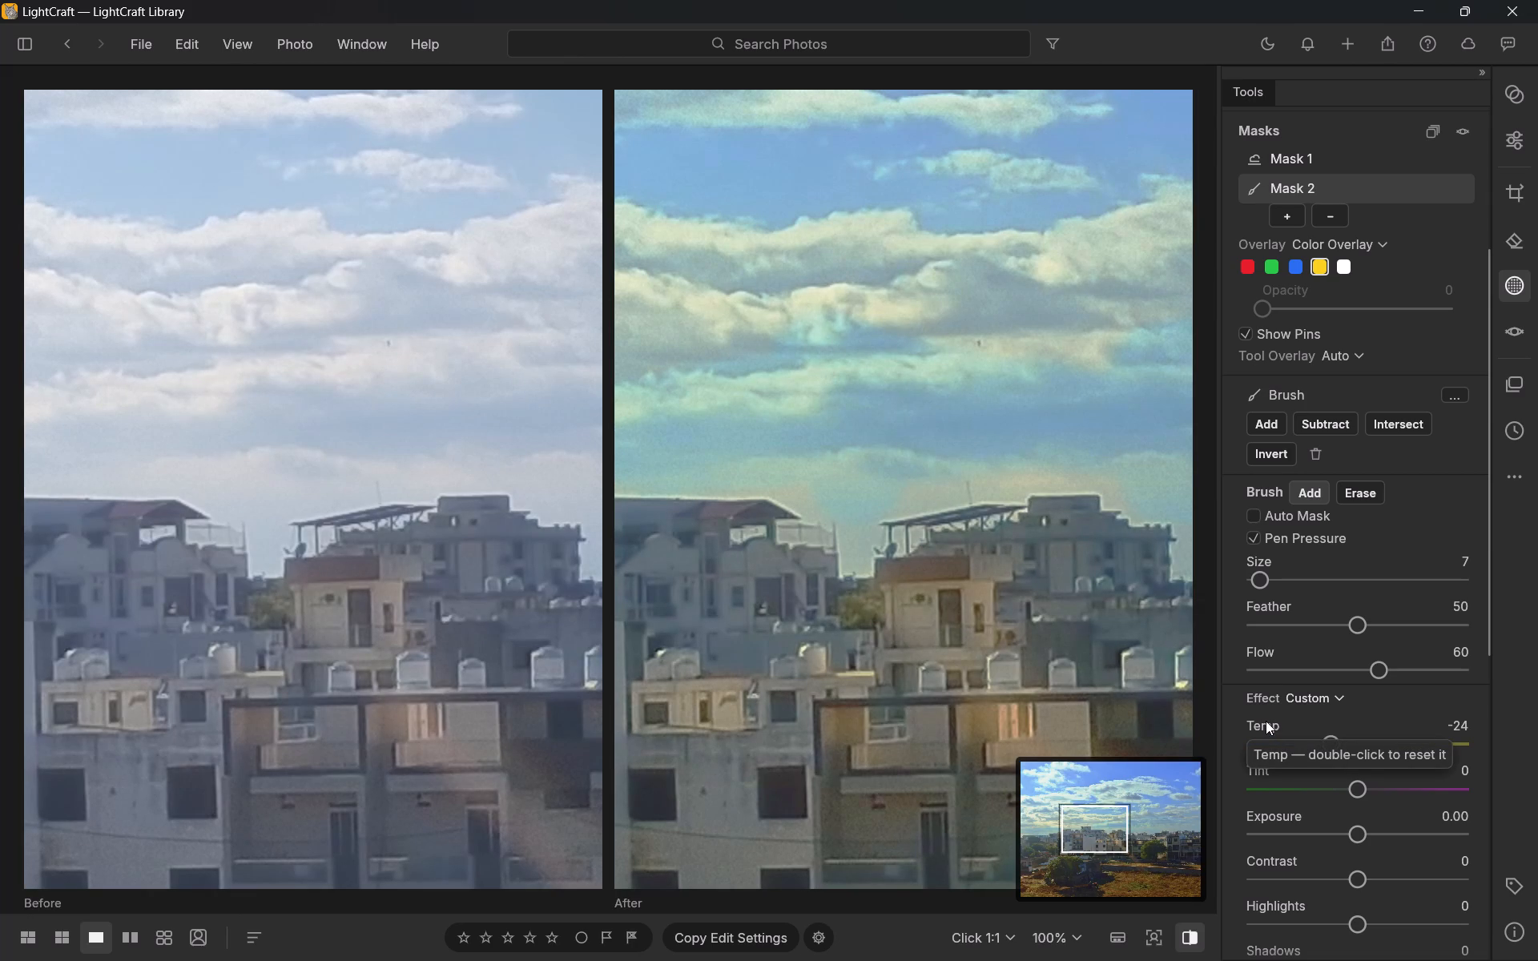
{"action": "scroll", "coordinate": [1266, 721], "scroll_direction": "up", "scroll_amount": 5}
{"action": "scroll", "coordinate": [1118, 616], "scroll_direction": "down", "scroll_amount": 6}
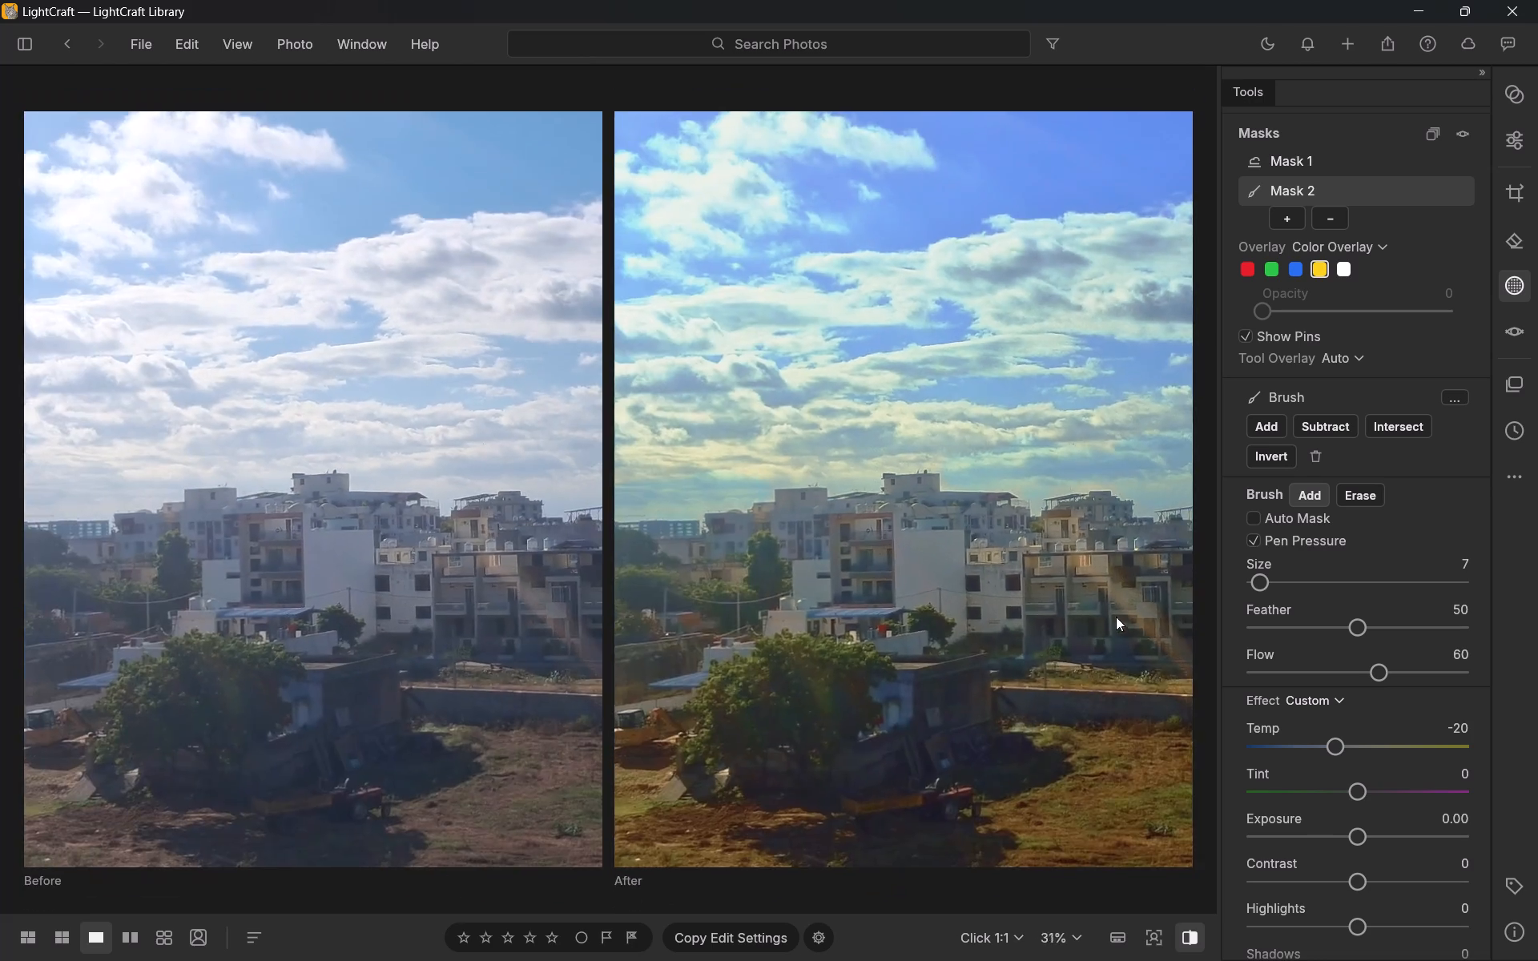
Set the skyline Brush mask's Contrast to +8.
{"action": "scroll", "coordinate": [1116, 617], "scroll_direction": "down", "scroll_amount": 7}
{"action": "scroll", "coordinate": [1116, 617], "scroll_direction": "up", "scroll_amount": 1}
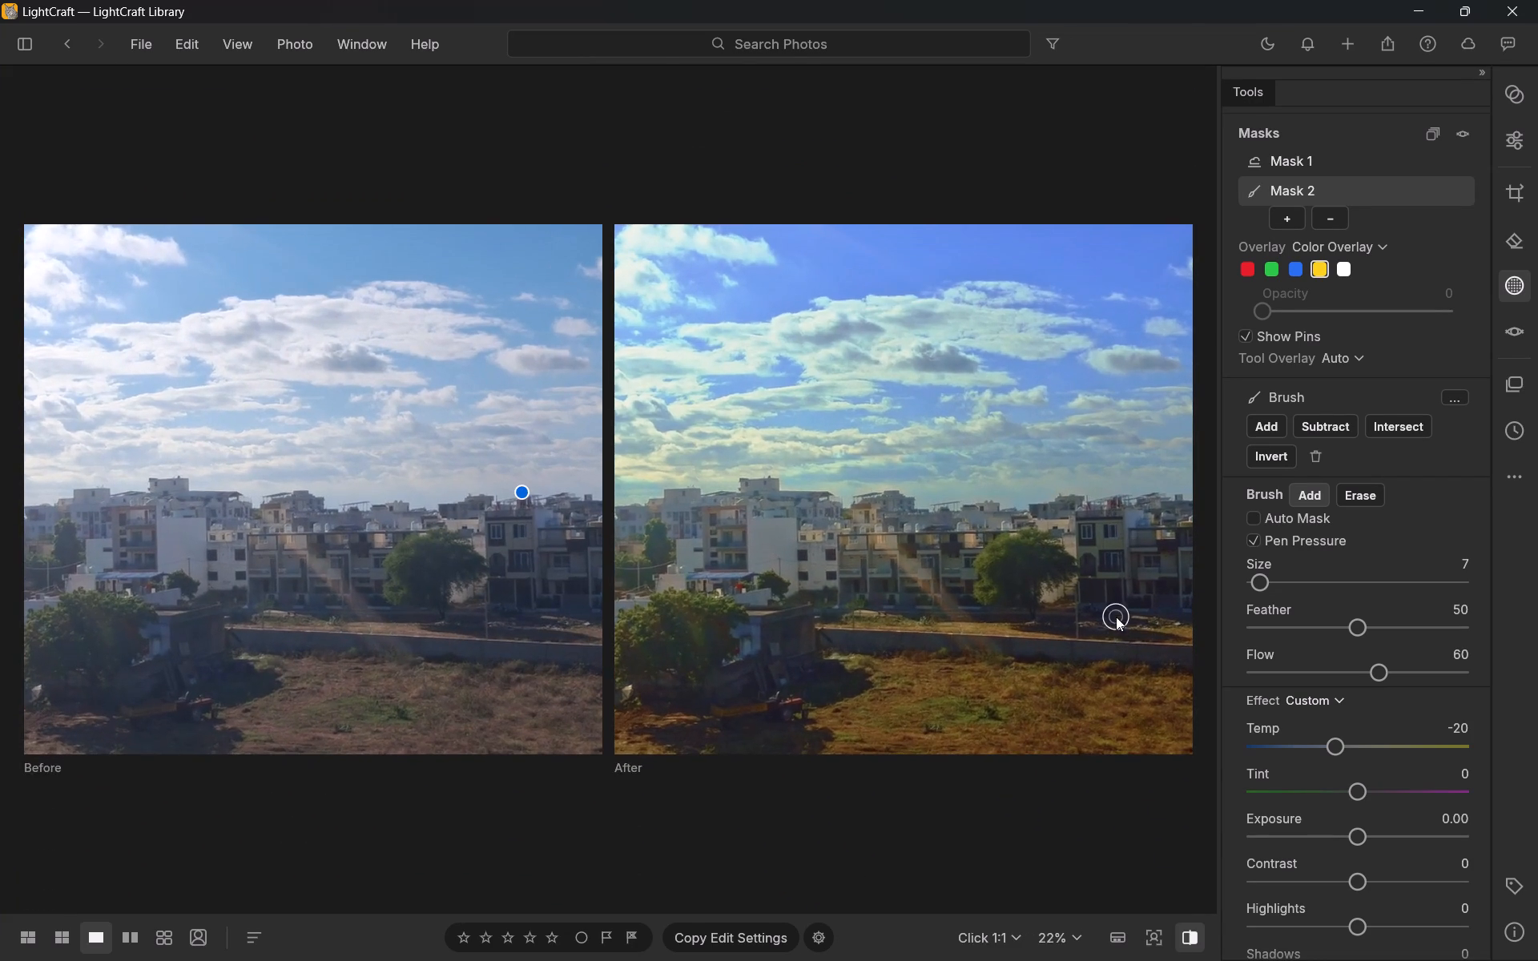
{"action": "scroll", "coordinate": [1116, 617], "scroll_direction": "down", "scroll_amount": 2}
{"action": "scroll", "coordinate": [1476, 708], "scroll_direction": "down", "scroll_amount": 1}
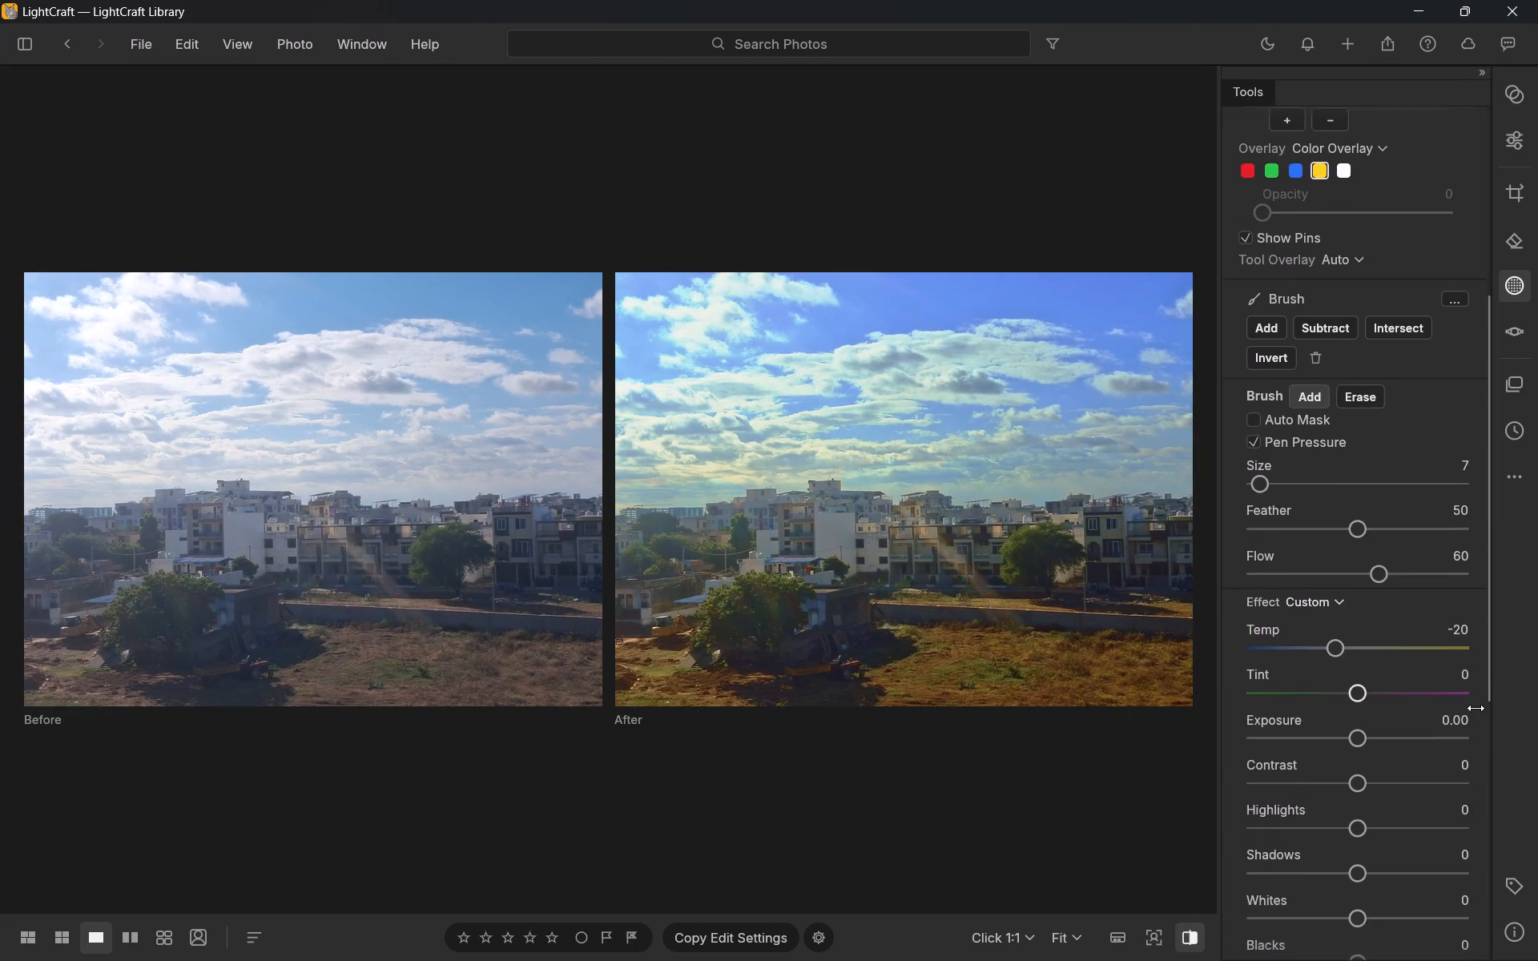
{"action": "scroll", "coordinate": [1476, 708], "scroll_direction": "down", "scroll_amount": 1}
{"action": "left_click_drag", "start_coordinate": [1367, 687], "coordinate": [1372, 687]}
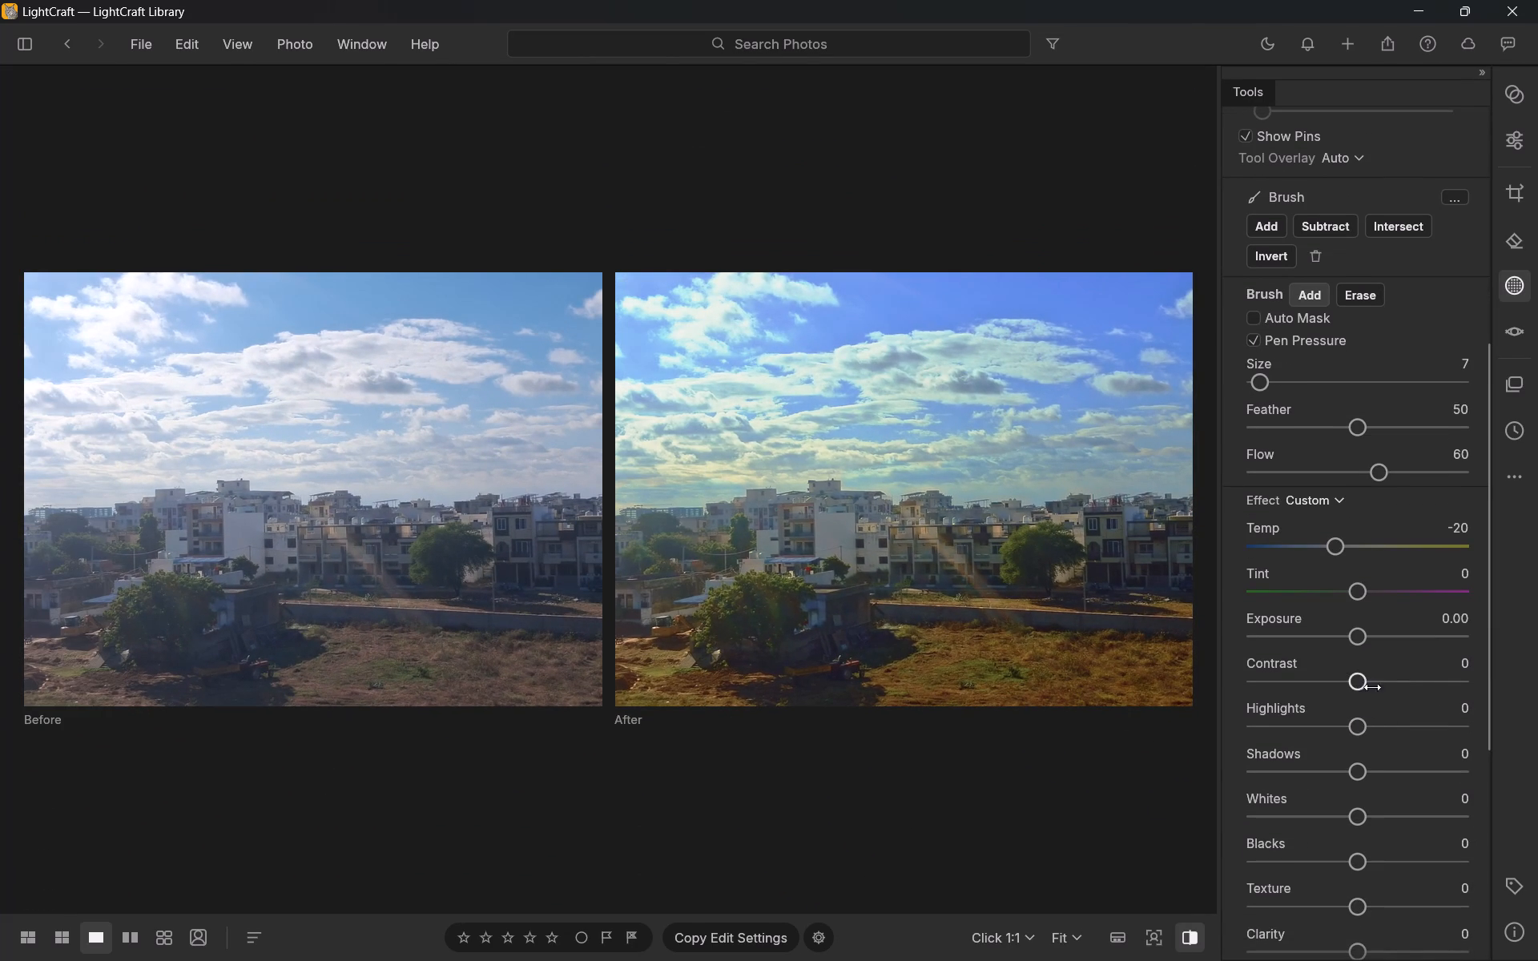
{"action": "left_click_drag", "start_coordinate": [1372, 687], "coordinate": [1447, 689]}
{"action": "left_click_drag", "start_coordinate": [1442, 690], "coordinate": [1415, 698]}
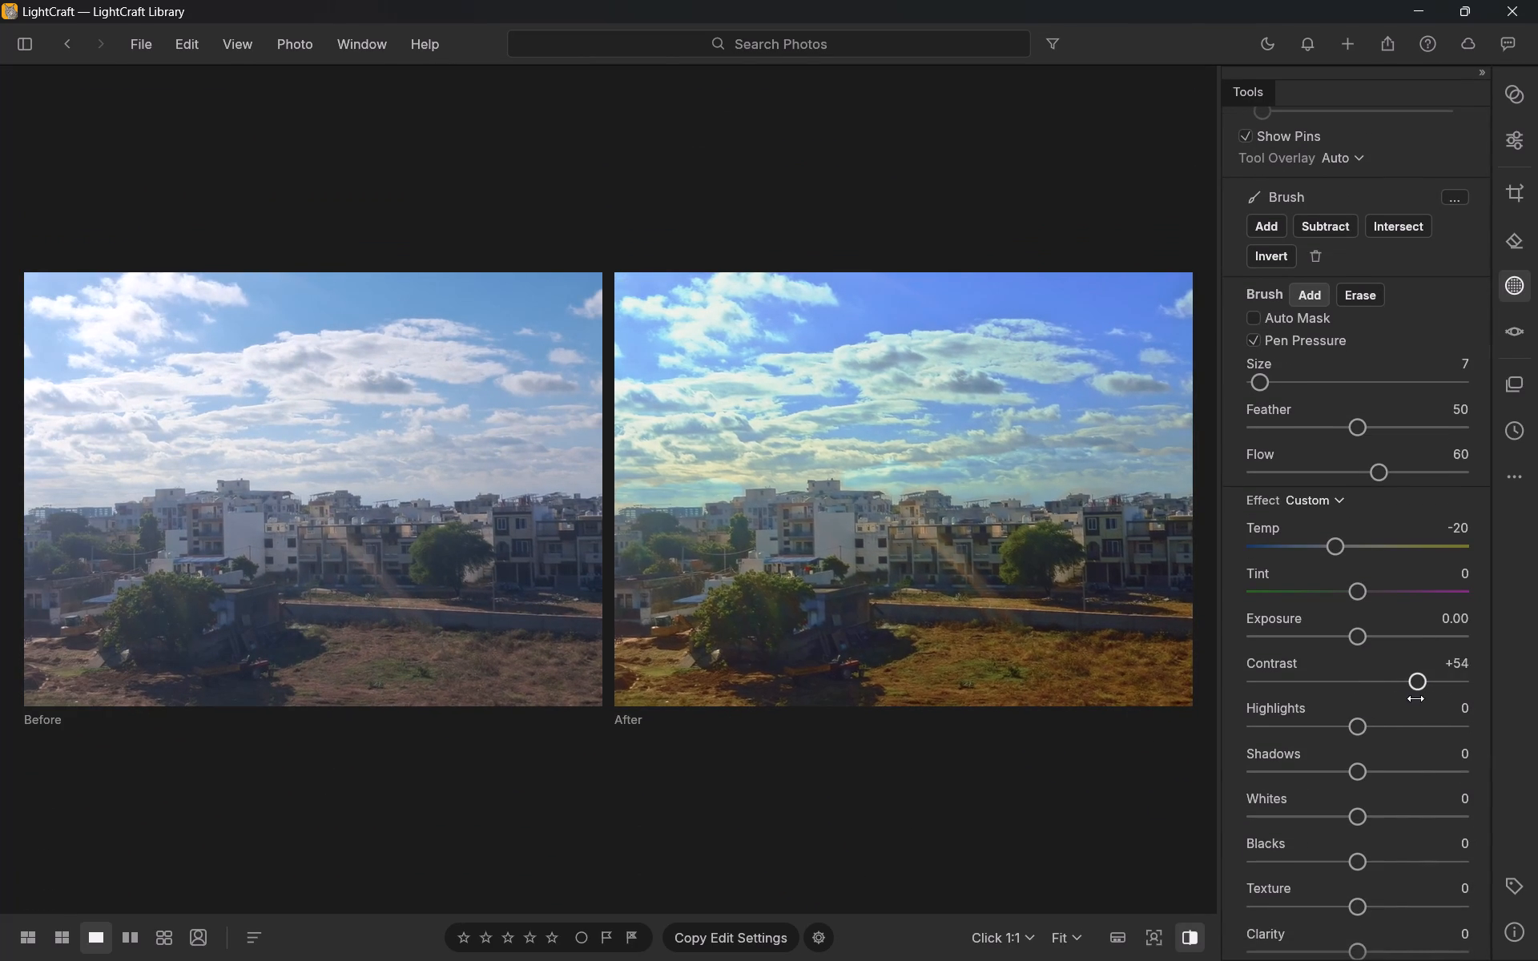
{"action": "left_click_drag", "start_coordinate": [1415, 698], "coordinate": [1367, 702]}
Extend the Brush mask with sweeping strokes over the clouds above the buildings and across the middle of the sky.
{"action": "scroll", "coordinate": [1369, 589], "scroll_direction": "up", "scroll_amount": 2}
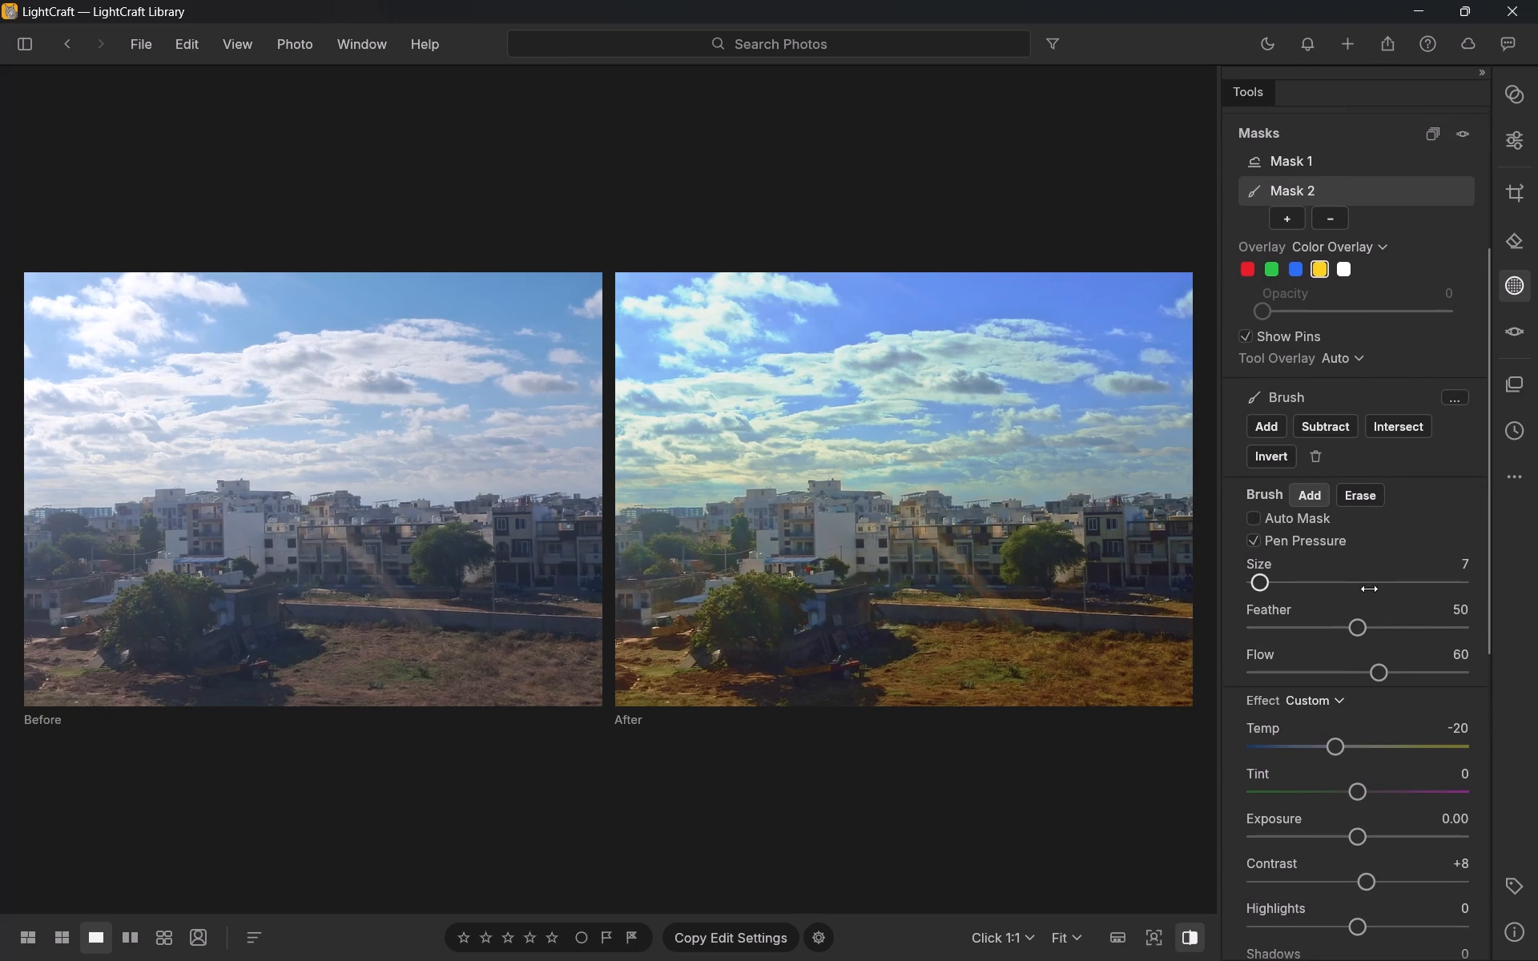
{"action": "left_click_drag", "start_coordinate": [714, 470], "coordinate": [831, 468]}
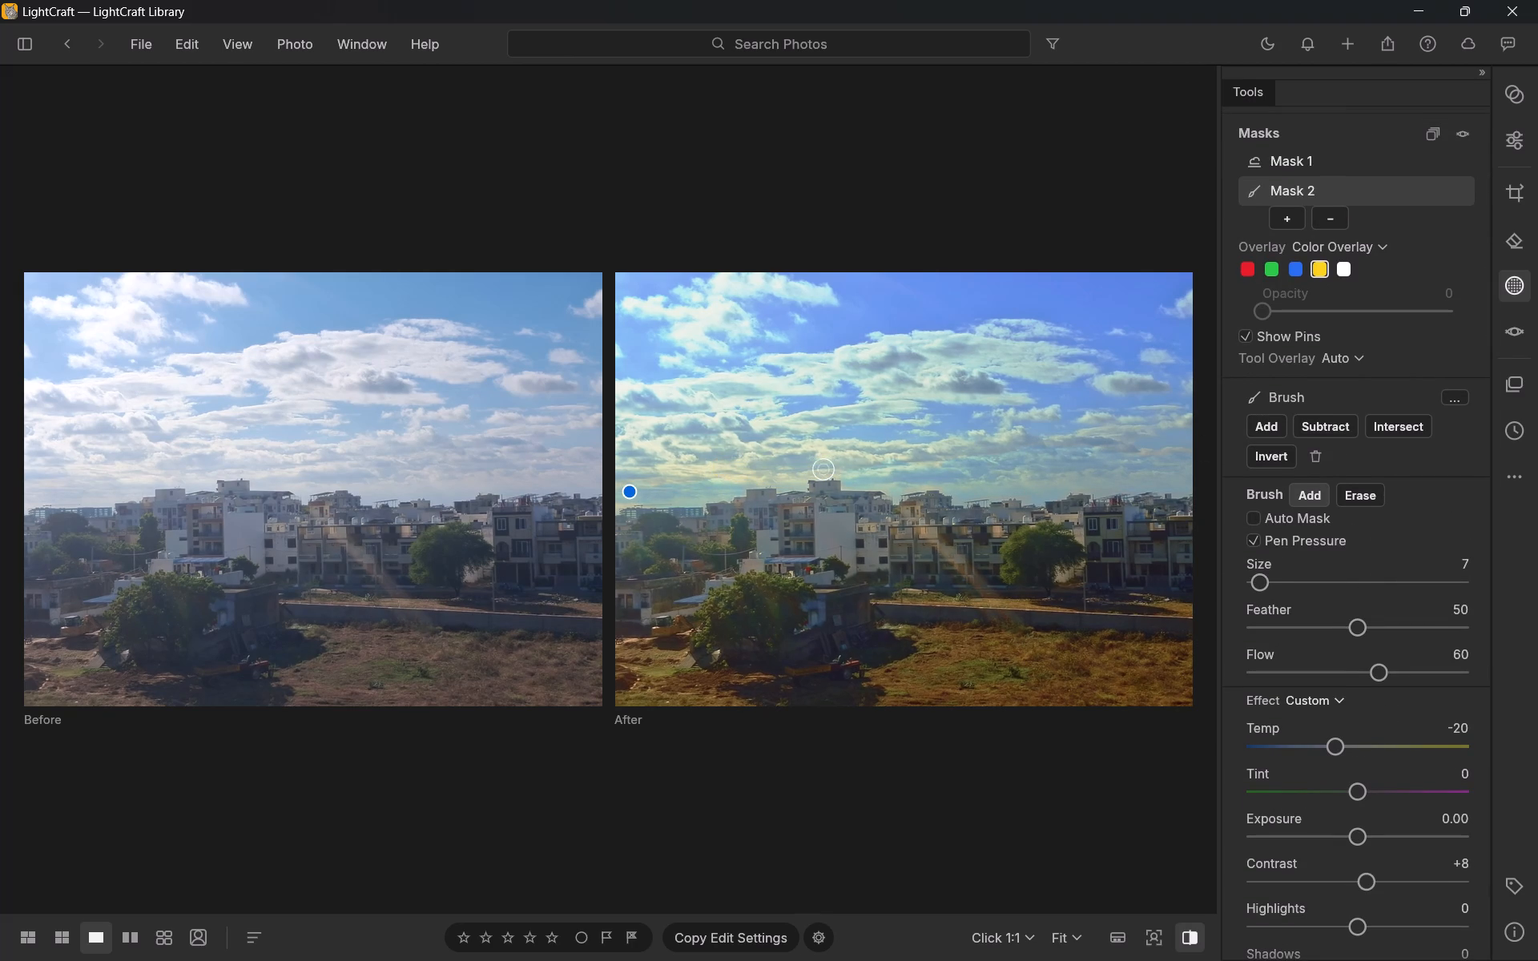
{"action": "left_click_drag", "start_coordinate": [829, 469], "coordinate": [809, 441]}
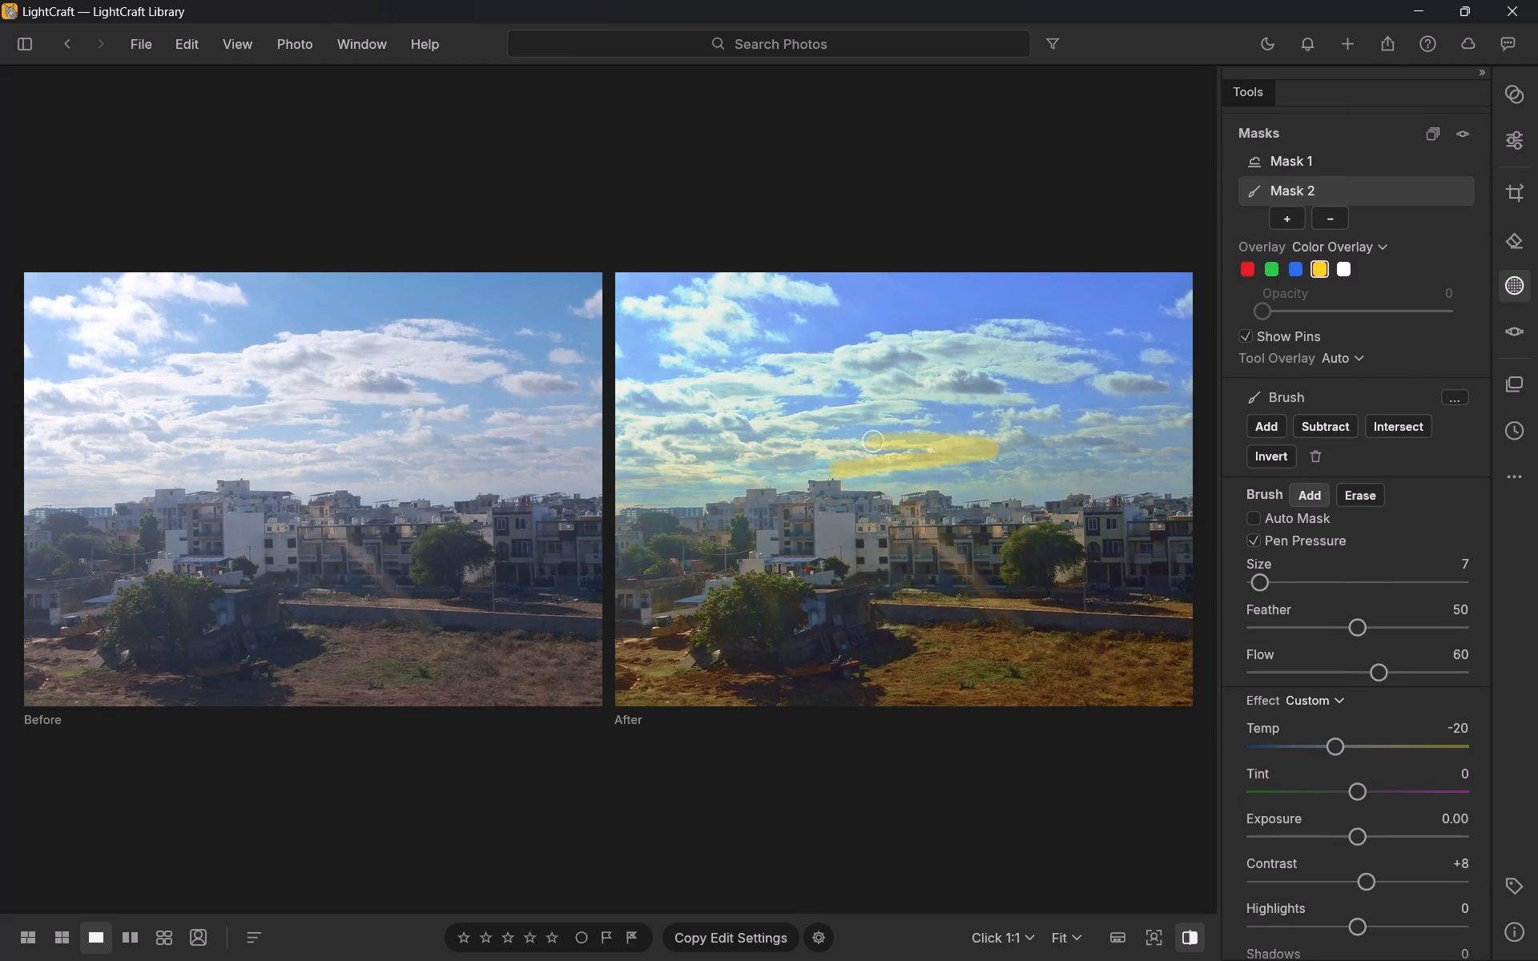
{"action": "left_click_drag", "start_coordinate": [809, 441], "coordinate": [840, 378]}
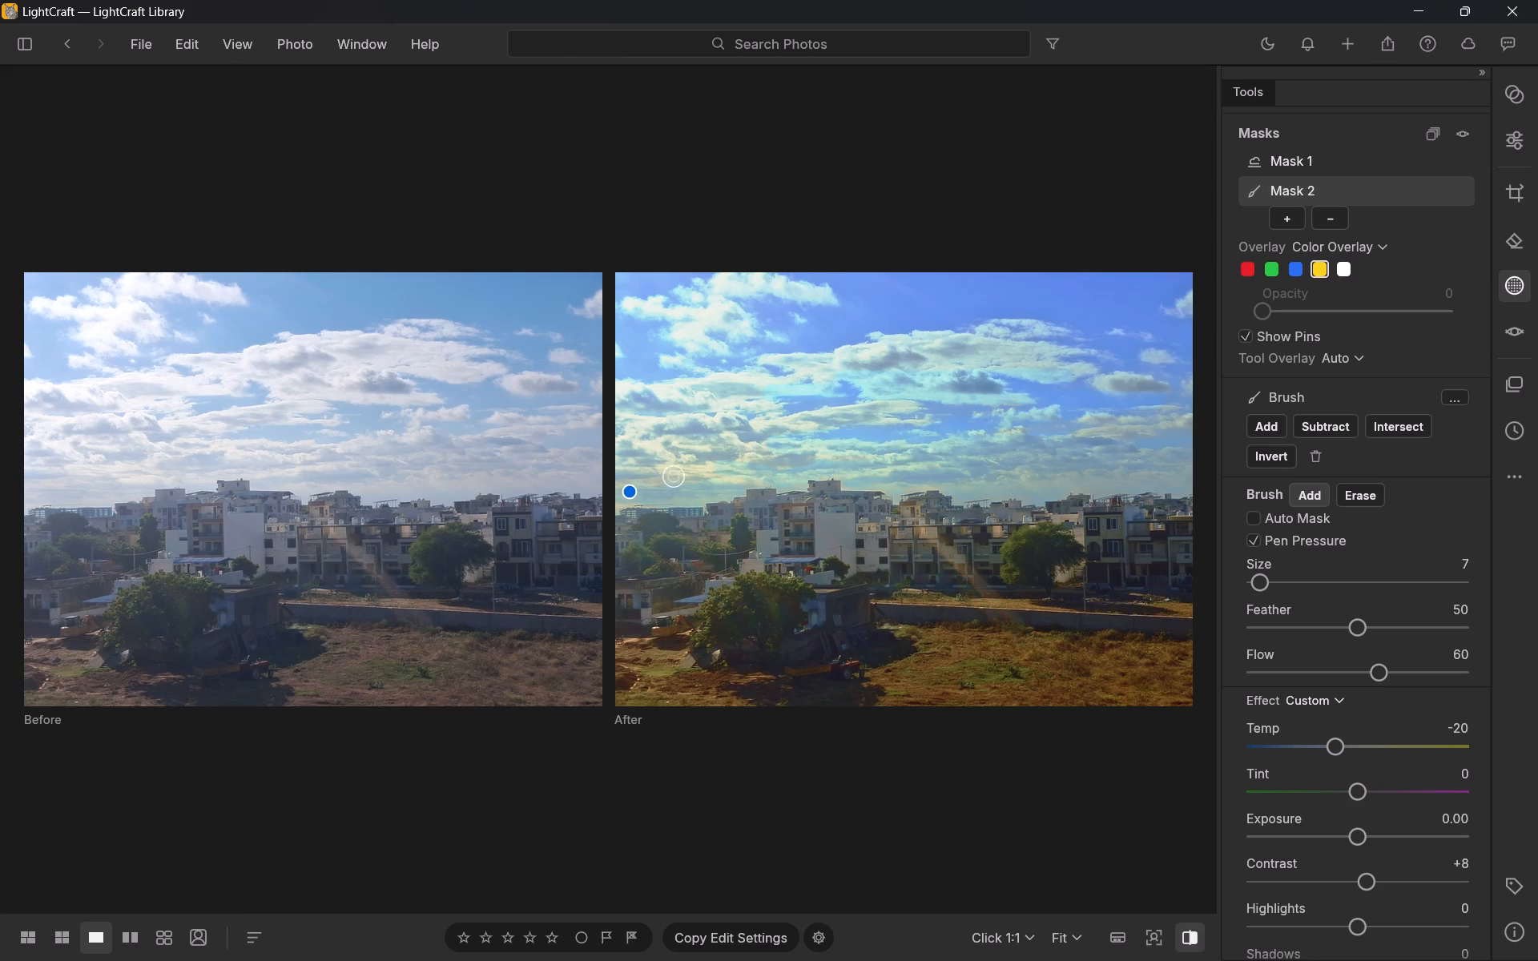
{"action": "left_click_drag", "start_coordinate": [703, 464], "coordinate": [1140, 375]}
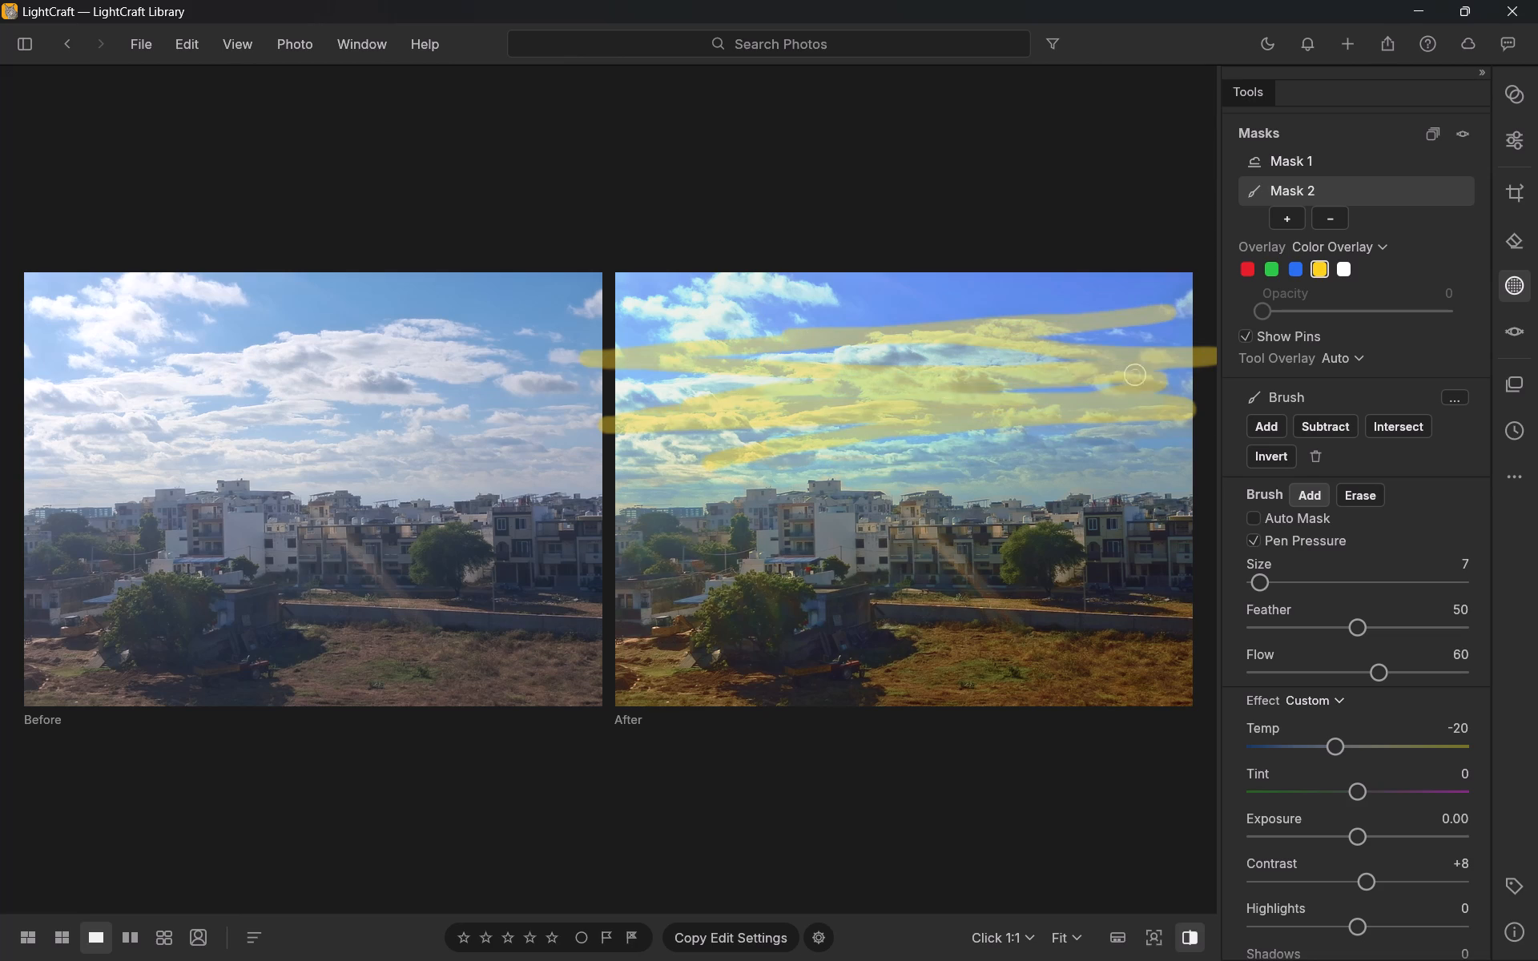
{"action": "left_click_drag", "start_coordinate": [1140, 375], "coordinate": [697, 331]}
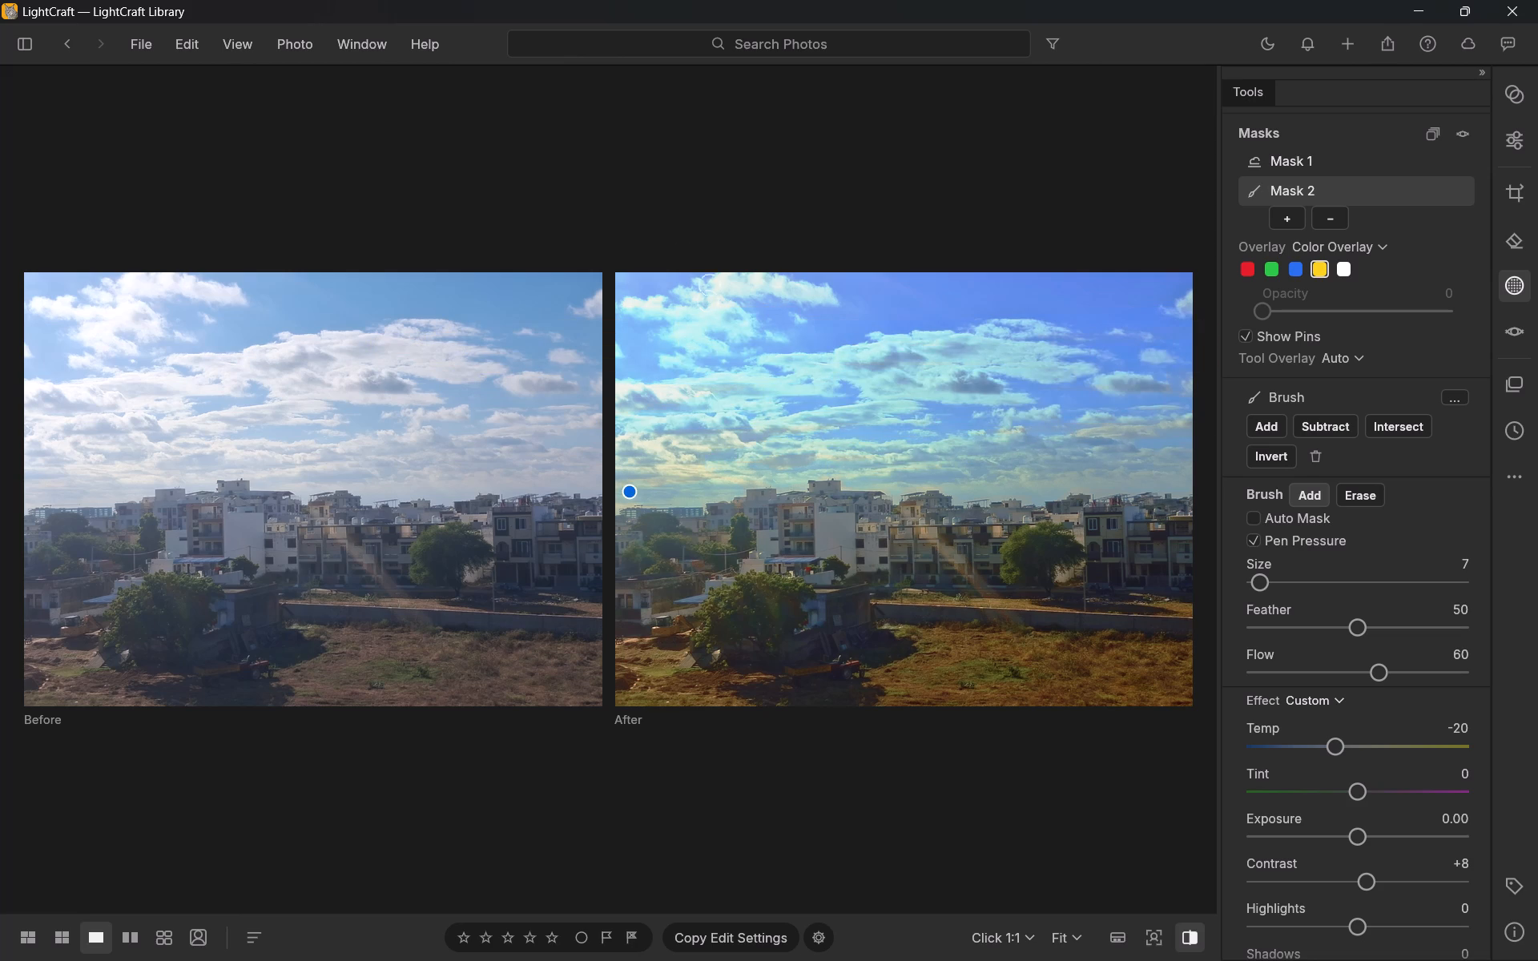
Paint the Brush mask down the photo's left edge and over the remaining sky, up to its top and right edges.
{"action": "left_click_drag", "start_coordinate": [619, 273], "coordinate": [617, 493]}
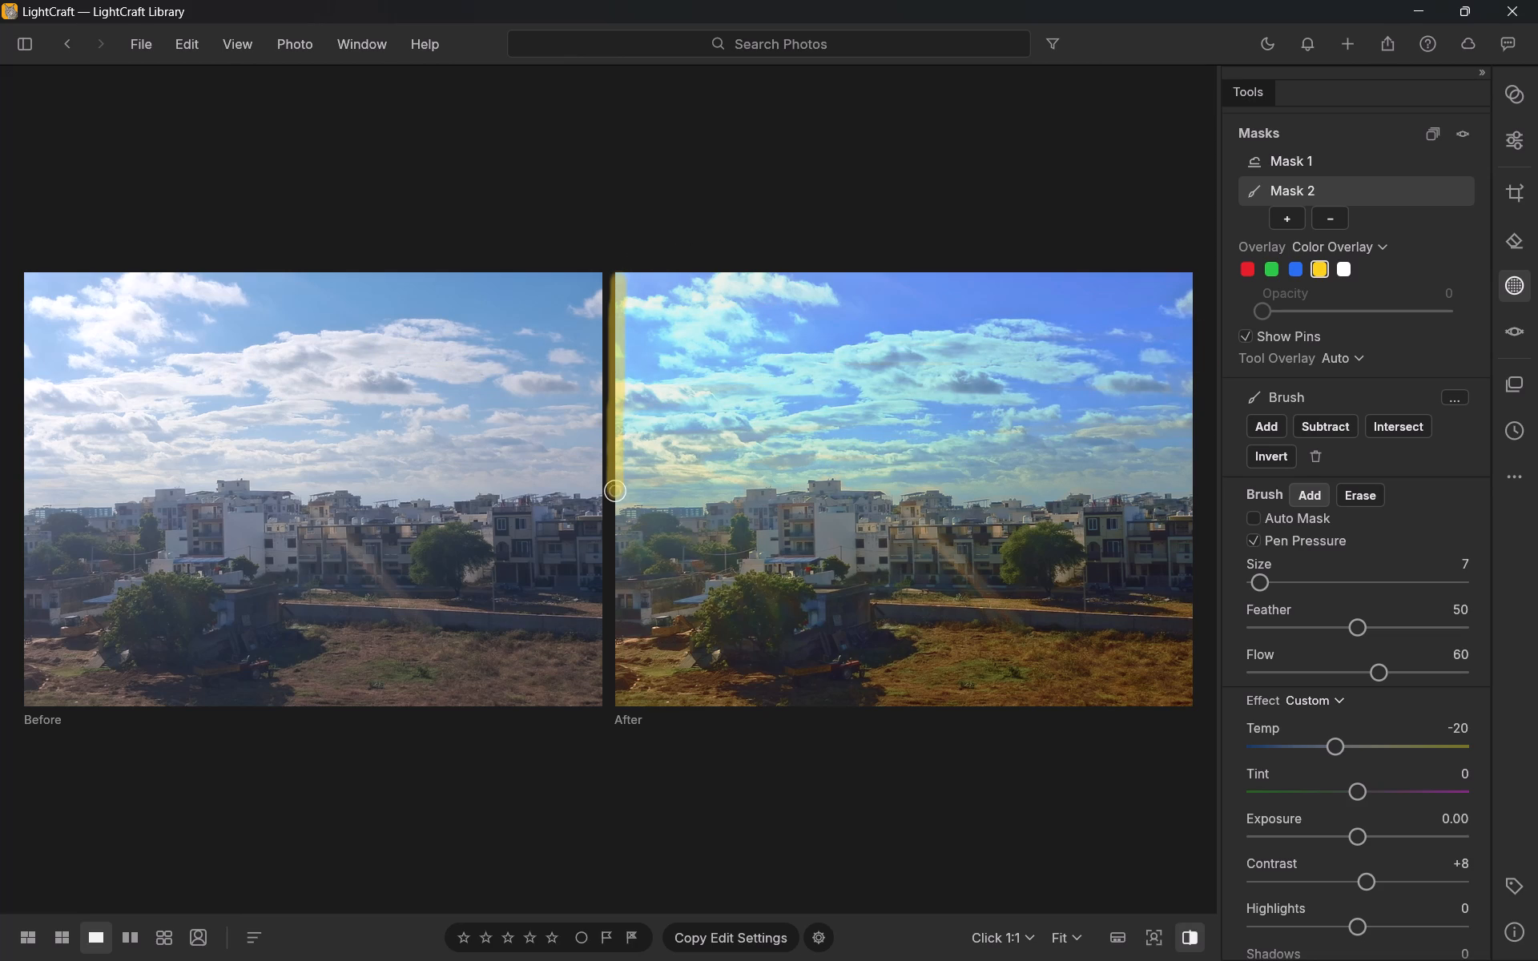
{"action": "left_click_drag", "start_coordinate": [617, 493], "coordinate": [727, 489]}
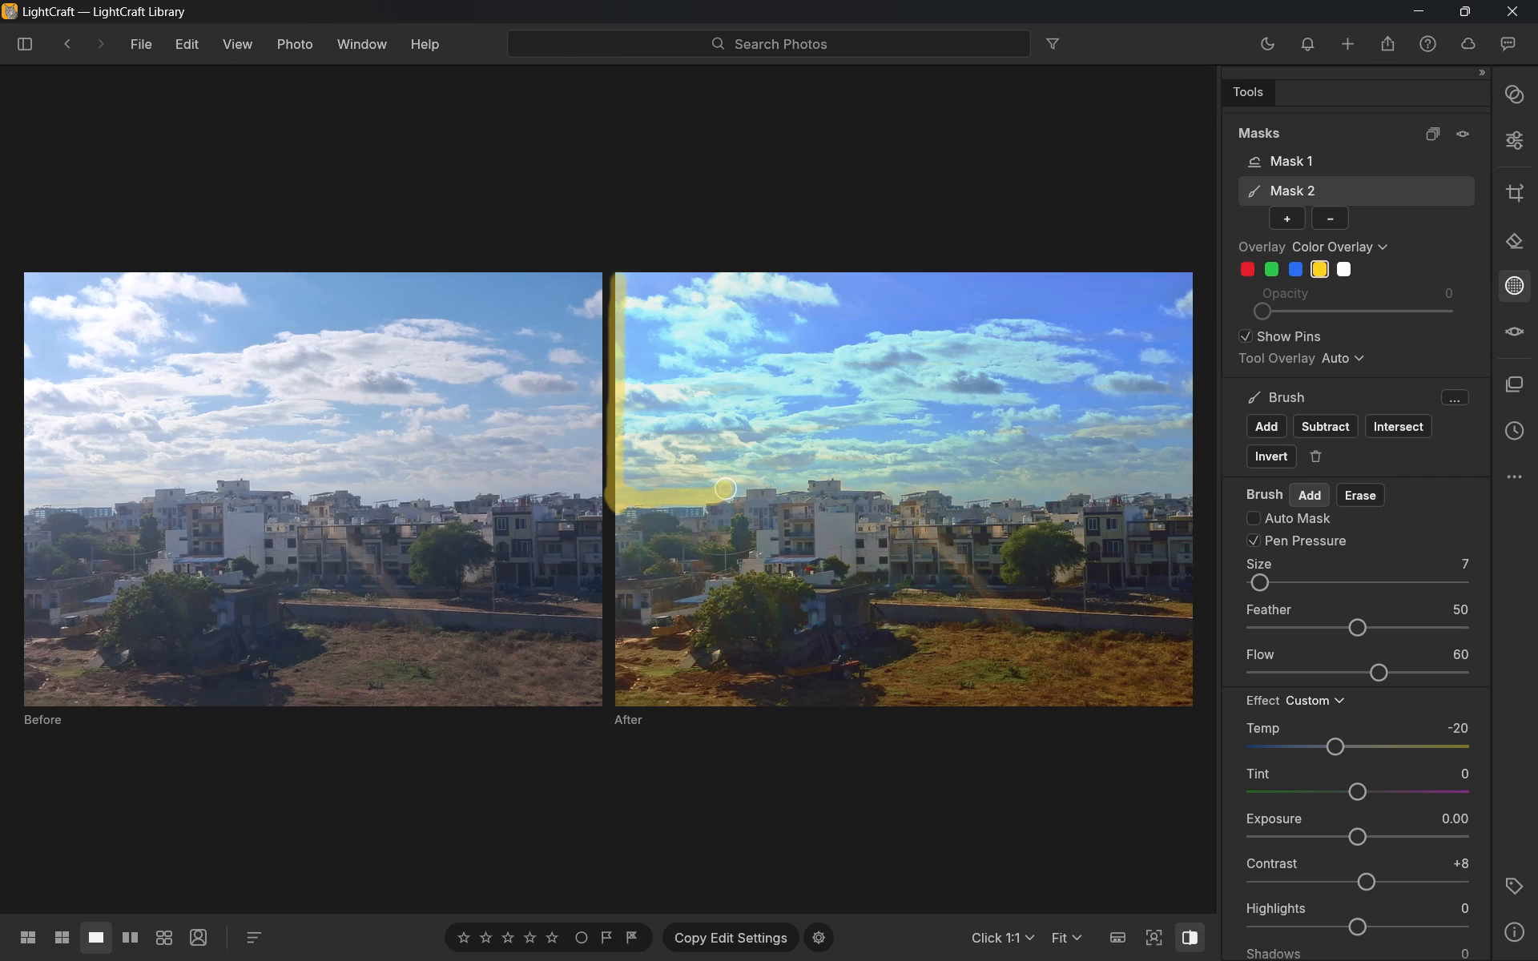
{"action": "left_click_drag", "start_coordinate": [727, 489], "coordinate": [755, 476]}
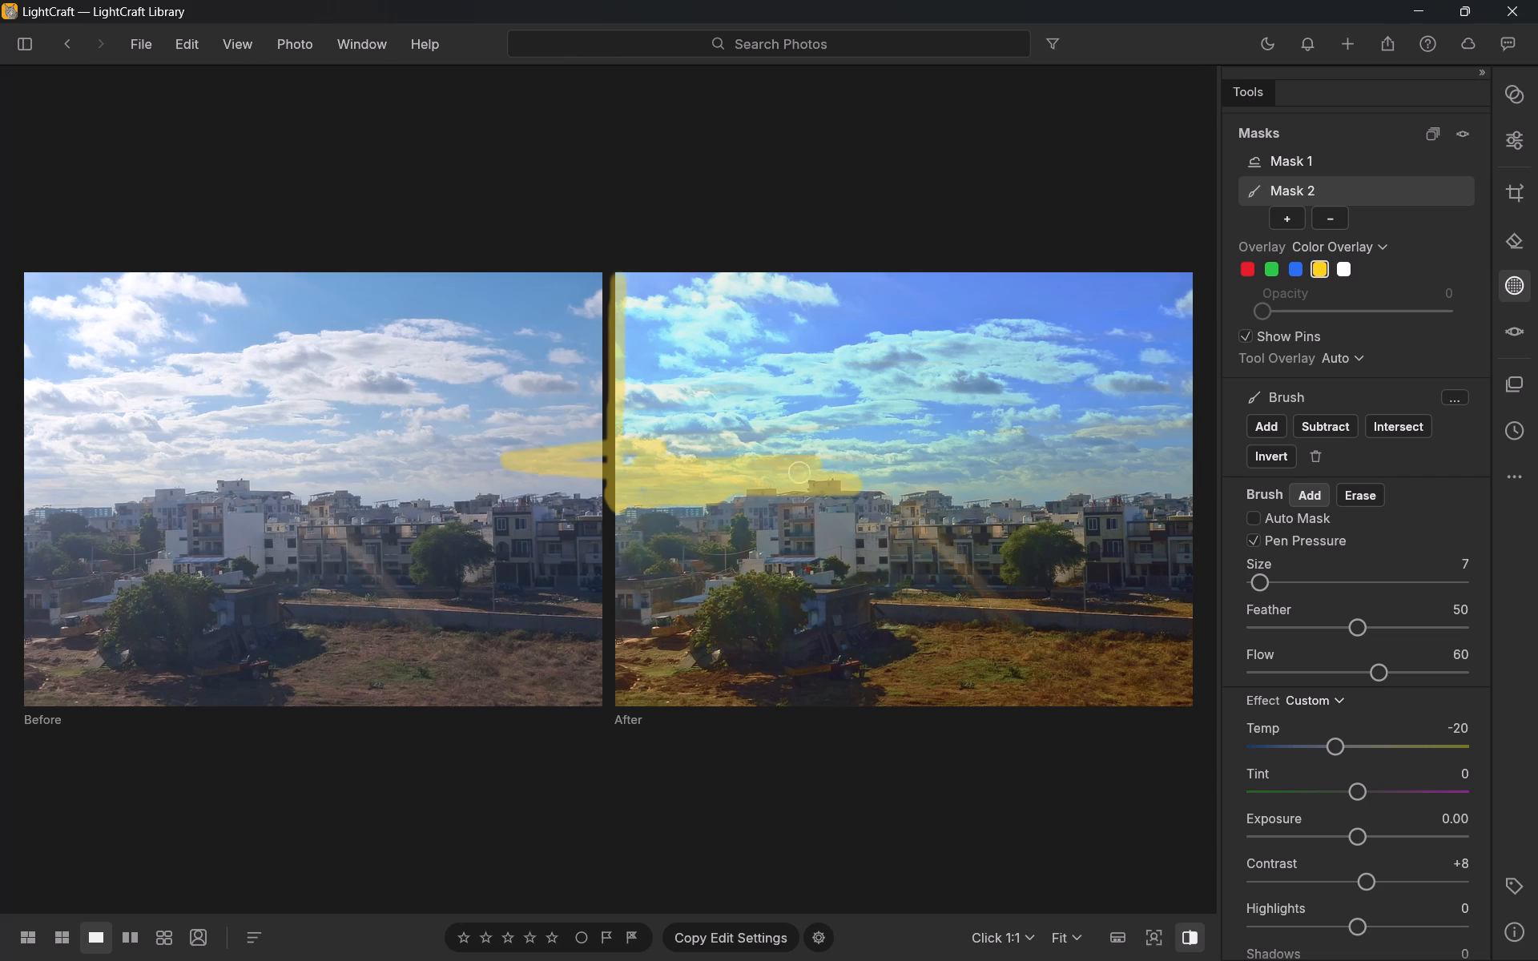
{"action": "left_click_drag", "start_coordinate": [755, 476], "coordinate": [886, 421]}
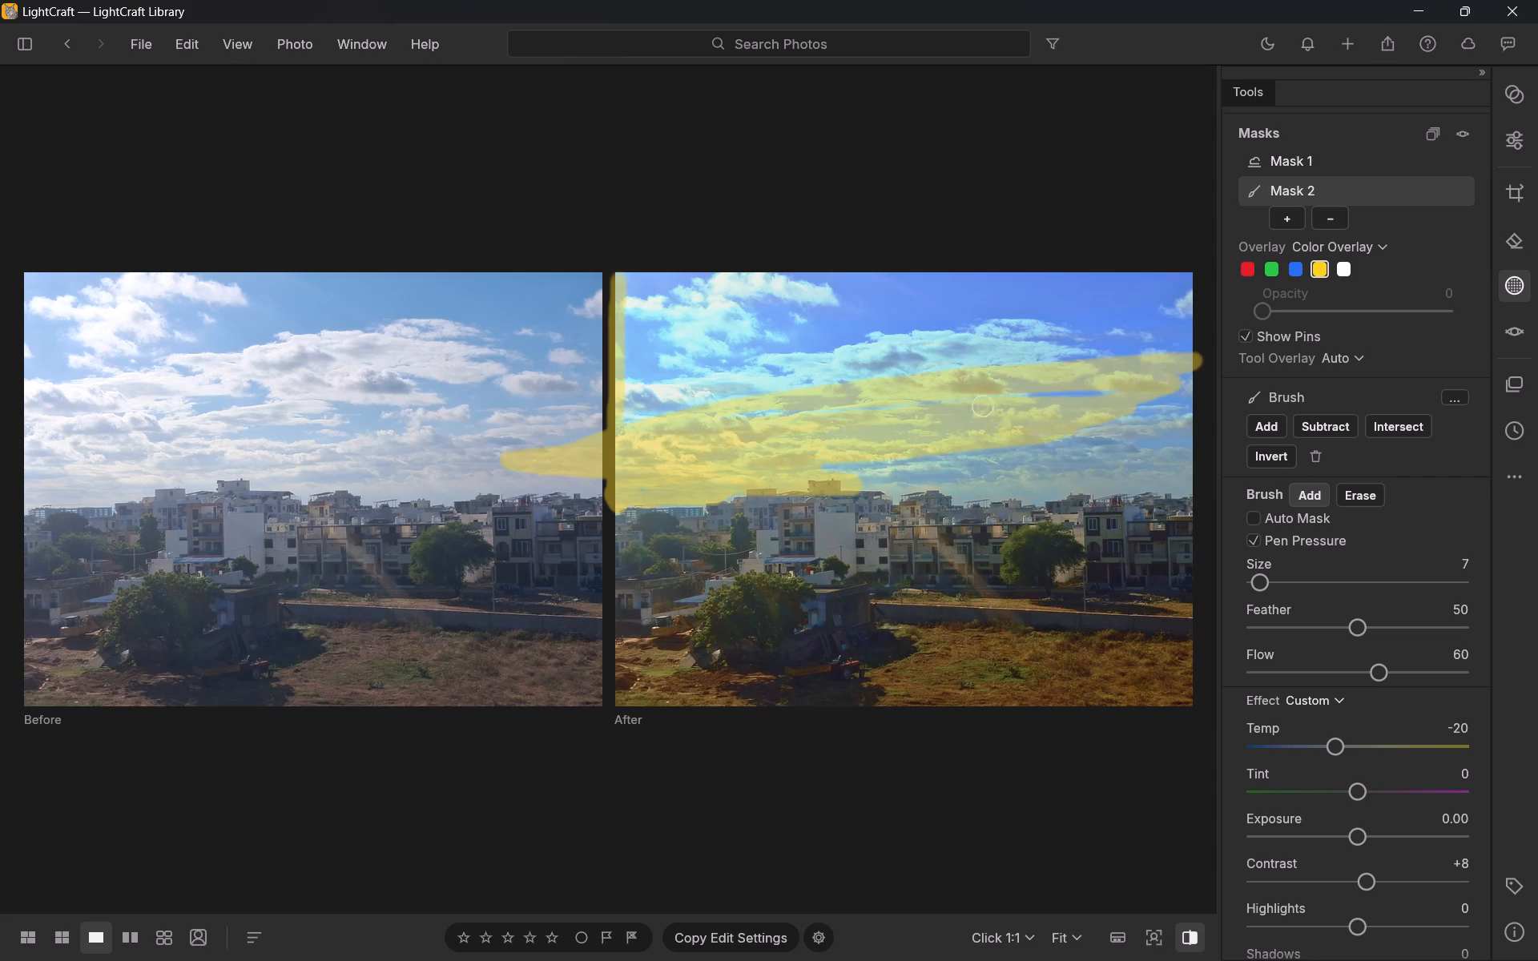
{"action": "left_click_drag", "start_coordinate": [886, 421], "coordinate": [772, 284]}
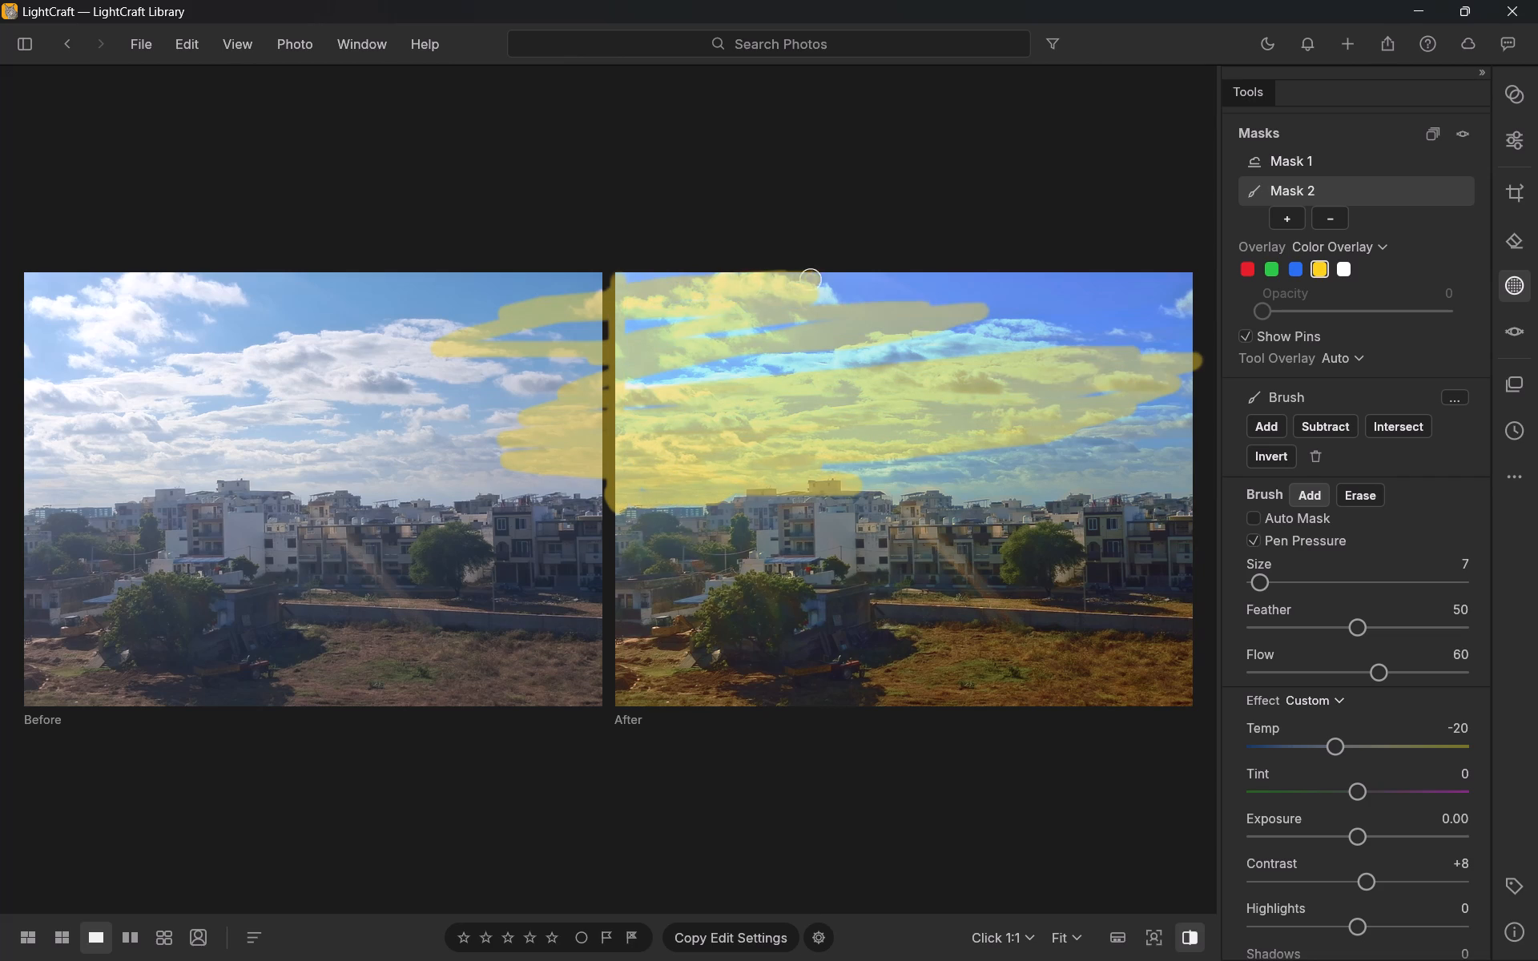
{"action": "left_click_drag", "start_coordinate": [772, 284], "coordinate": [763, 365]}
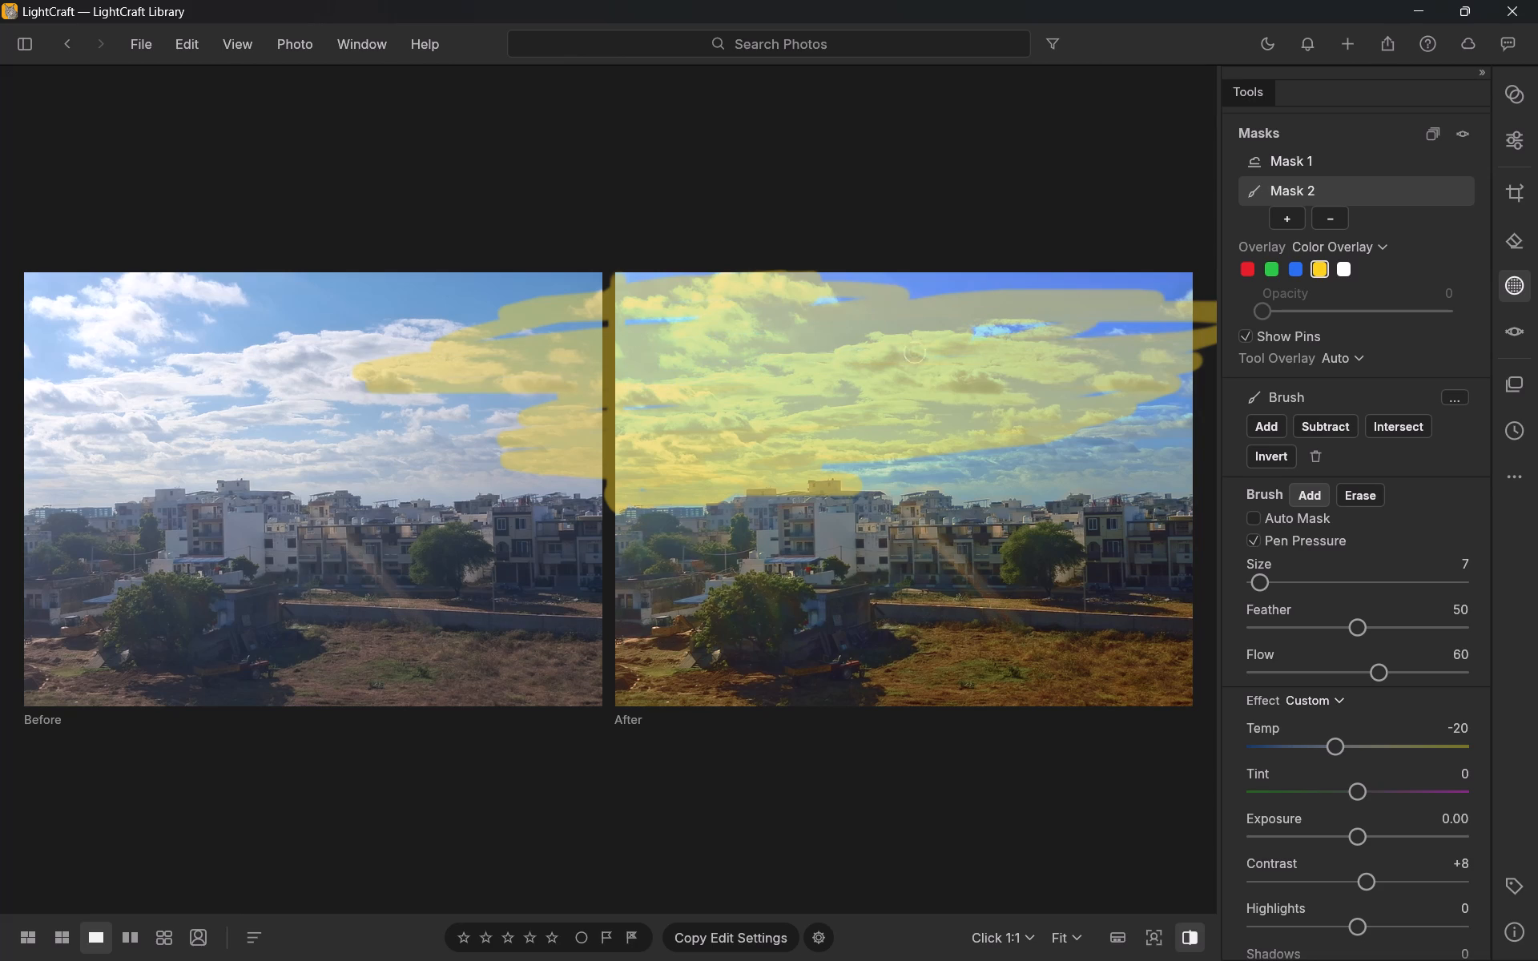
{"action": "left_click_drag", "start_coordinate": [763, 365], "coordinate": [983, 290]}
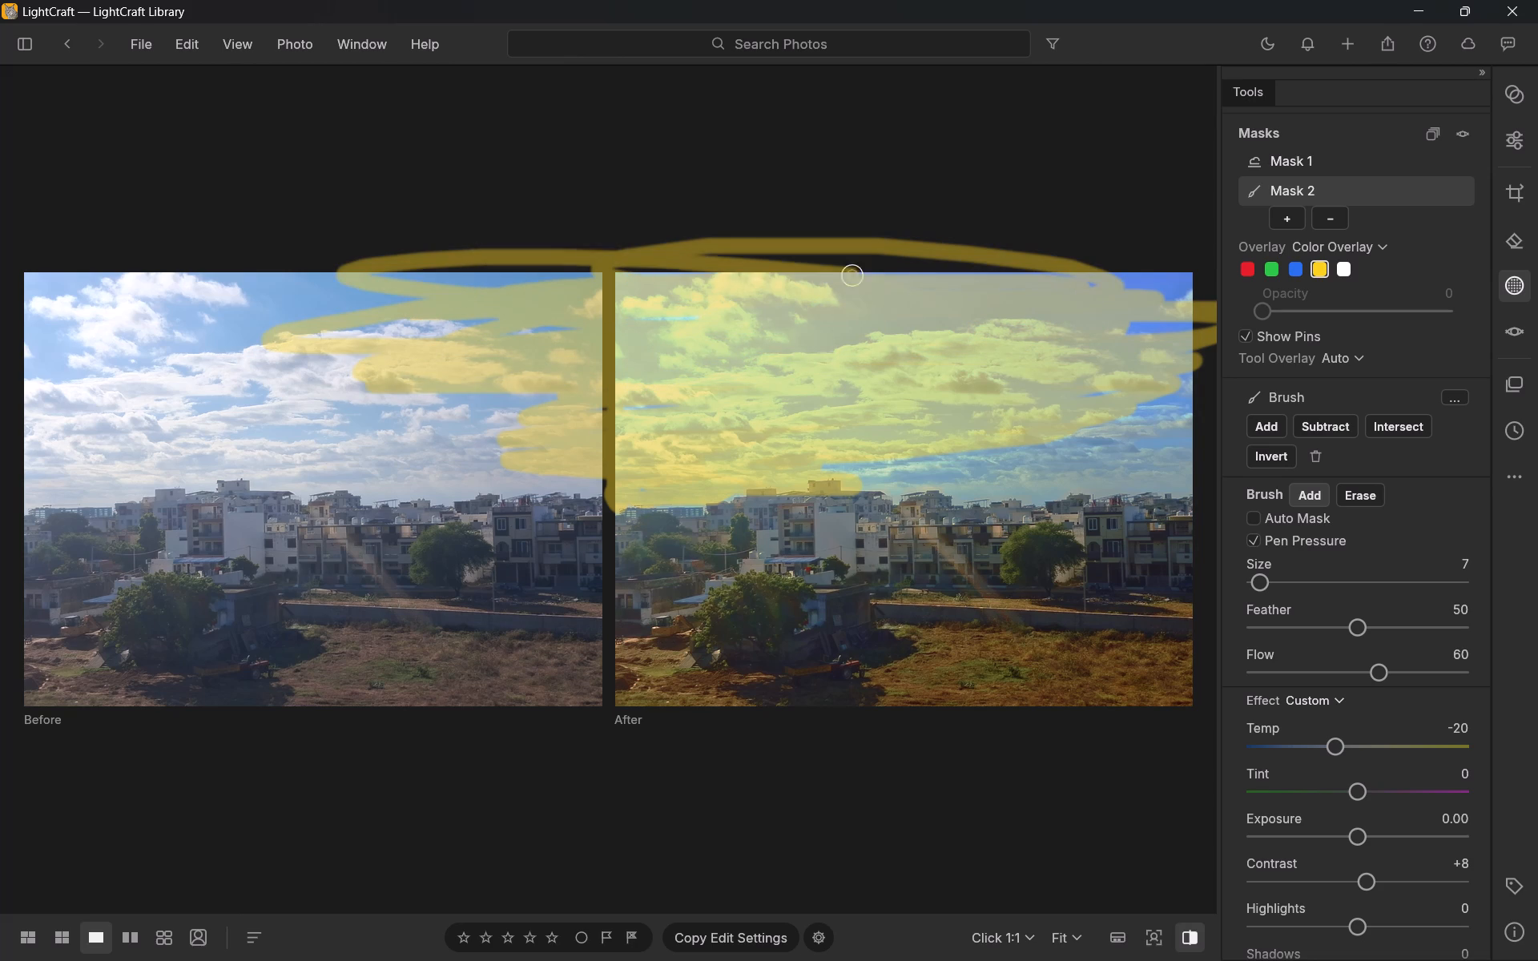
{"action": "left_click_drag", "start_coordinate": [983, 290], "coordinate": [1272, 243]}
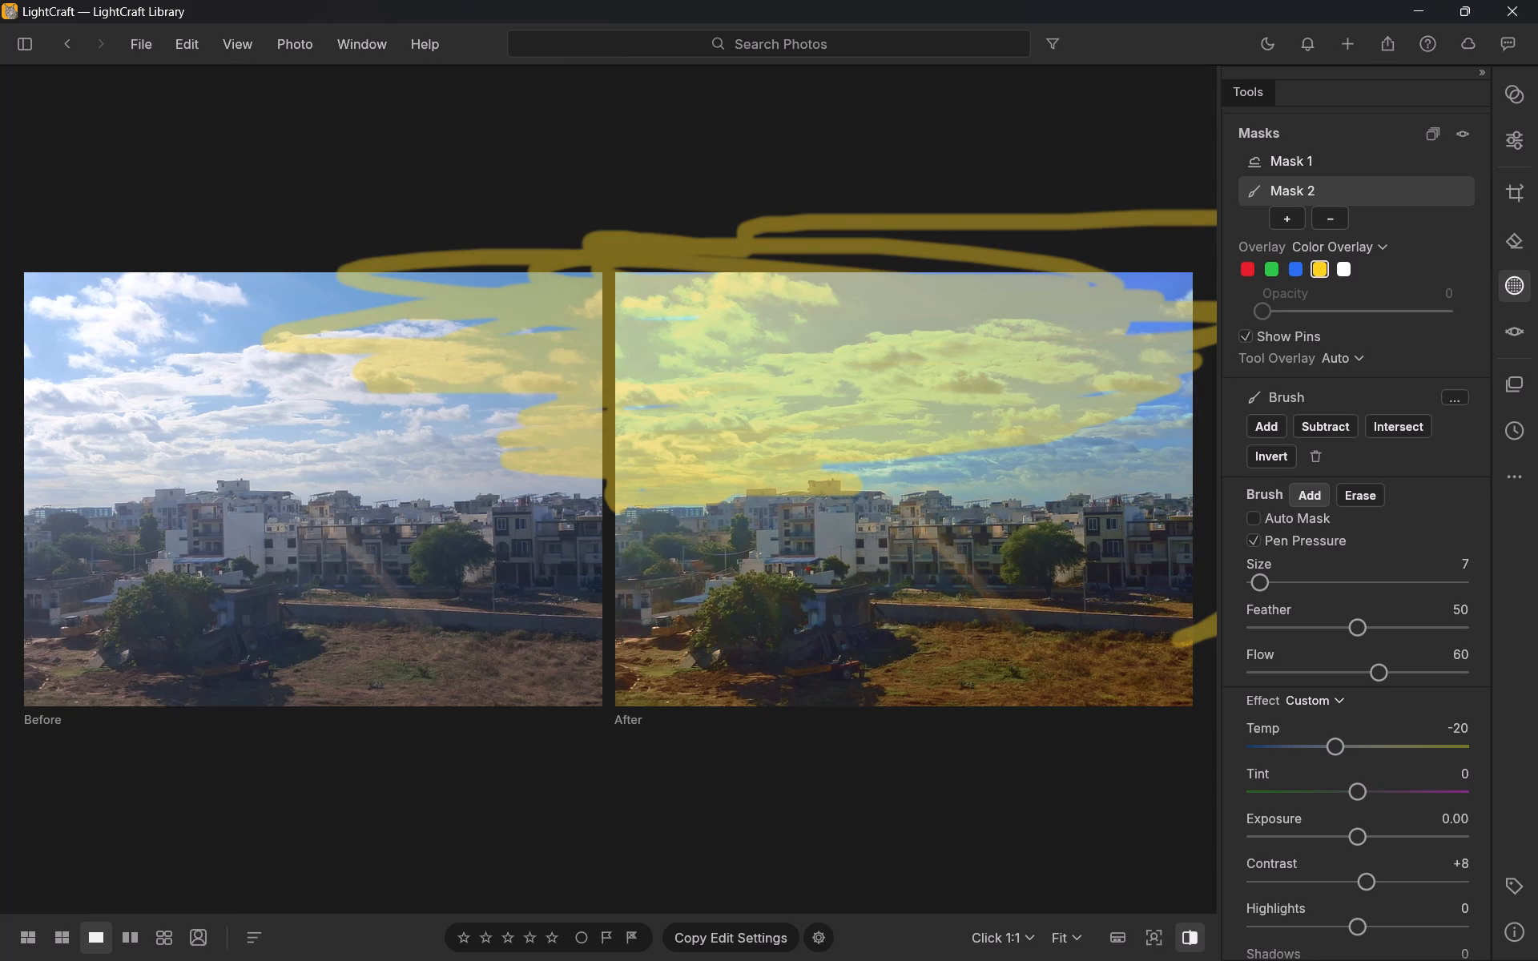
{"action": "left_click_drag", "start_coordinate": [1272, 243], "coordinate": [1265, 304]}
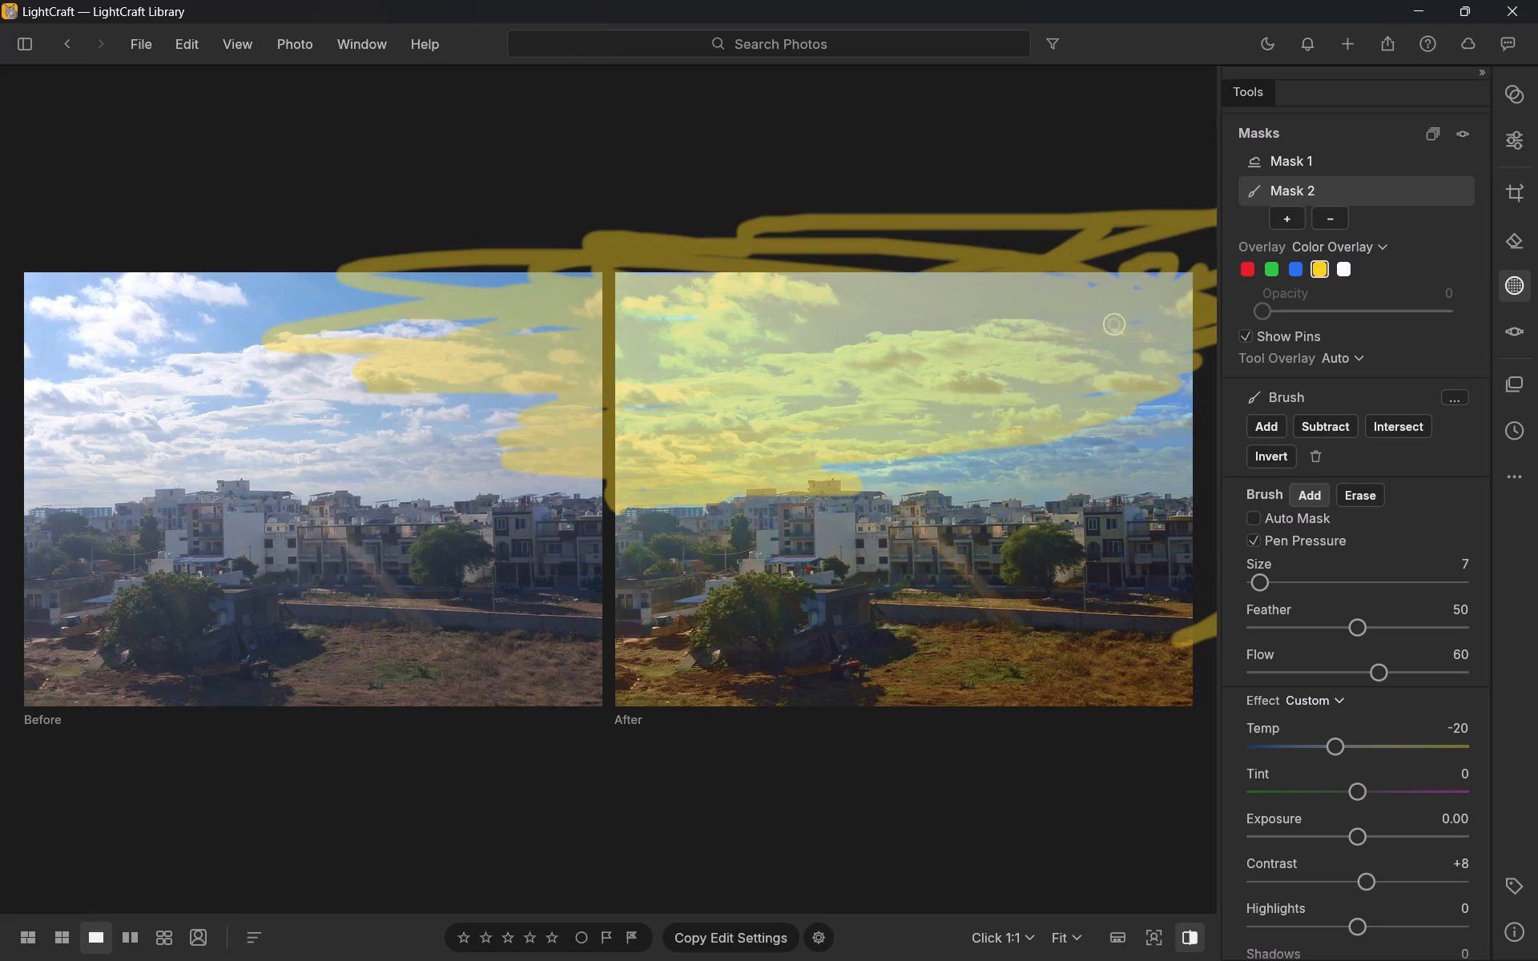
{"action": "left_click_drag", "start_coordinate": [1265, 304], "coordinate": [1146, 460]}
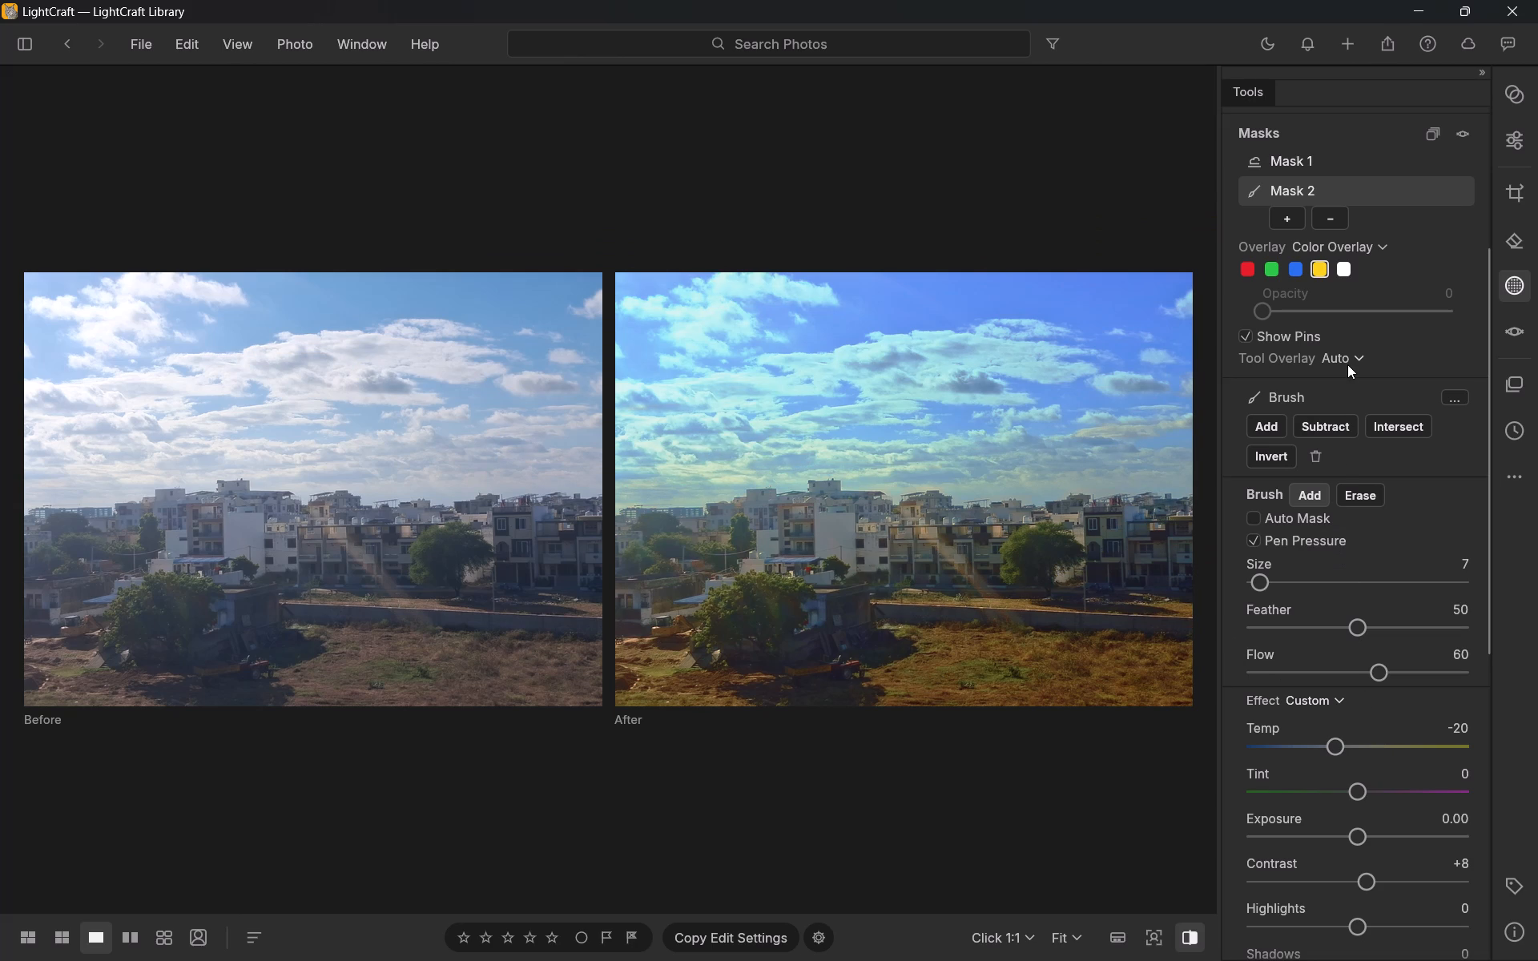
Delete the Brush mask, Mask 2.
{"action": "left_click", "coordinate": [1317, 450]}
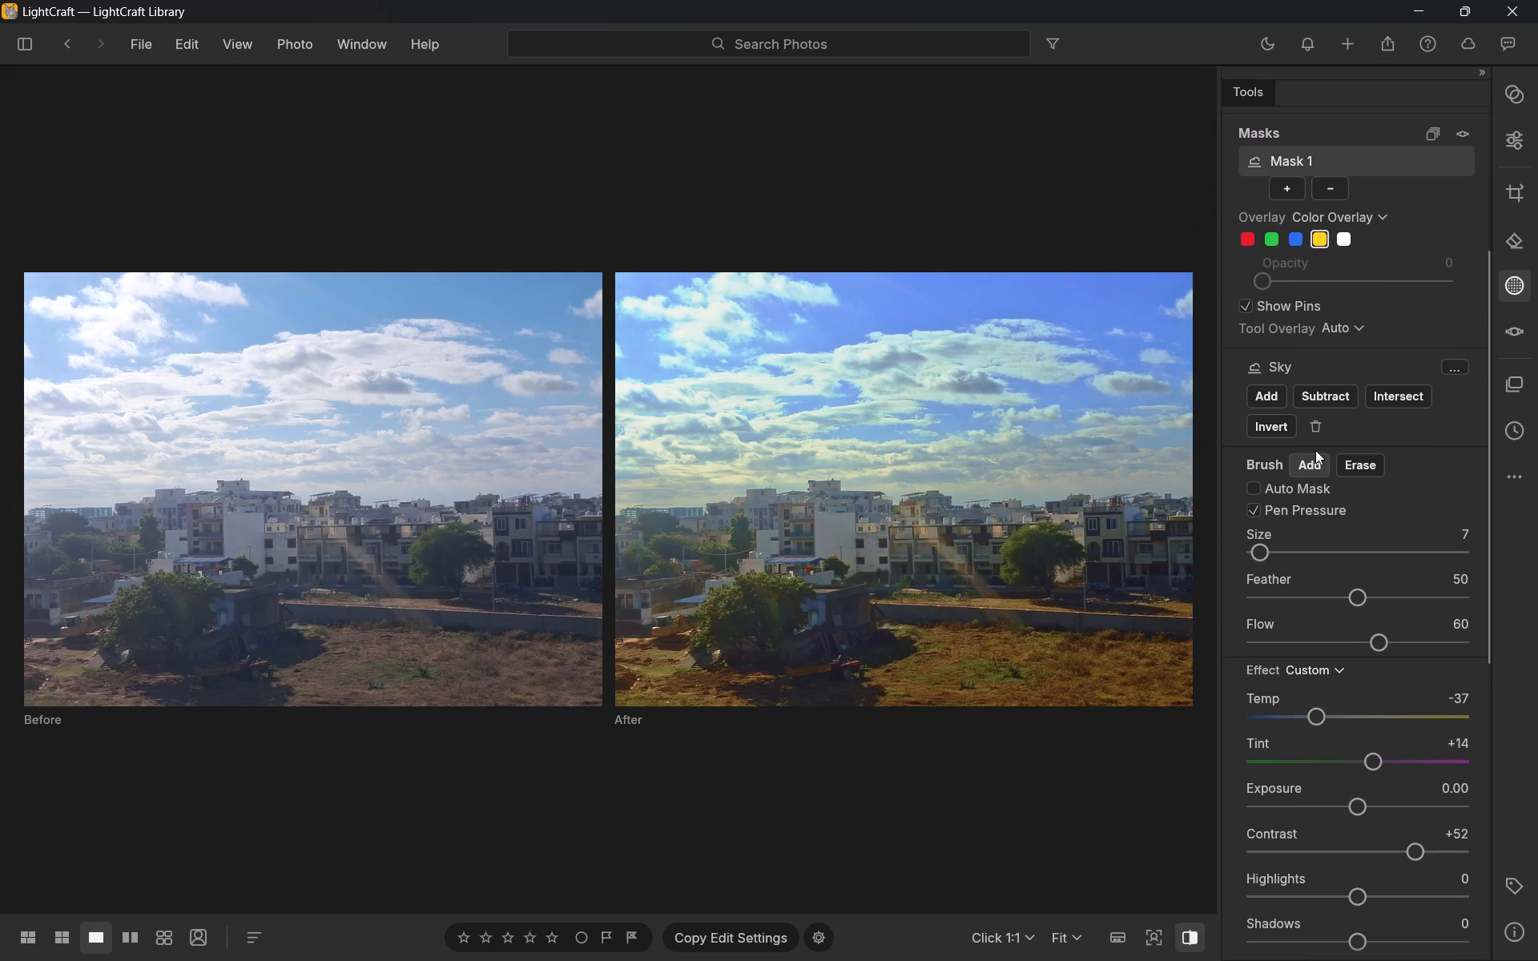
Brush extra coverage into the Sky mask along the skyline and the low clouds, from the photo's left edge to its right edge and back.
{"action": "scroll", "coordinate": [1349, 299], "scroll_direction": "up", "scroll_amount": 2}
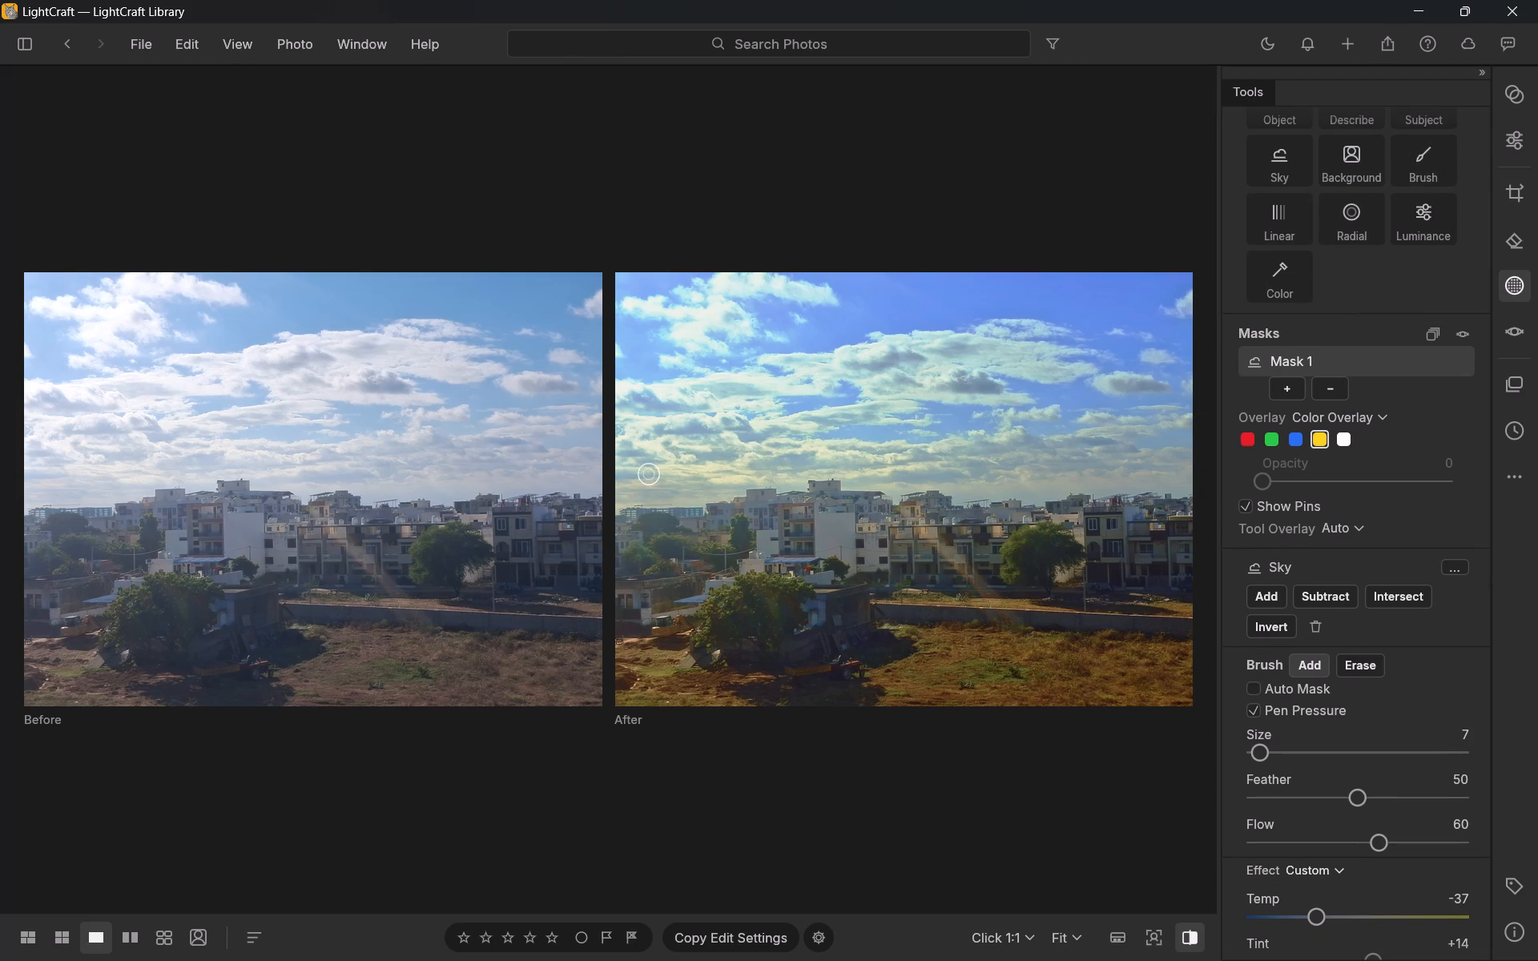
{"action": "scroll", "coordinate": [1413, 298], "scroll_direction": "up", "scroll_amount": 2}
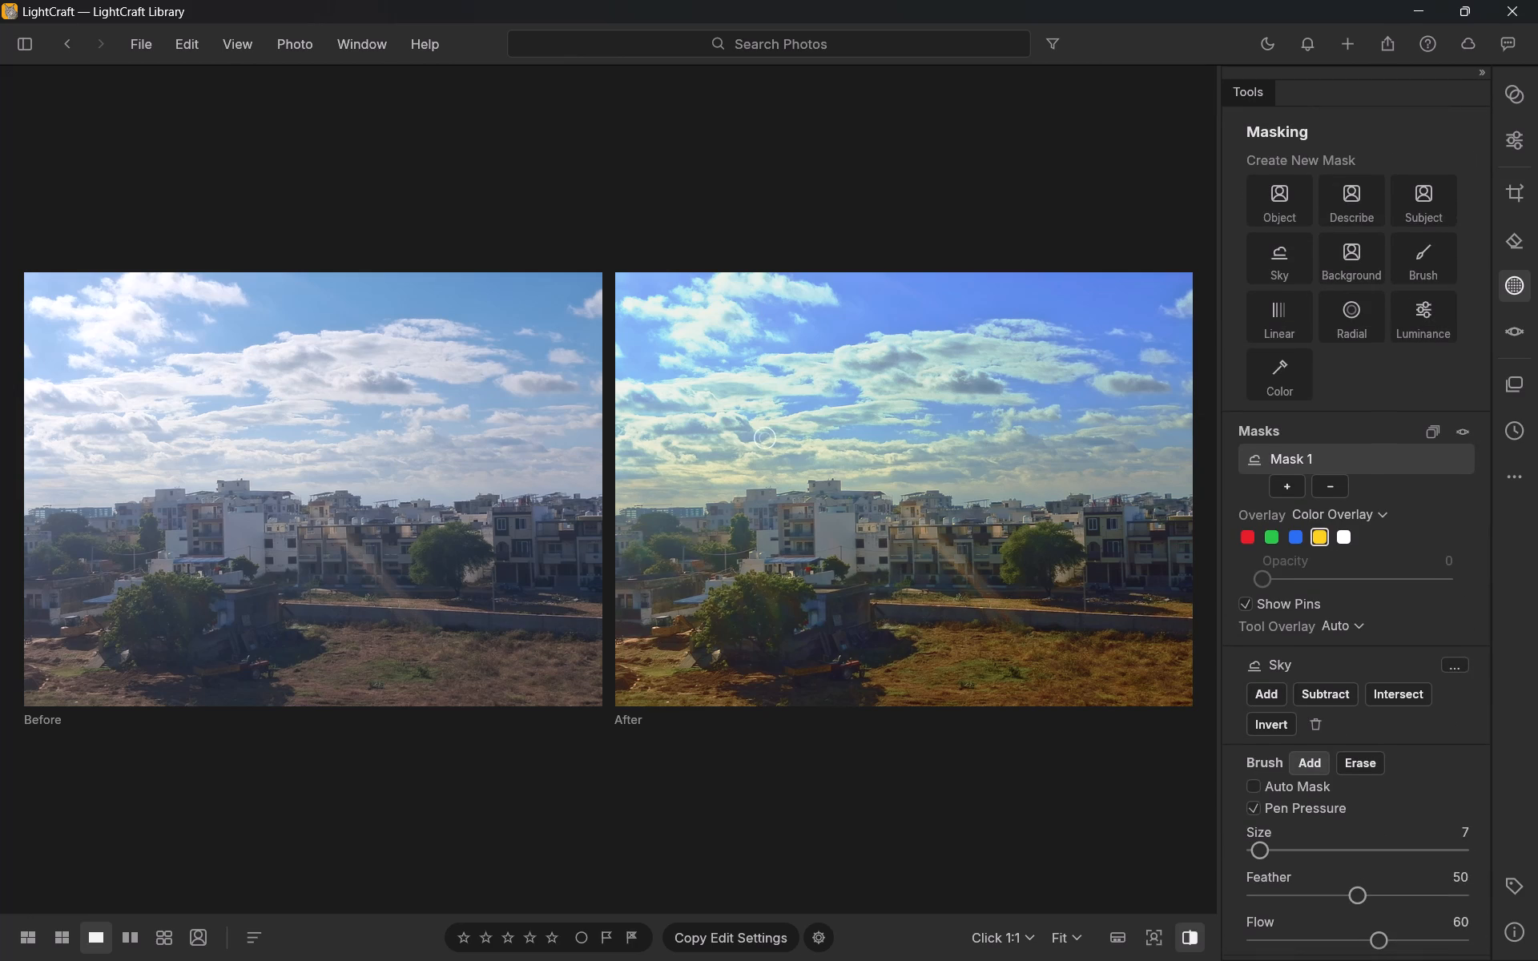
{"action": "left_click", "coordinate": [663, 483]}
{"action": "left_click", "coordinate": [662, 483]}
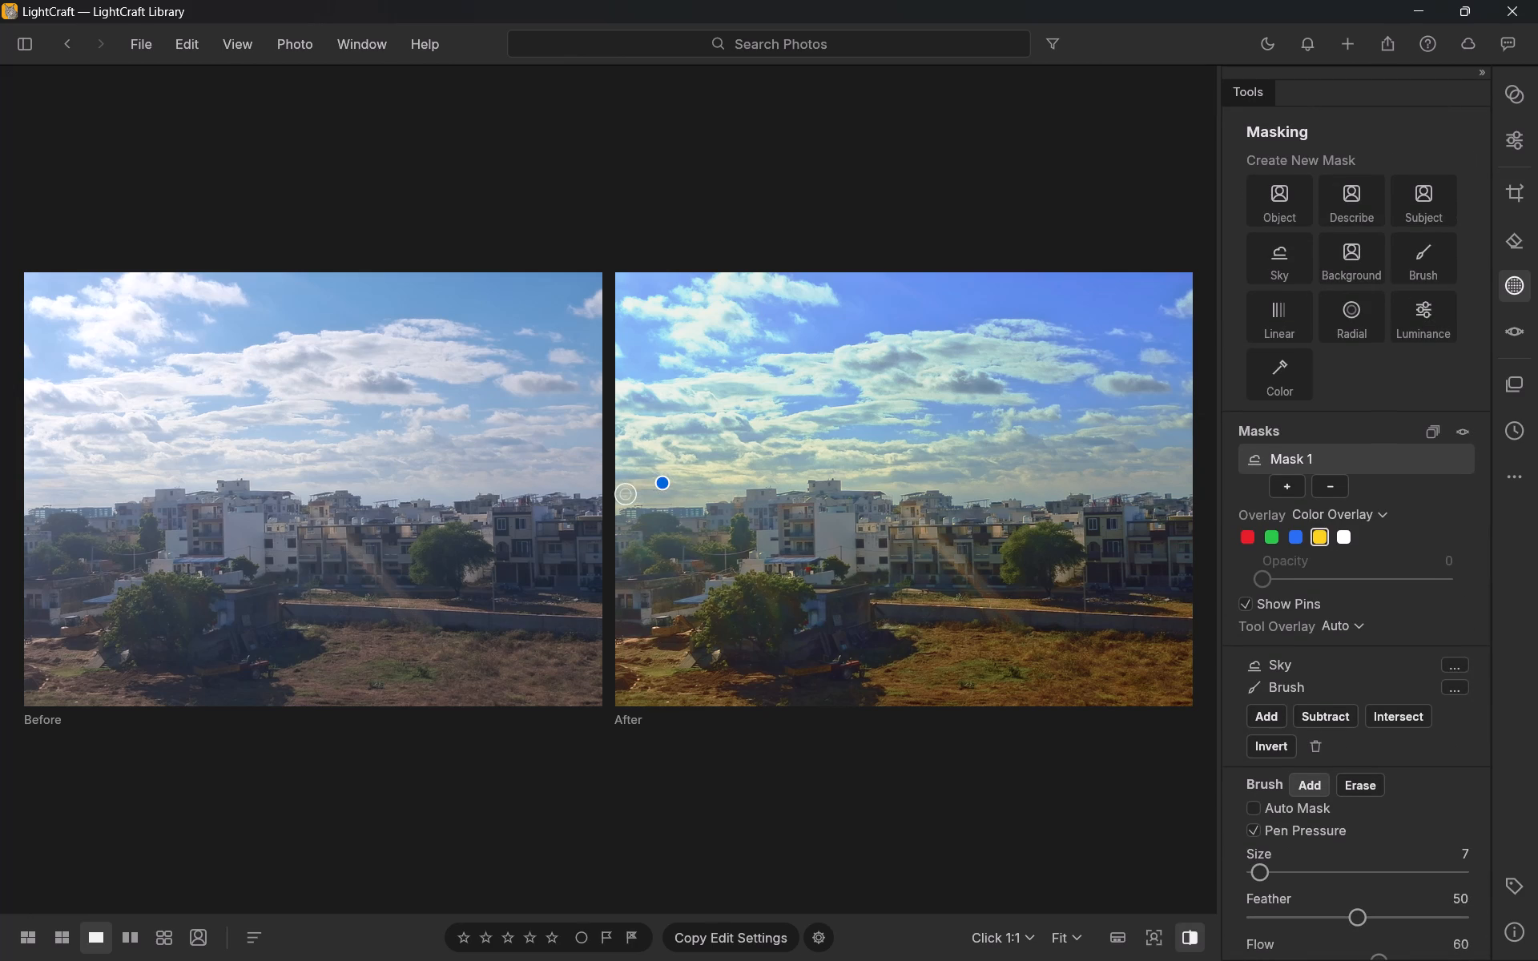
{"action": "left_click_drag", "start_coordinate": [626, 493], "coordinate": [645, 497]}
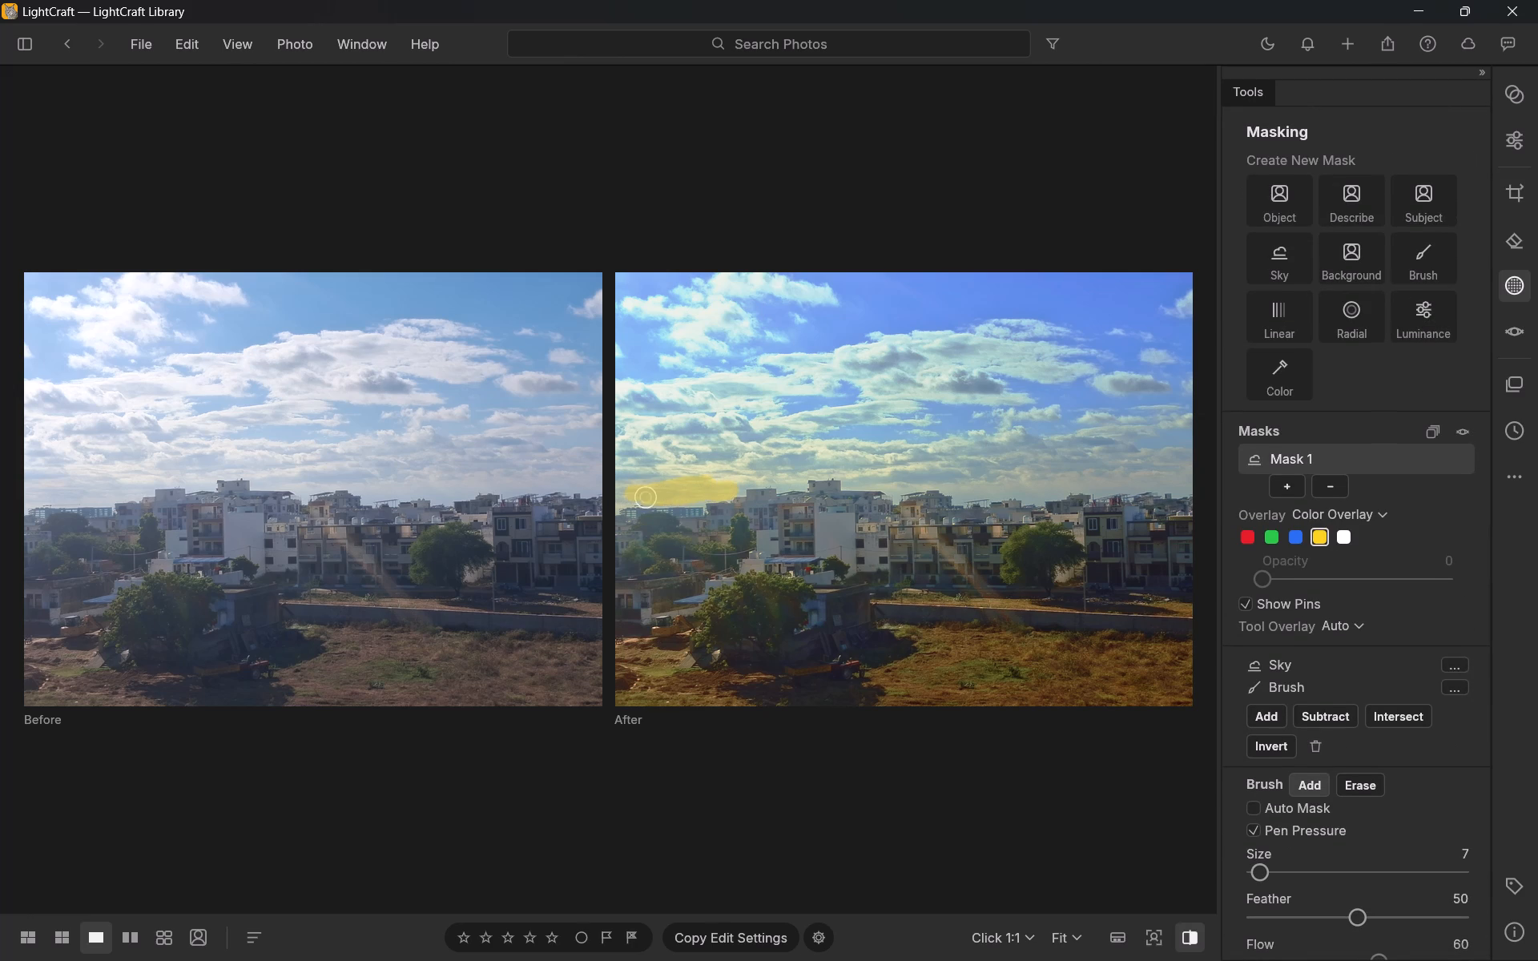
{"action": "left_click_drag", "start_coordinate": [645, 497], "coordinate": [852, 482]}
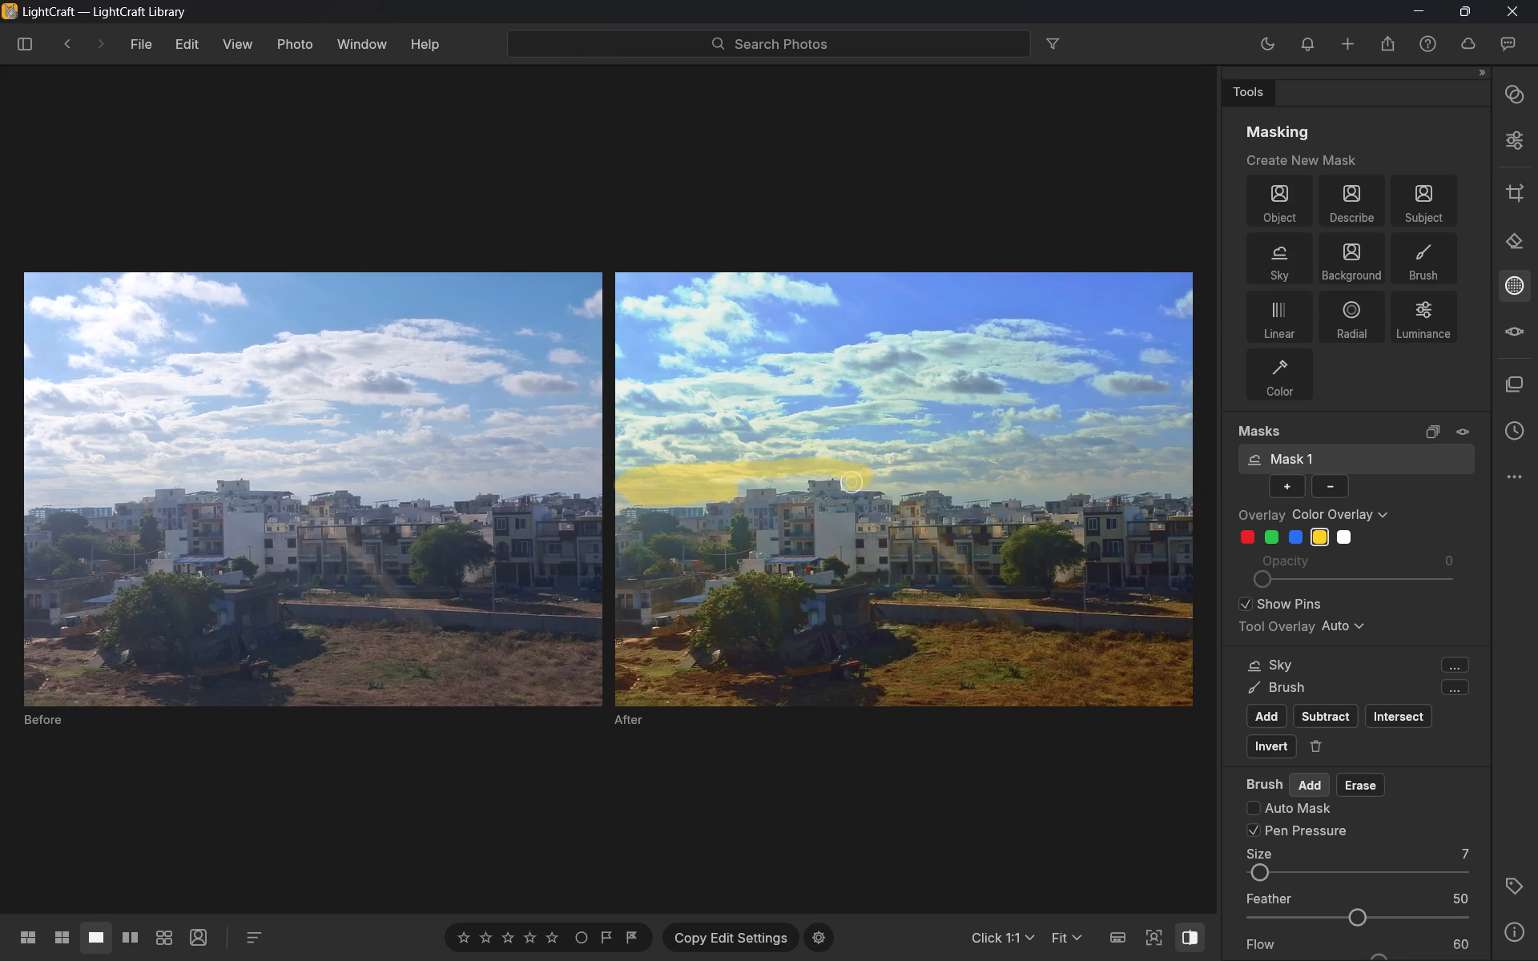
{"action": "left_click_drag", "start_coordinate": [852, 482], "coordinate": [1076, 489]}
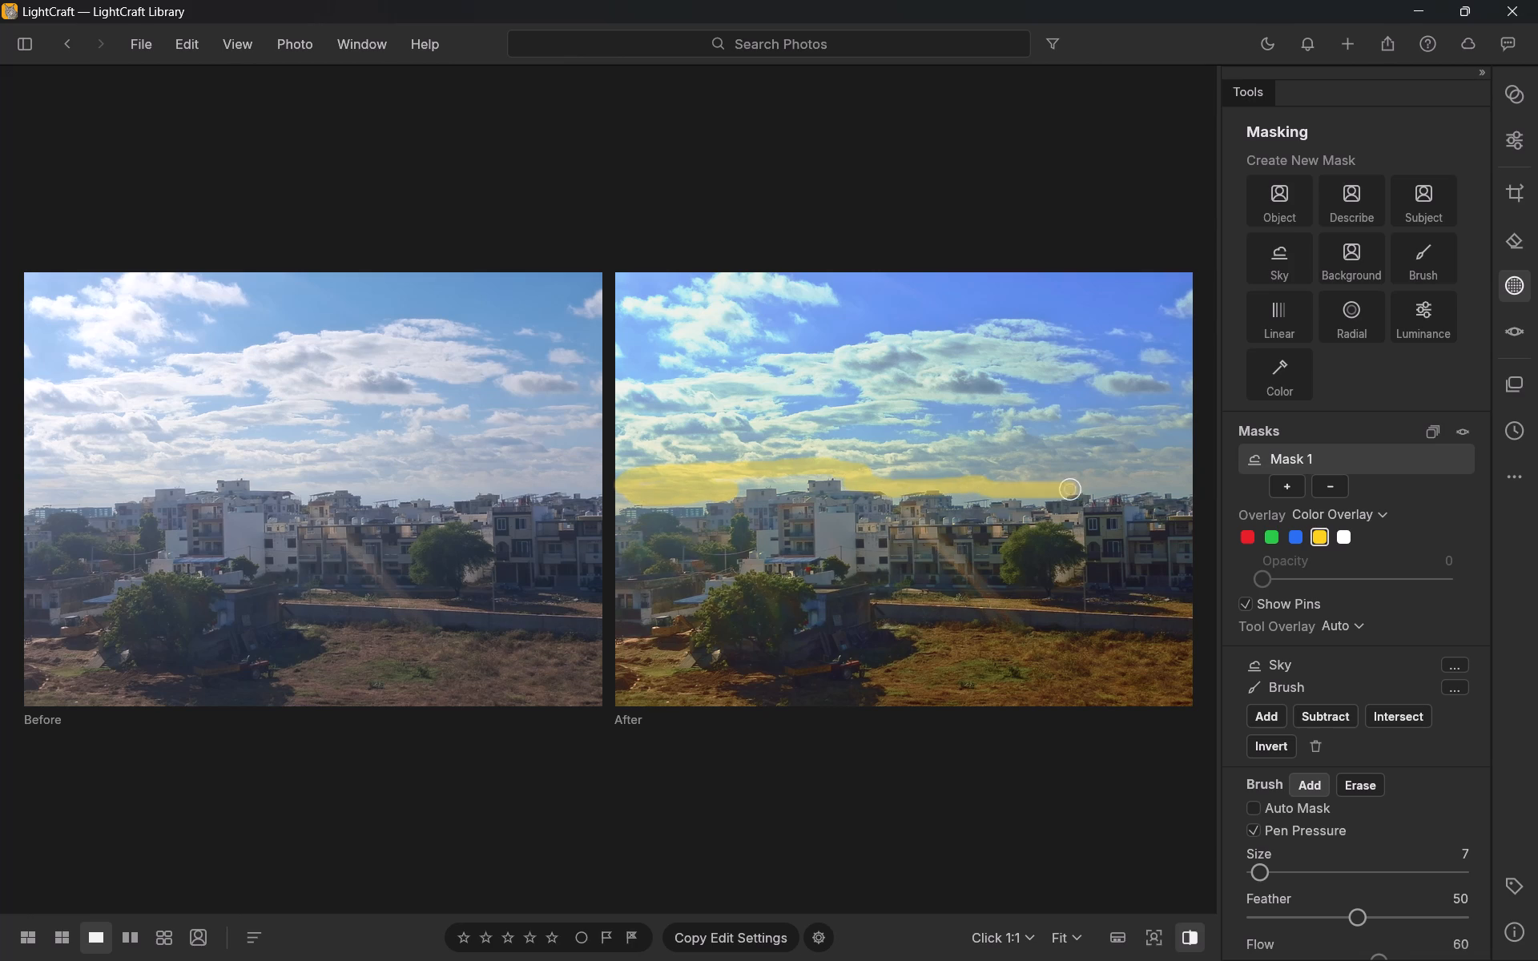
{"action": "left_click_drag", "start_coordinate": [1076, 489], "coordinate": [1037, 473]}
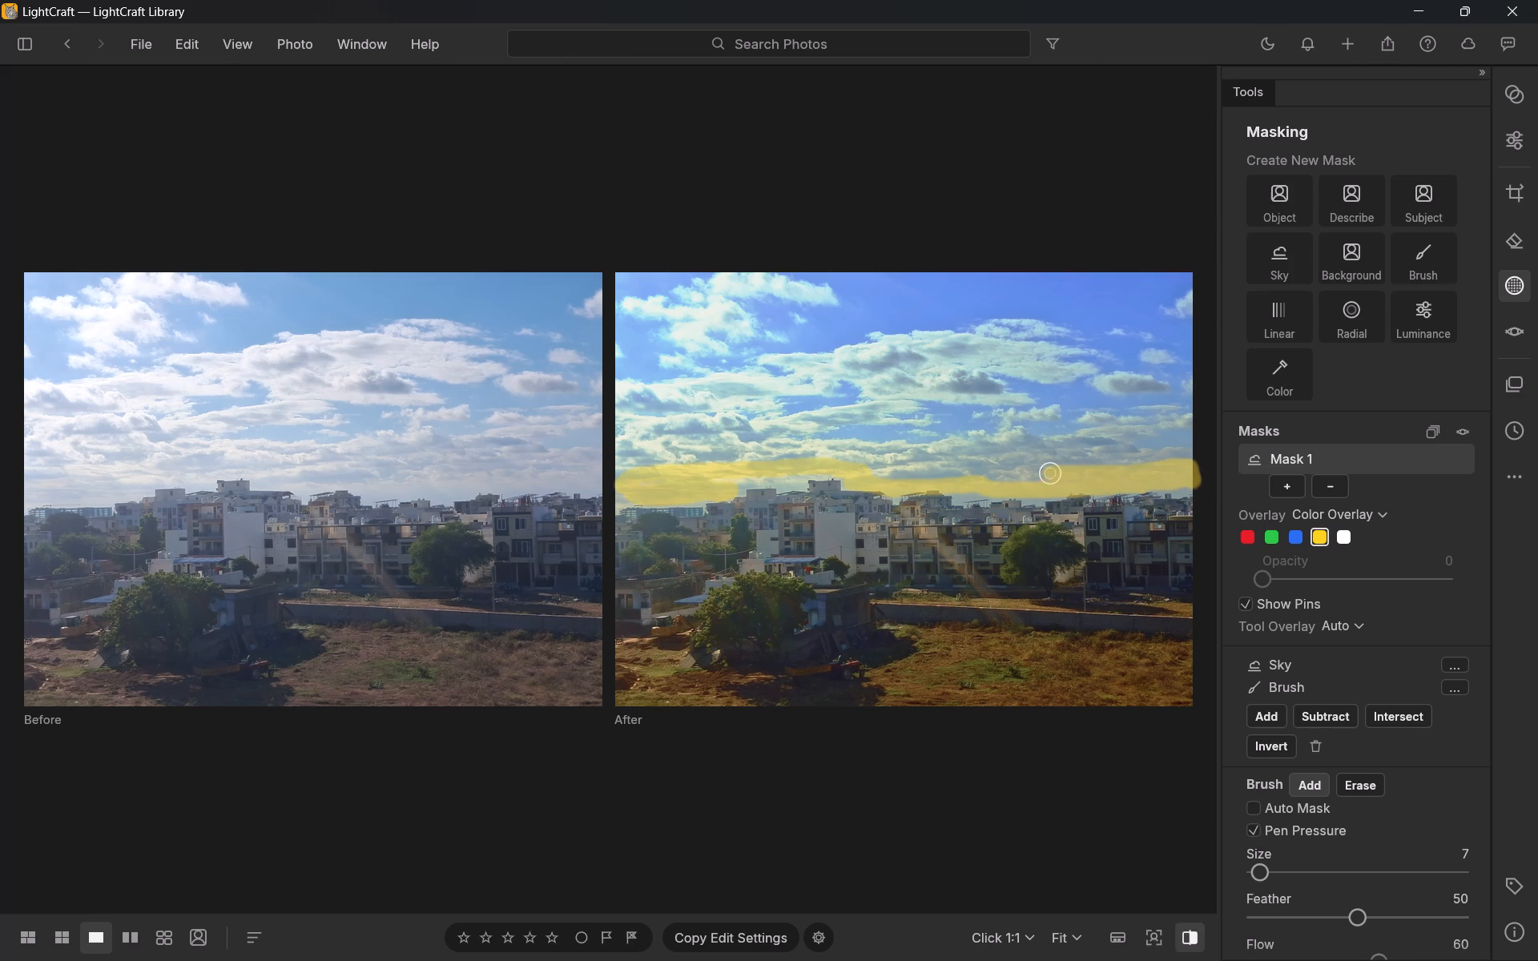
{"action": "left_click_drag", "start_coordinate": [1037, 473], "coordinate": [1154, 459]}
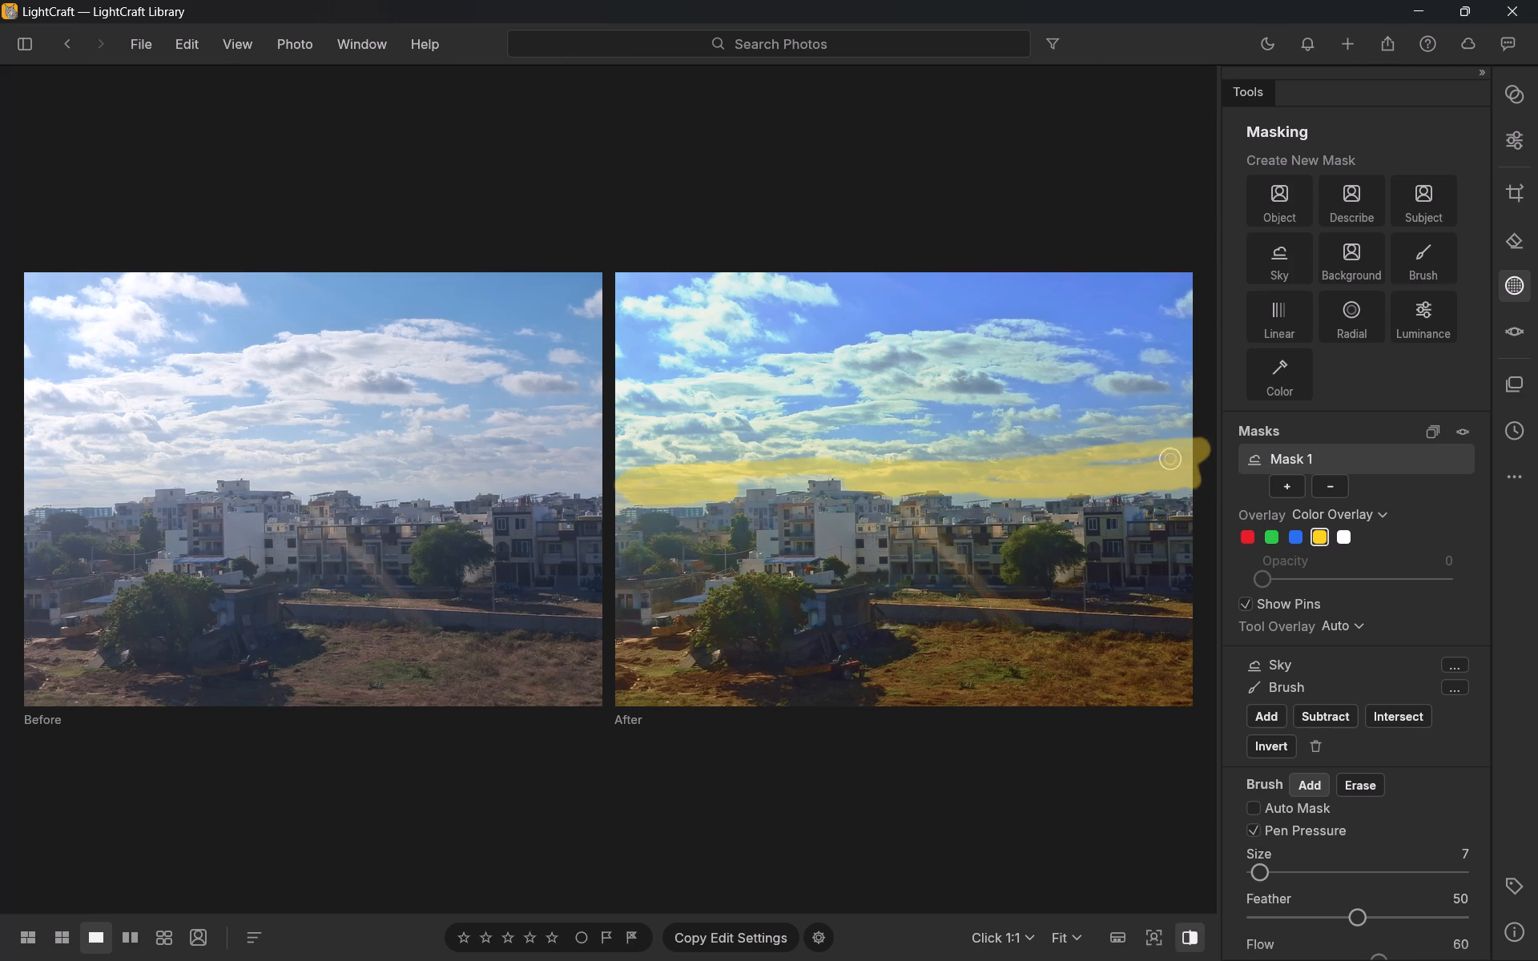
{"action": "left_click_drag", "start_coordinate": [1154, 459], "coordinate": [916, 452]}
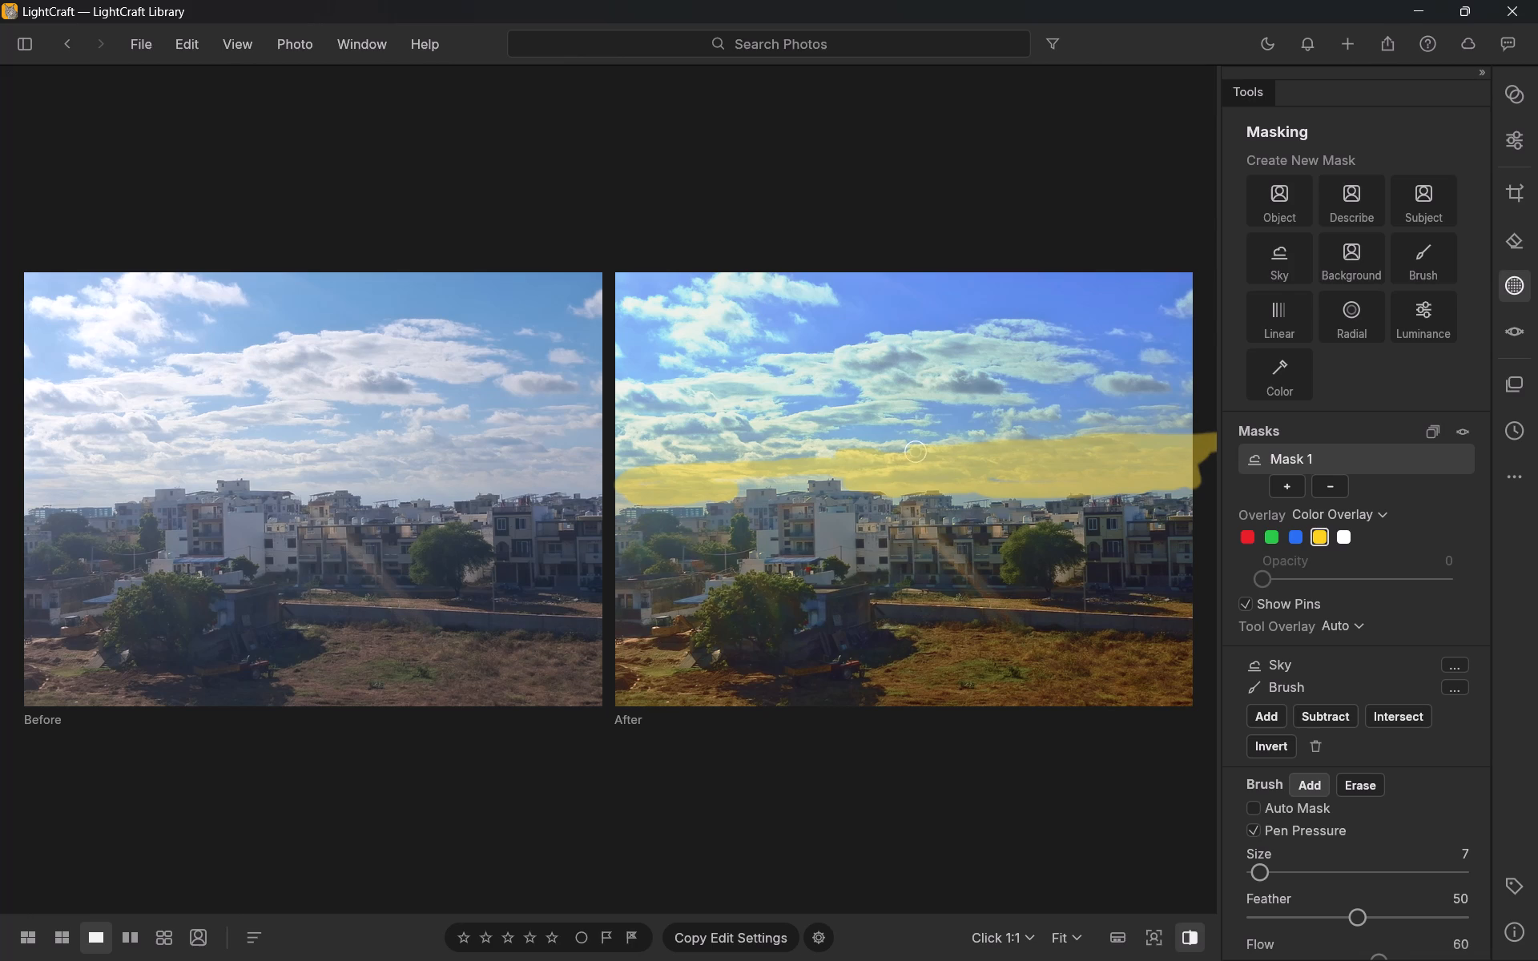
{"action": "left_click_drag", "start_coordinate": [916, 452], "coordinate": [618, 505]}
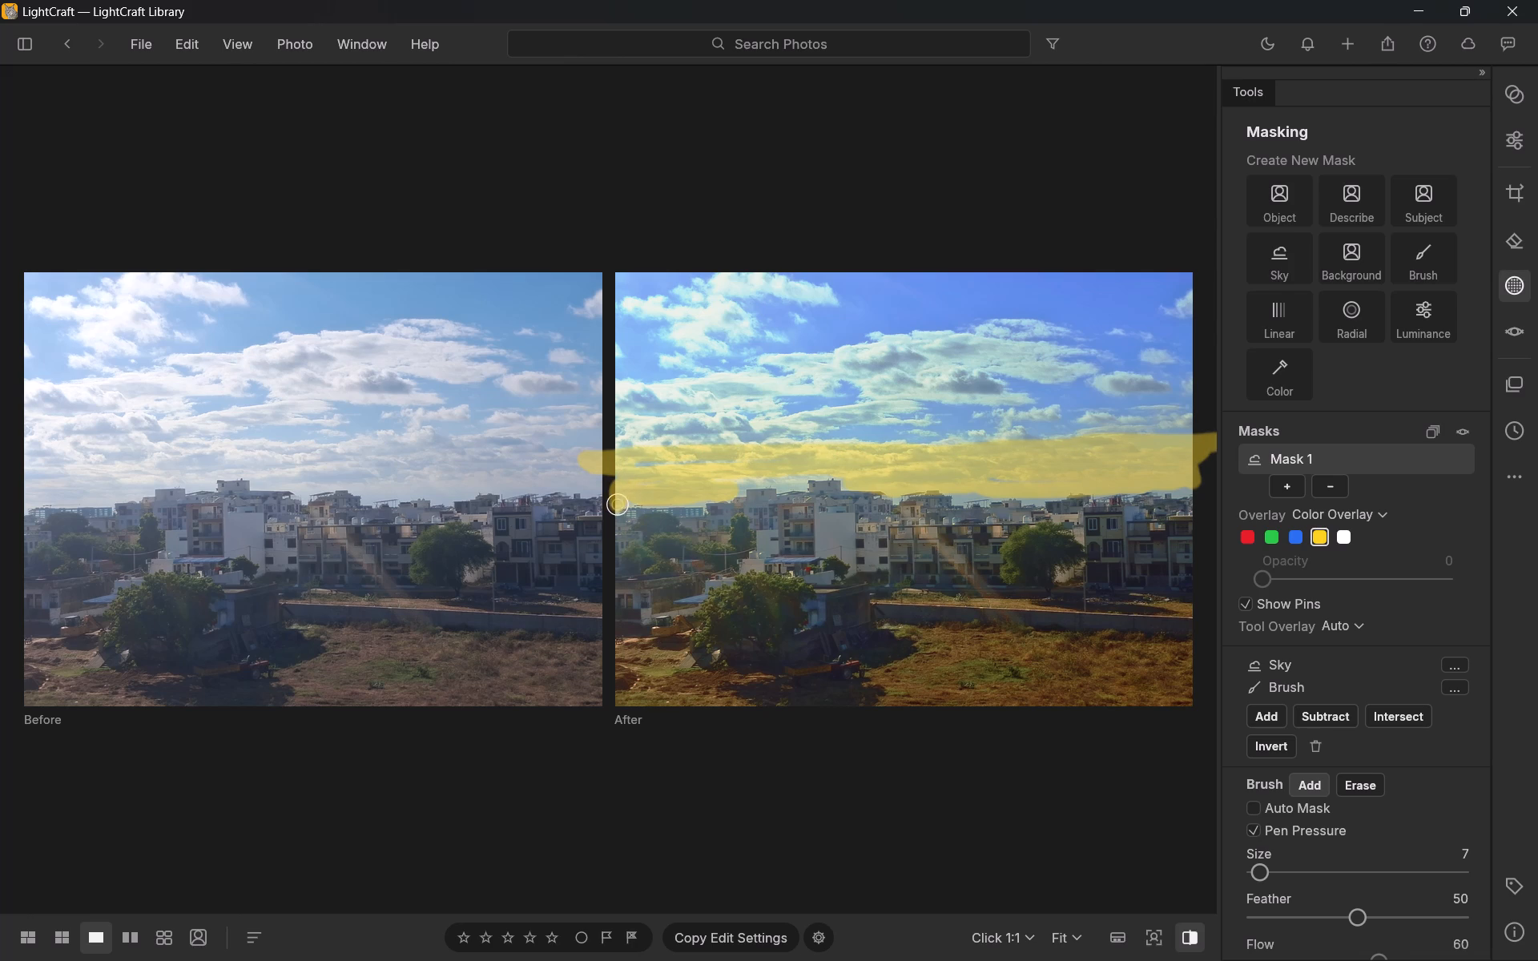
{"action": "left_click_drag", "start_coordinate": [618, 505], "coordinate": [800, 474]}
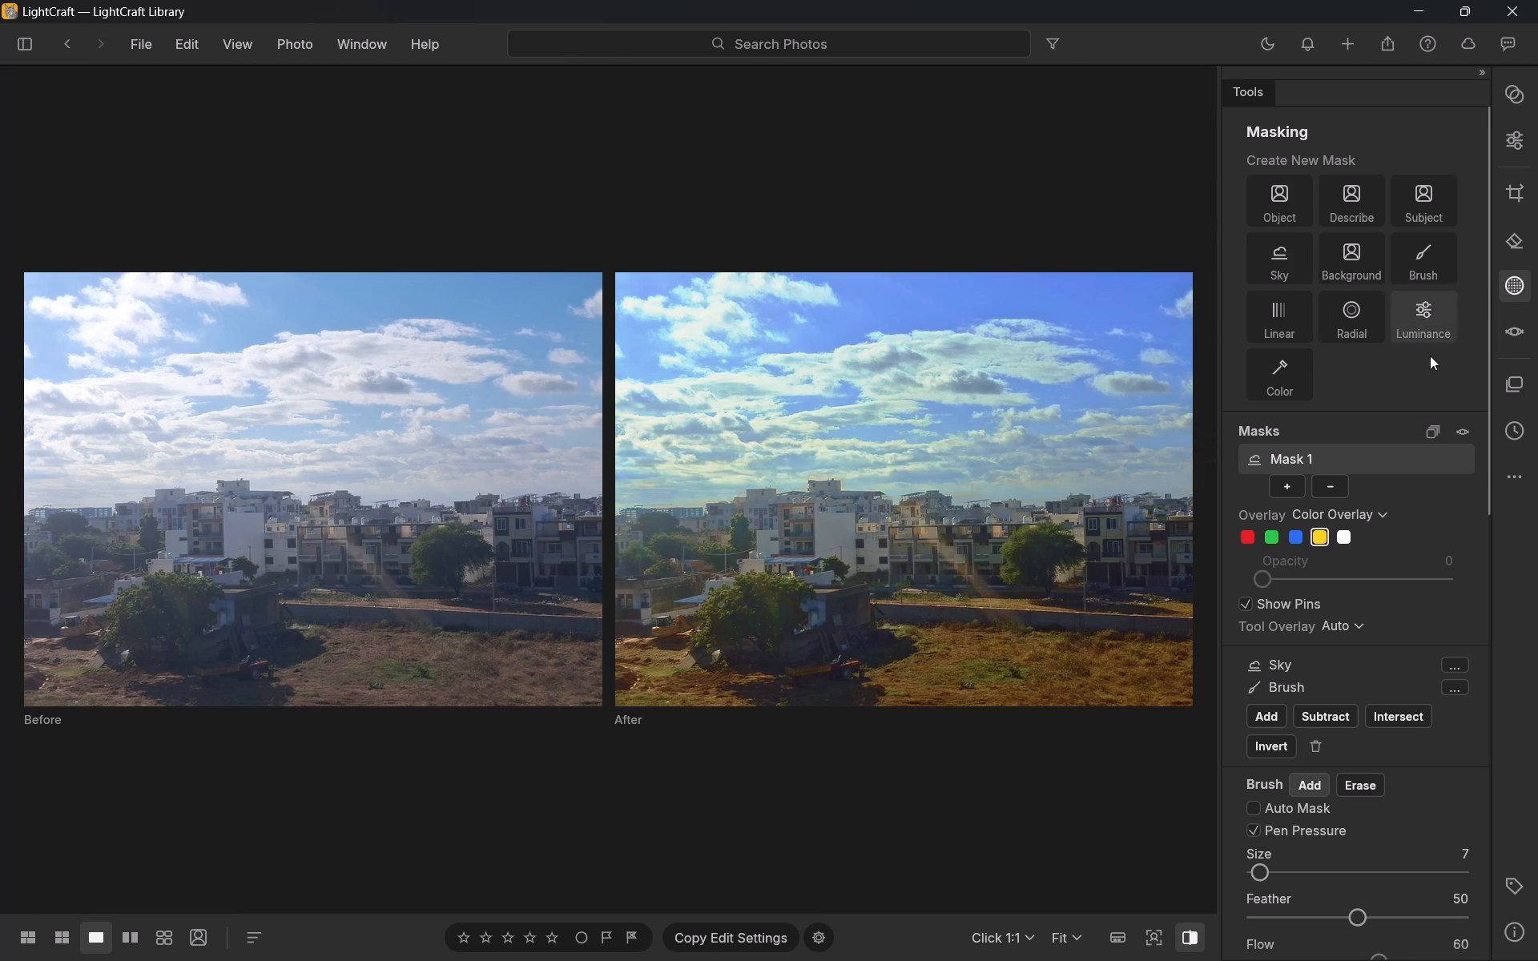
Delete the remaining Sky mask together with its brushed additions.
{"action": "left_click", "coordinate": [1306, 746]}
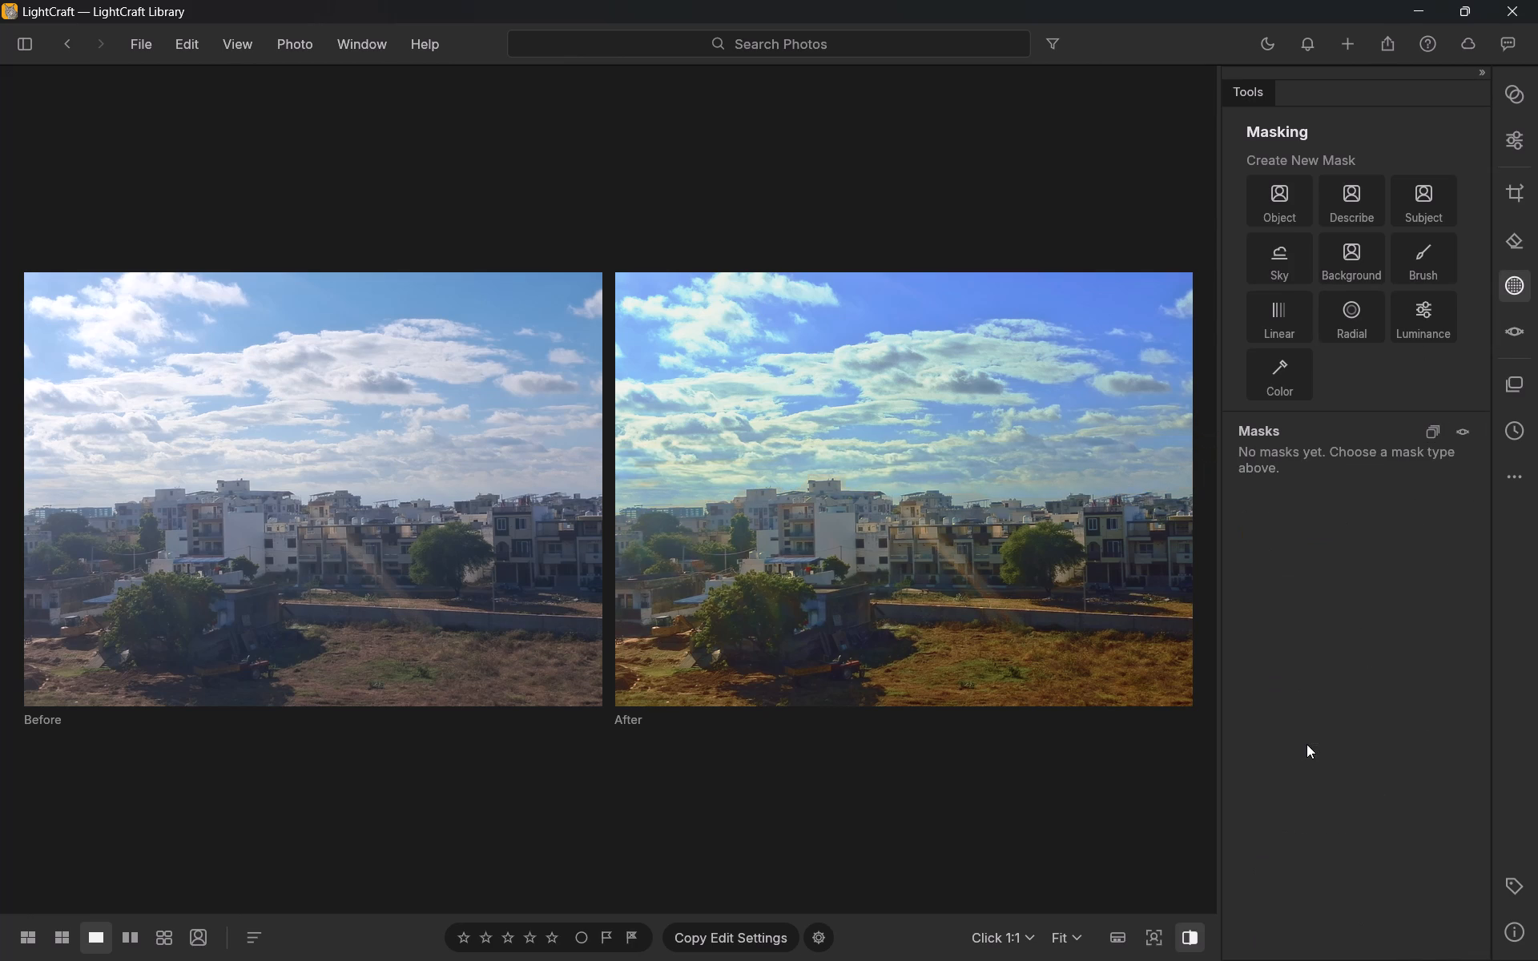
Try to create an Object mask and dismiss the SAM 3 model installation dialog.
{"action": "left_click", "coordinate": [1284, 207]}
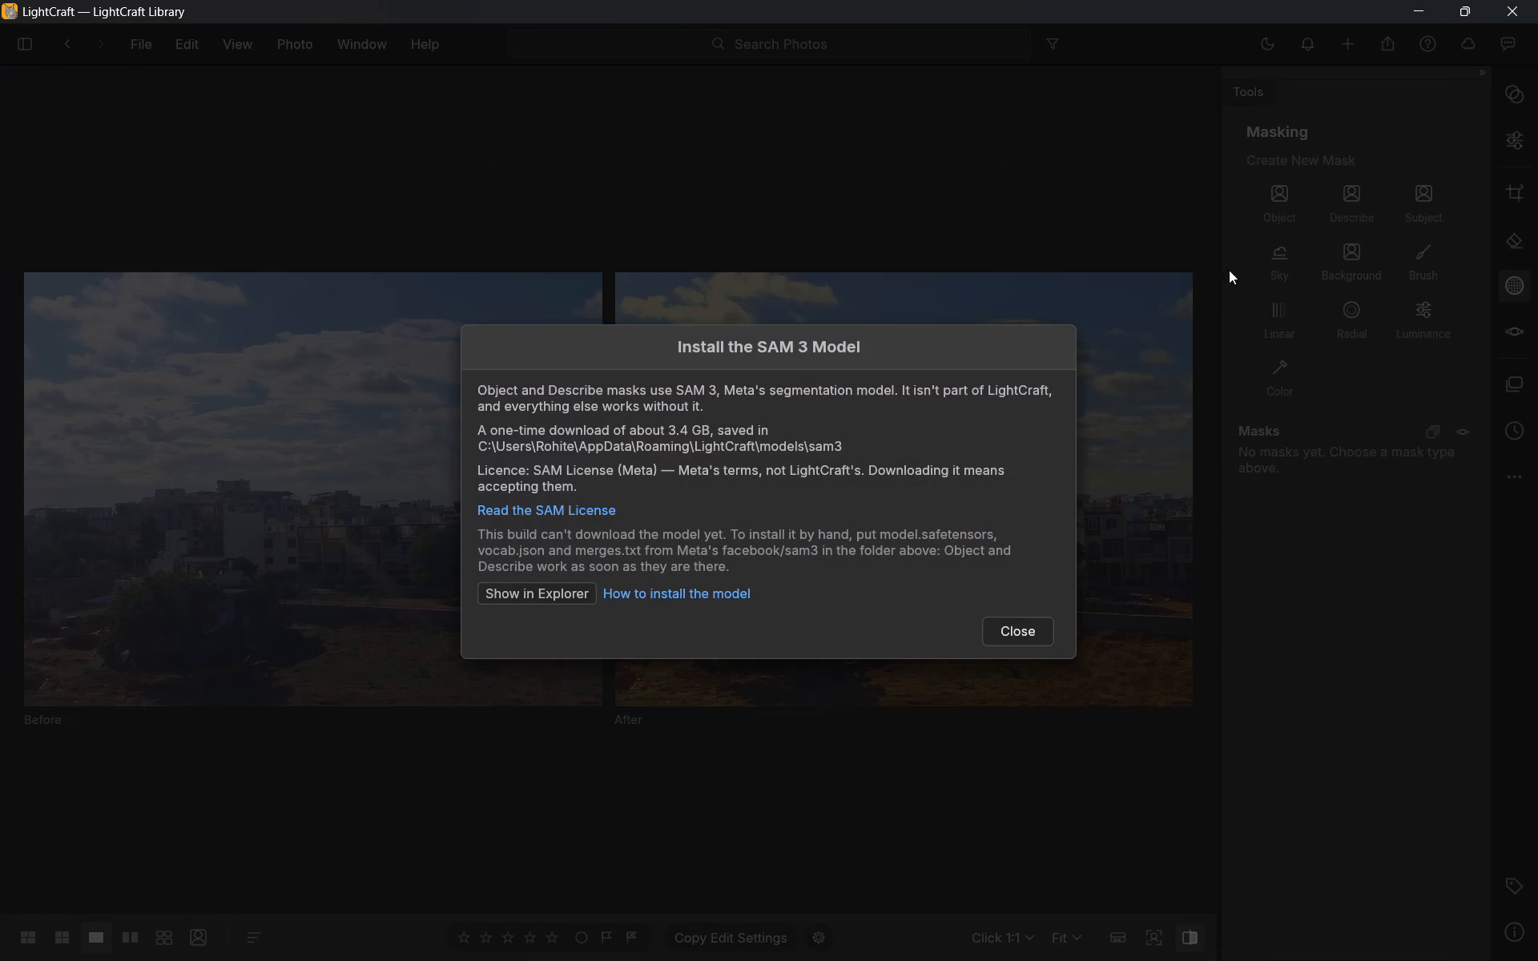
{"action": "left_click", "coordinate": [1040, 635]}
Create a new Sky mask on the photo.
{"action": "left_click", "coordinate": [1282, 259]}
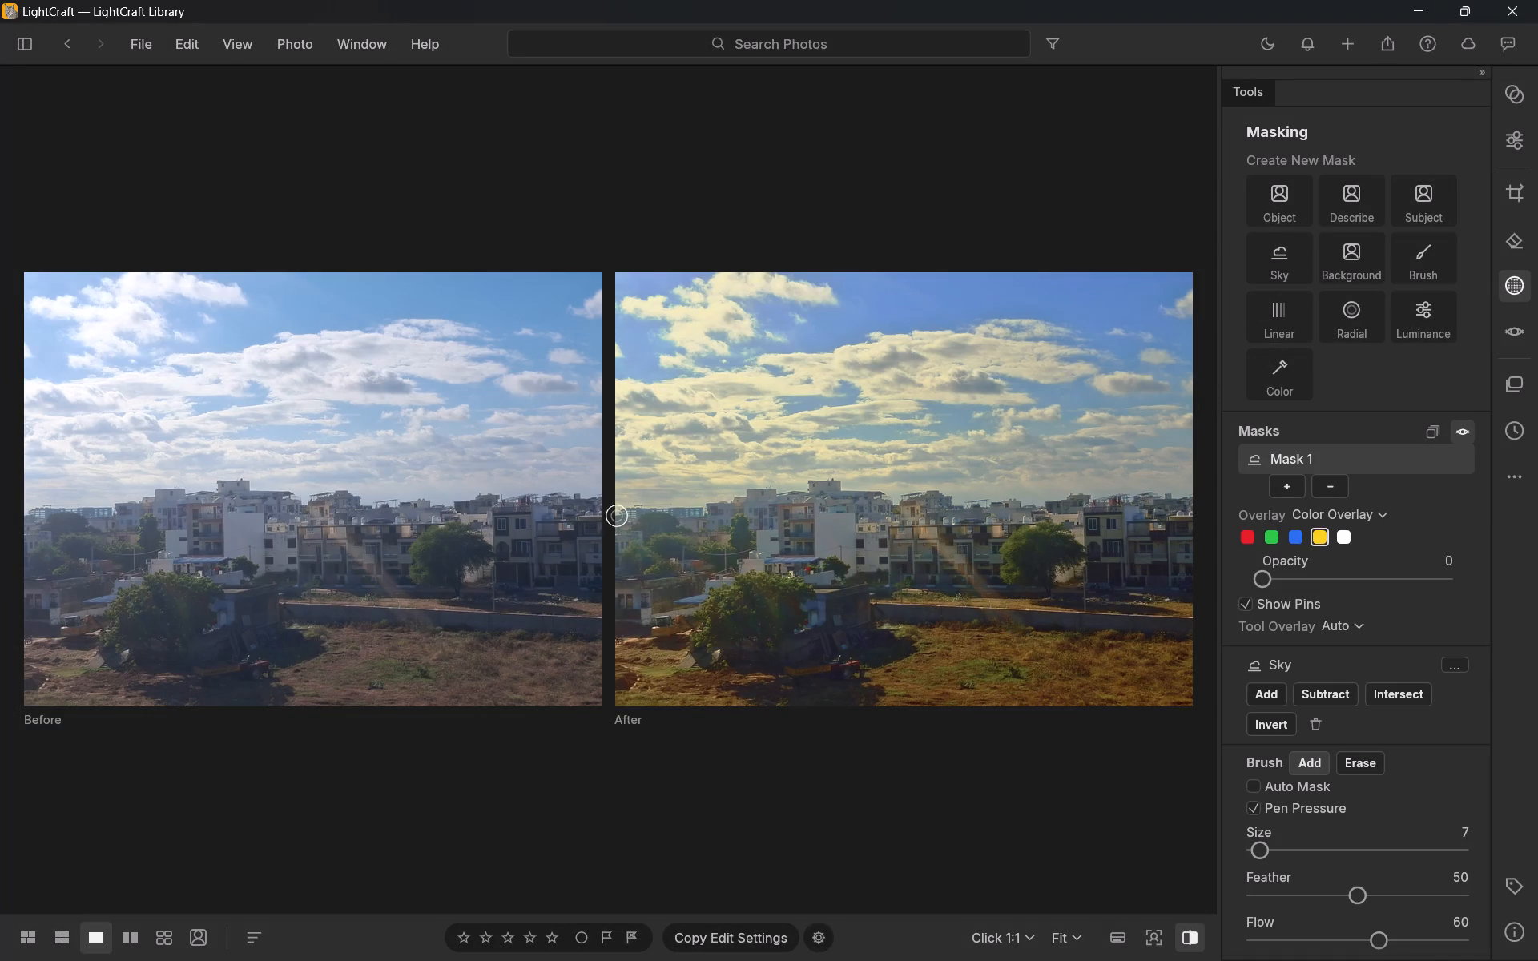
Brush into the new Sky mask along the rooftops from the photo's left edge to its right edge, and back over the low clouds.
{"action": "left_click_drag", "start_coordinate": [617, 513], "coordinate": [703, 498]}
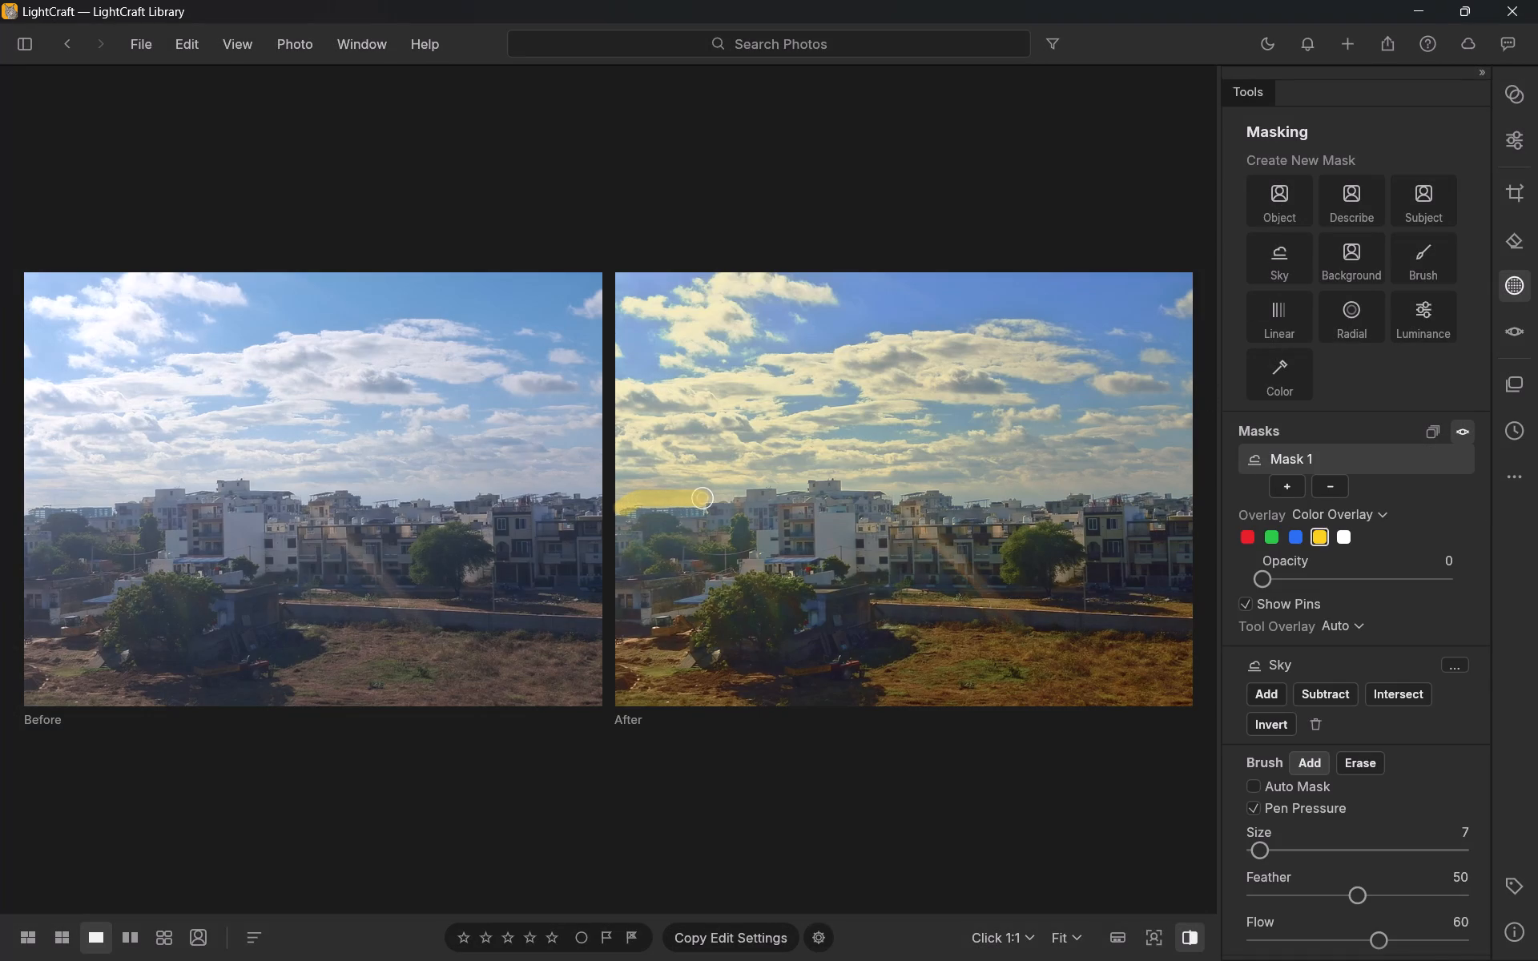
{"action": "left_click_drag", "start_coordinate": [703, 498], "coordinate": [797, 482]}
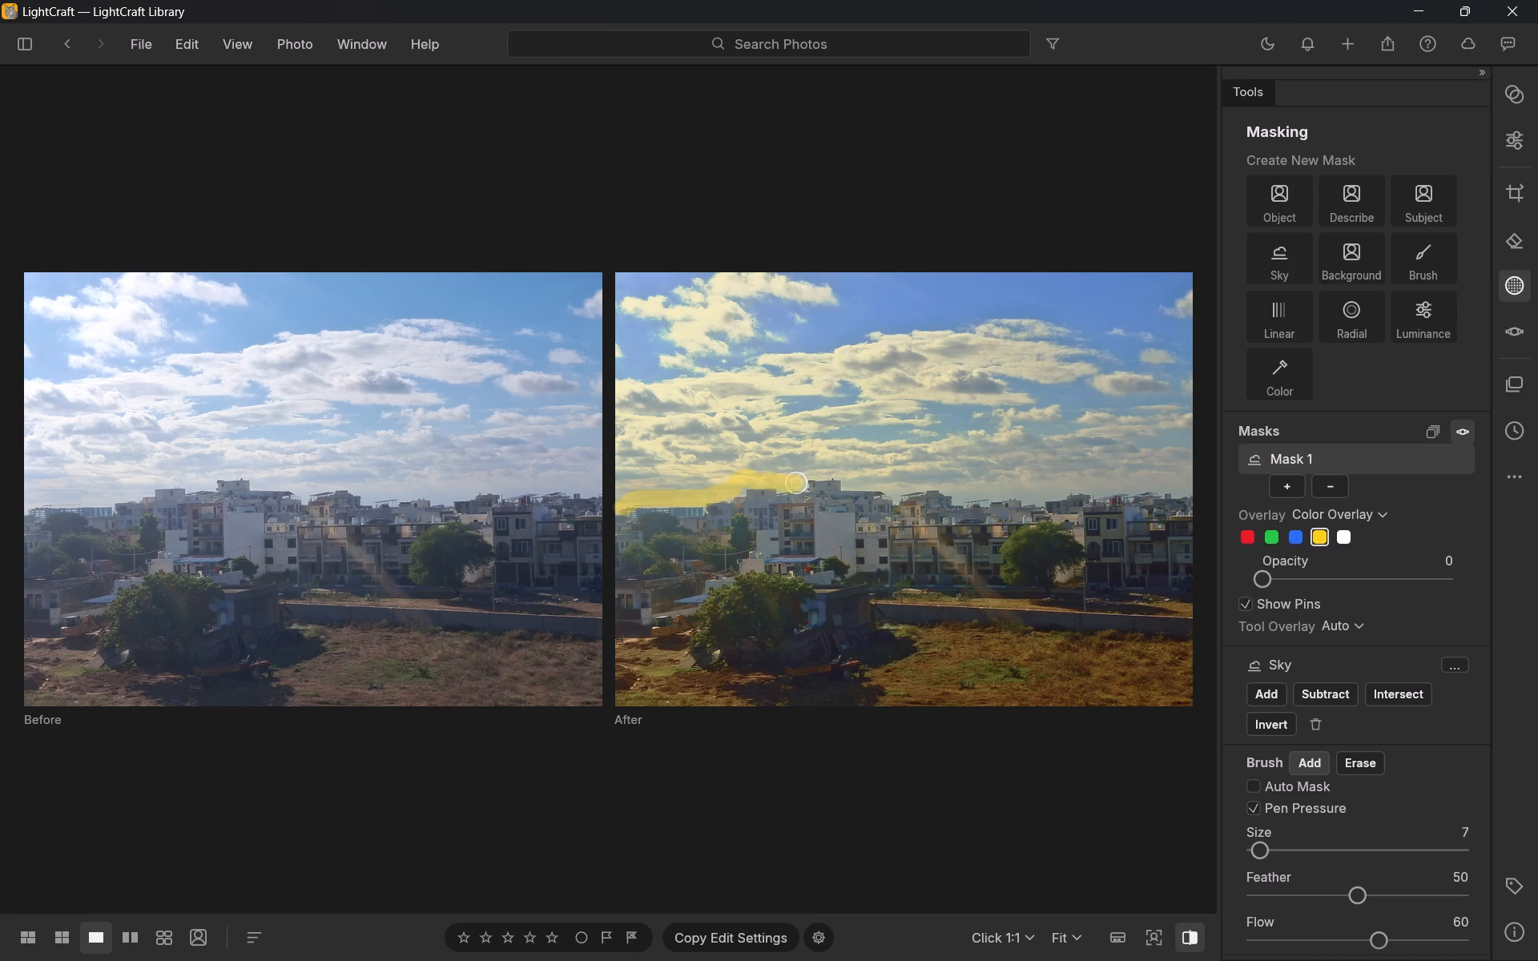
{"action": "left_click_drag", "start_coordinate": [797, 482], "coordinate": [876, 487]}
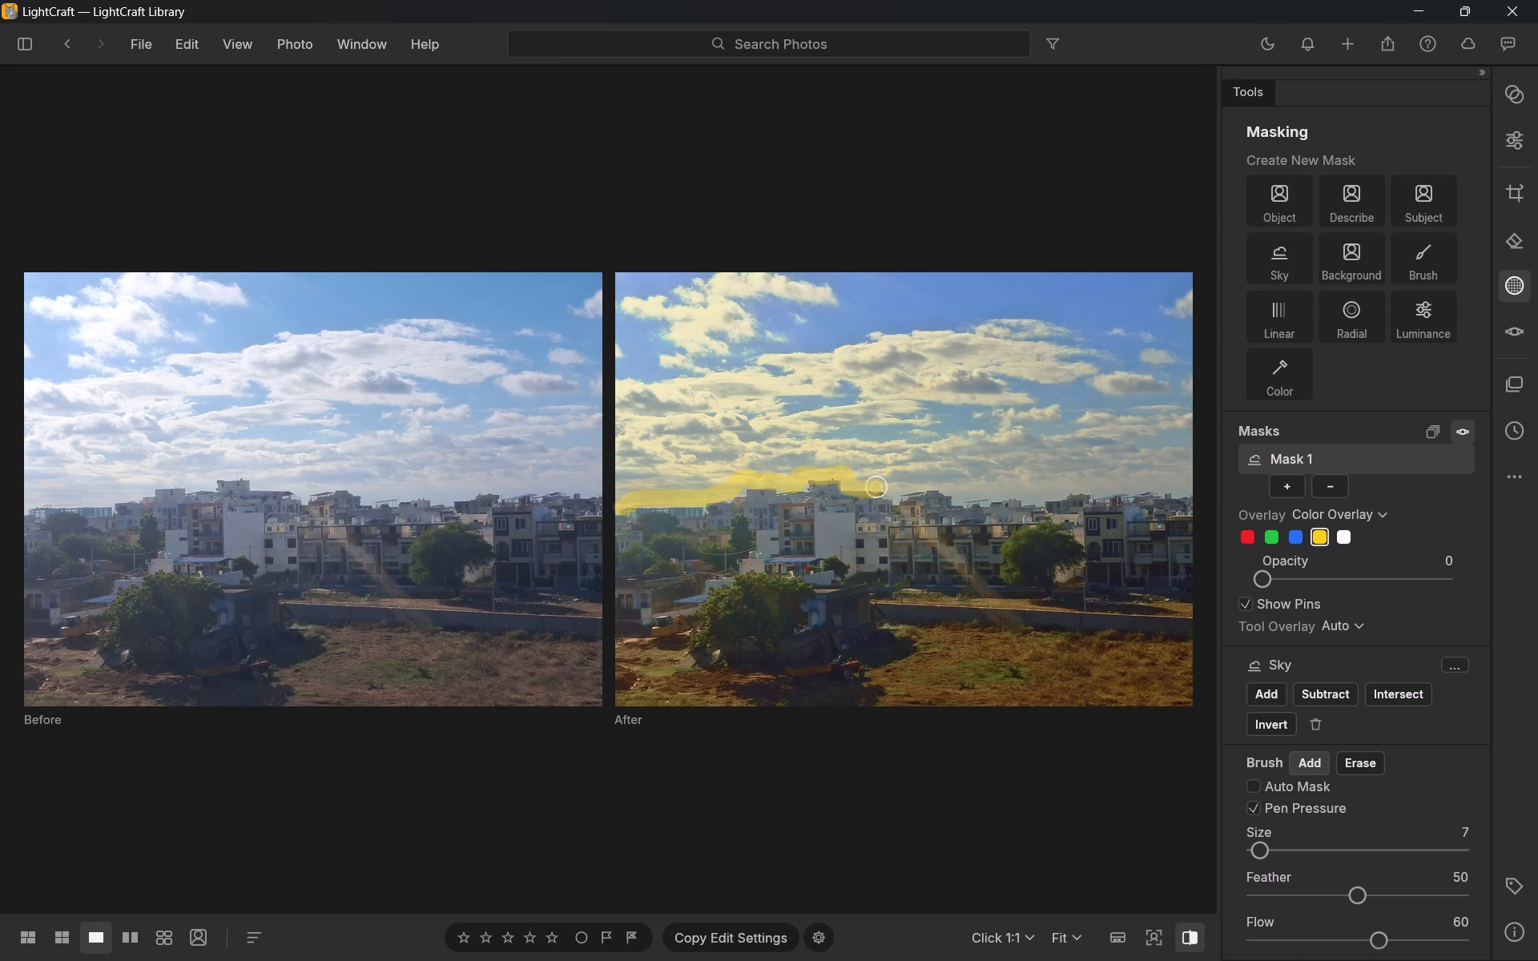
{"action": "left_click_drag", "start_coordinate": [876, 487], "coordinate": [989, 493]}
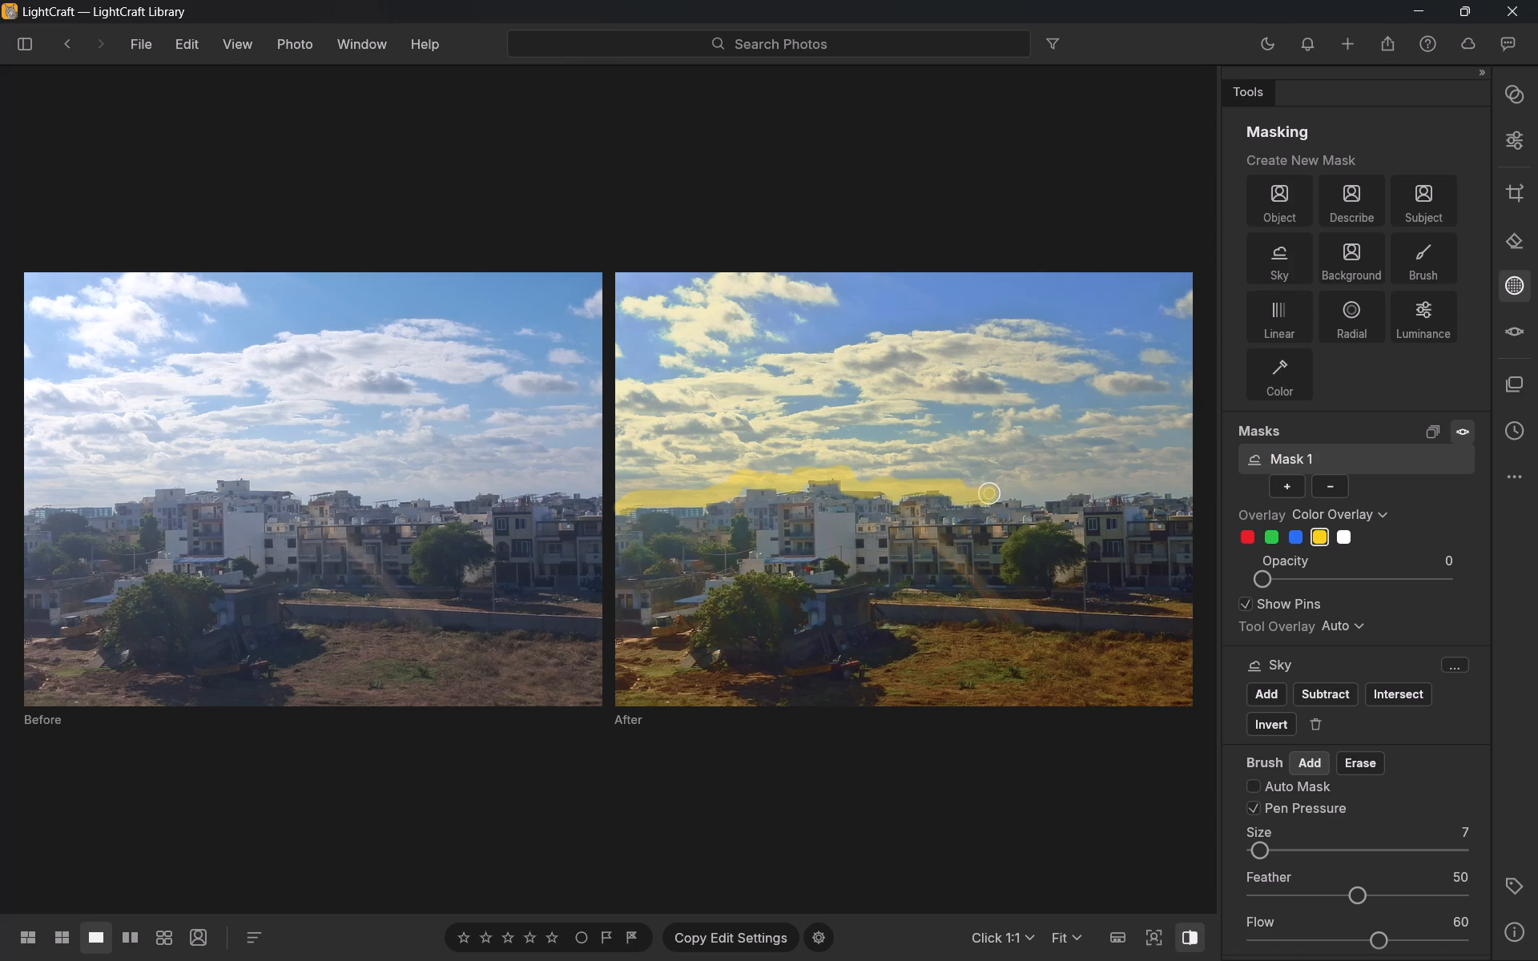
{"action": "left_click_drag", "start_coordinate": [989, 493], "coordinate": [1134, 487]}
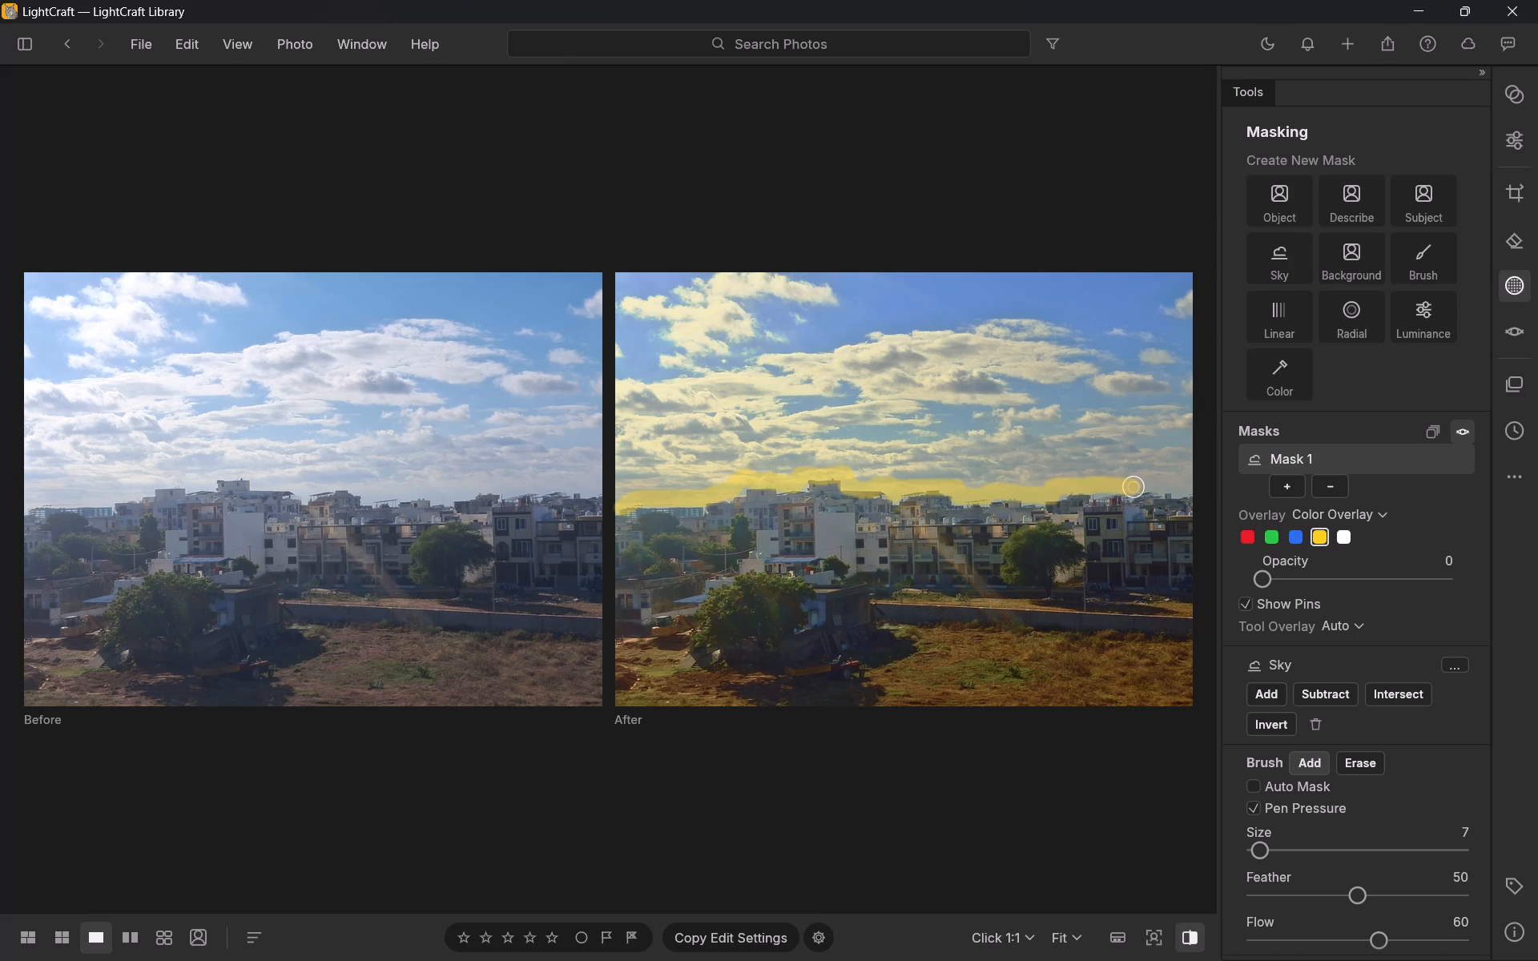
{"action": "left_click_drag", "start_coordinate": [1134, 487], "coordinate": [1194, 447]}
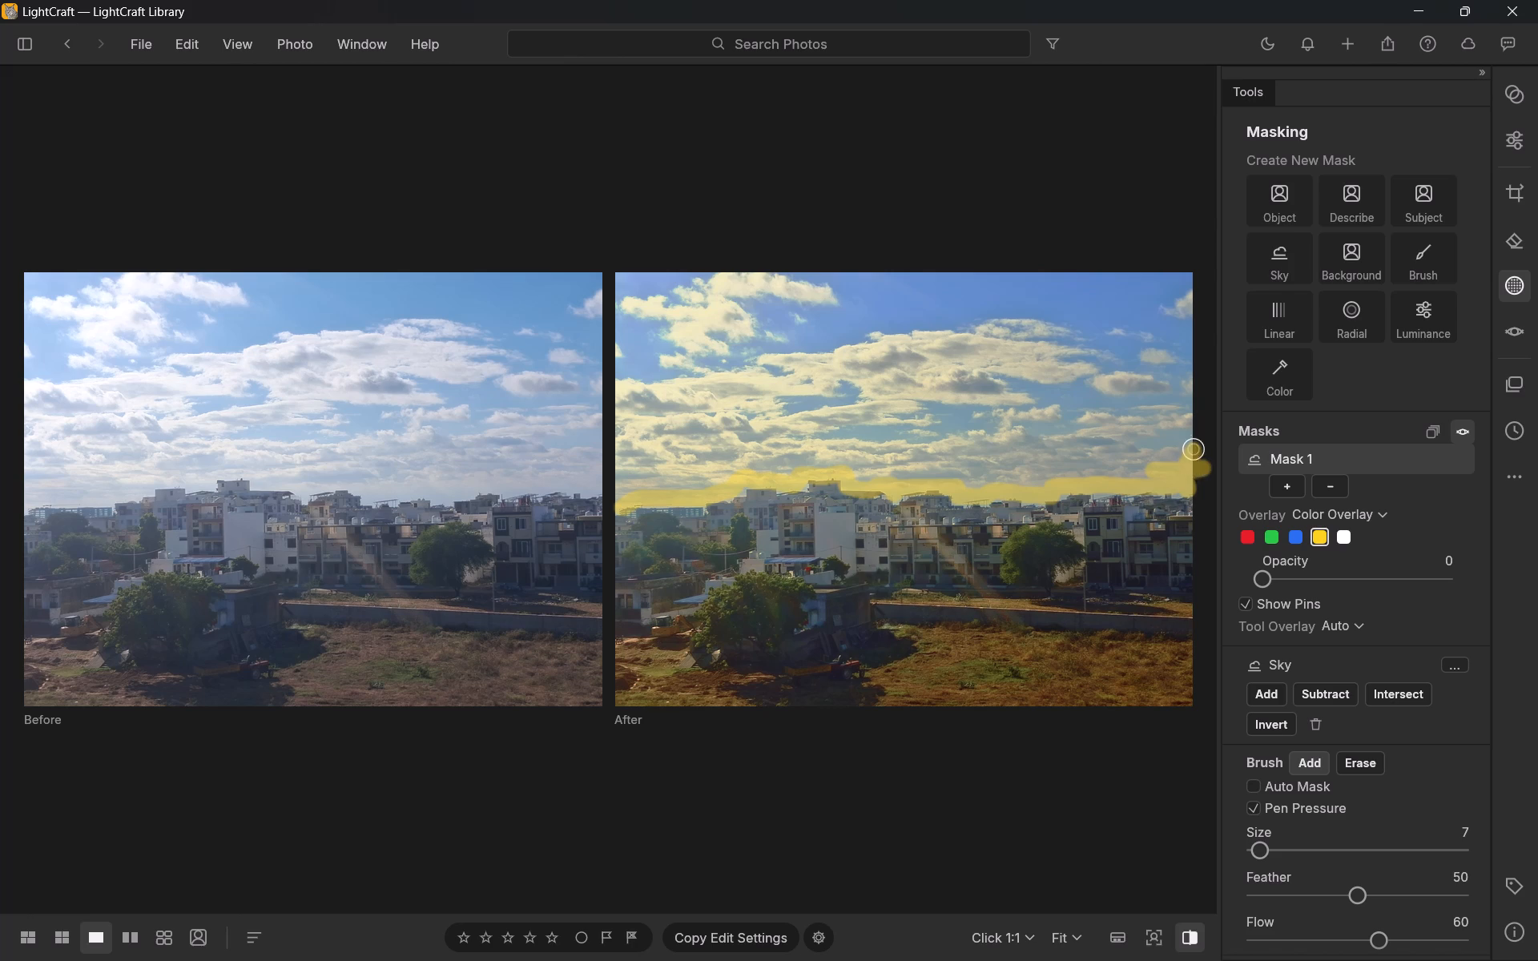
{"action": "left_click_drag", "start_coordinate": [1194, 447], "coordinate": [1054, 471]}
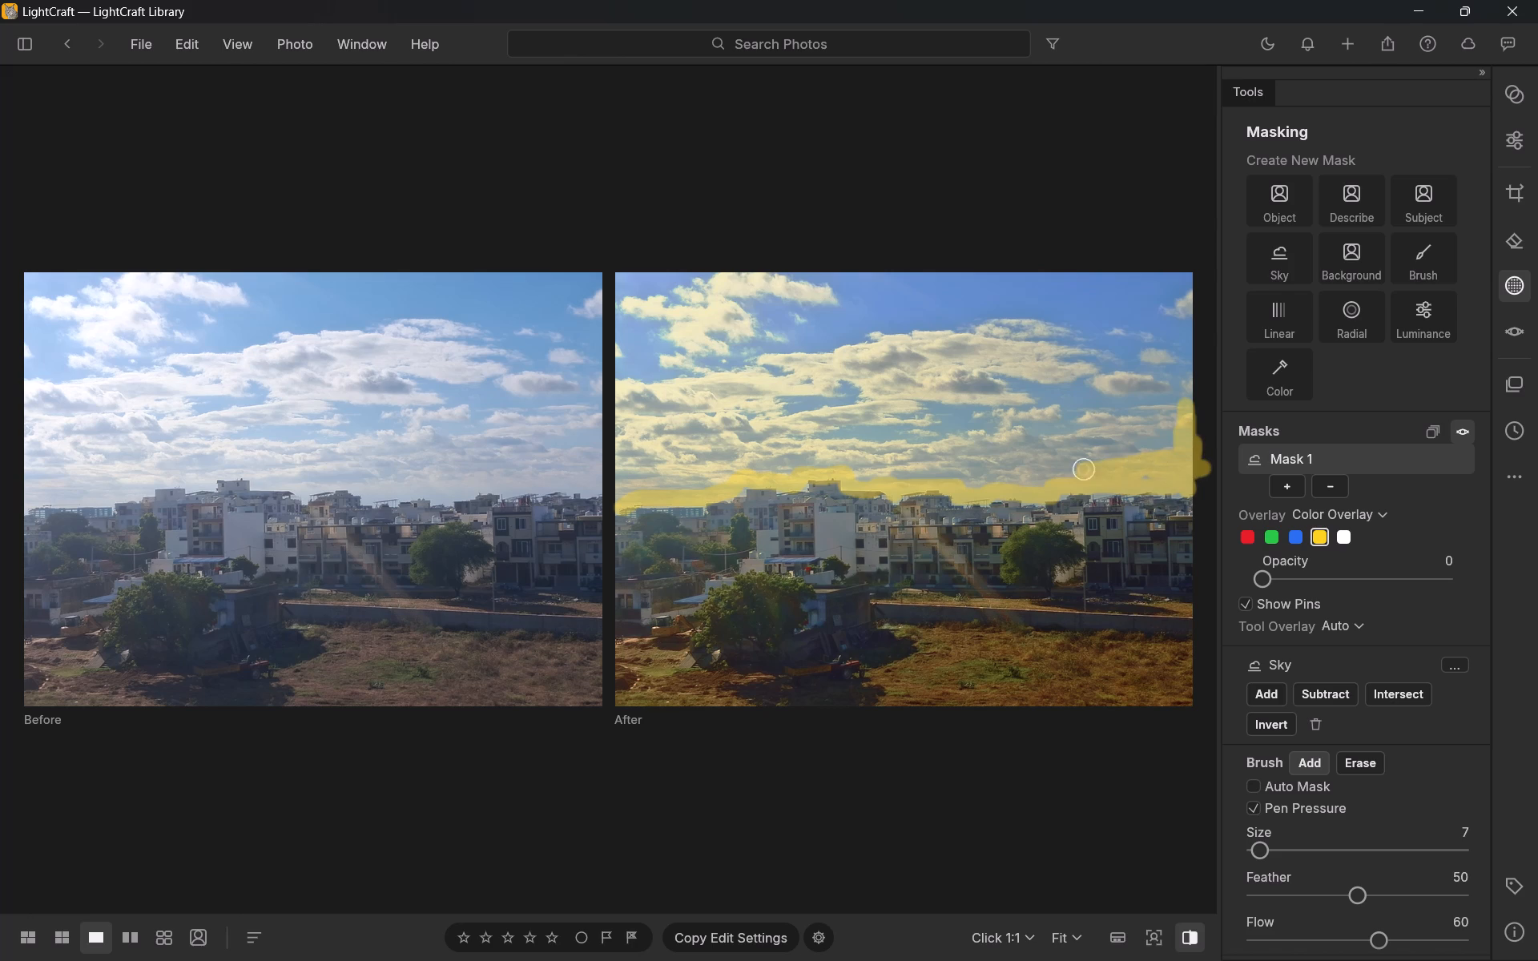
{"action": "left_click_drag", "start_coordinate": [1054, 471], "coordinate": [810, 472]}
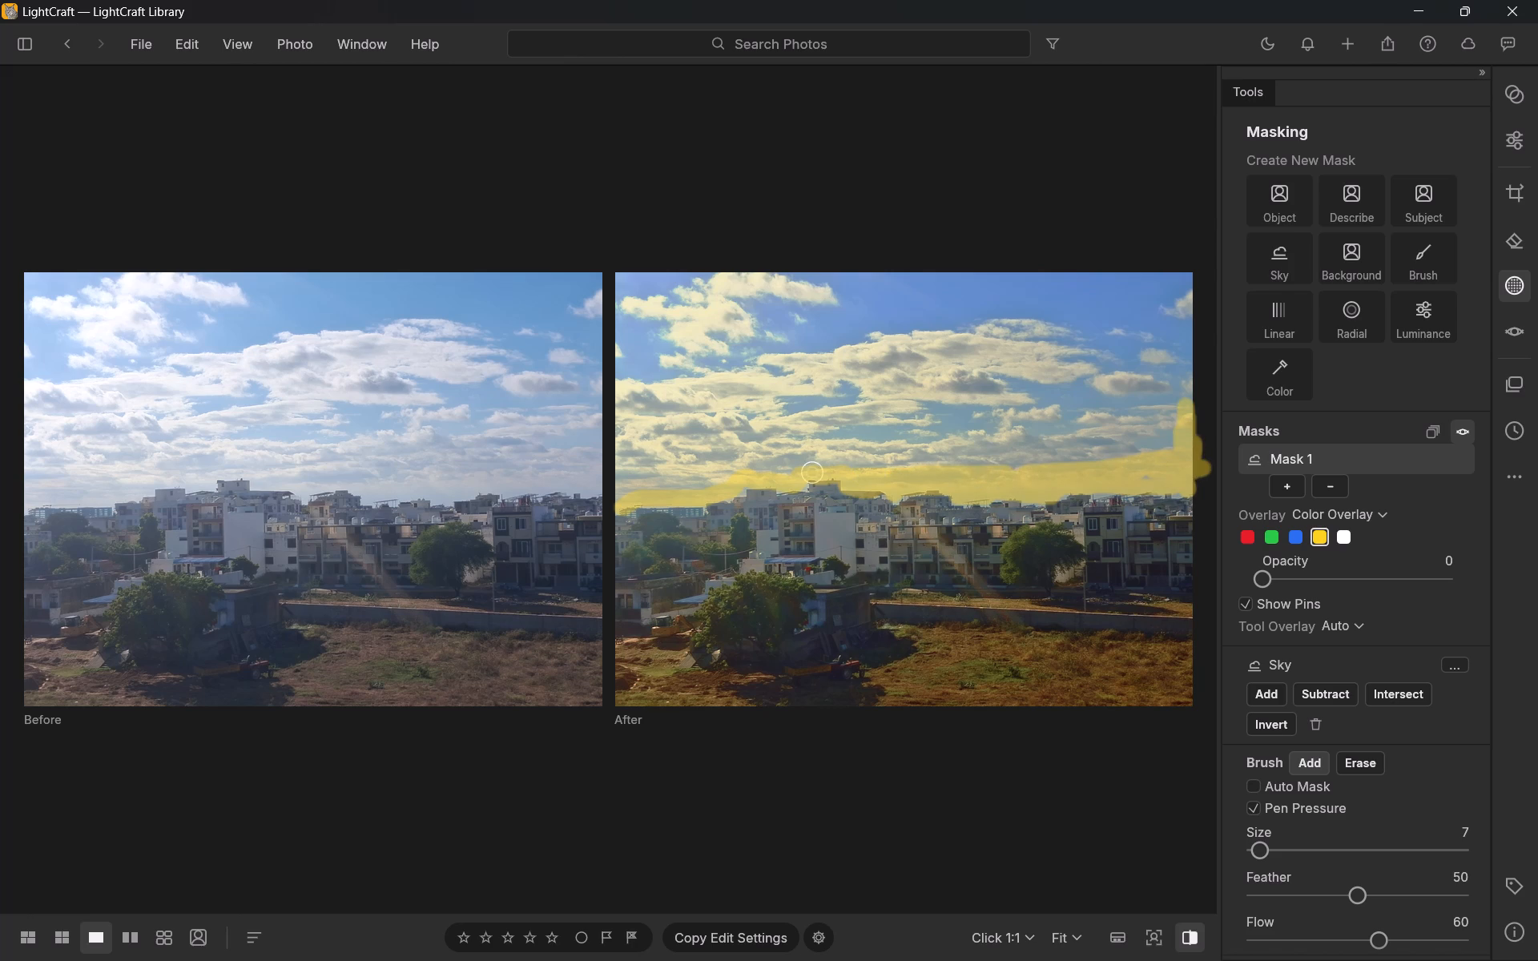
{"action": "left_click_drag", "start_coordinate": [810, 472], "coordinate": [671, 476]}
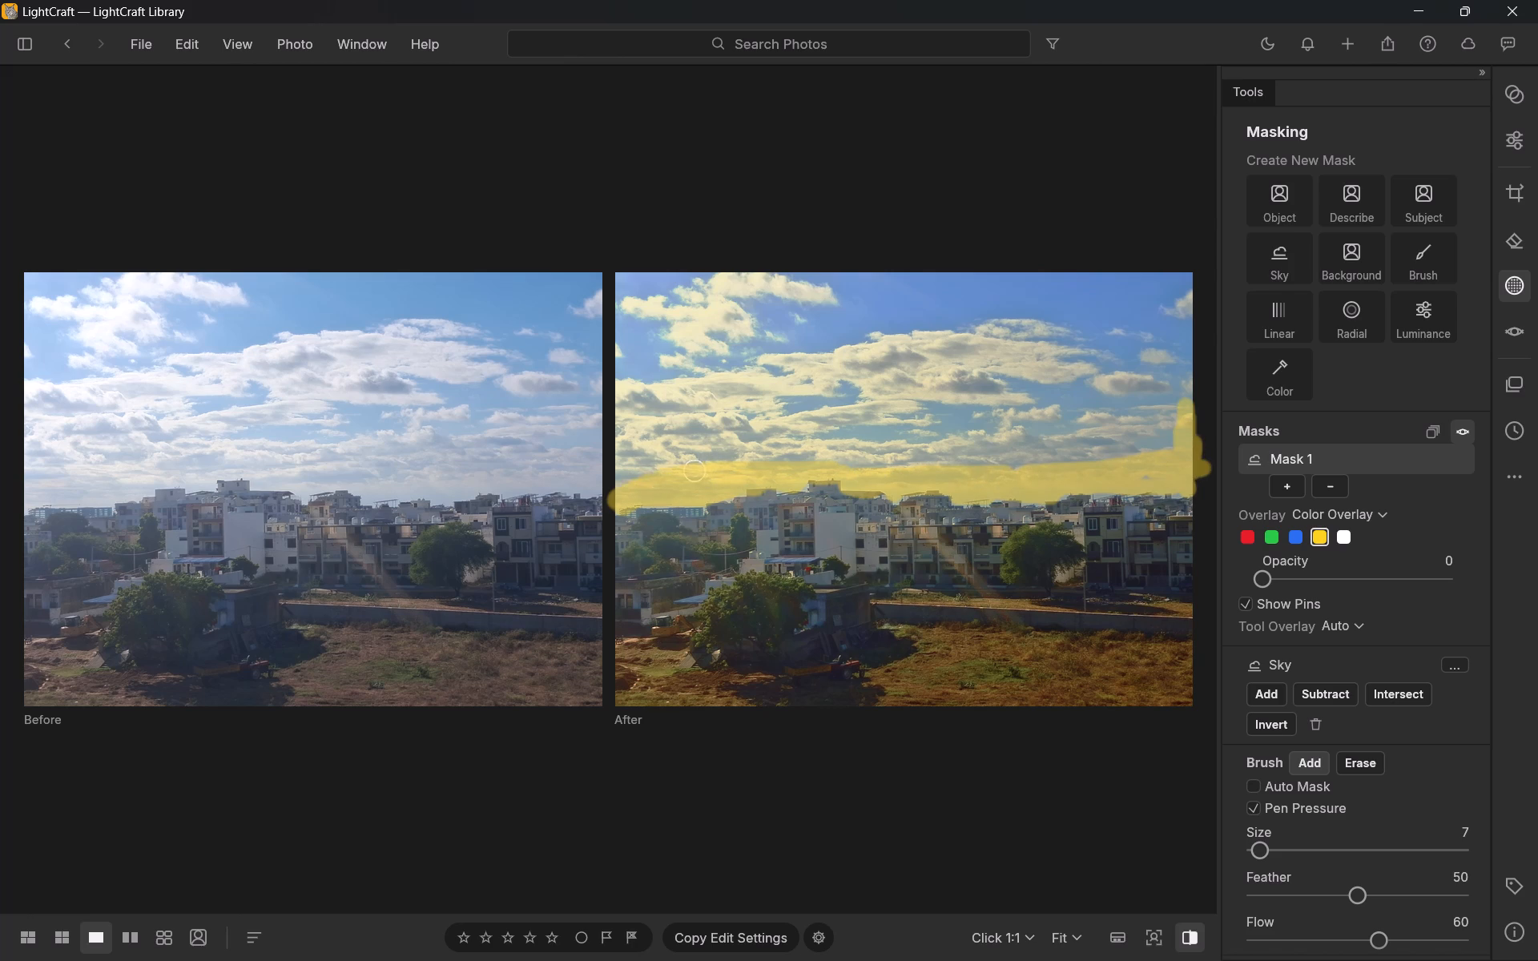
Extend the brushed area up both sides of the photo and across the clouds in the middle of the sky.
{"action": "left_click_drag", "start_coordinate": [671, 476], "coordinate": [629, 464]}
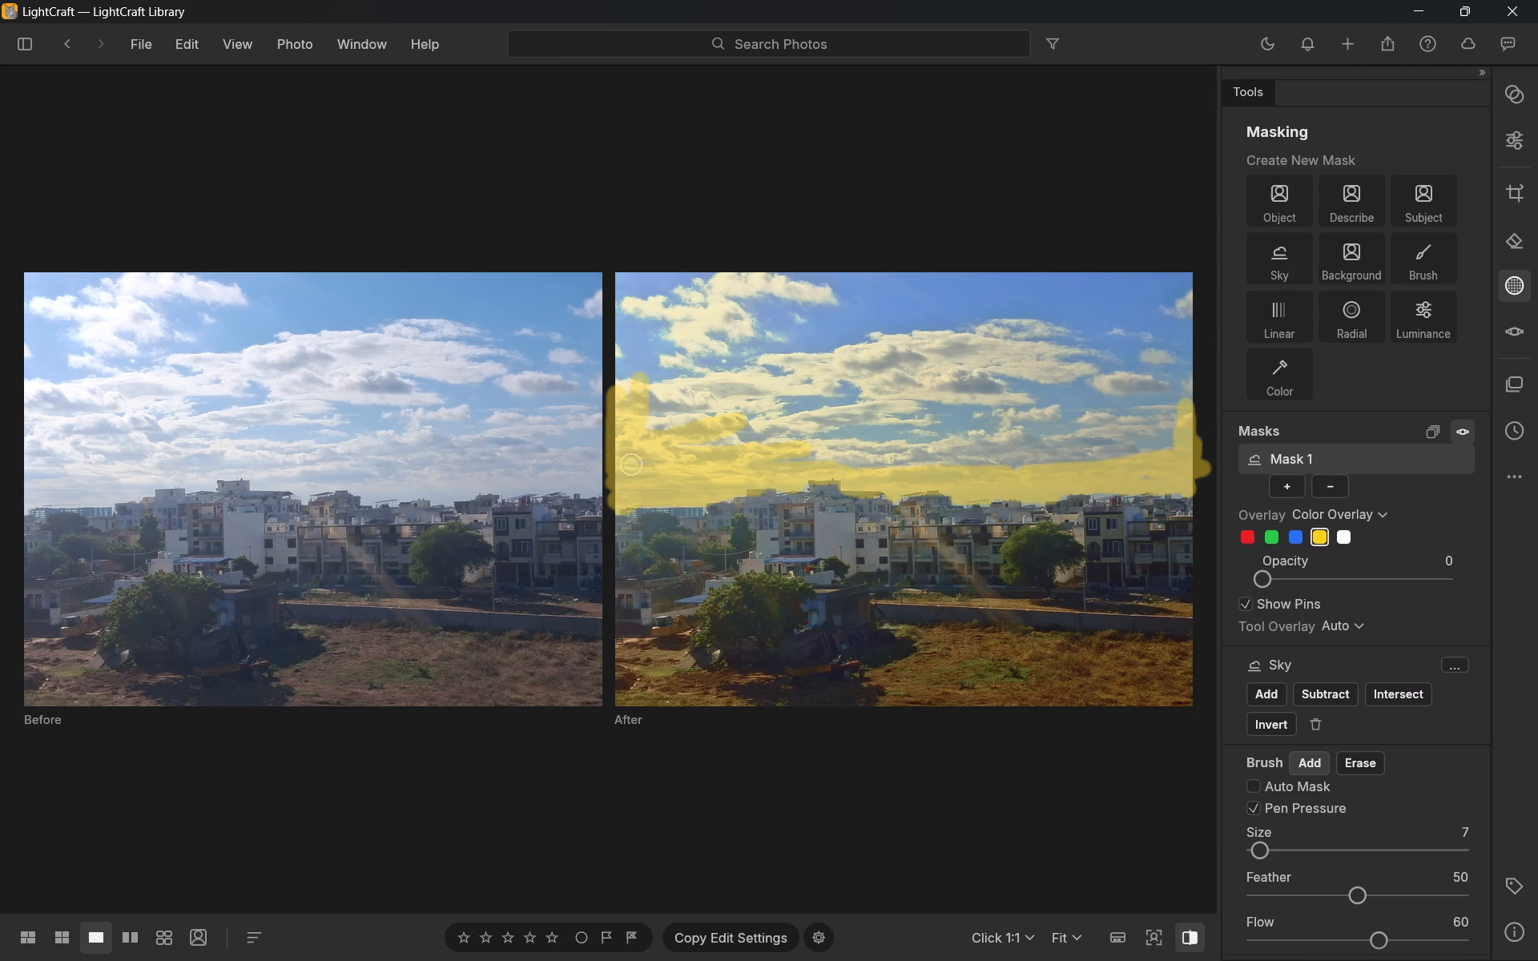
{"action": "left_click_drag", "start_coordinate": [629, 464], "coordinate": [868, 455]}
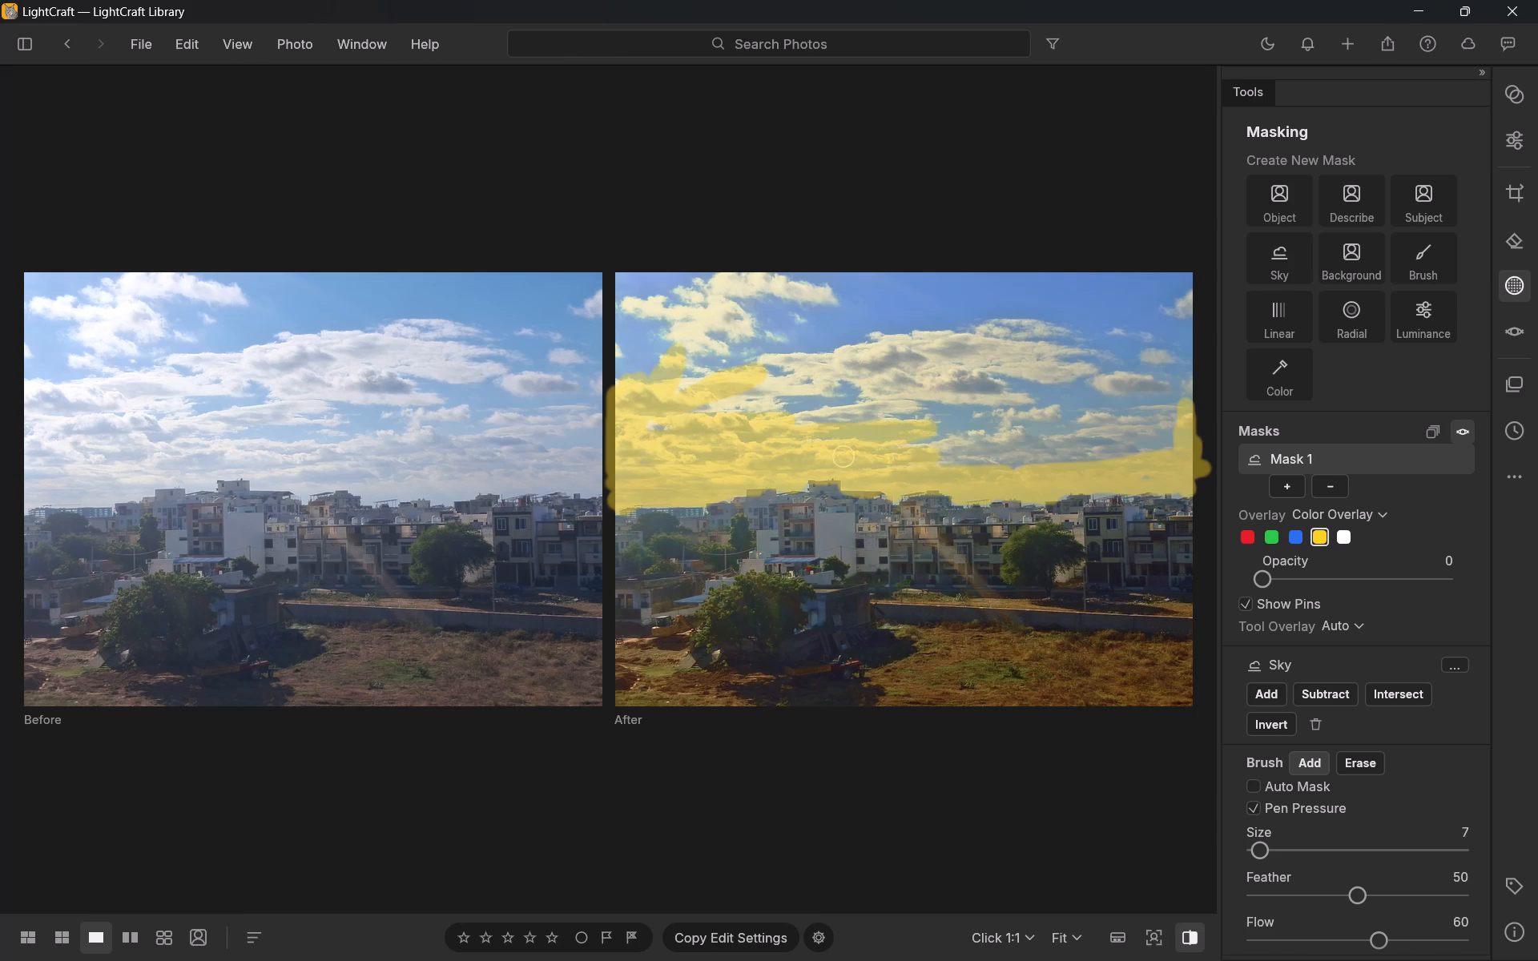
{"action": "left_click_drag", "start_coordinate": [868, 455], "coordinate": [884, 459]}
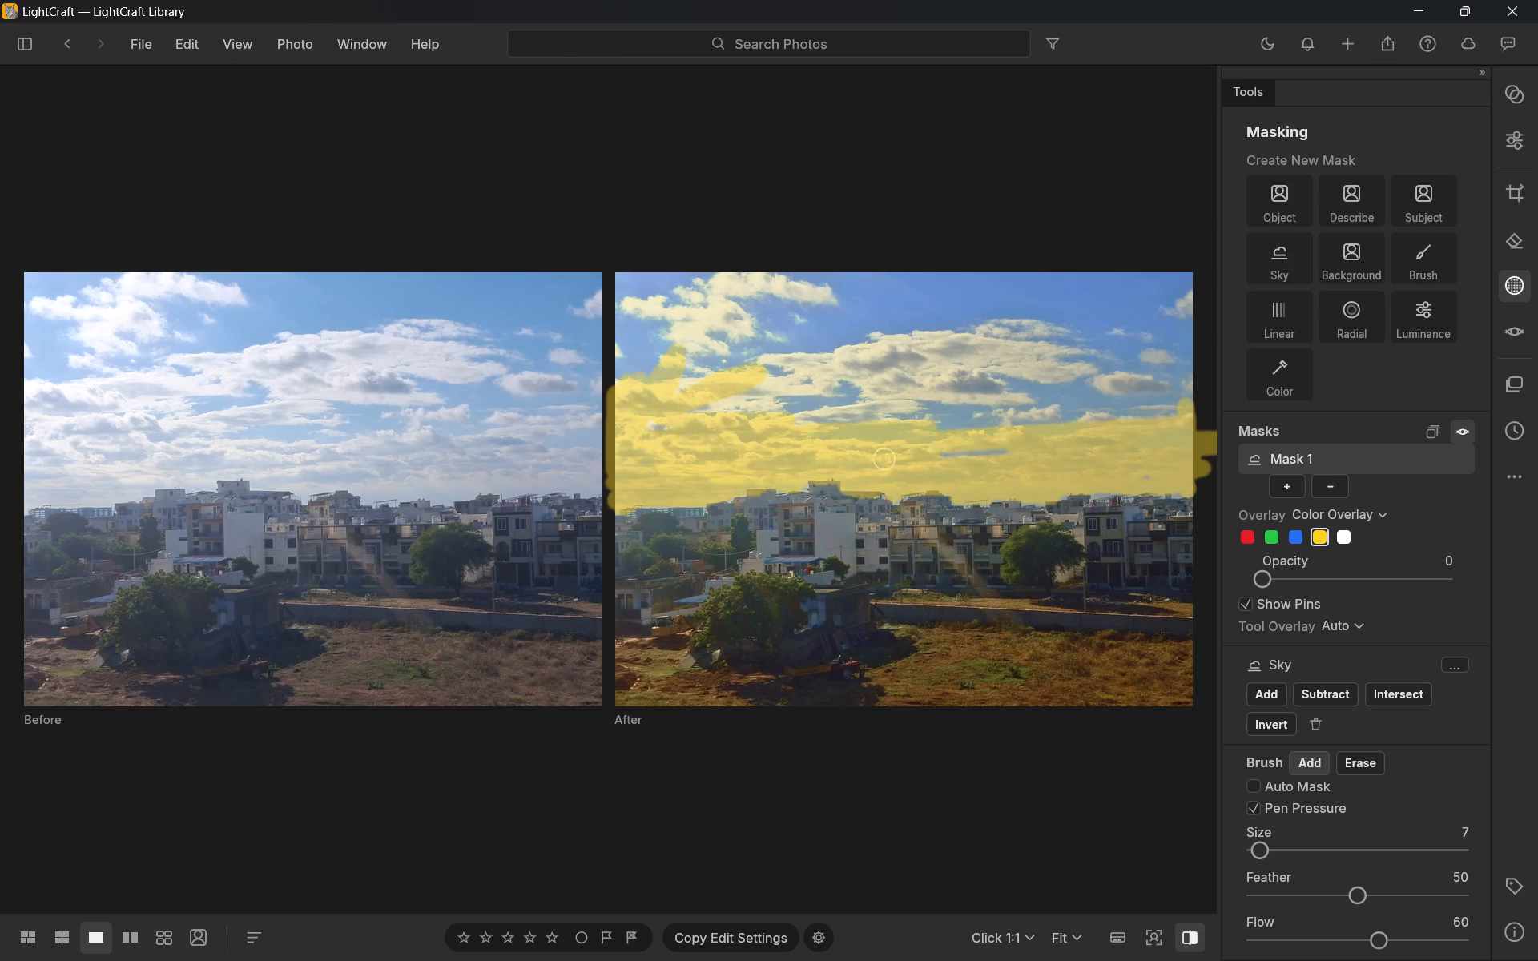
{"action": "left_click_drag", "start_coordinate": [884, 459], "coordinate": [1225, 327]}
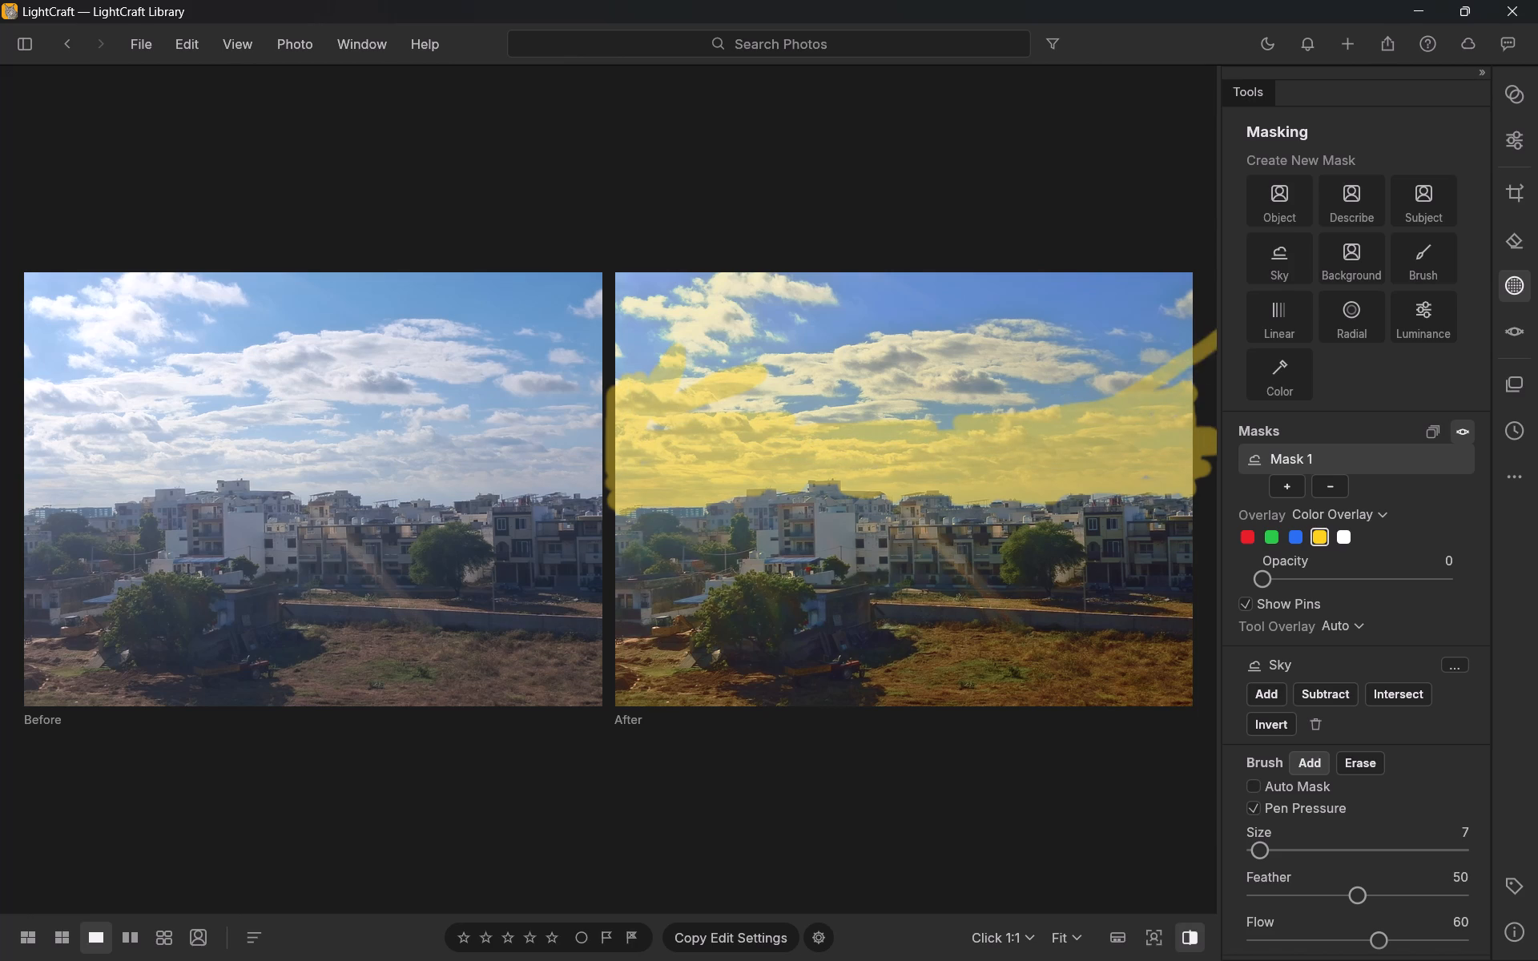
{"action": "left_click_drag", "start_coordinate": [1225, 327], "coordinate": [1144, 364]}
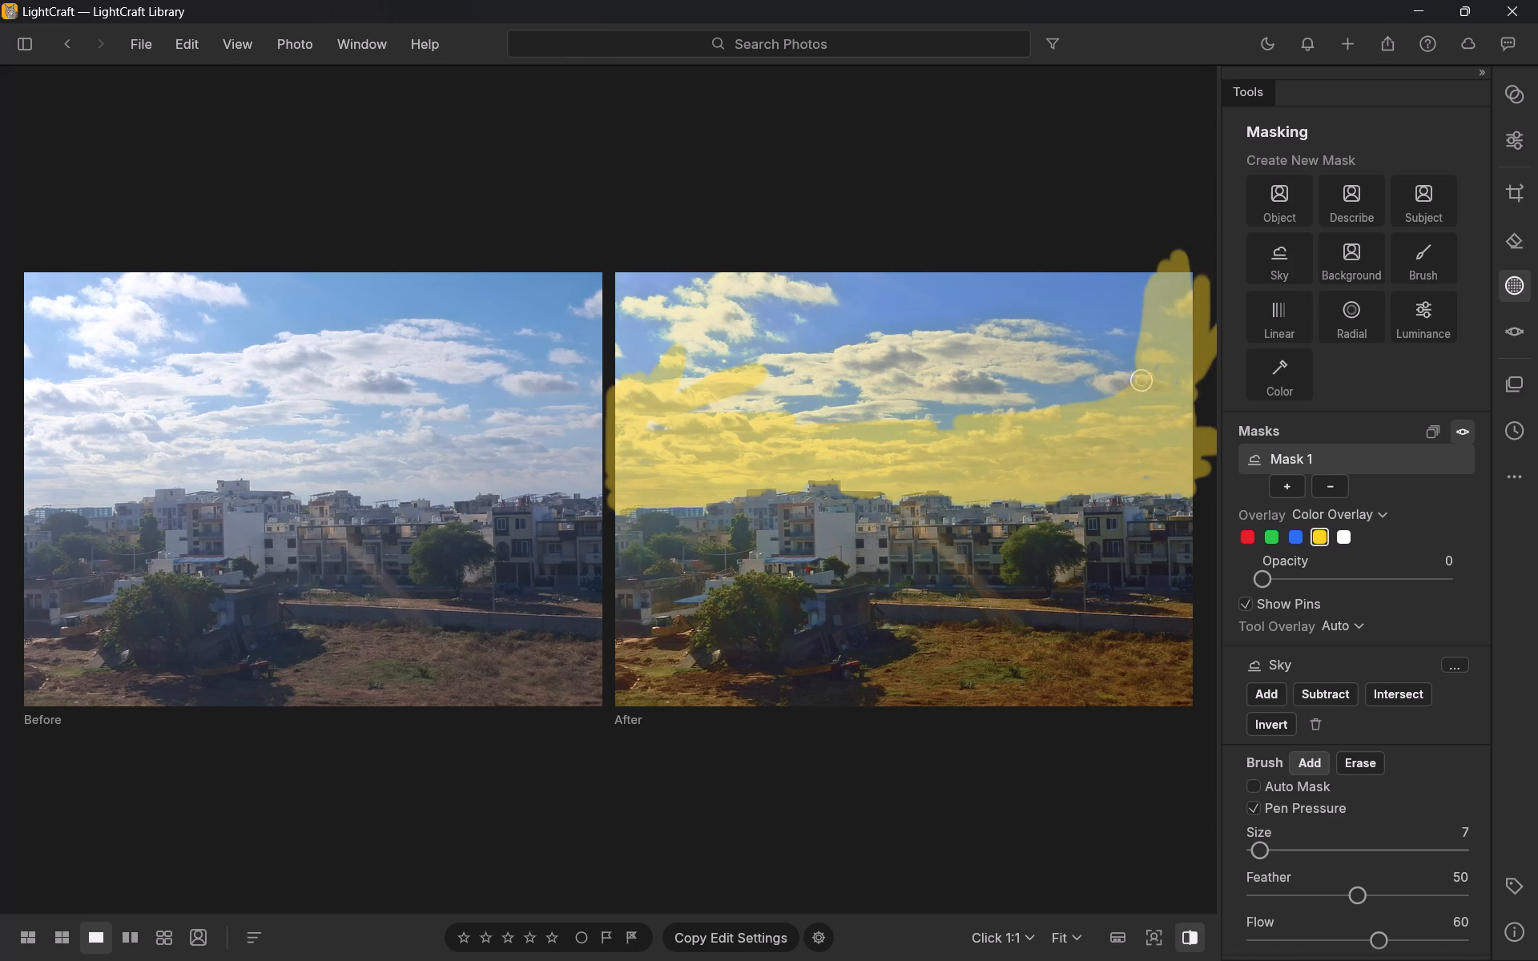
{"action": "left_click_drag", "start_coordinate": [1144, 364], "coordinate": [958, 411]}
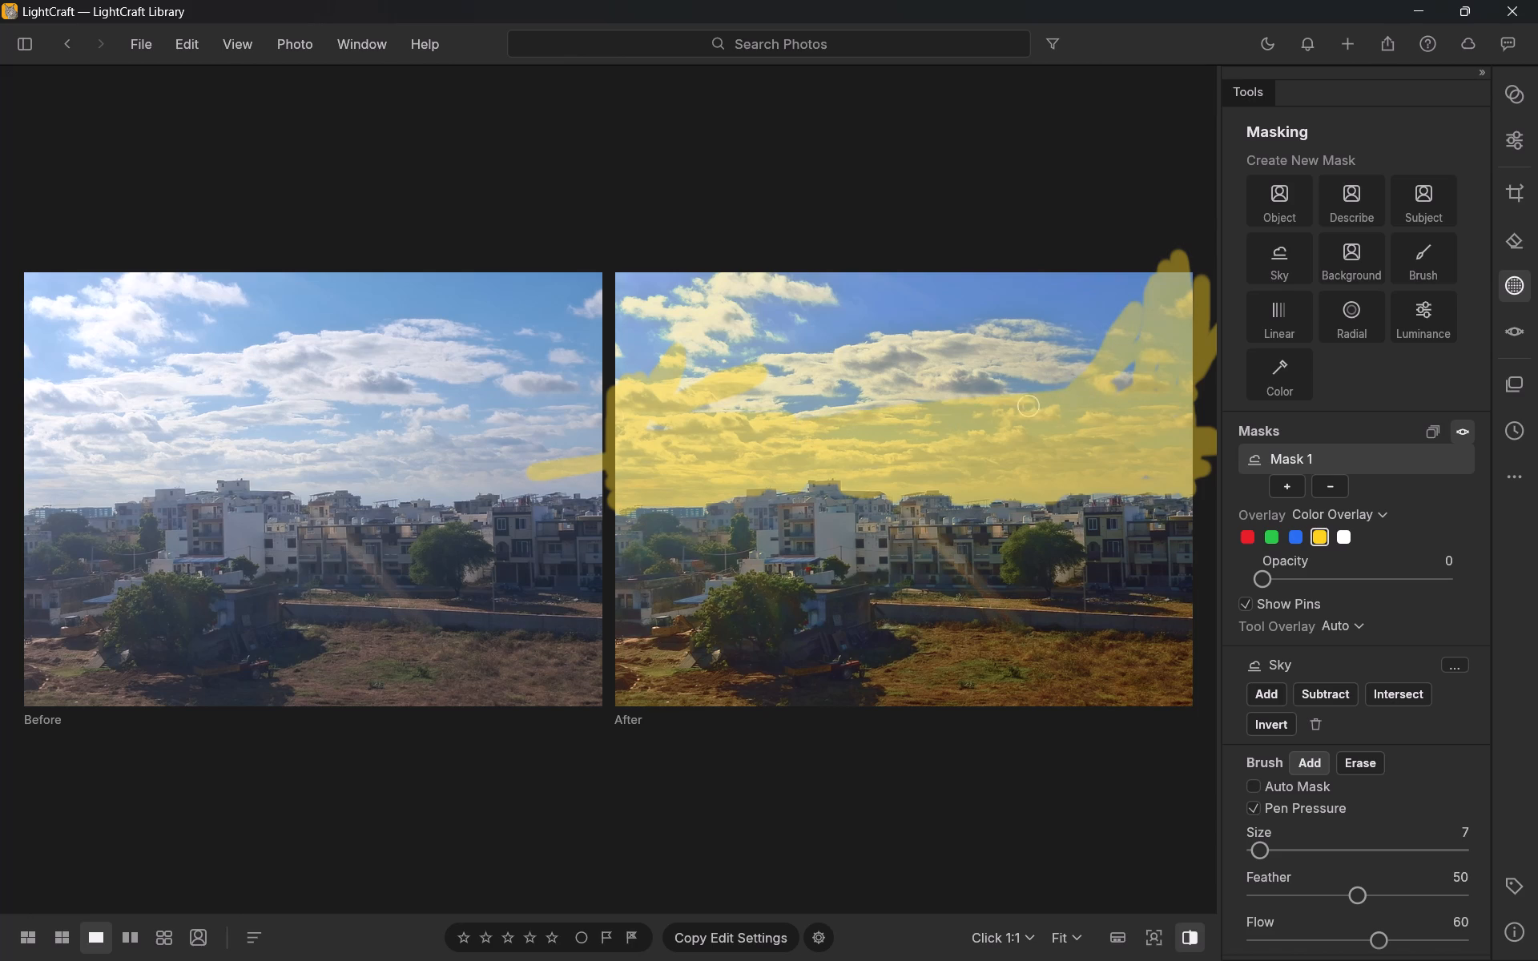
{"action": "left_click_drag", "start_coordinate": [958, 411], "coordinate": [1203, 338]}
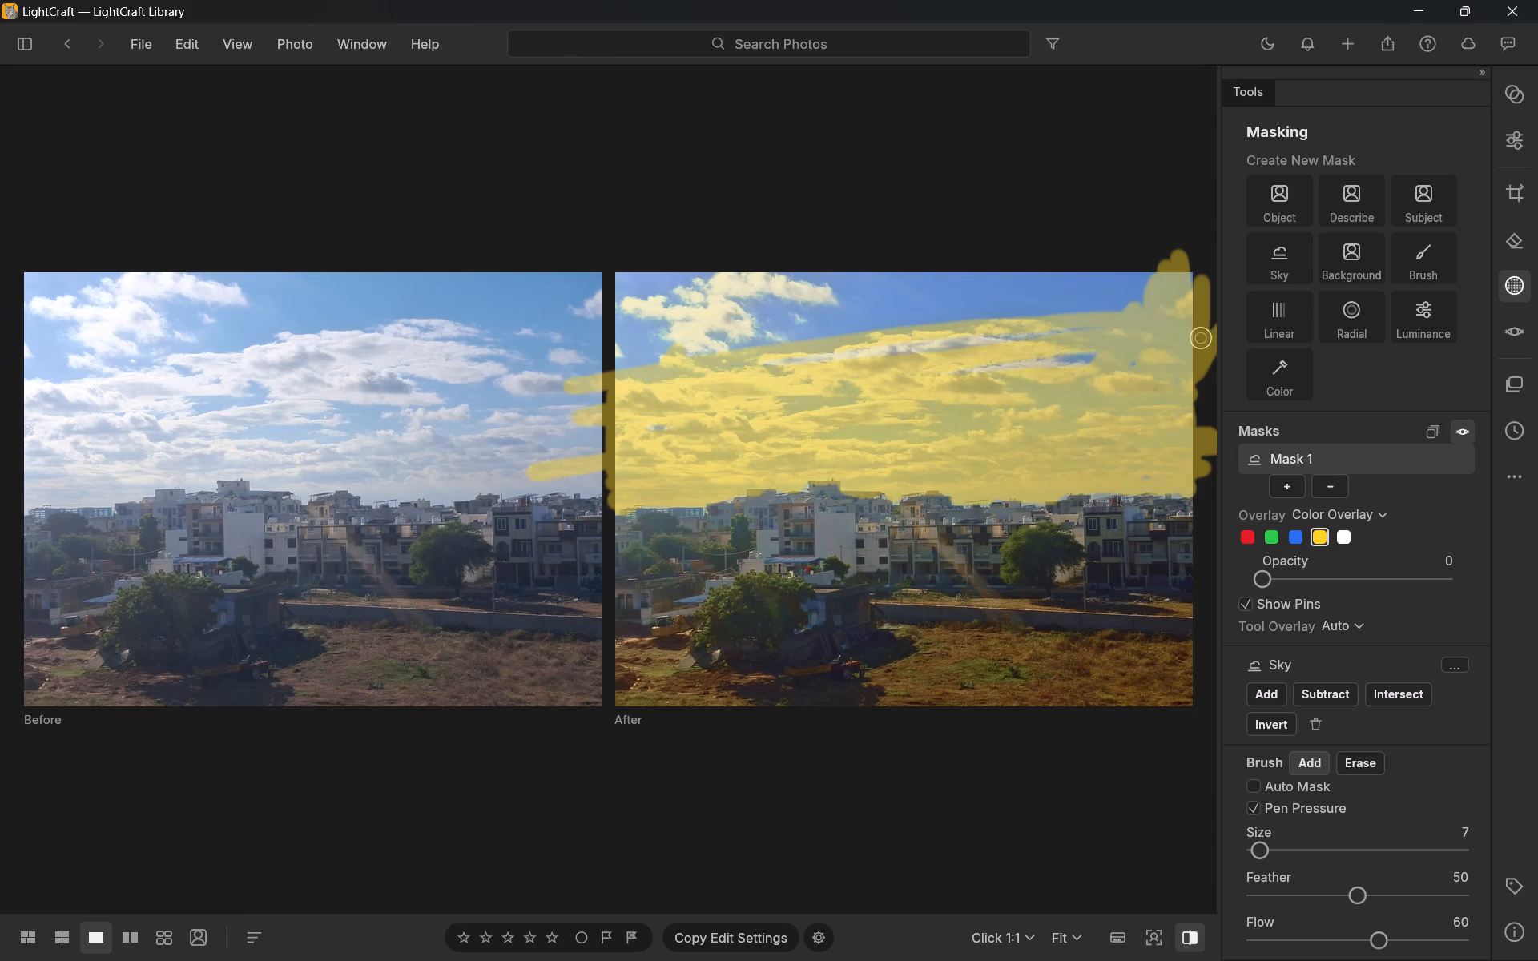
Brush the remaining blue areas and clouds across the top of the sky into the Sky mask, filling the gaps between strokes.
{"action": "left_click_drag", "start_coordinate": [1203, 338], "coordinate": [992, 291]}
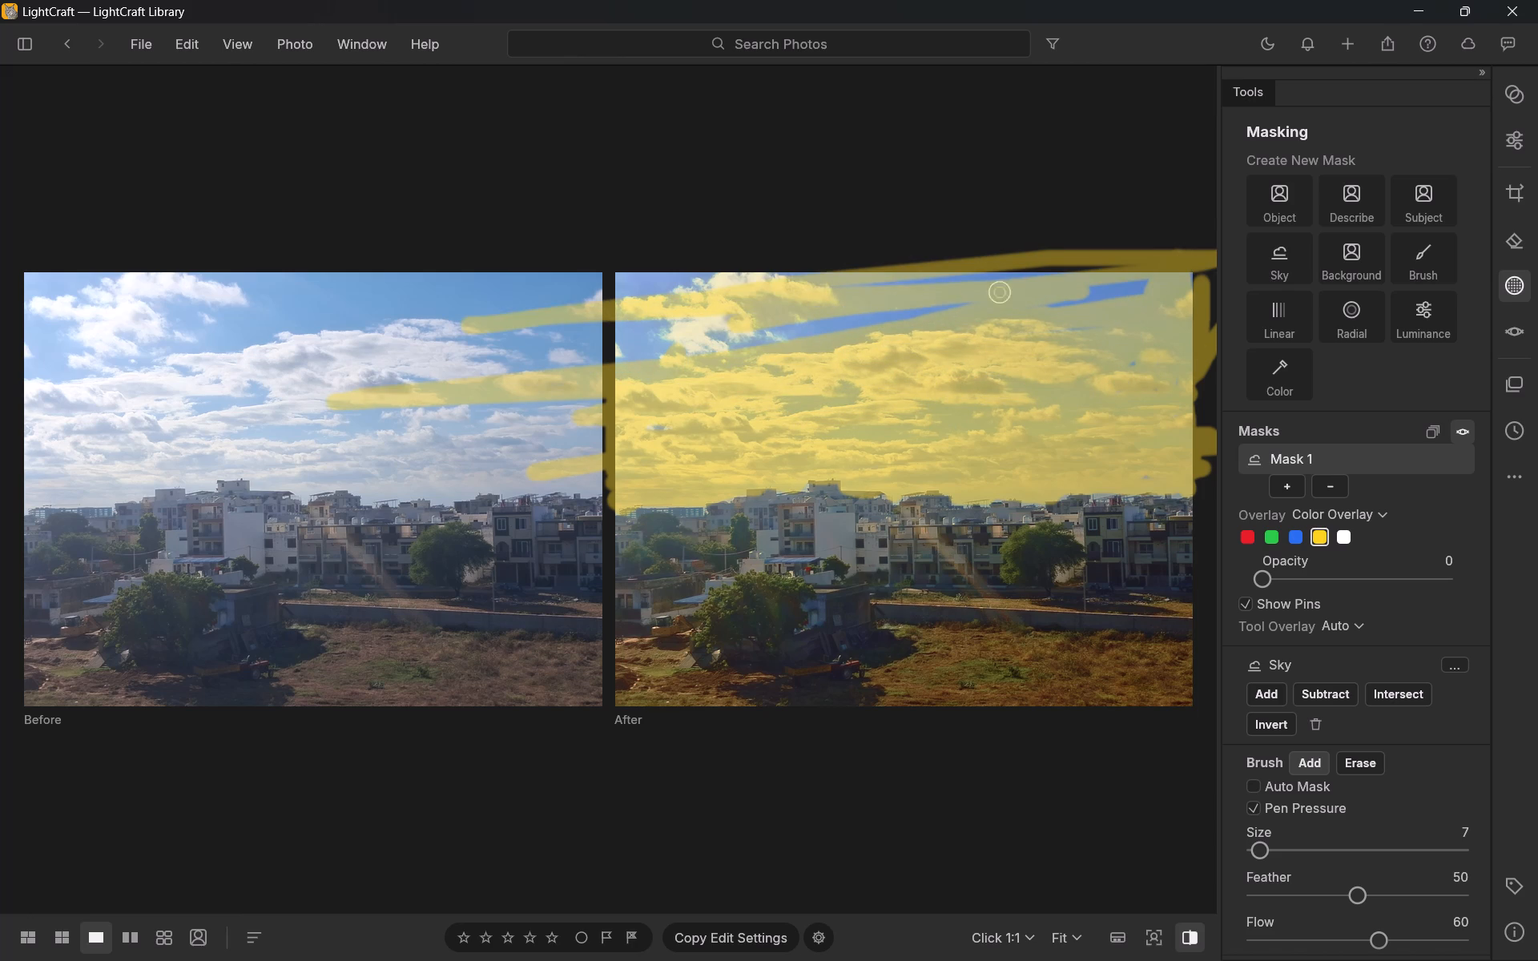
{"action": "left_click_drag", "start_coordinate": [992, 291], "coordinate": [673, 291]}
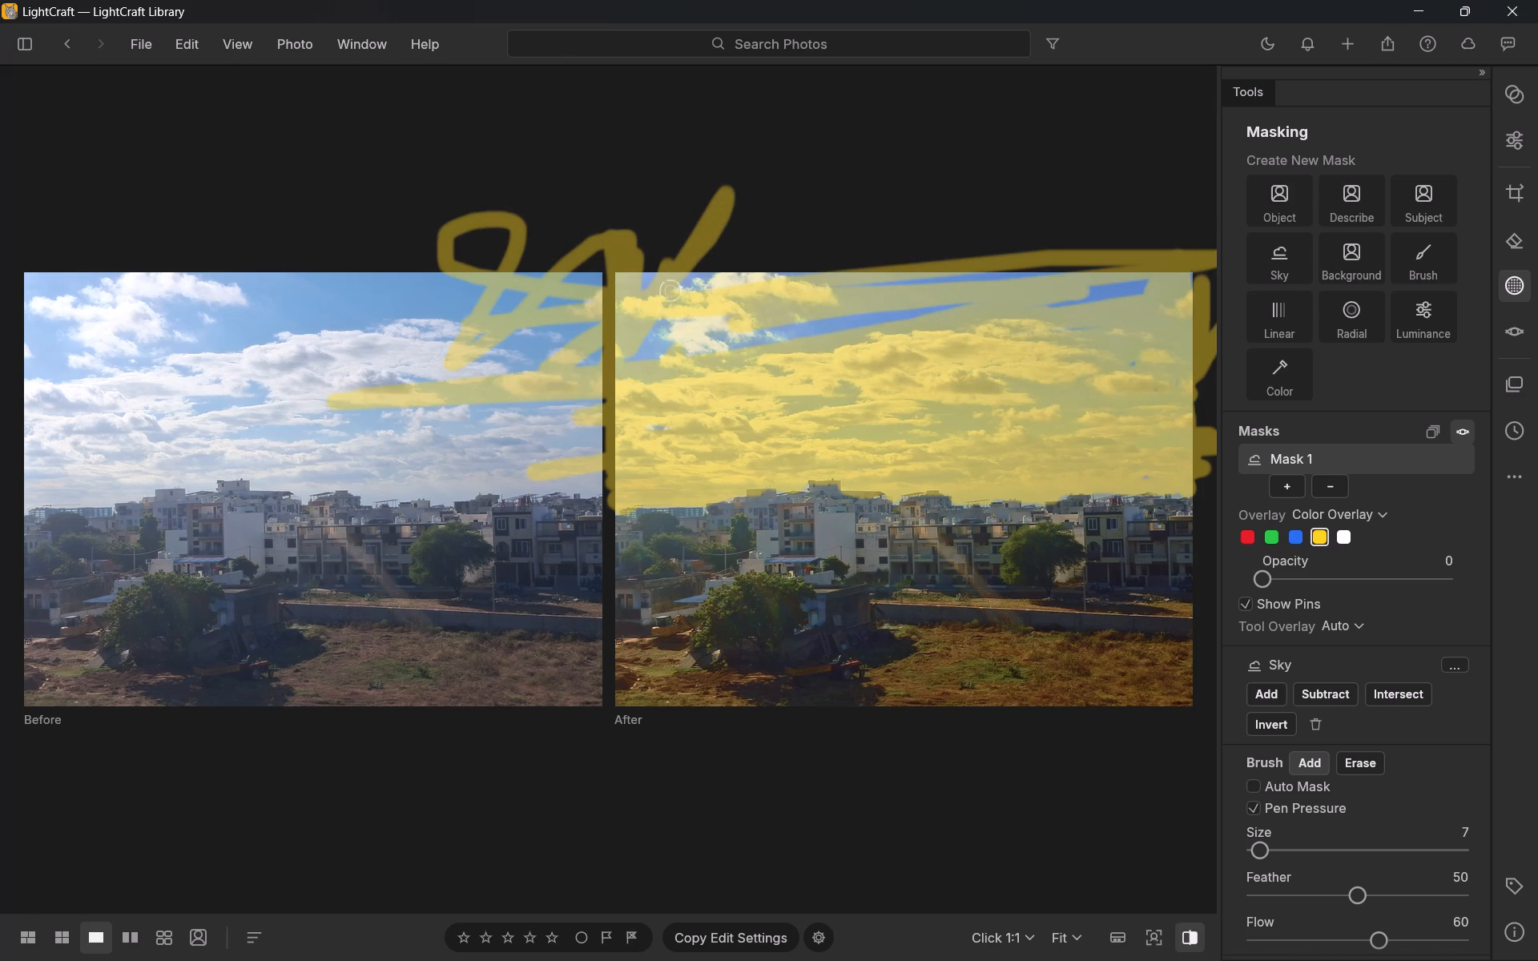
{"action": "left_click_drag", "start_coordinate": [673, 291], "coordinate": [783, 342]}
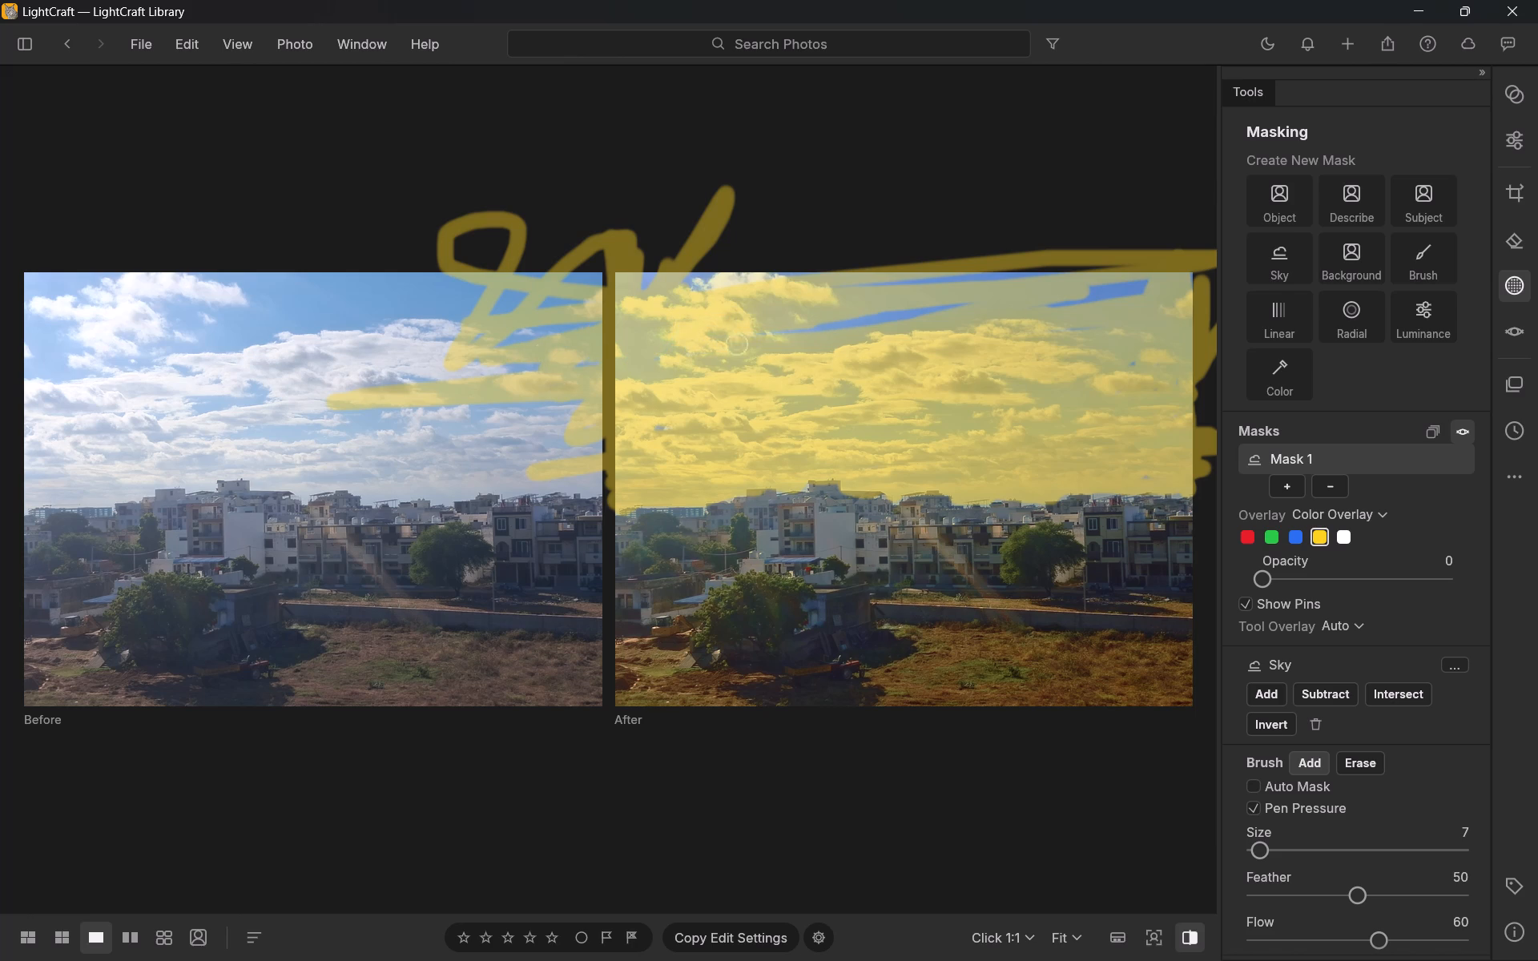
{"action": "left_click_drag", "start_coordinate": [783, 342], "coordinate": [866, 271]}
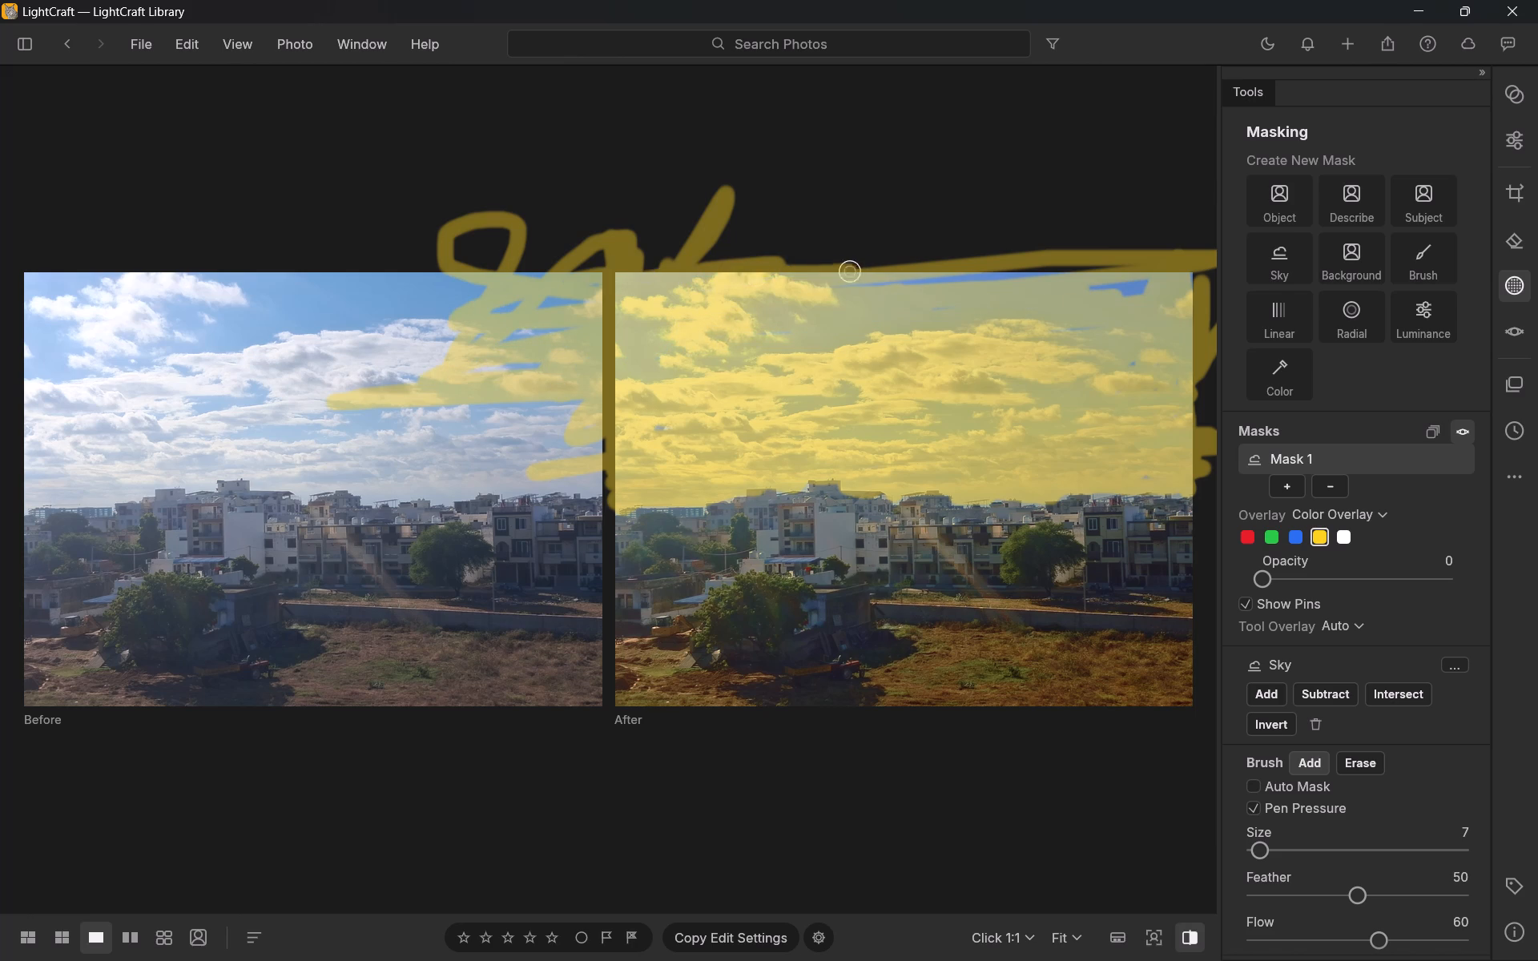
{"action": "left_click_drag", "start_coordinate": [866, 271], "coordinate": [1159, 324]}
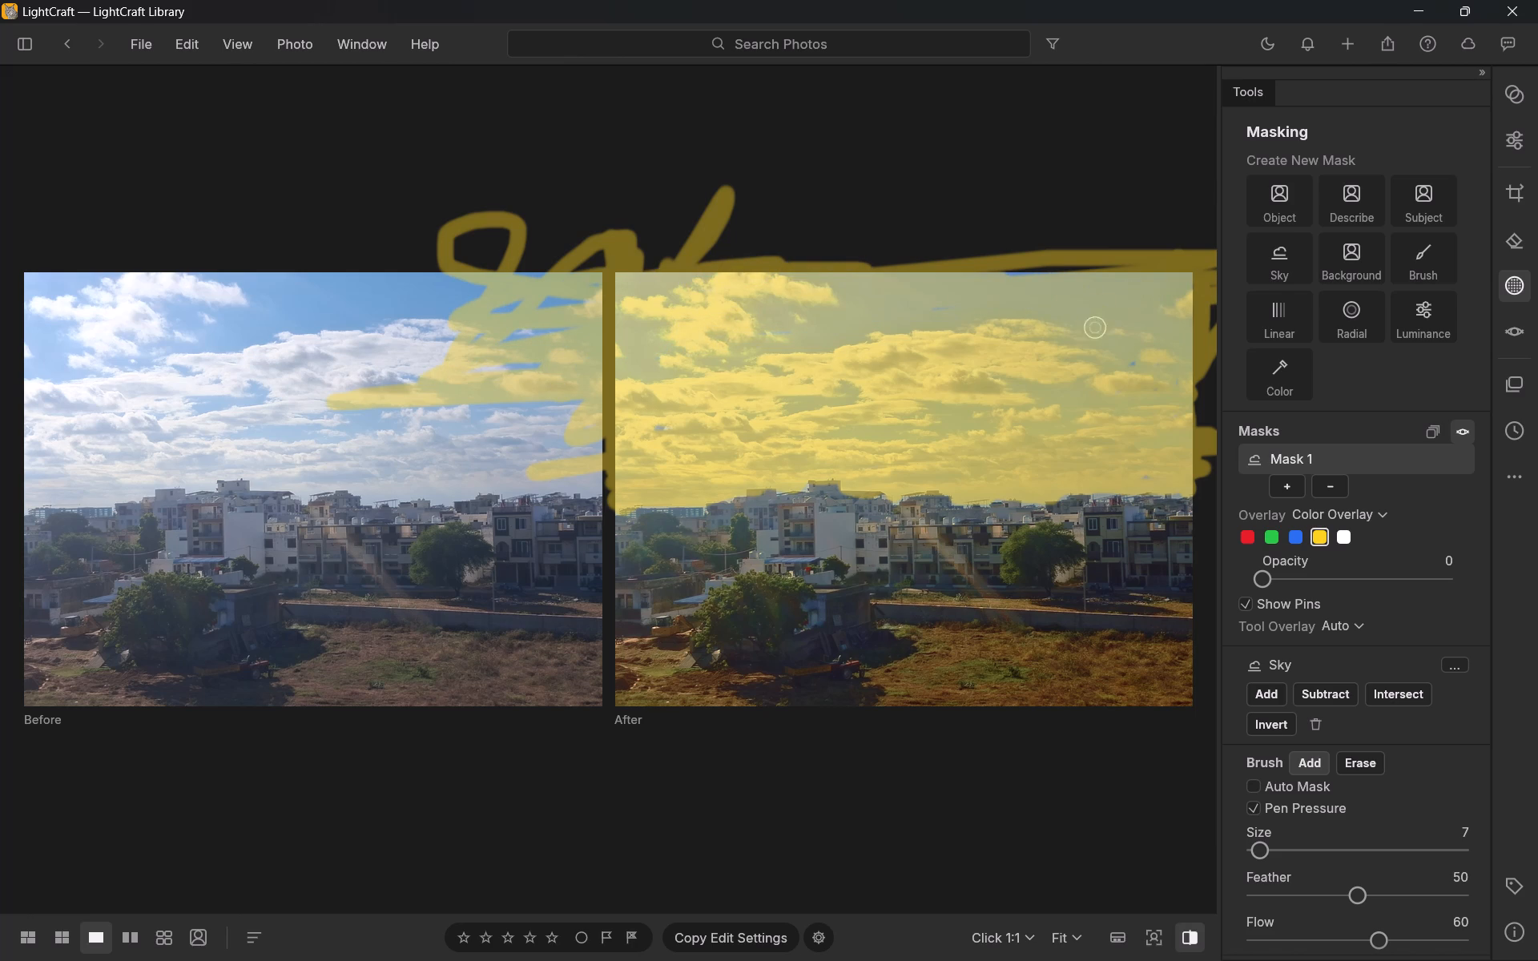
{"action": "left_click_drag", "start_coordinate": [1159, 324], "coordinate": [1028, 384]}
{"action": "left_click_drag", "start_coordinate": [1028, 384], "coordinate": [831, 403]}
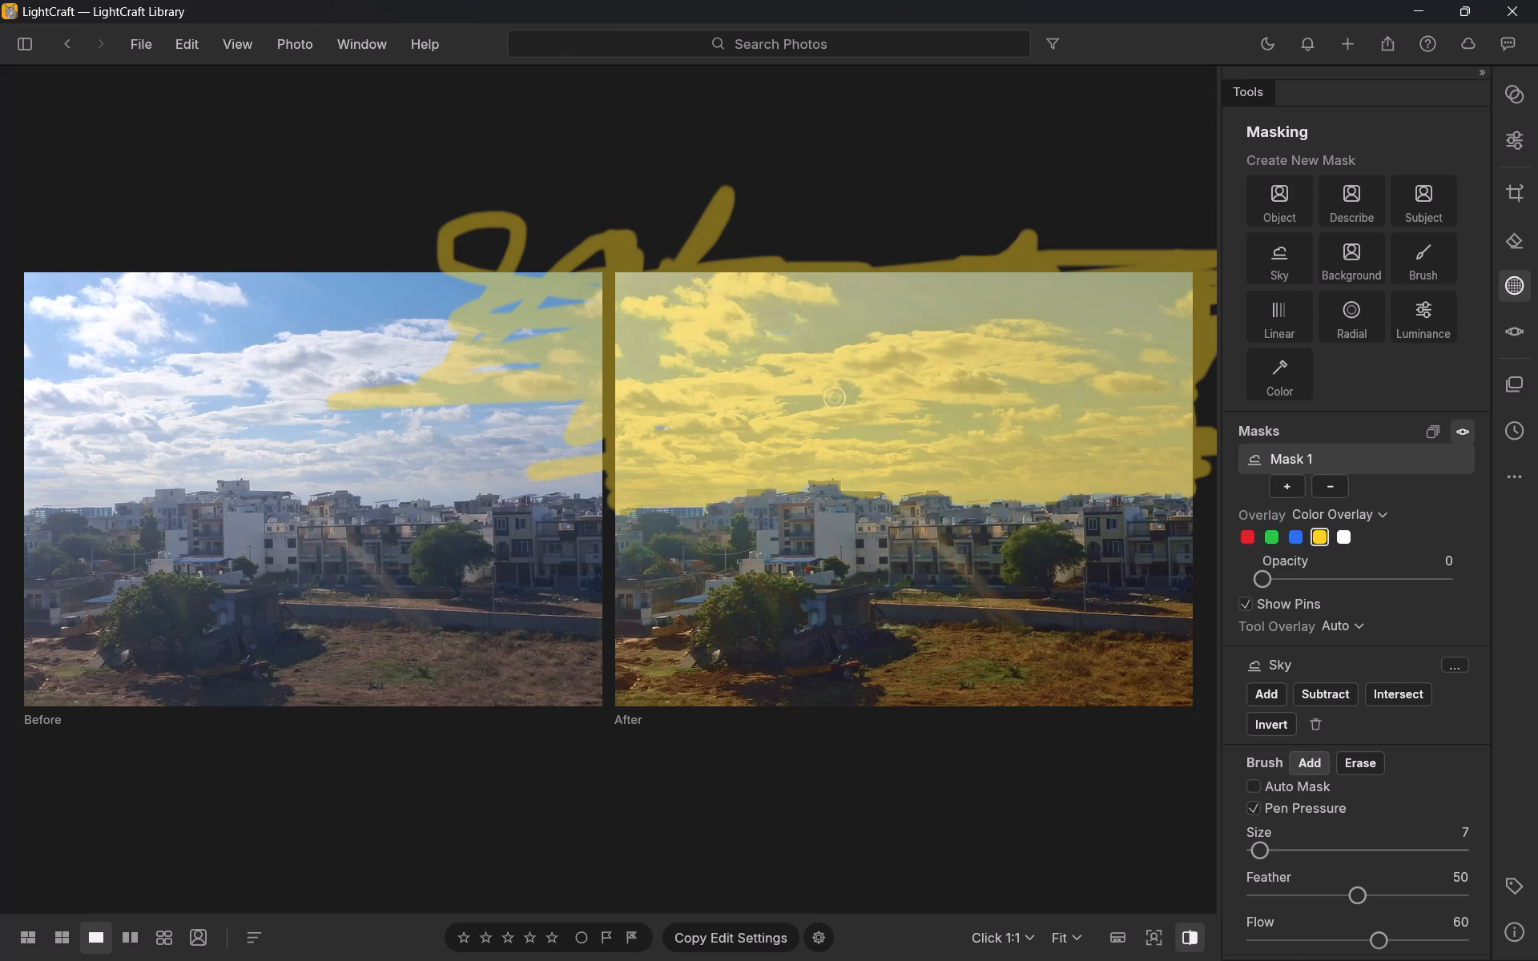
{"action": "left_click_drag", "start_coordinate": [831, 403], "coordinate": [808, 413]}
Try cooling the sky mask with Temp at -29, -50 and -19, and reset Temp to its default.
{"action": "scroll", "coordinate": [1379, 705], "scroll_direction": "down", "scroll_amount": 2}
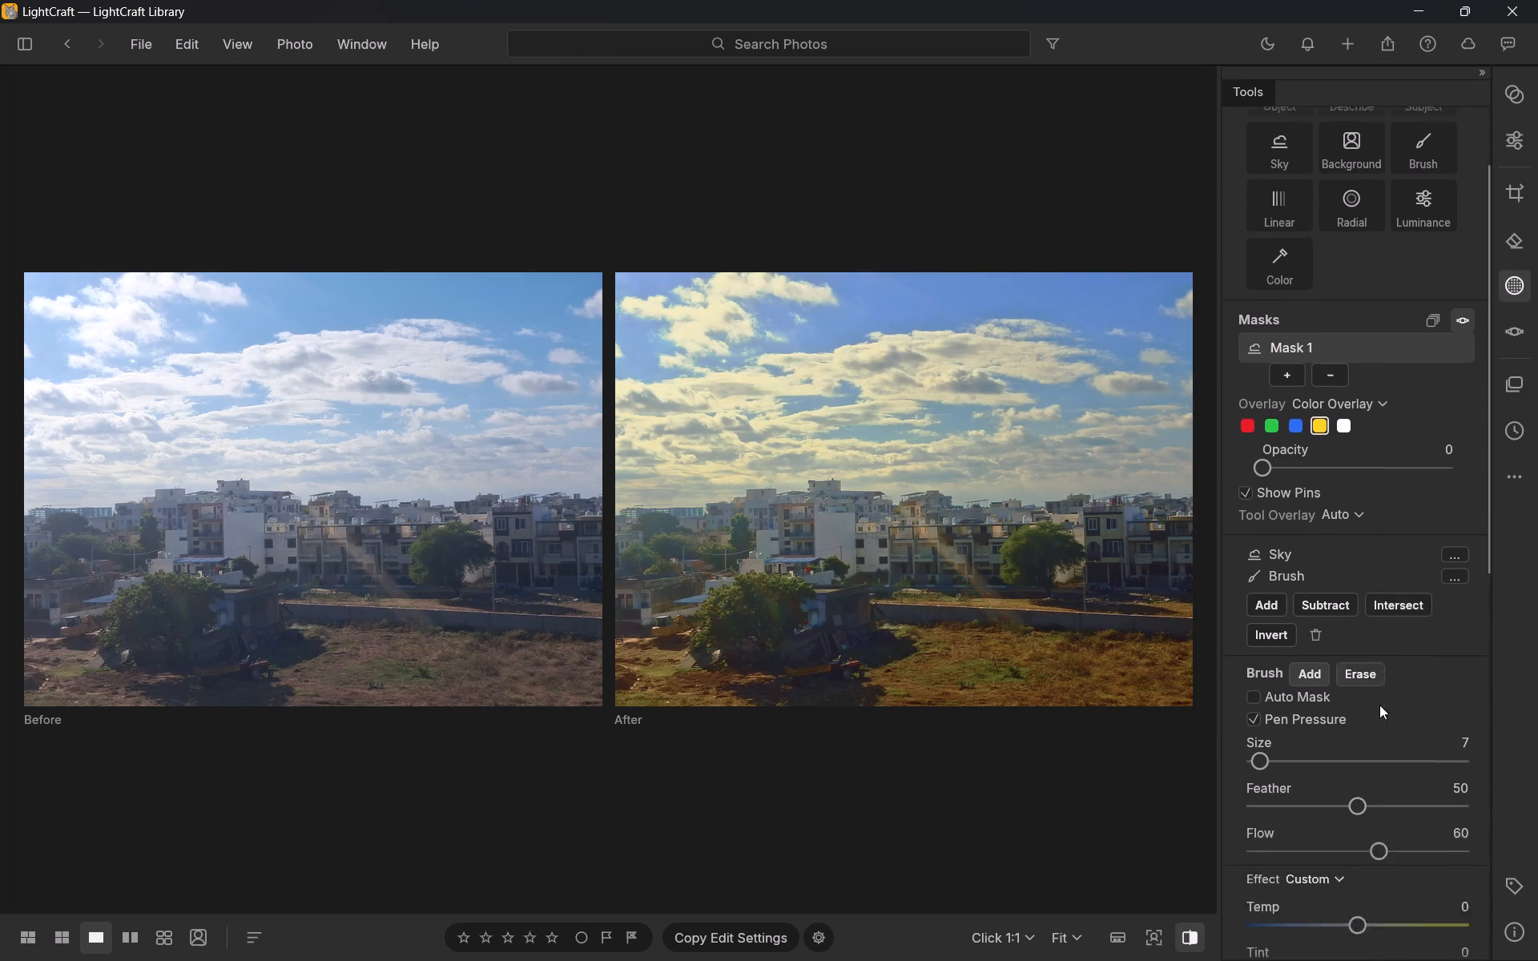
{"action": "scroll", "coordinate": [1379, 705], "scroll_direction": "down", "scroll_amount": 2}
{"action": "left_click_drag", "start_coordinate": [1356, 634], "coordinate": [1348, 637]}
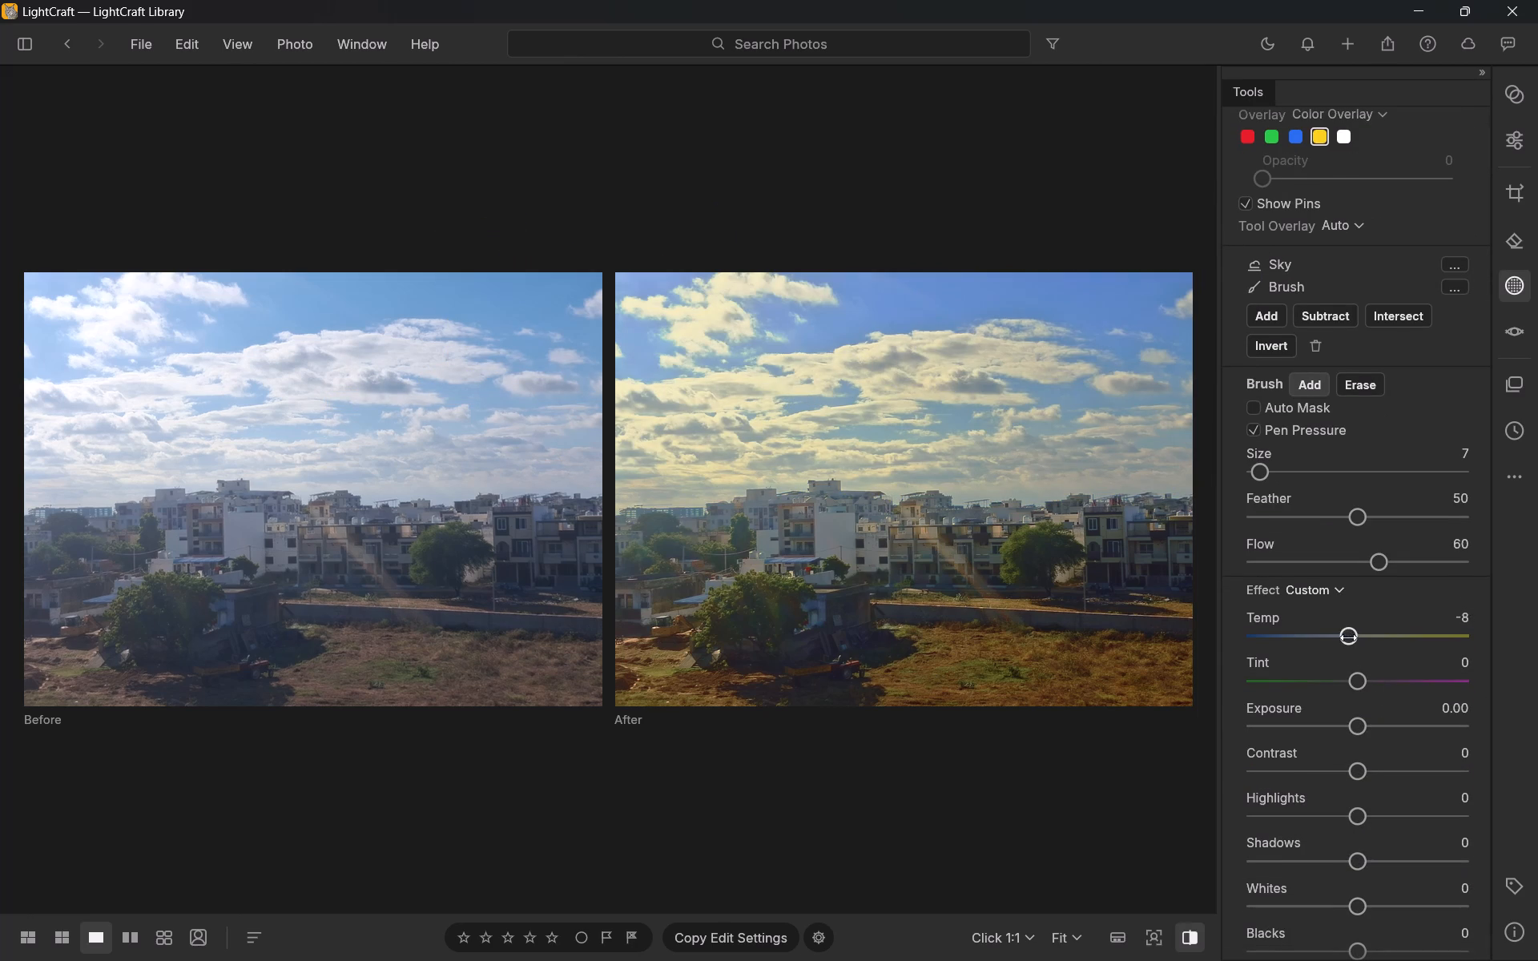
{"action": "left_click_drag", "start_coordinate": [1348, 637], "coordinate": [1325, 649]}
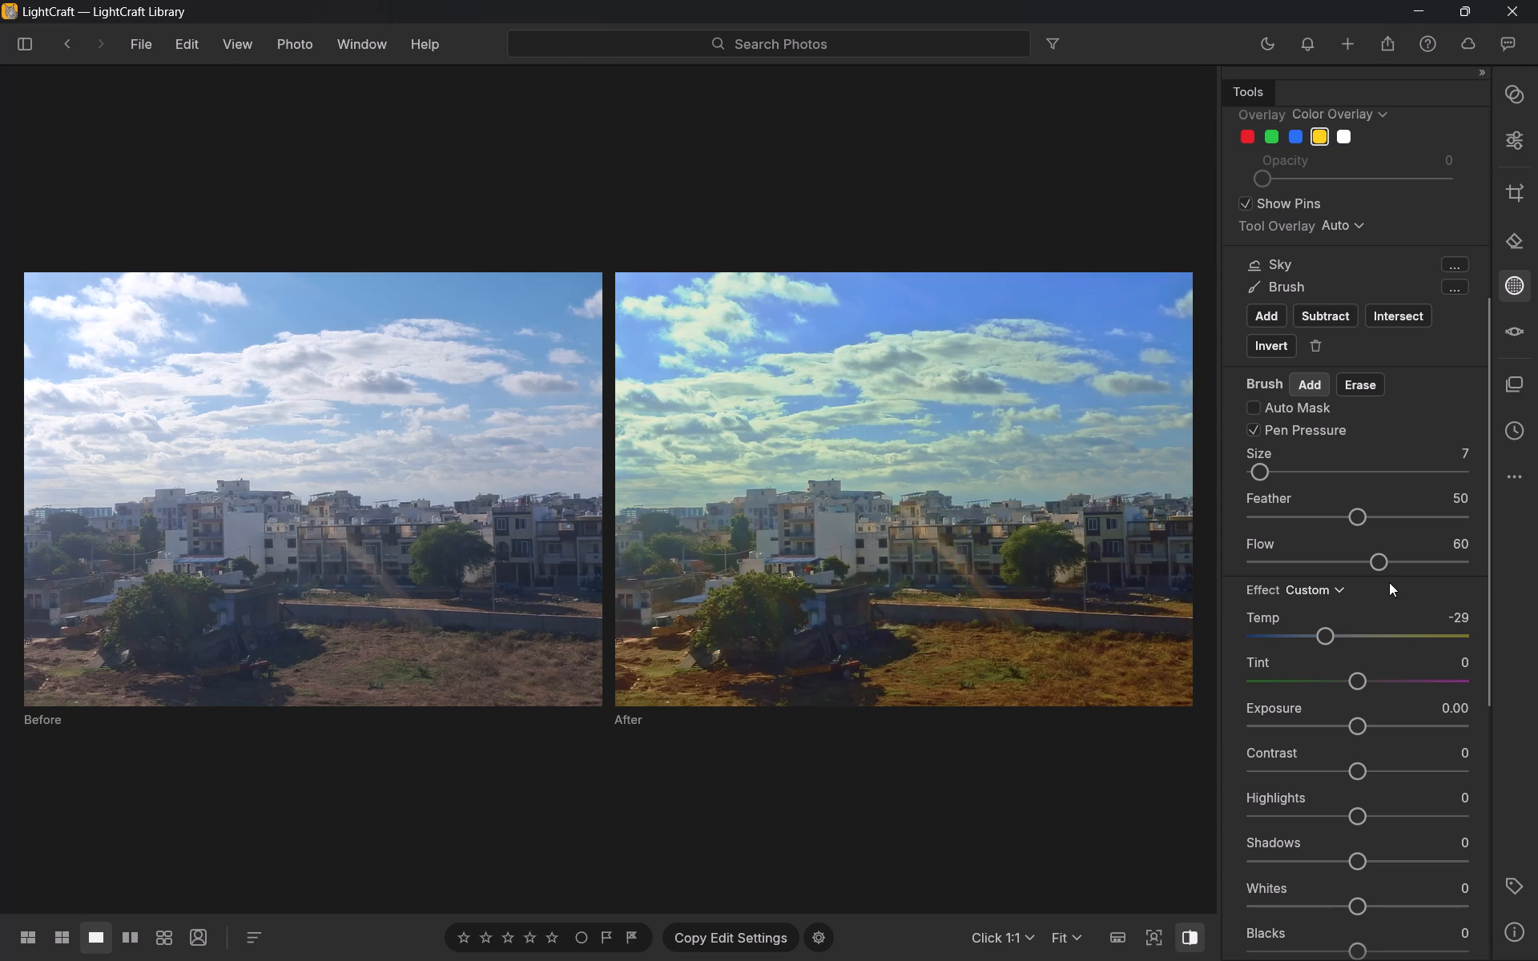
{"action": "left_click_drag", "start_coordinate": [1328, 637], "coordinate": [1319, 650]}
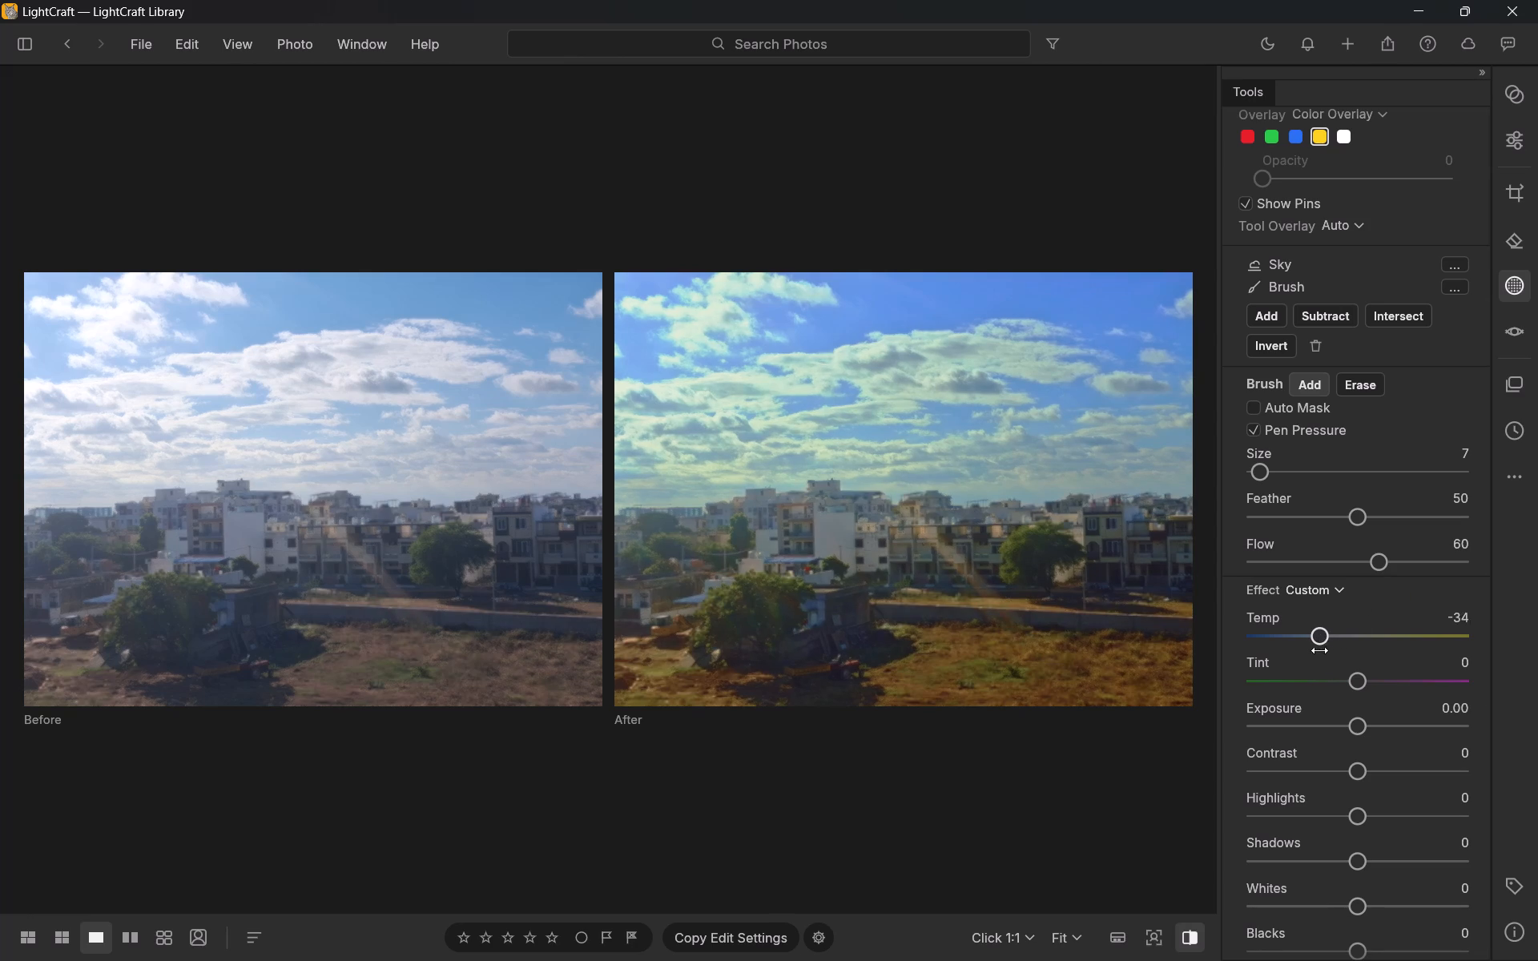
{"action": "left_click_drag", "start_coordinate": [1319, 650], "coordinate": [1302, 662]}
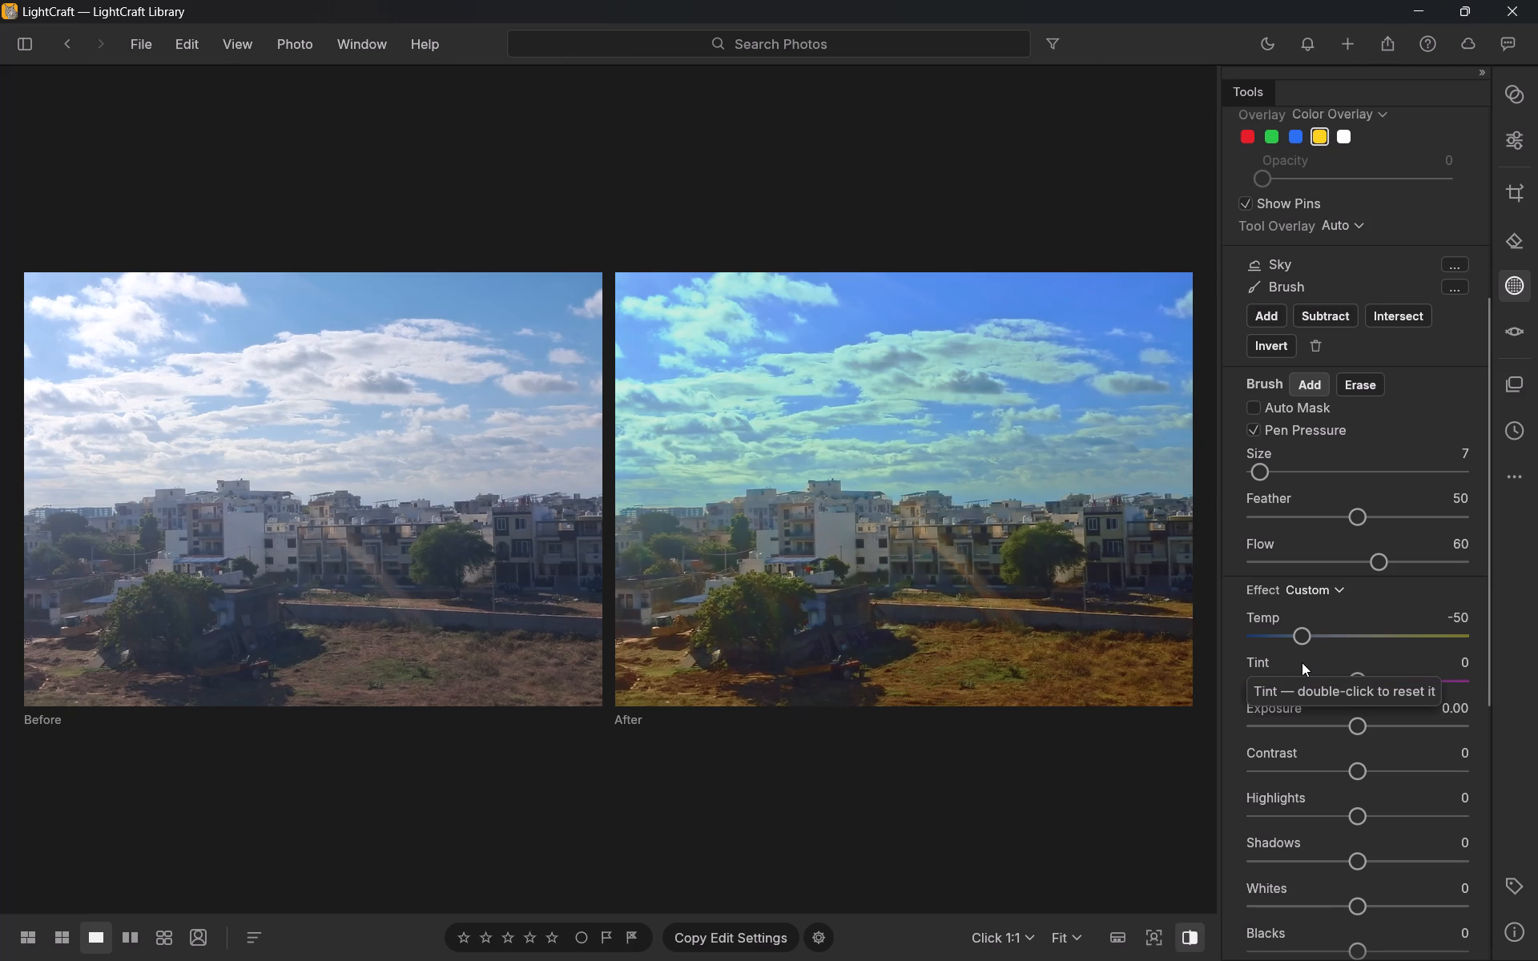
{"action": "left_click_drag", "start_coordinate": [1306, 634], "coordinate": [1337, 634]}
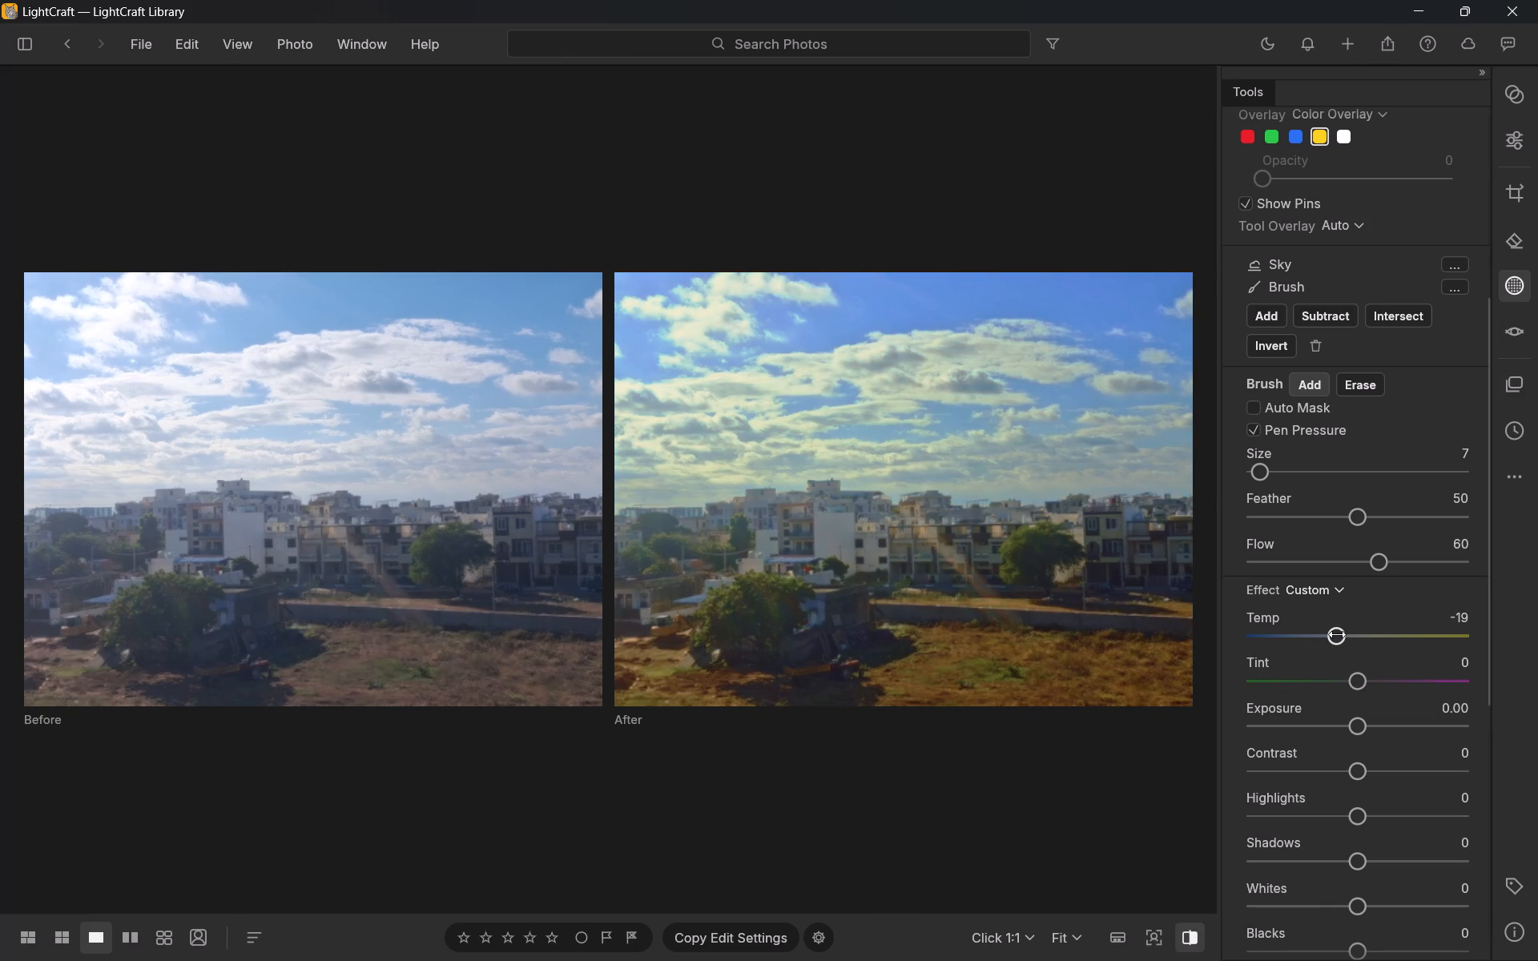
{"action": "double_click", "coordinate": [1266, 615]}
Set the sky mask's Temp to -21.
{"action": "left_click_drag", "start_coordinate": [1359, 633], "coordinate": [1355, 643]}
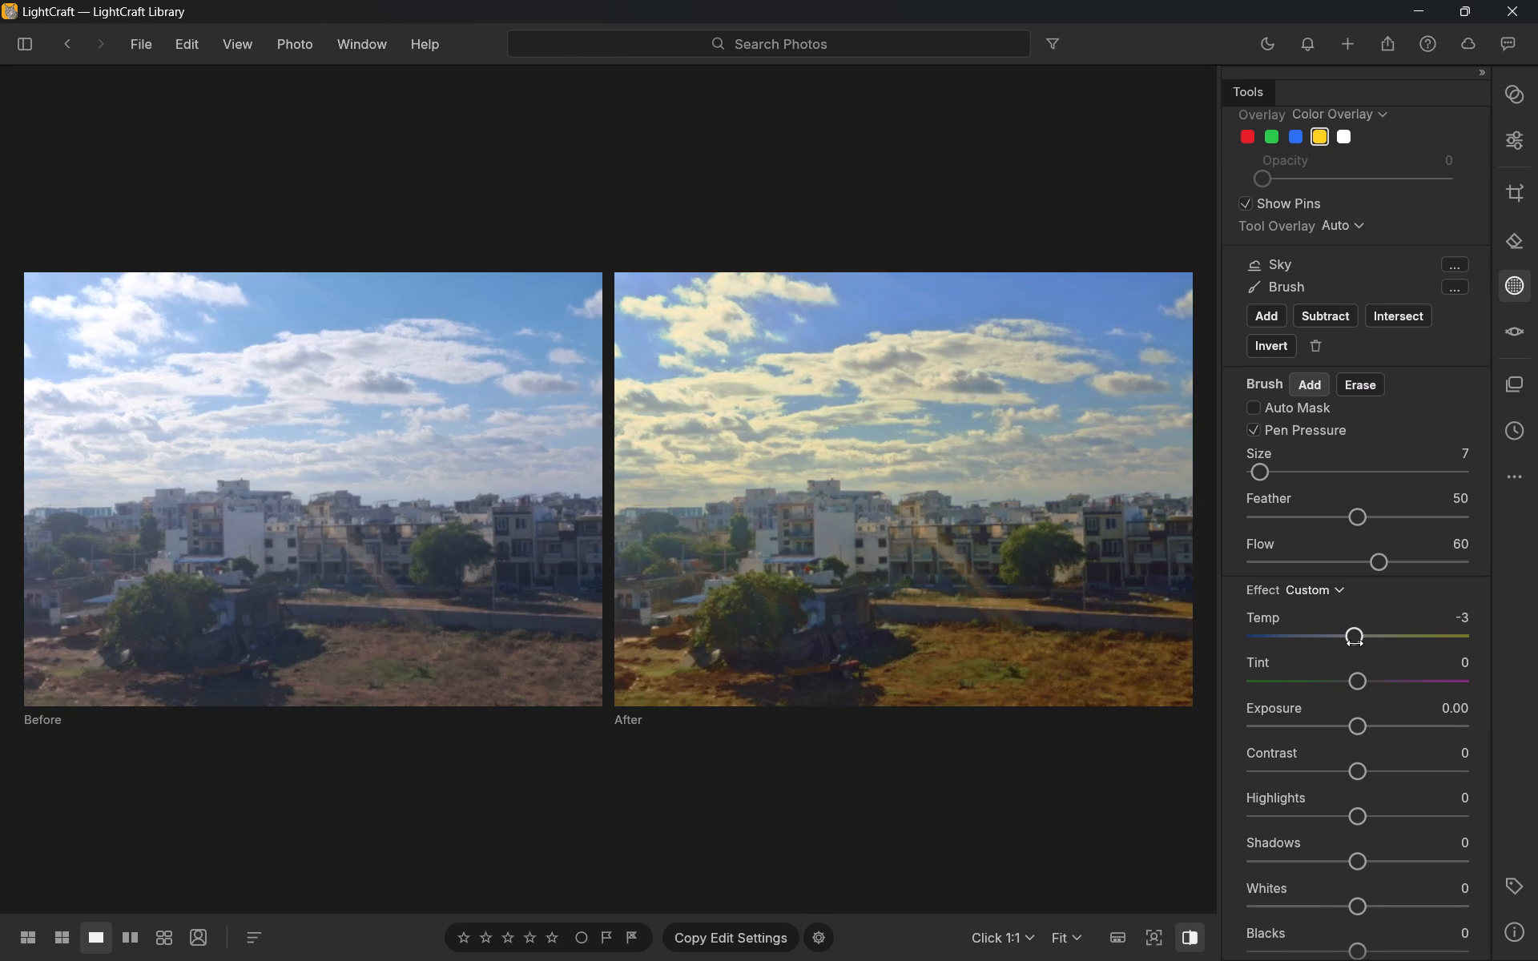
{"action": "left_click_drag", "start_coordinate": [1355, 643], "coordinate": [1335, 649]}
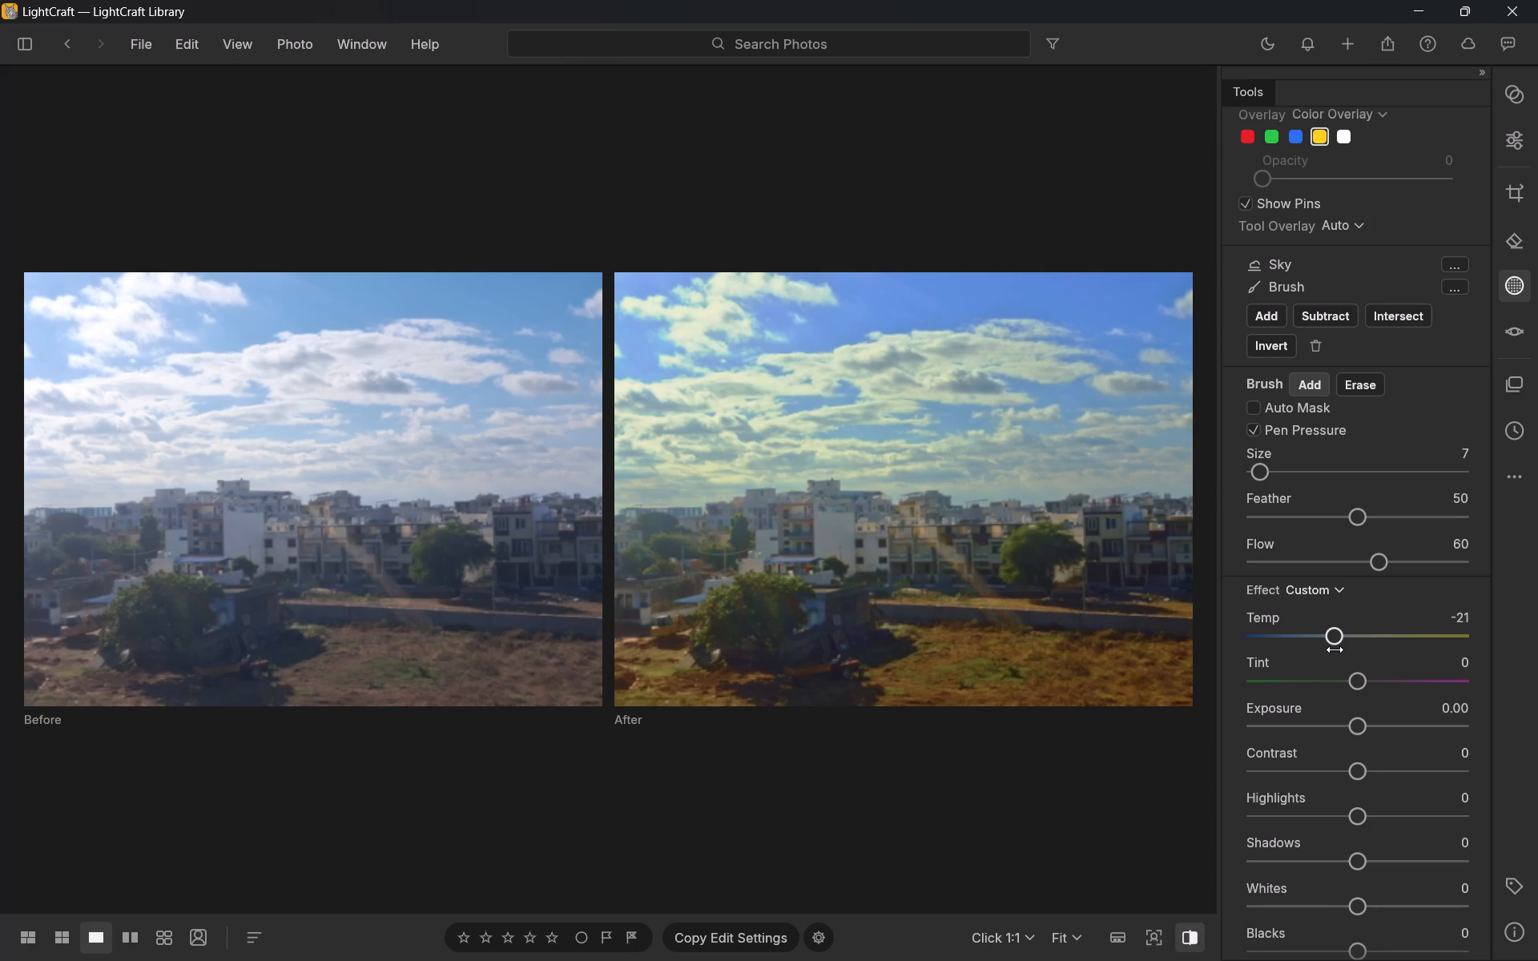
{"action": "left_click_drag", "start_coordinate": [1335, 649], "coordinate": [1335, 651]}
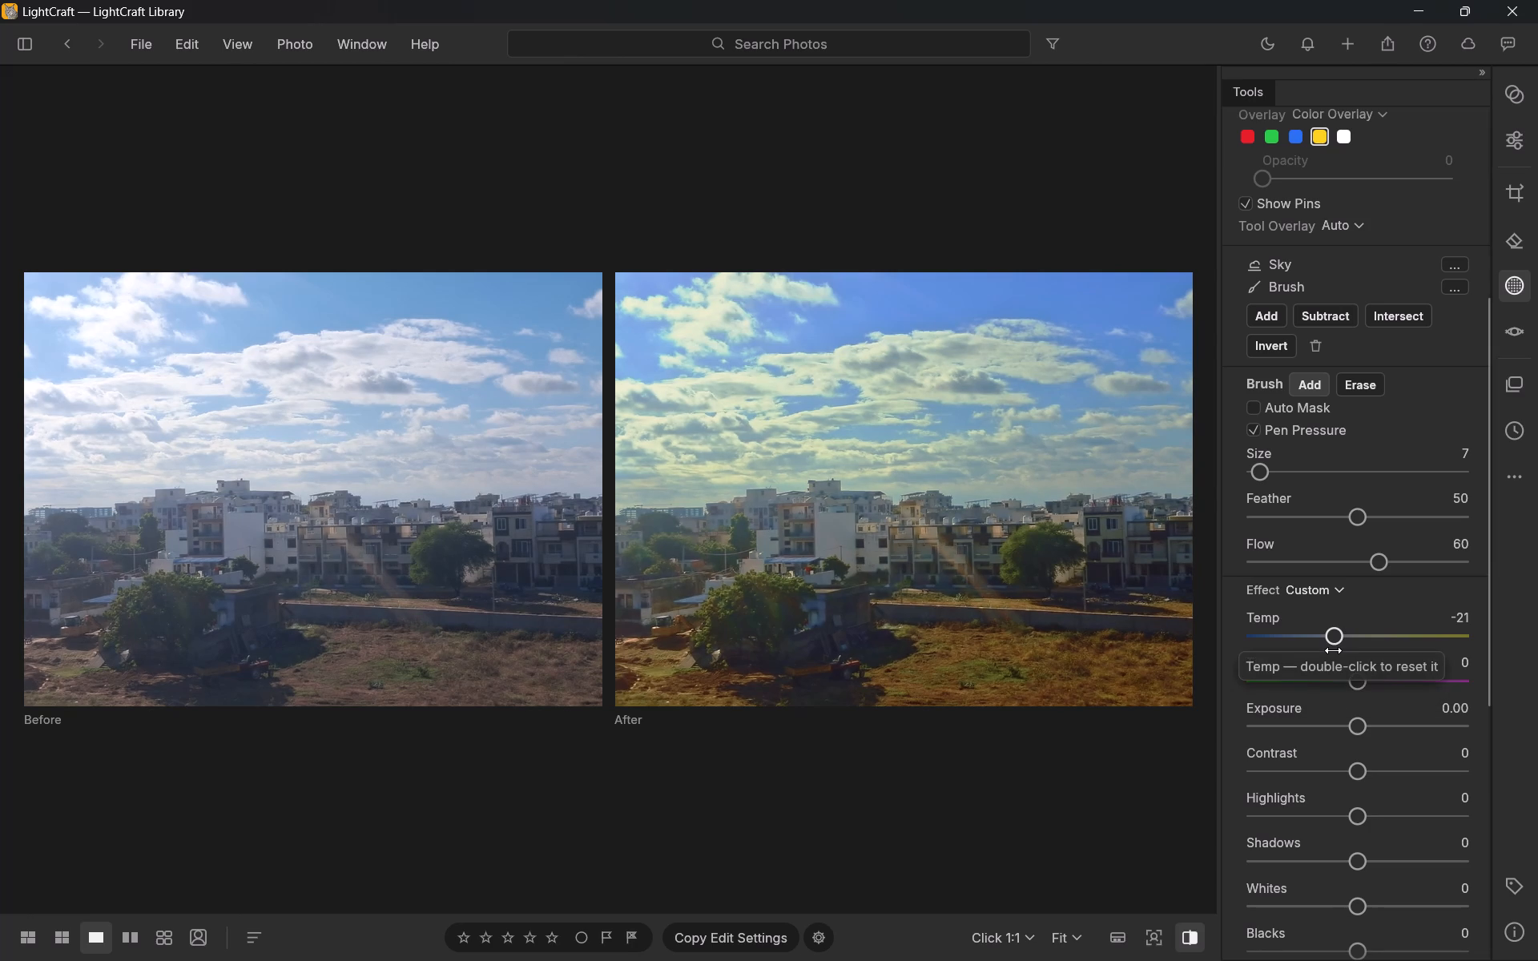
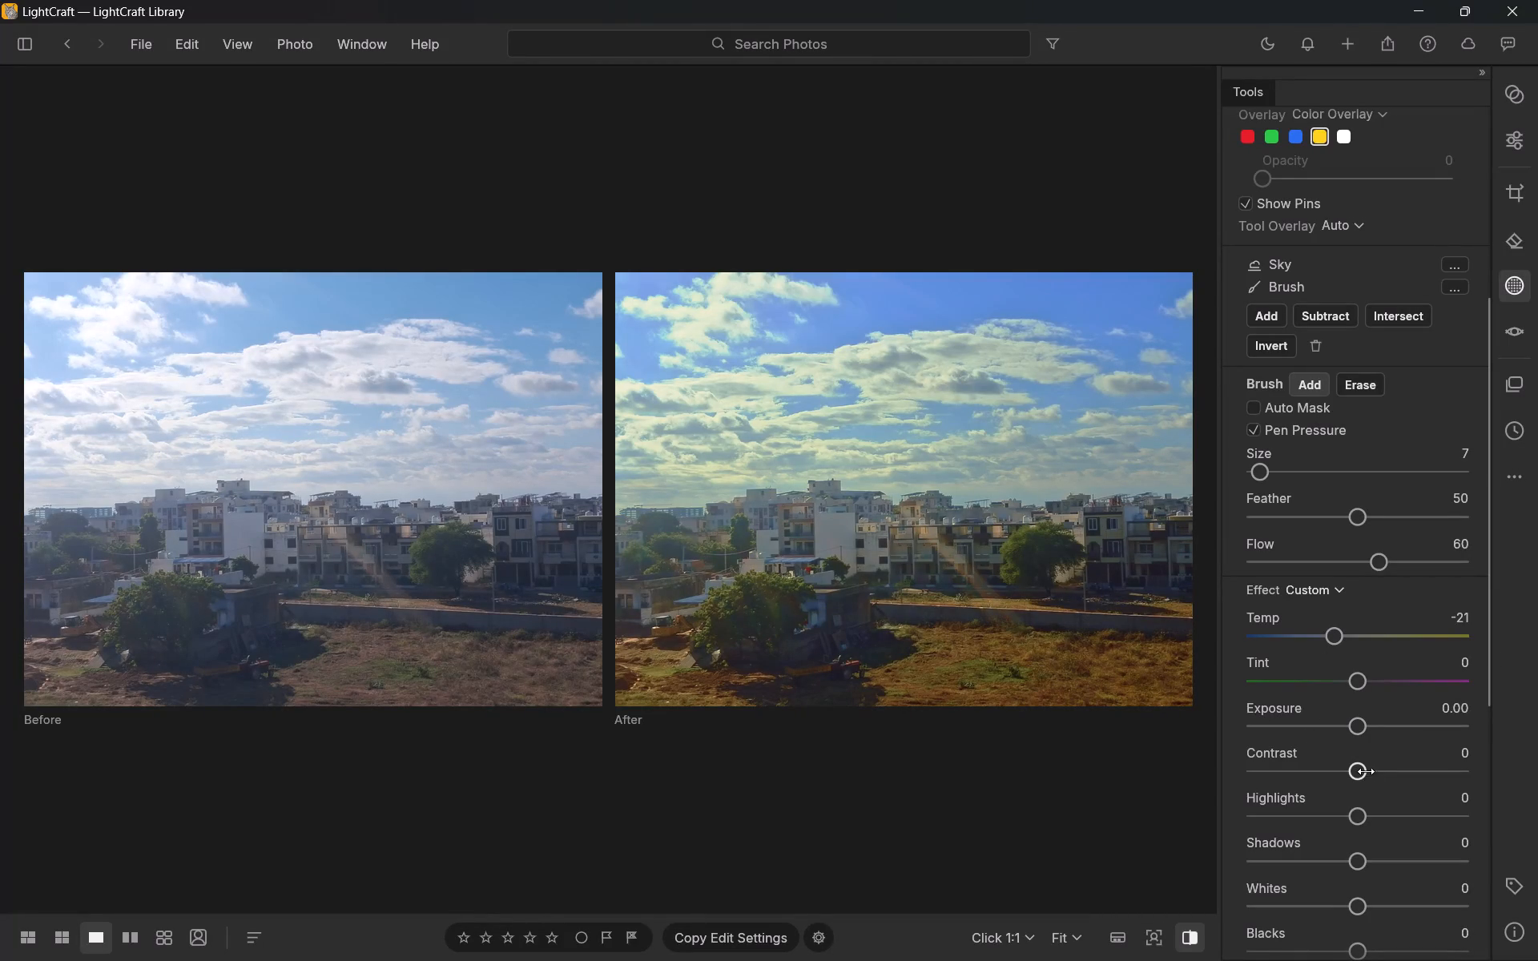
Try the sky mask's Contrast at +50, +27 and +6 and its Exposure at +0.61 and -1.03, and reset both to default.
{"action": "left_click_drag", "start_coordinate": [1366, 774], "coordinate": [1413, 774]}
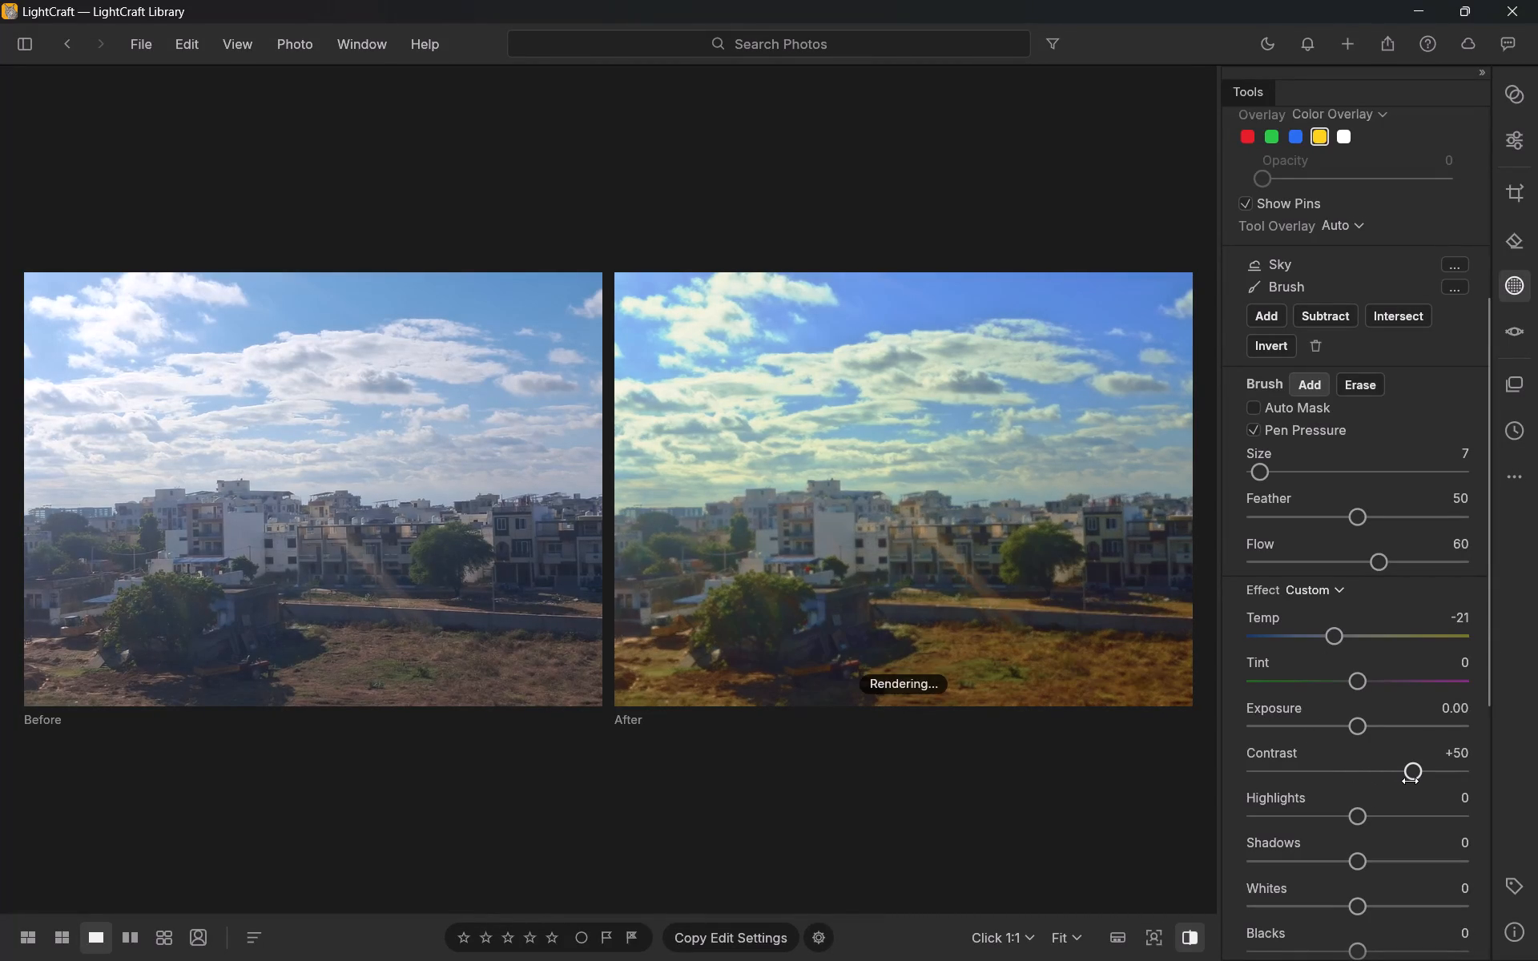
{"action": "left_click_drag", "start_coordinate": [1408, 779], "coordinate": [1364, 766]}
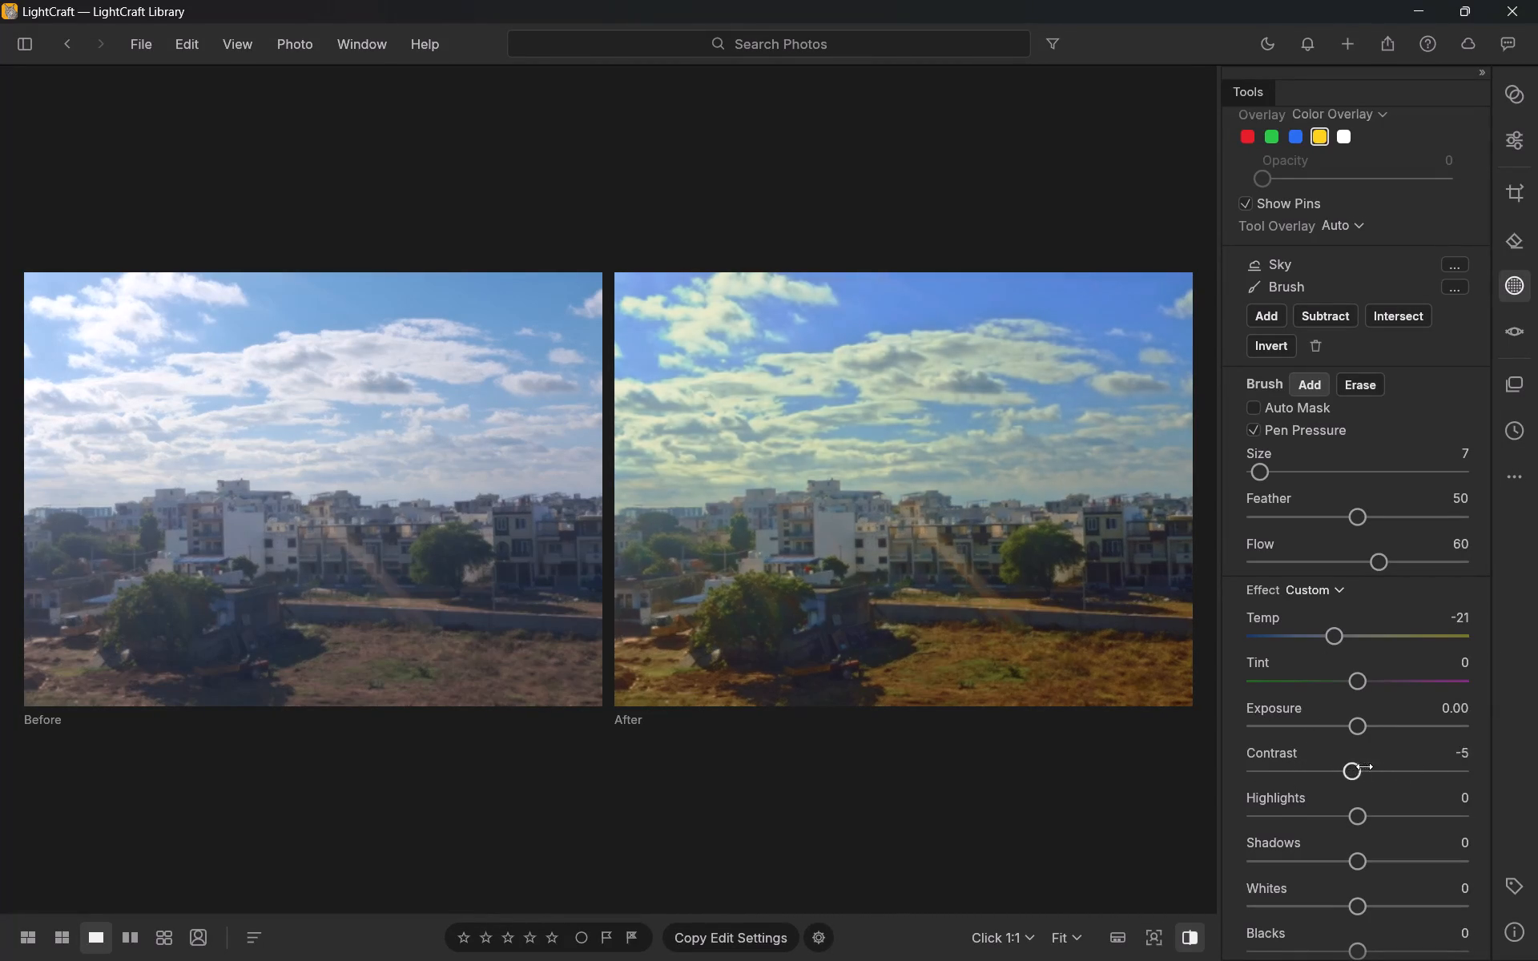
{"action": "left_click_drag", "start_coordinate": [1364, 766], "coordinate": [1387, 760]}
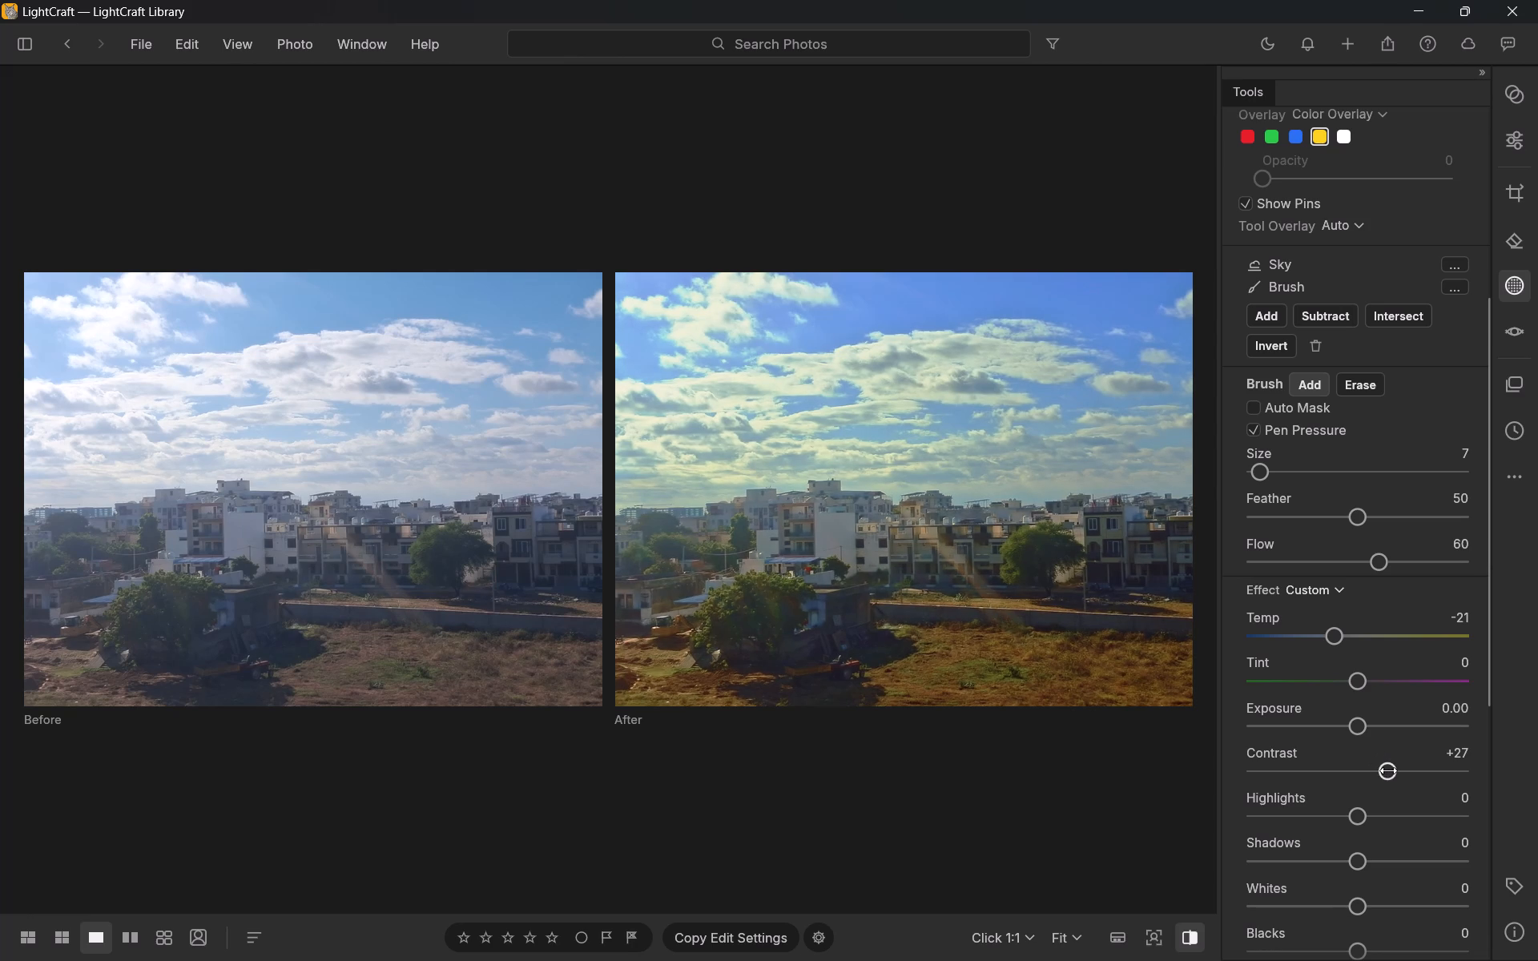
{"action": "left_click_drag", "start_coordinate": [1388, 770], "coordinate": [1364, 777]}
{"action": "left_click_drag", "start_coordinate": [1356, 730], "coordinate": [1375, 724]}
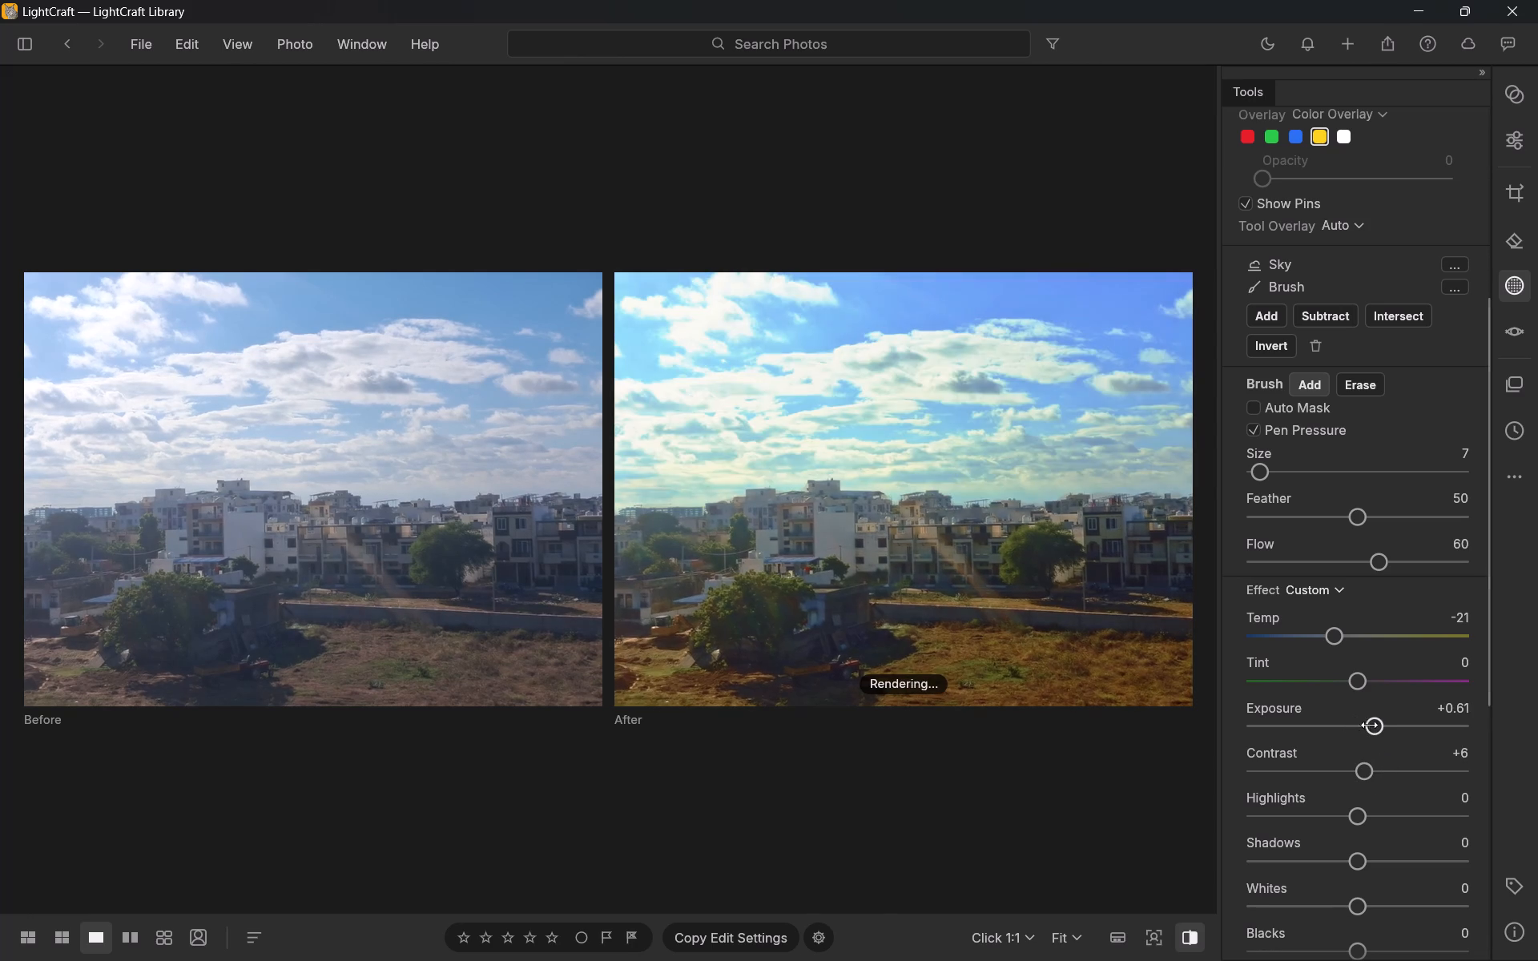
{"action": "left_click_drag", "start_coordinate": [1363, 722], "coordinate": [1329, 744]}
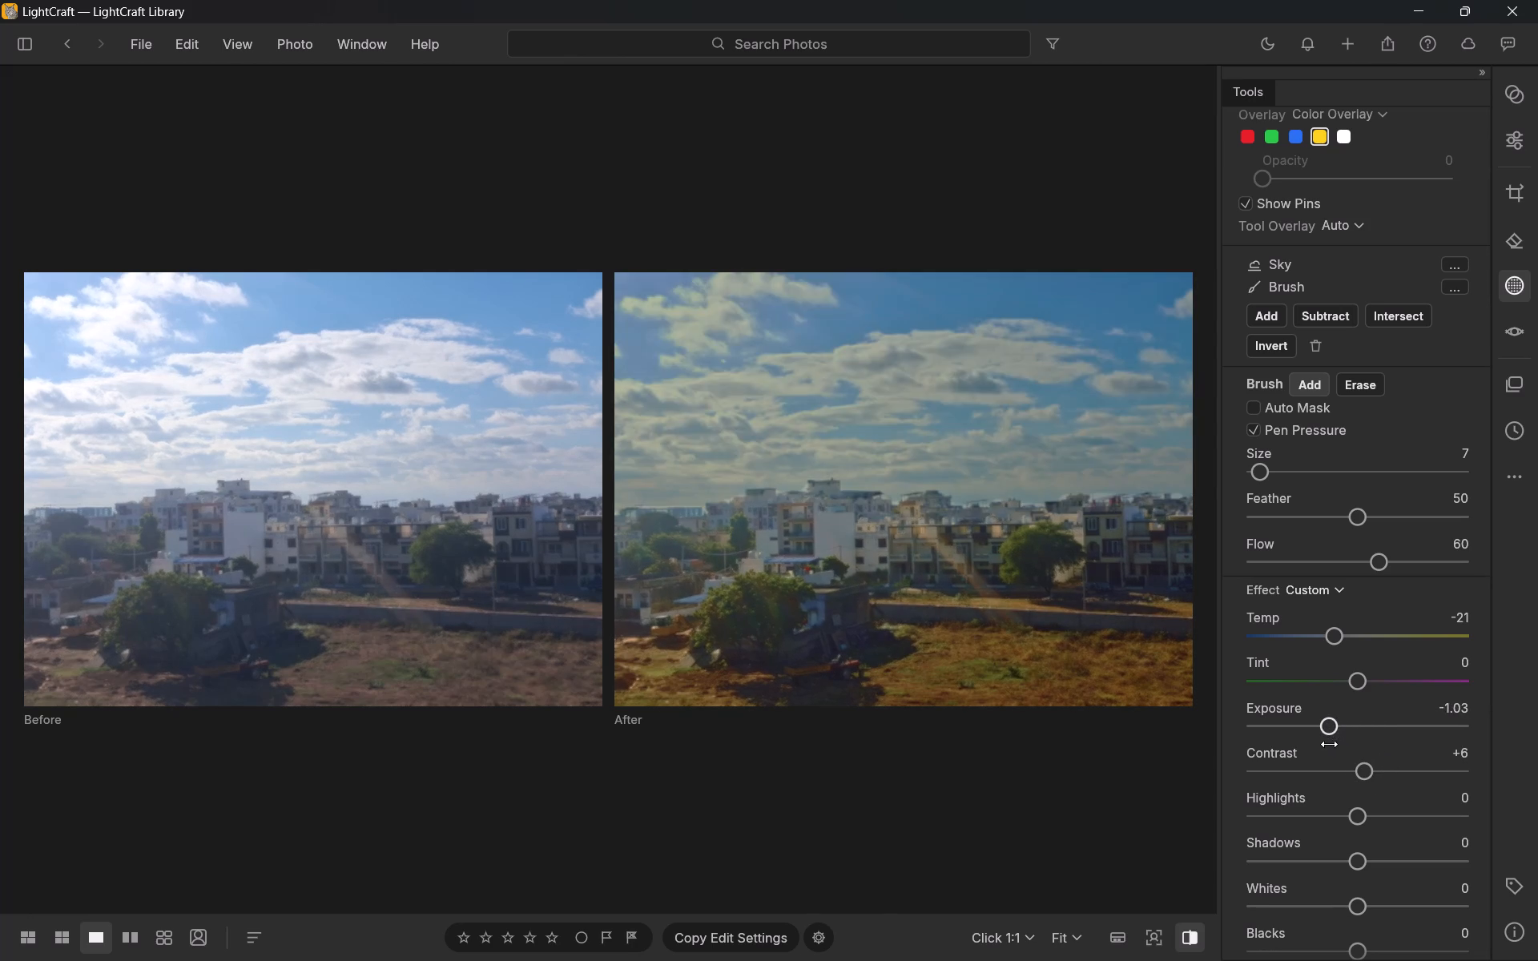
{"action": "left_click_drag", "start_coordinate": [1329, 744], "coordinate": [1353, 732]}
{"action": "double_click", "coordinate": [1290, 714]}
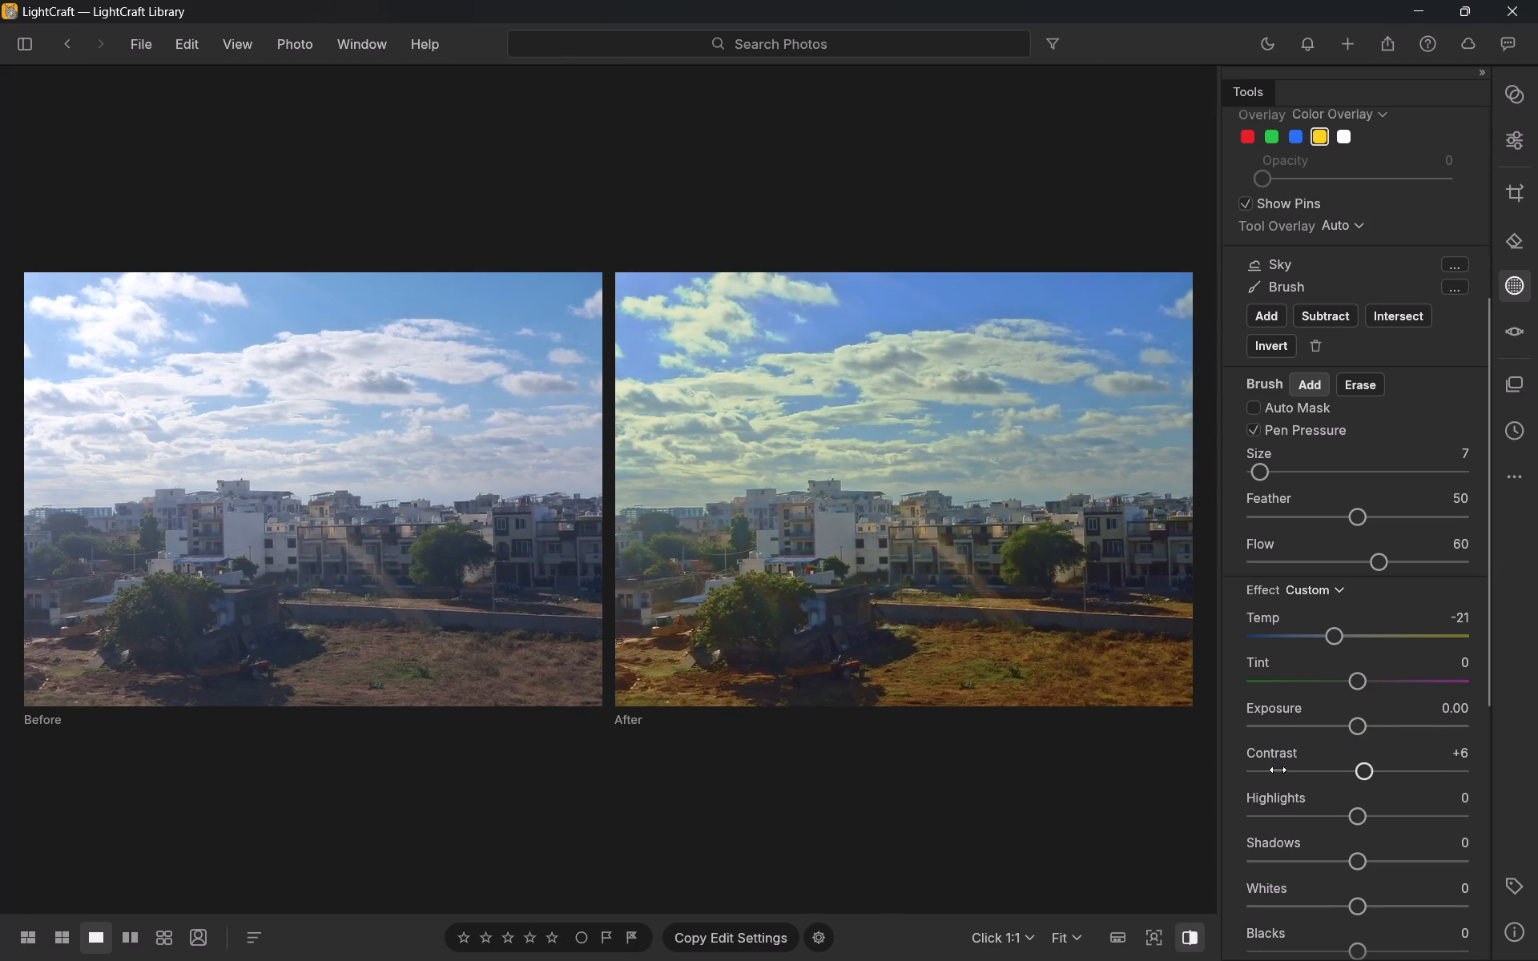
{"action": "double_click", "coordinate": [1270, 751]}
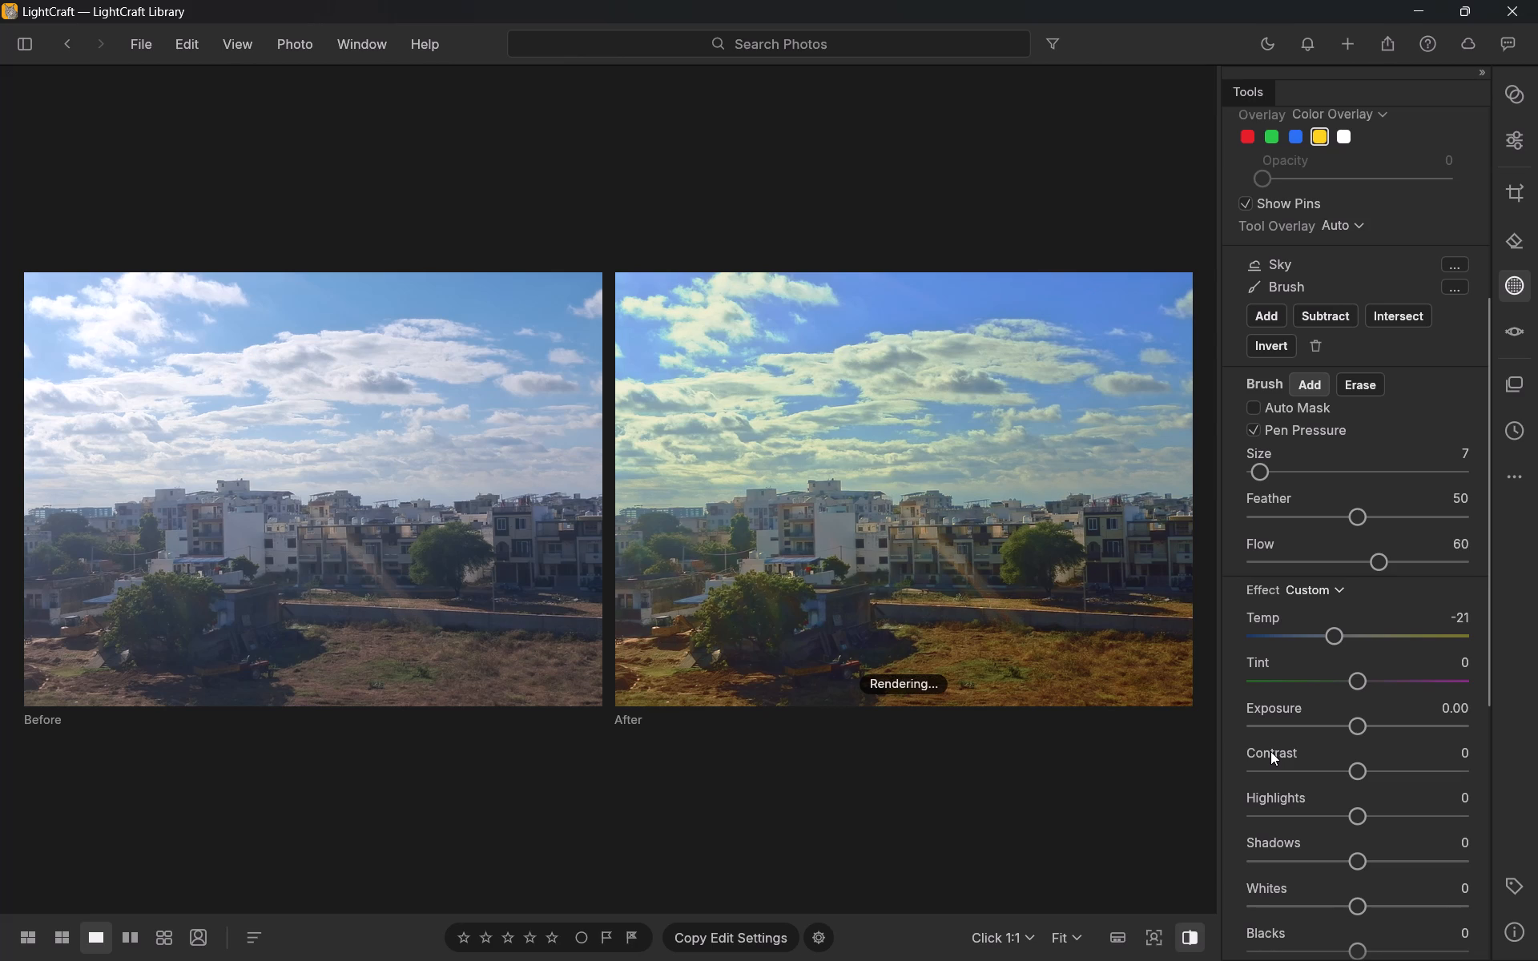
Set the sky mask's Highlights to -17 and Shadows to +35.
{"action": "scroll", "coordinate": [1270, 751], "scroll_direction": "down", "scroll_amount": 2}
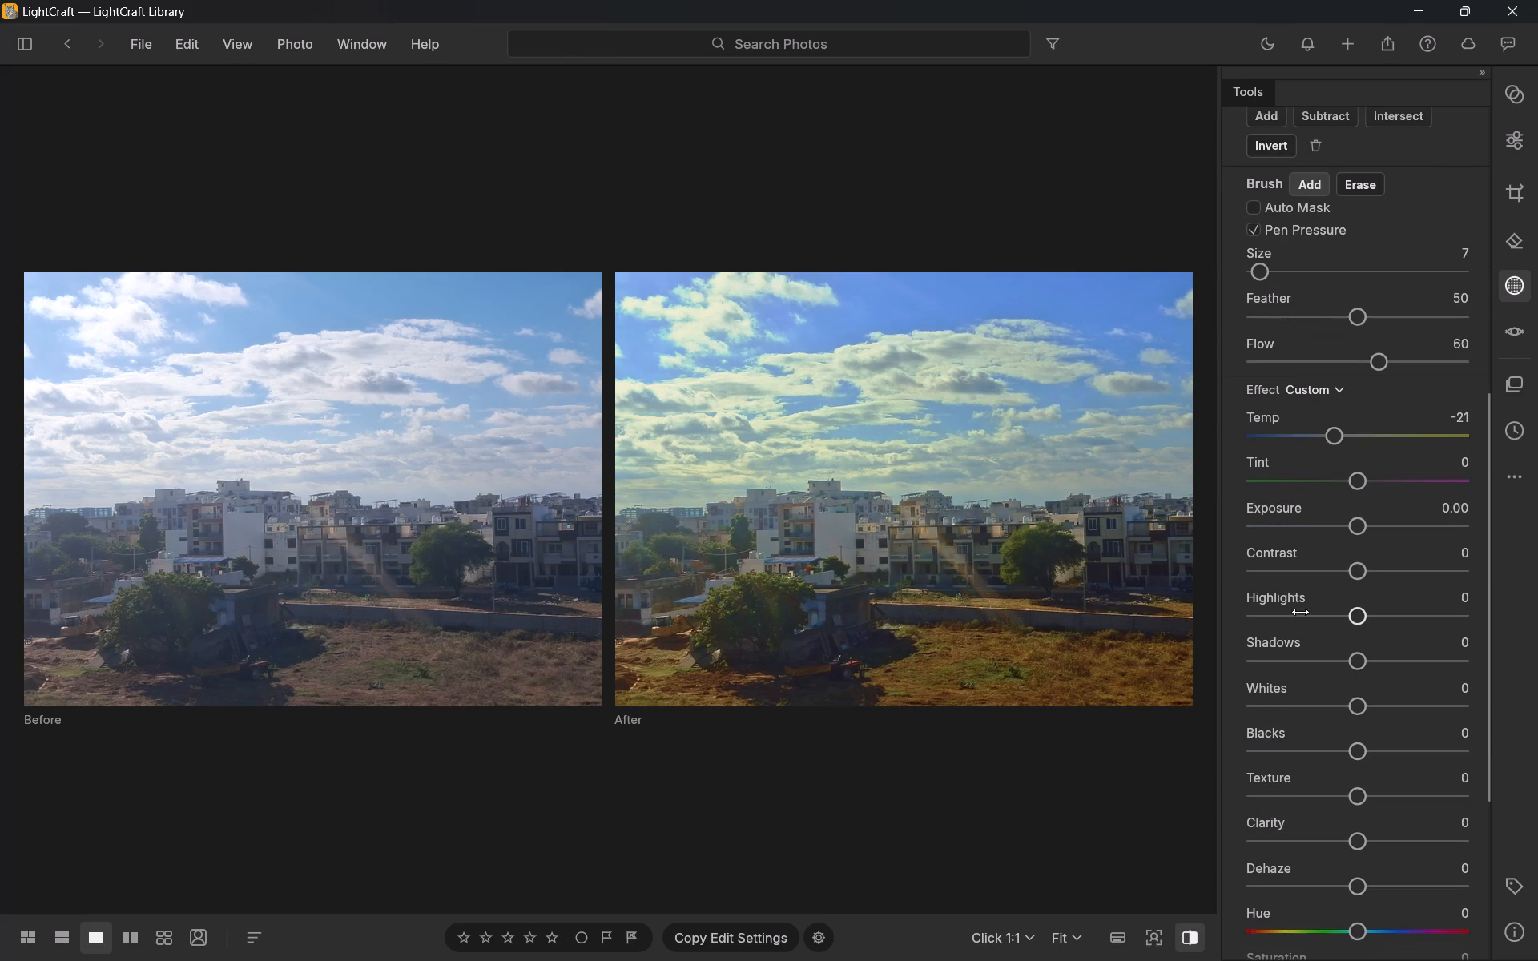
{"action": "left_click_drag", "start_coordinate": [1355, 660], "coordinate": [1387, 654]}
{"action": "left_click_drag", "start_coordinate": [1387, 654], "coordinate": [1339, 667]}
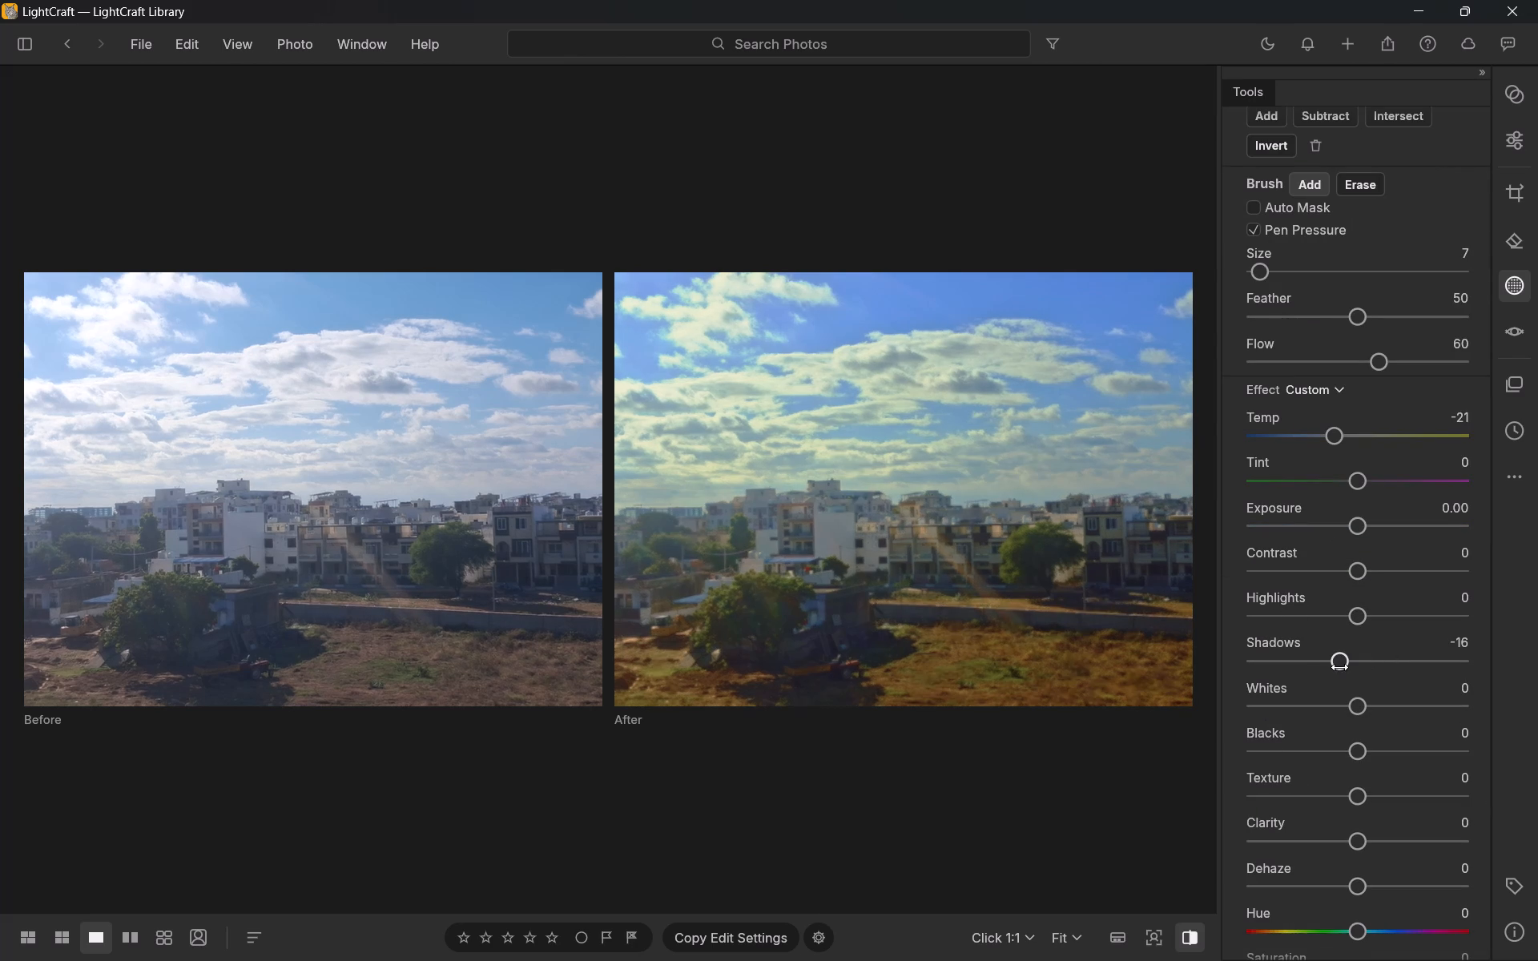
{"action": "left_click_drag", "start_coordinate": [1339, 667], "coordinate": [1415, 661]}
{"action": "left_click_drag", "start_coordinate": [1415, 661], "coordinate": [1311, 682]}
{"action": "left_click_drag", "start_coordinate": [1356, 621], "coordinate": [1328, 627]}
{"action": "left_click_drag", "start_coordinate": [1313, 668], "coordinate": [1377, 648]}
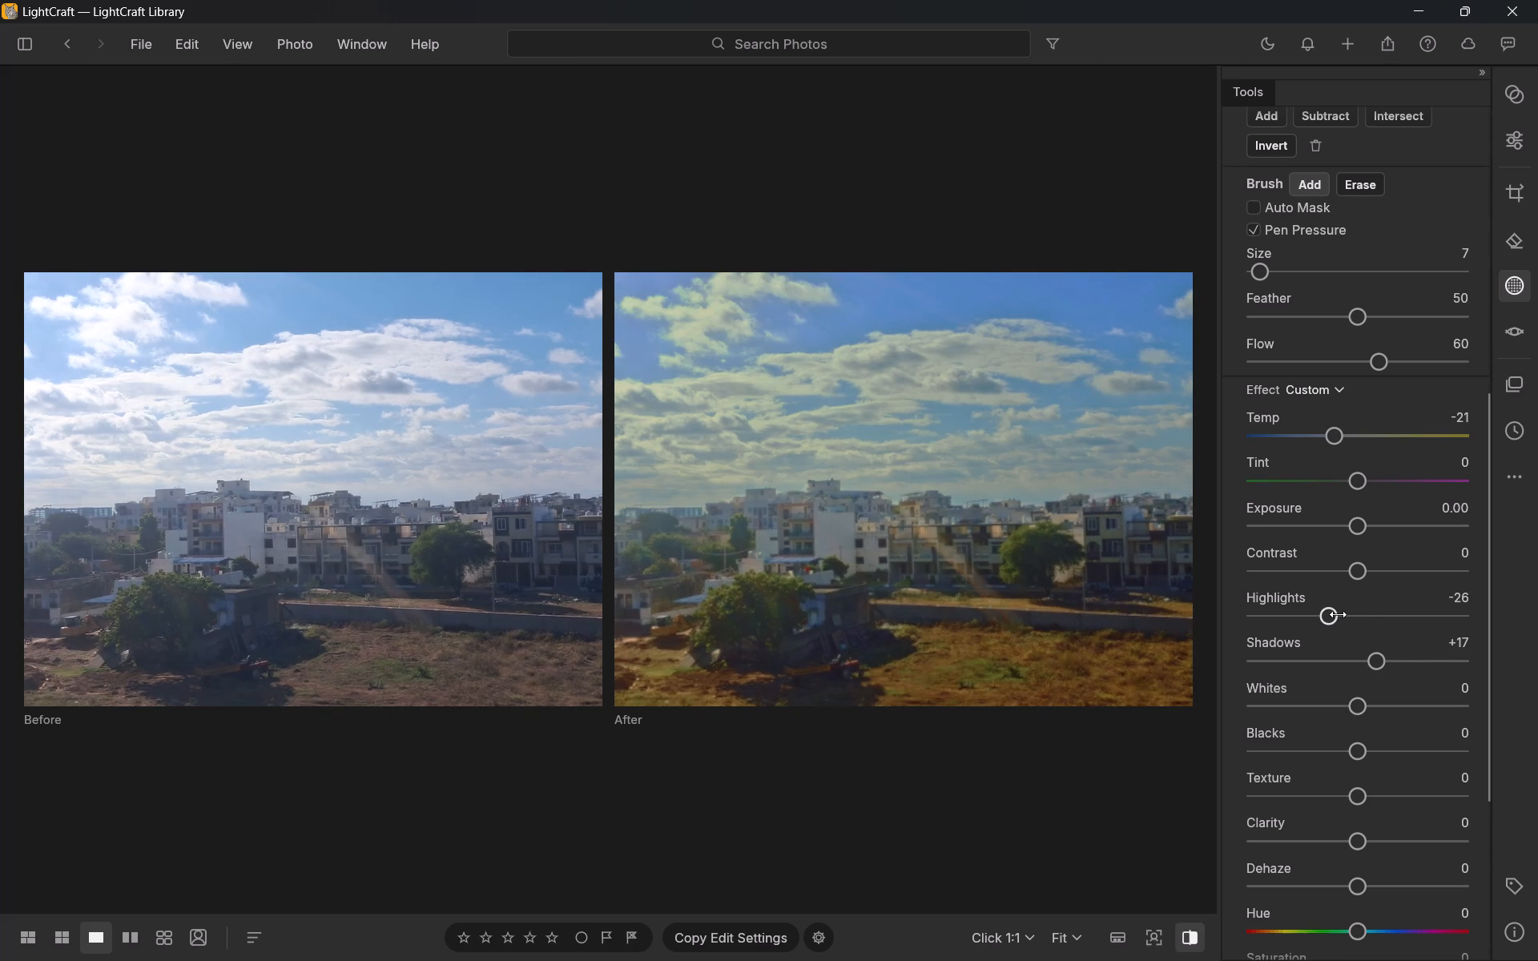
{"action": "left_click_drag", "start_coordinate": [1336, 614], "coordinate": [1340, 624]}
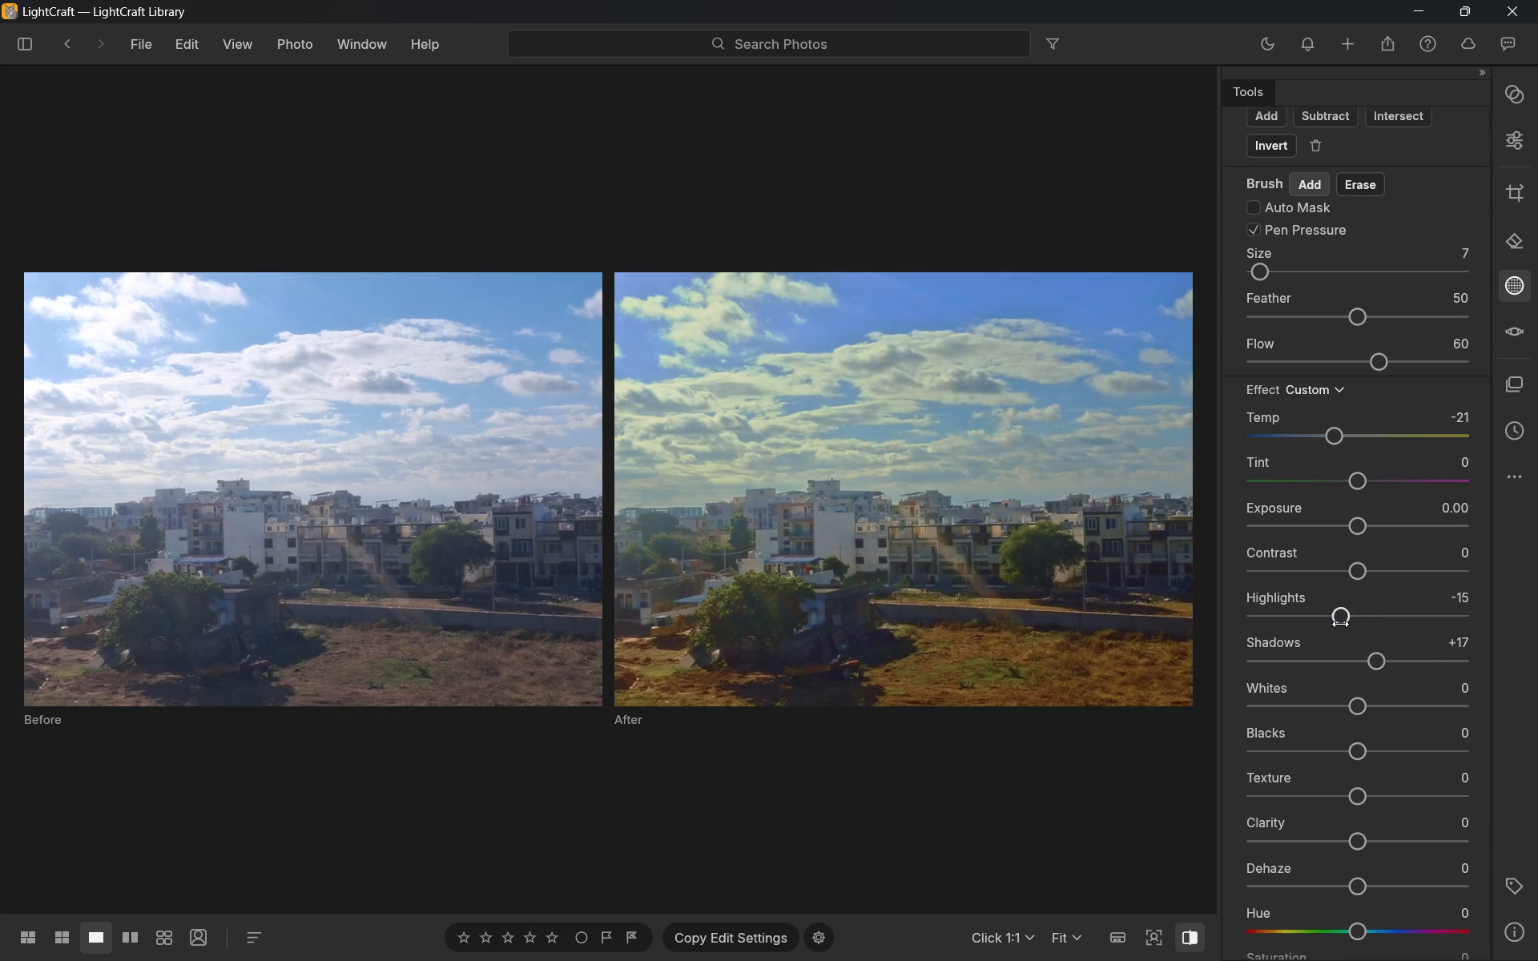
{"action": "left_click_drag", "start_coordinate": [1340, 624], "coordinate": [1339, 626]}
{"action": "left_click_drag", "start_coordinate": [1387, 663], "coordinate": [1396, 661]}
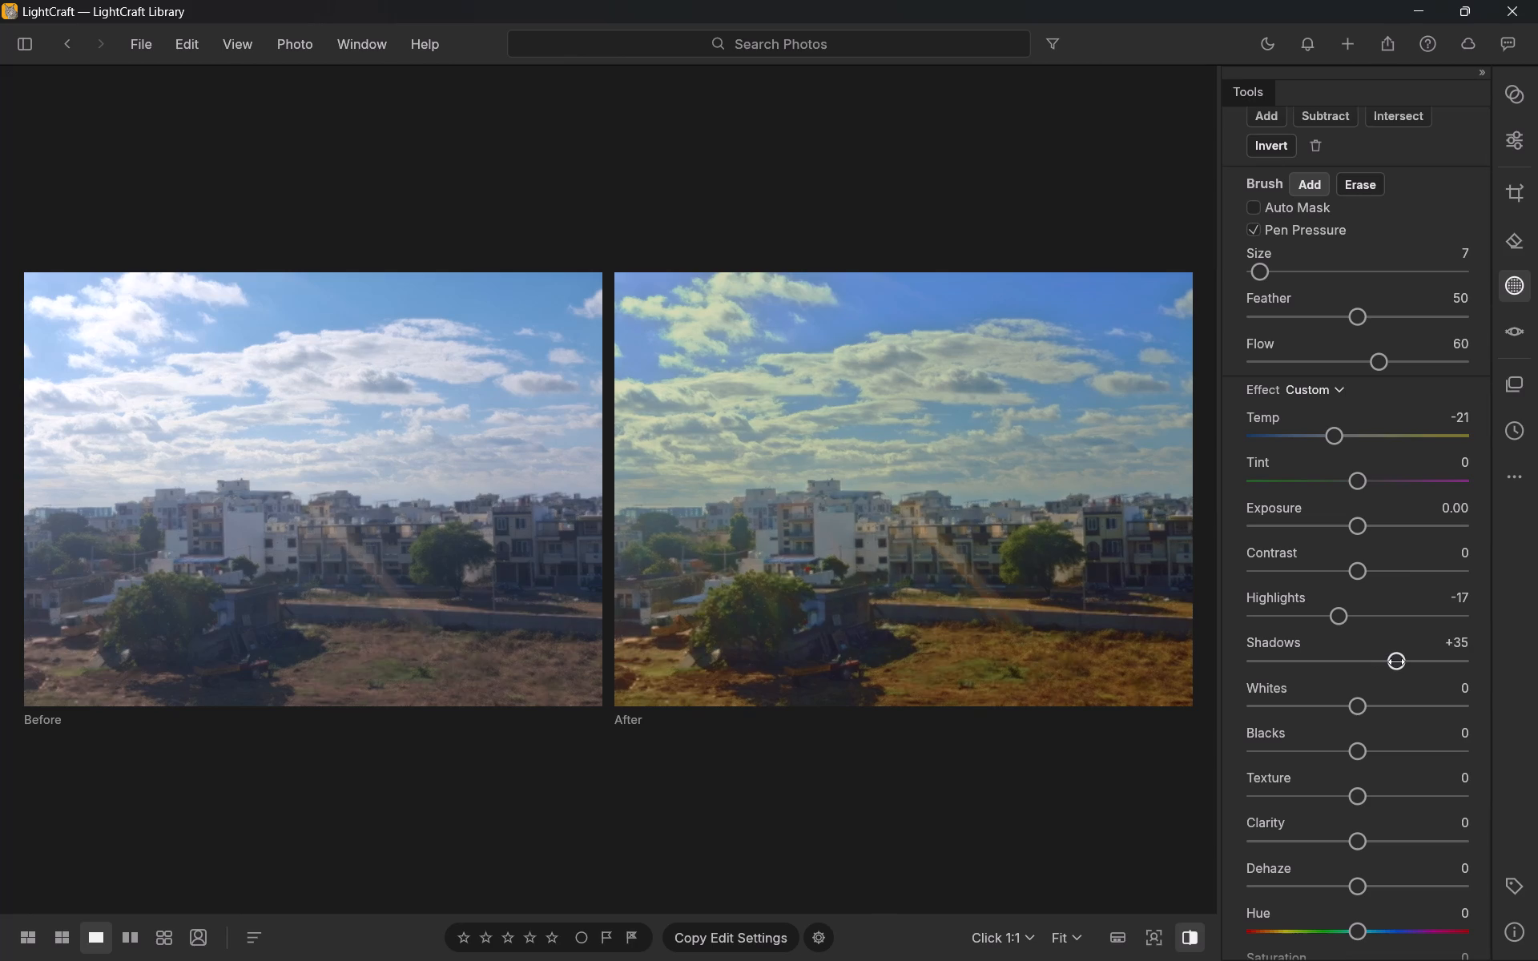
{"action": "left_click_drag", "start_coordinate": [1396, 661], "coordinate": [1397, 661]}
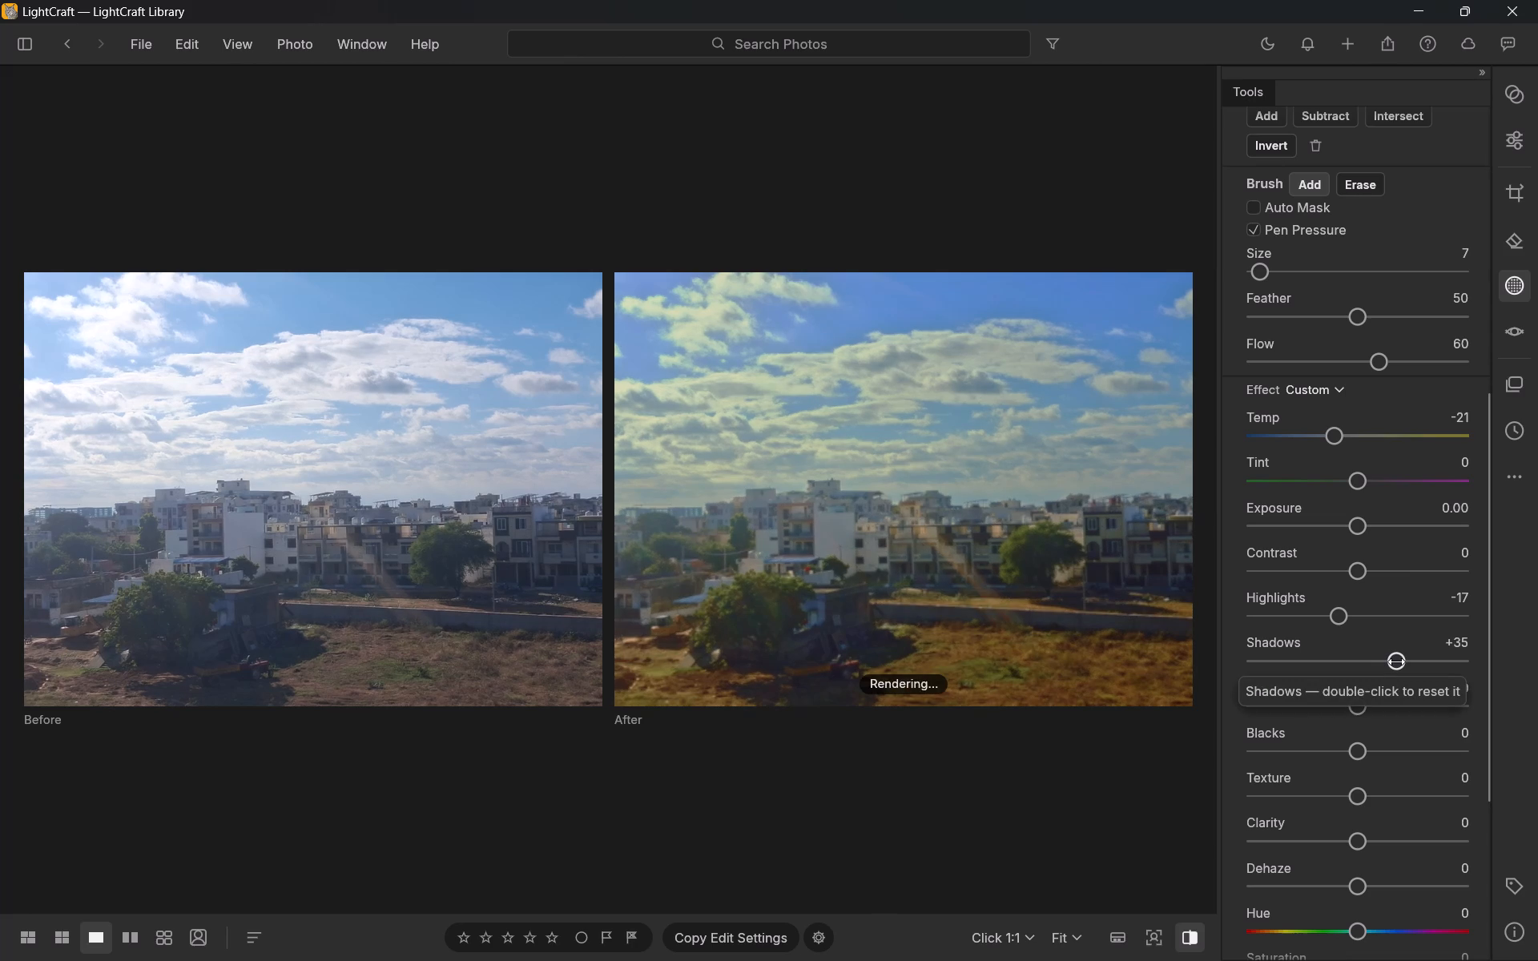
Cool the sky mask further by setting its Temp to -32.
{"action": "left_click_drag", "start_coordinate": [1333, 438], "coordinate": [1328, 438]}
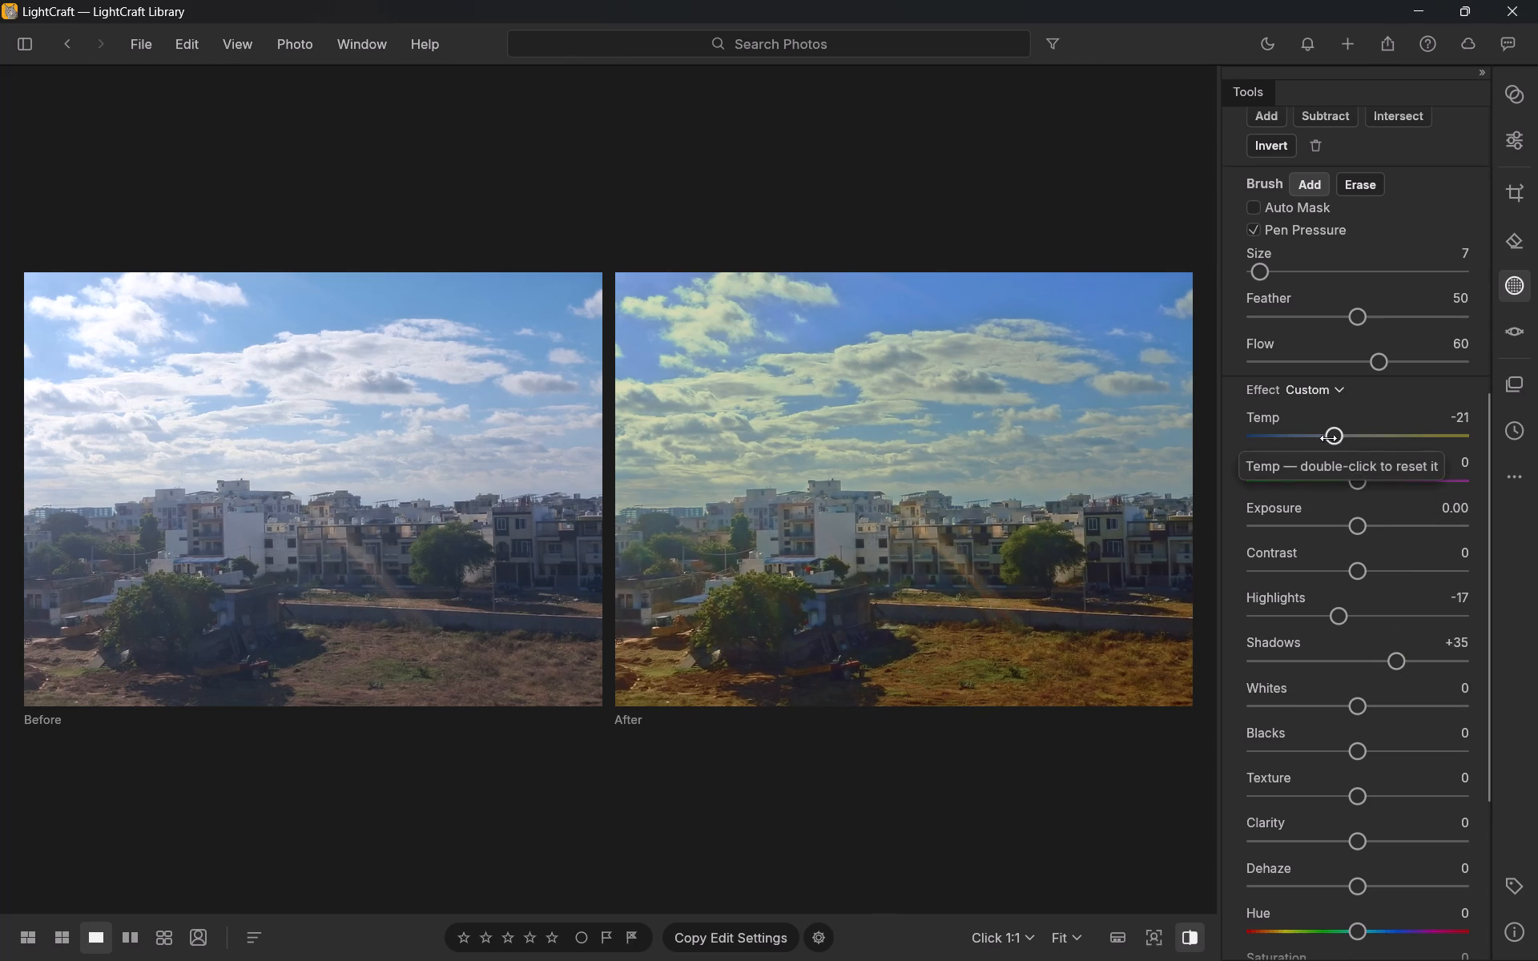
{"action": "left_click_drag", "start_coordinate": [1328, 438], "coordinate": [1322, 441]}
Set the sky mask's Whites to +41 and Blacks to -5.
{"action": "left_click_drag", "start_coordinate": [1355, 702], "coordinate": [1372, 698]}
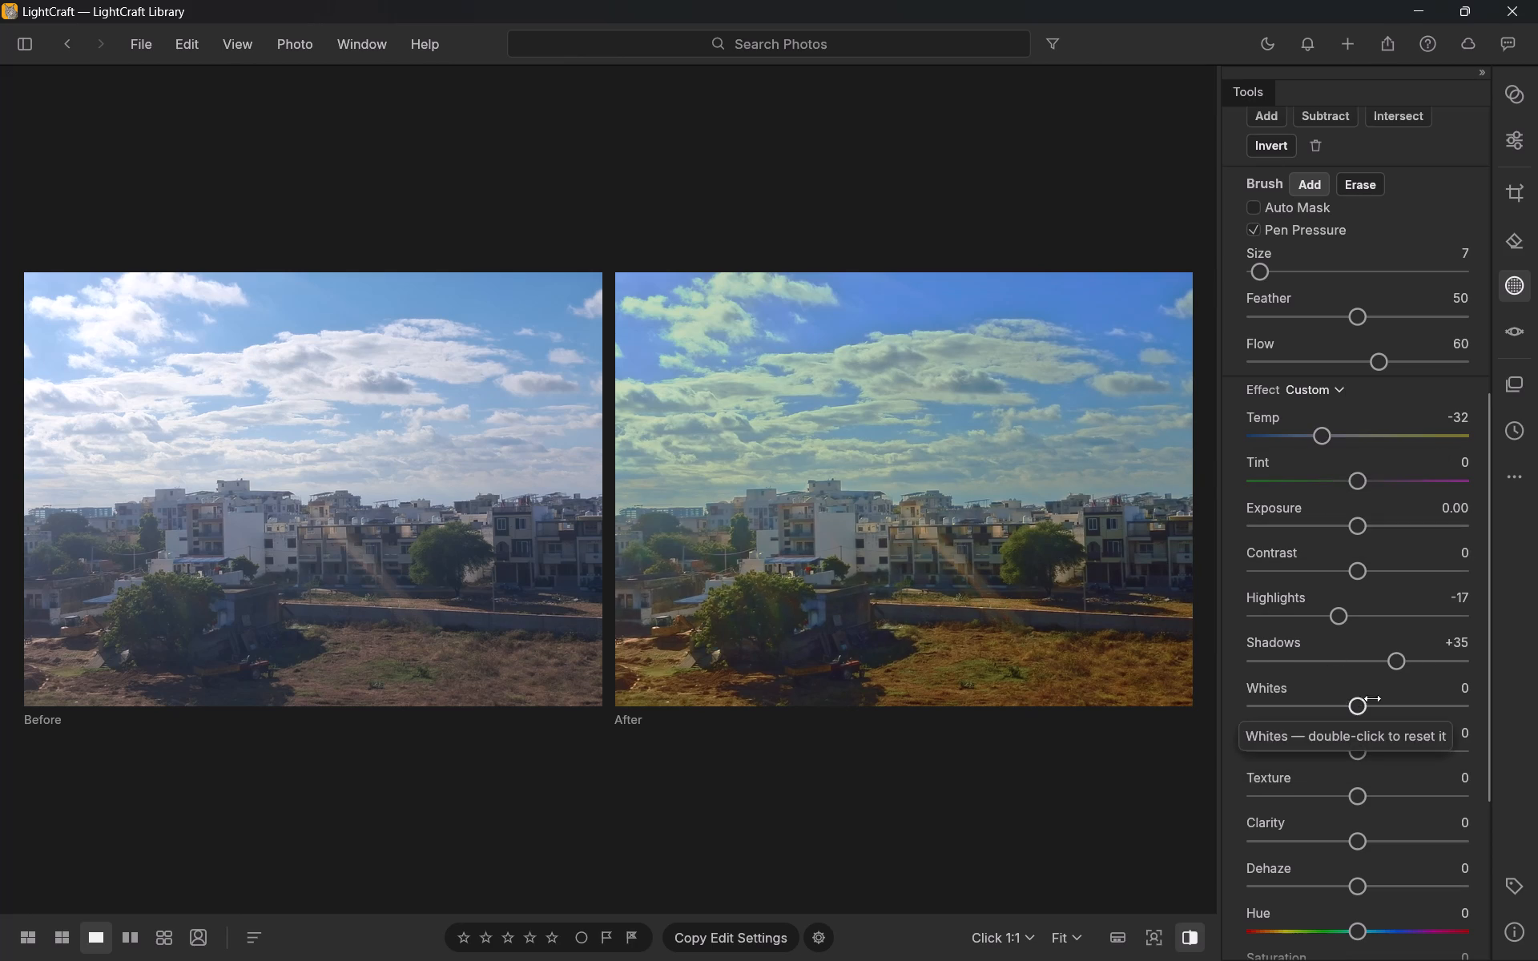
{"action": "left_click_drag", "start_coordinate": [1372, 698], "coordinate": [1403, 699]}
{"action": "left_click_drag", "start_coordinate": [1367, 754], "coordinate": [1331, 770]}
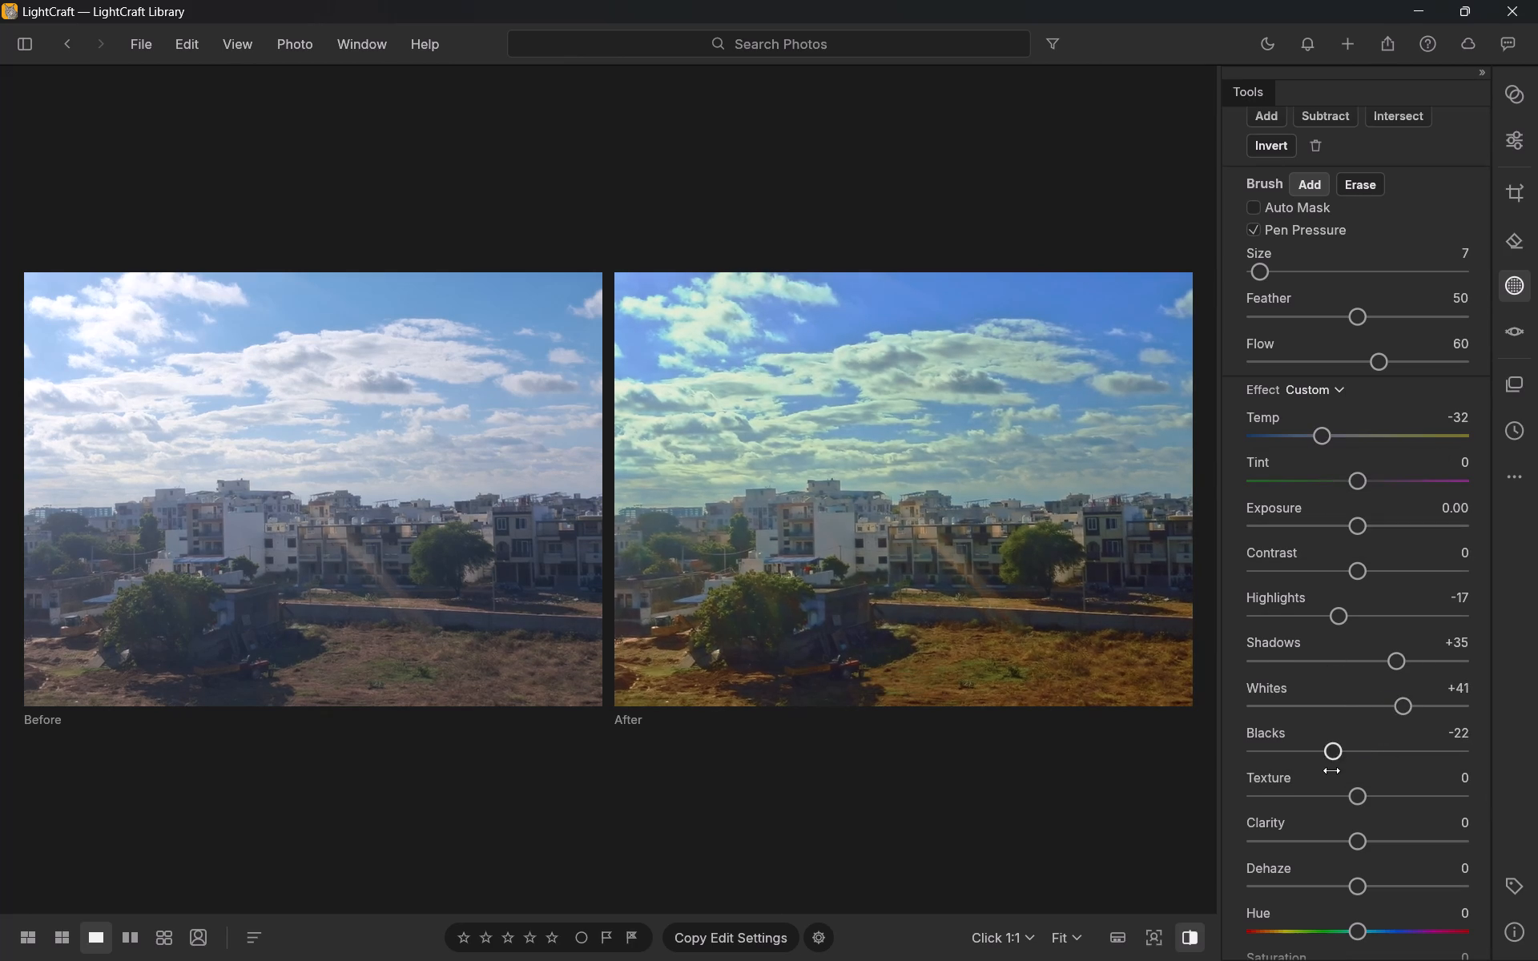
{"action": "left_click_drag", "start_coordinate": [1331, 770], "coordinate": [1352, 782]}
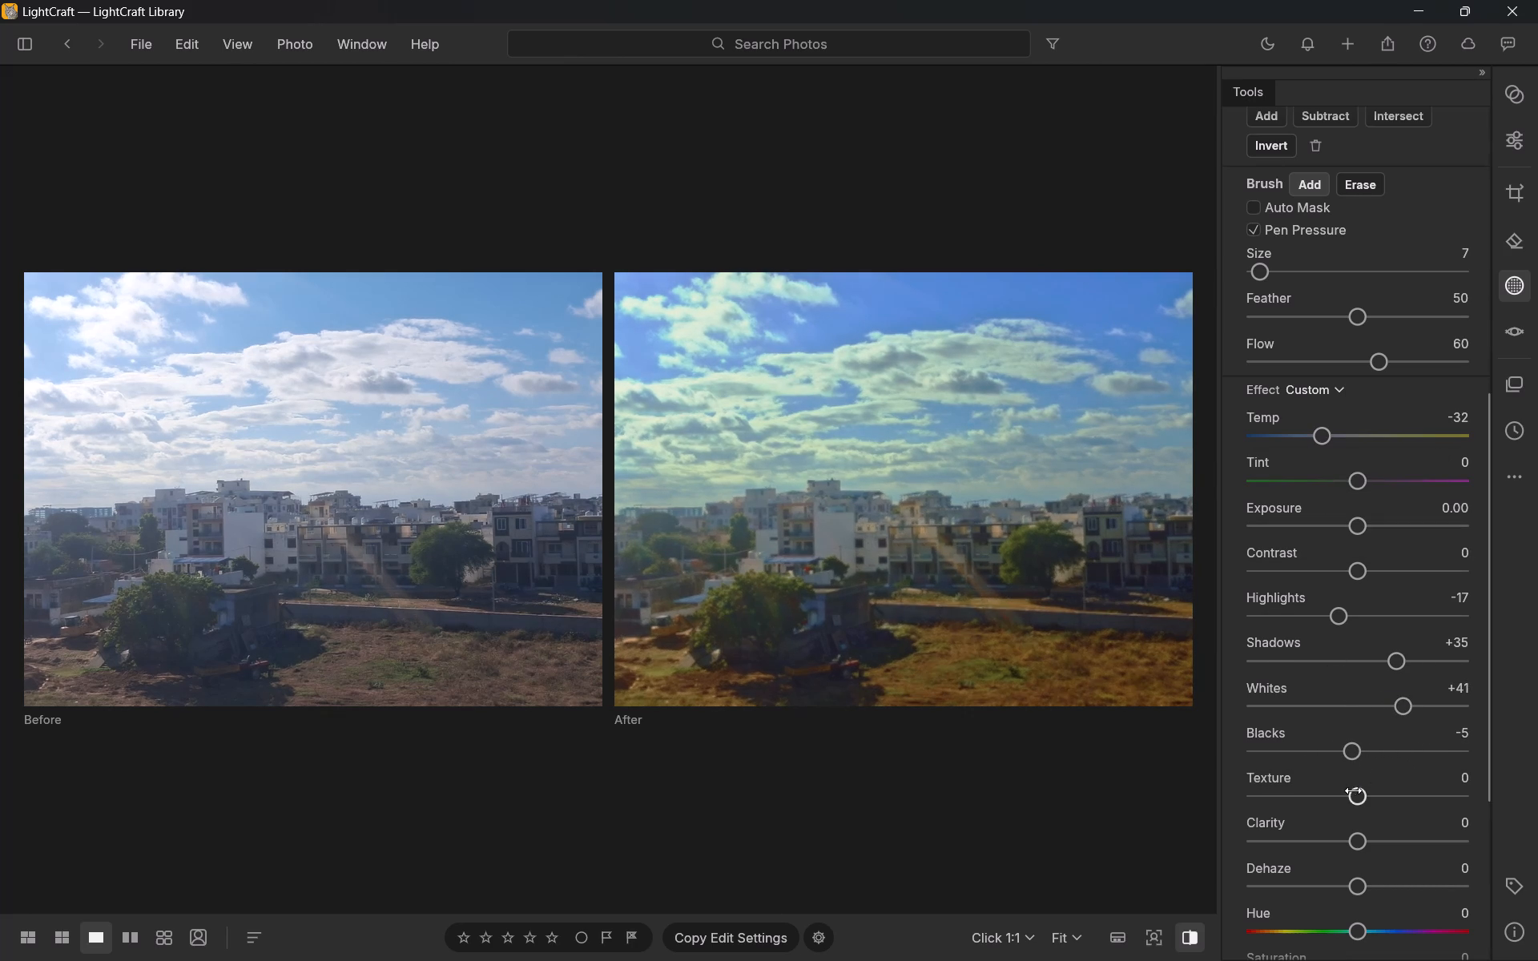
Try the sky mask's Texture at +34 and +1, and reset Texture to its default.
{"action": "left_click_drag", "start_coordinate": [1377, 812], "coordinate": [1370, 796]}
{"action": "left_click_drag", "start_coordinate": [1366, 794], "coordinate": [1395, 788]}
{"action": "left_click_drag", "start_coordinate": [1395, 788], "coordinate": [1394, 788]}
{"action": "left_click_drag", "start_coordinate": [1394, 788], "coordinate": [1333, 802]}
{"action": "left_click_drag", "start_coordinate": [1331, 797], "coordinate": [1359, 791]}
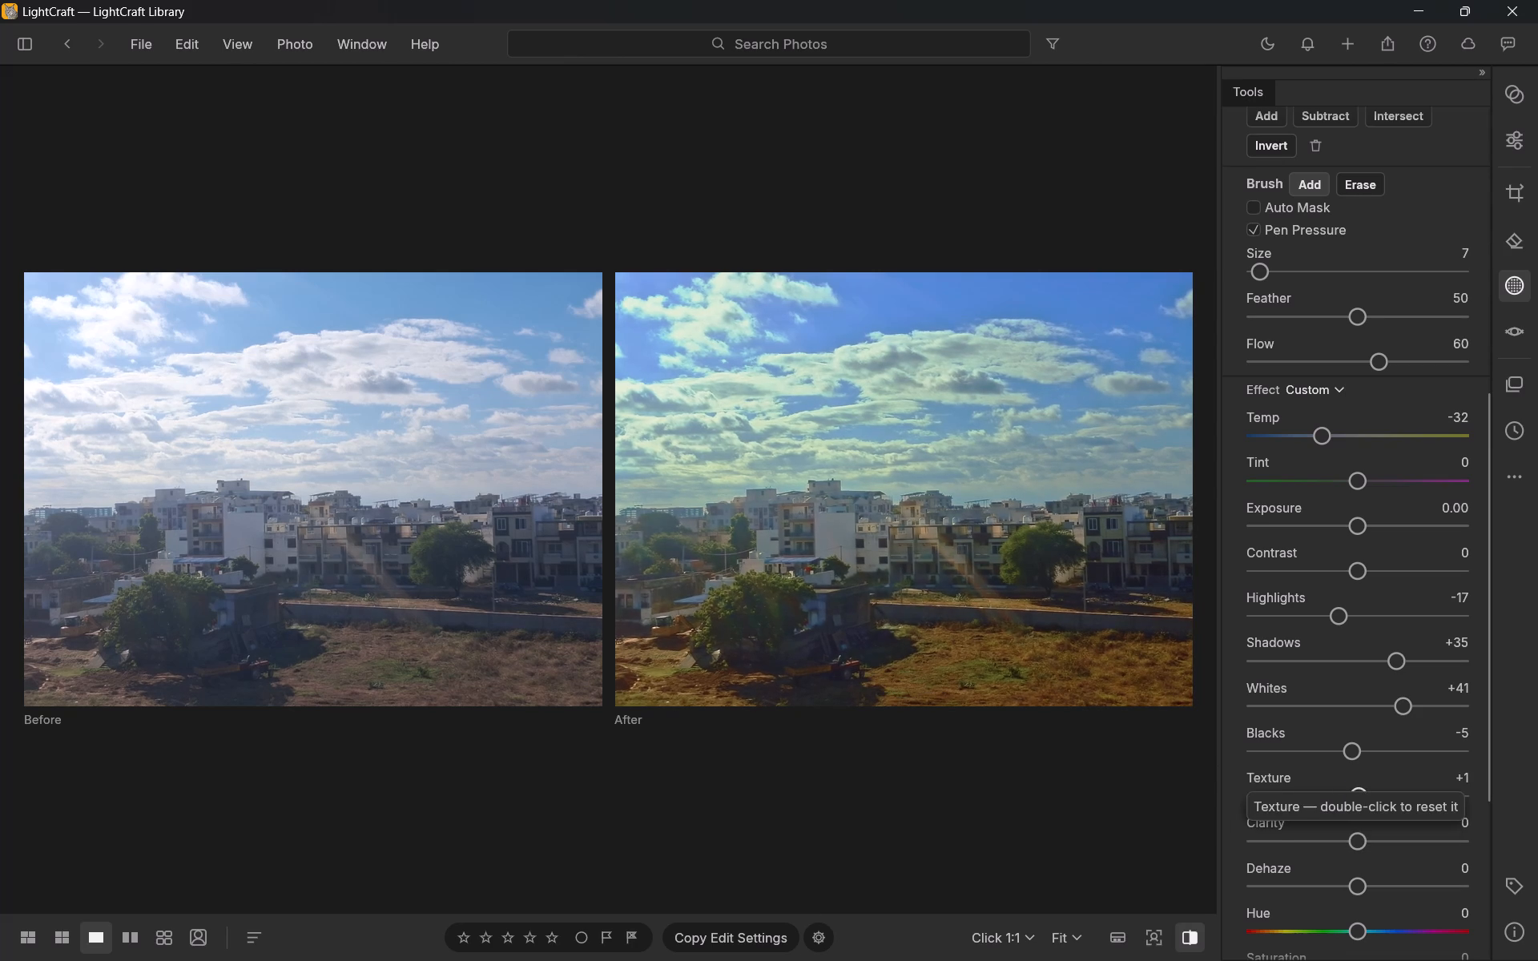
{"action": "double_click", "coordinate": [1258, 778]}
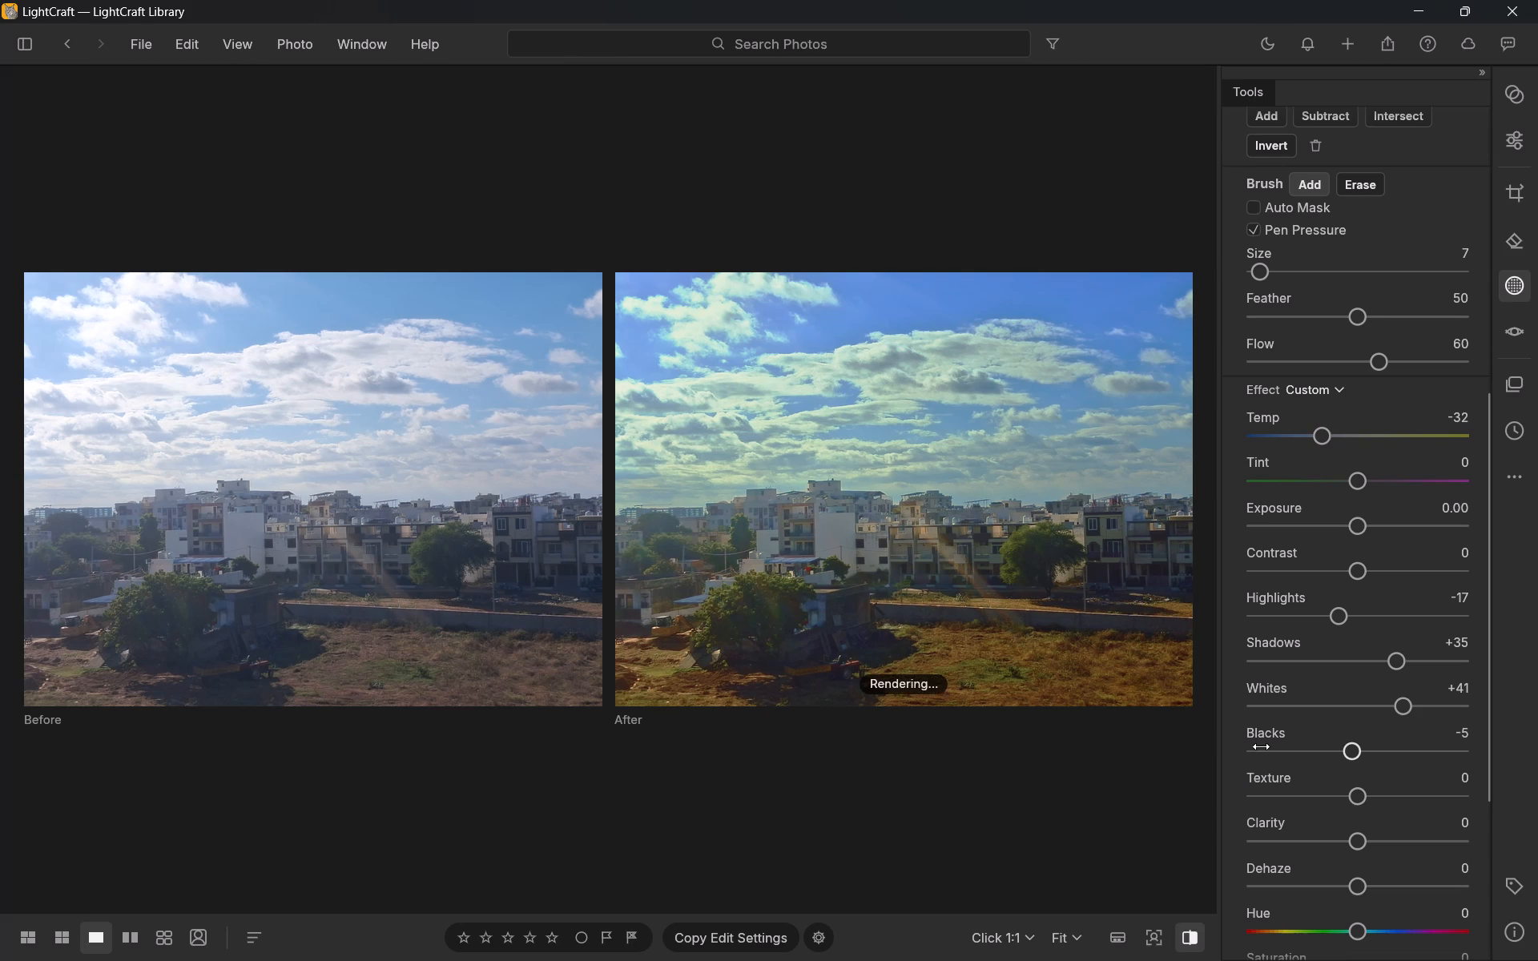
Set the sky mask's Dehaze to +25 and Clarity to +35.
{"action": "scroll", "coordinate": [1336, 809], "scroll_direction": "down", "scroll_amount": 1}
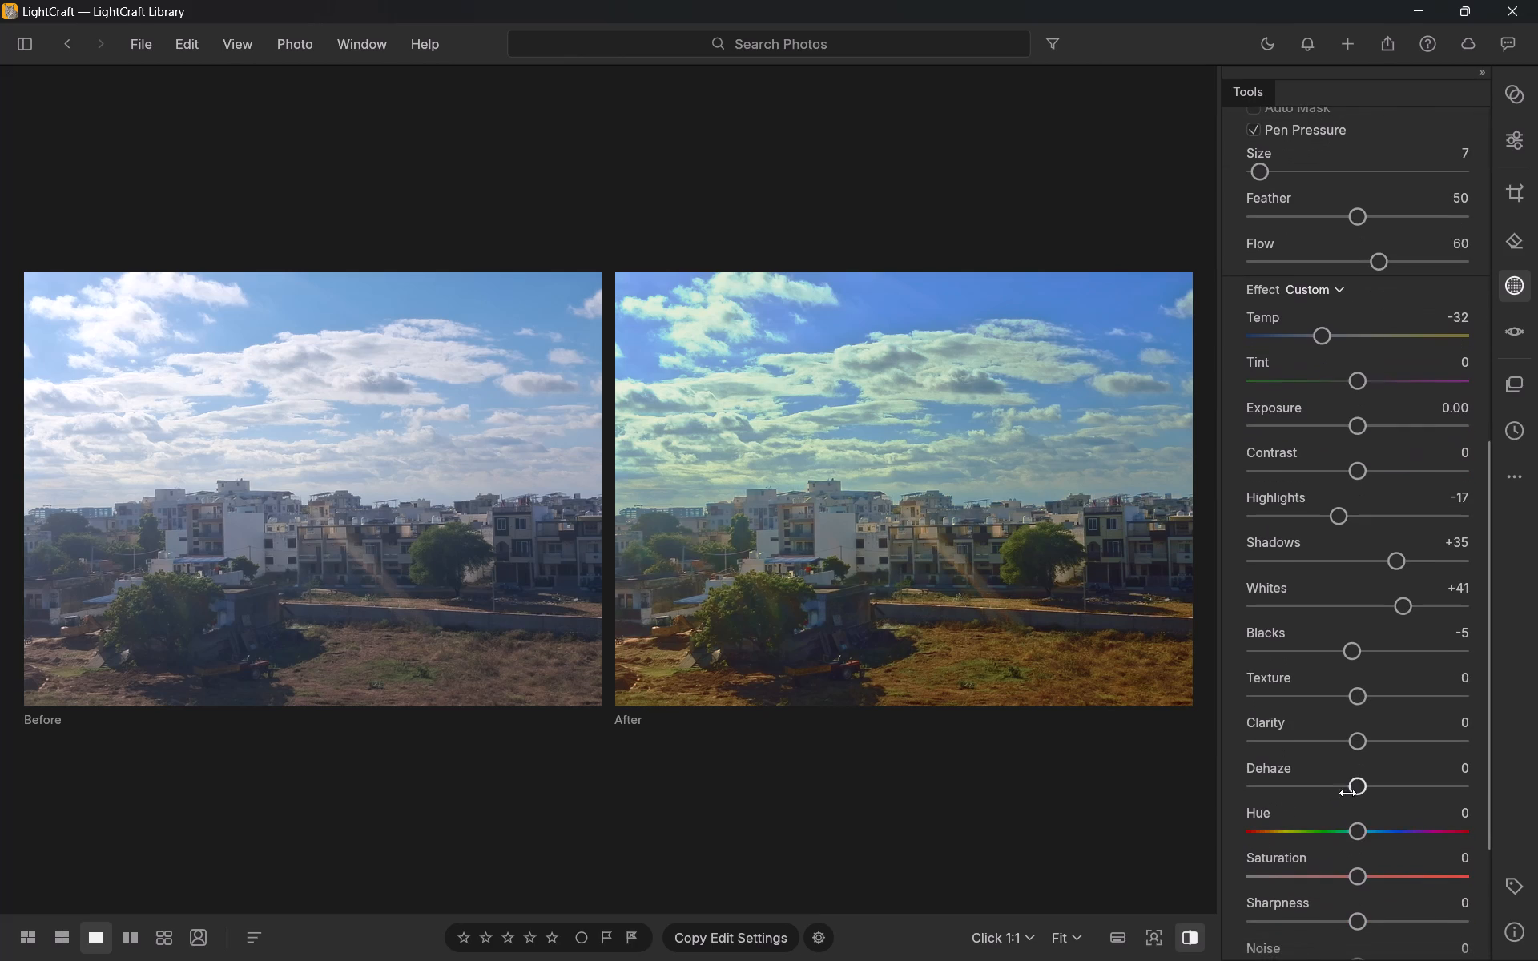
{"action": "left_click_drag", "start_coordinate": [1363, 783], "coordinate": [1386, 782]}
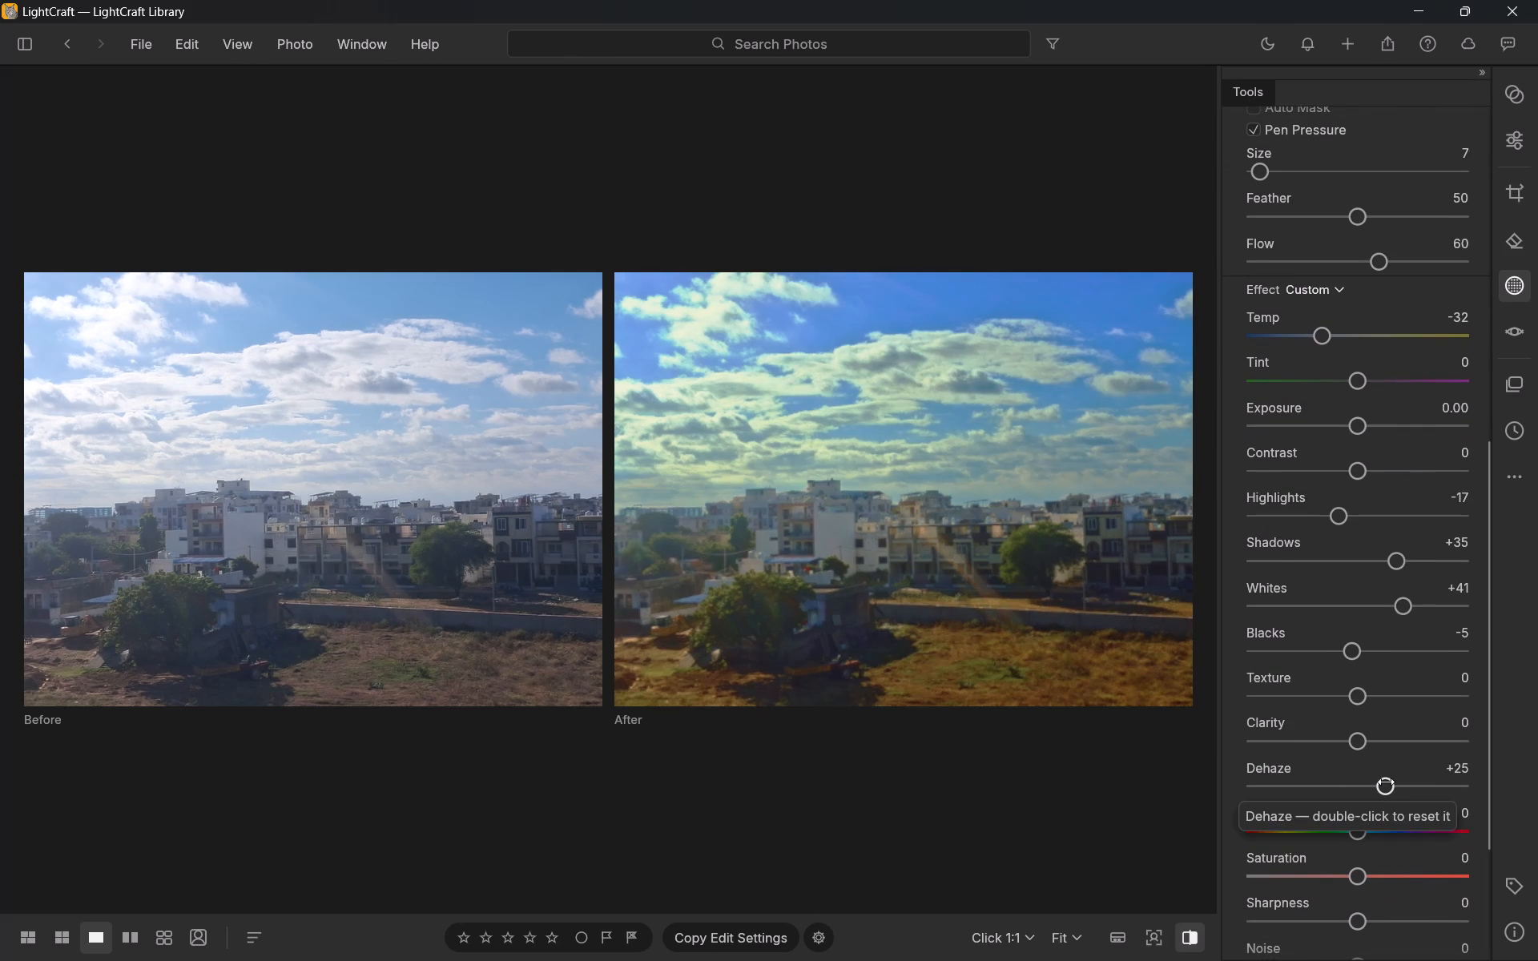
{"action": "left_click_drag", "start_coordinate": [1363, 741], "coordinate": [1397, 742]}
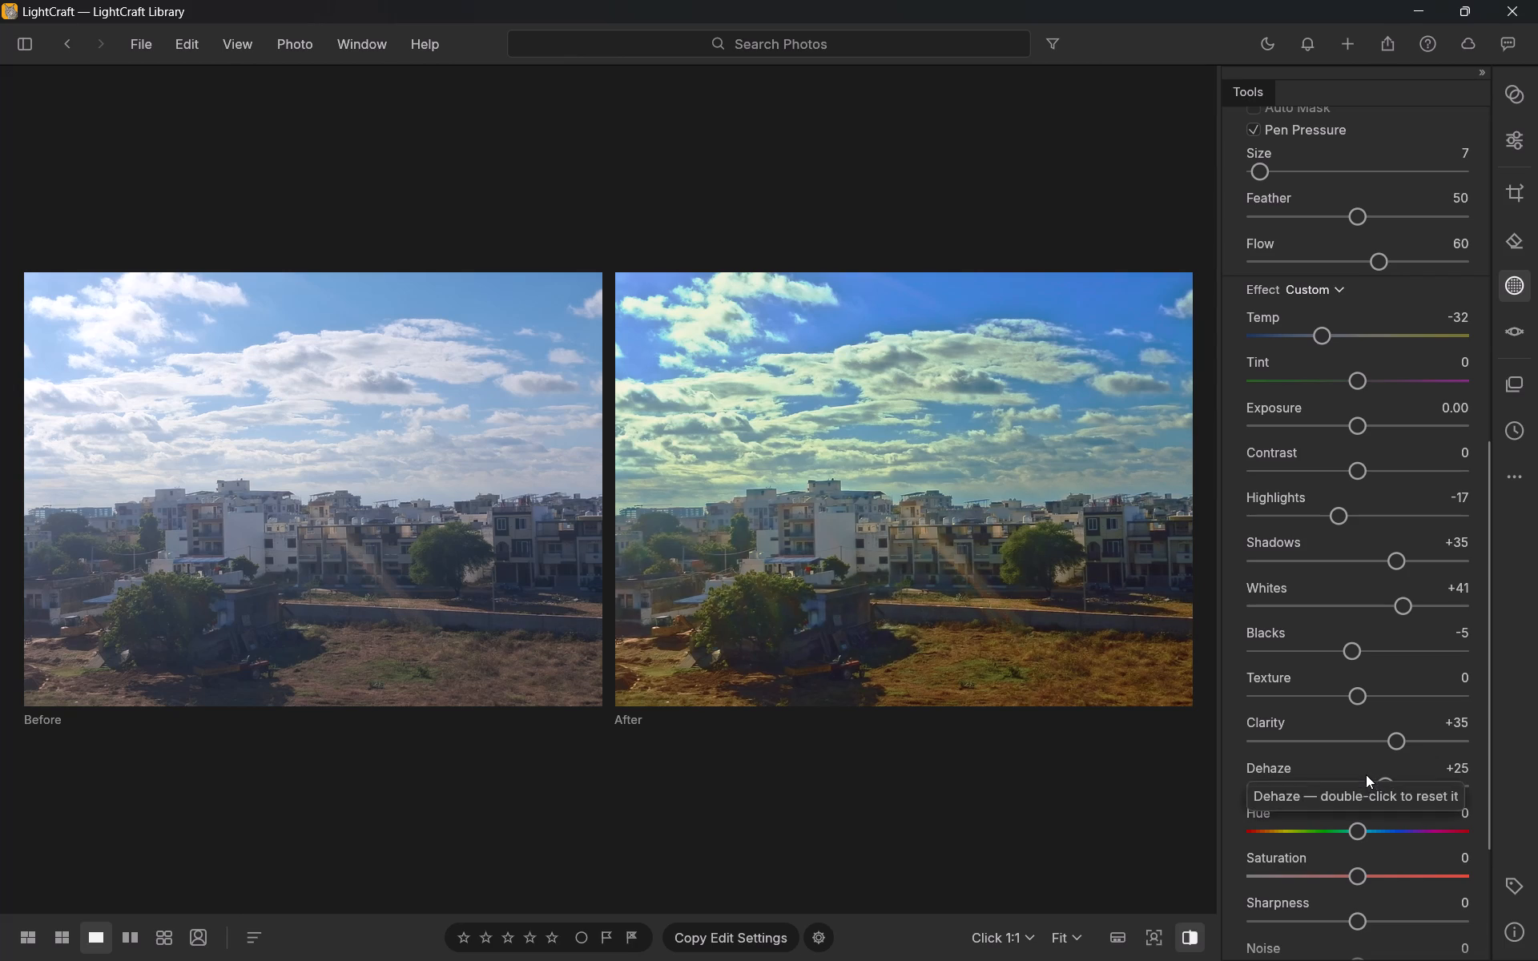
Set the sky mask's Noise to +53 and Sharpness to +35.
{"action": "scroll", "coordinate": [1284, 637], "scroll_direction": "down", "scroll_amount": 4}
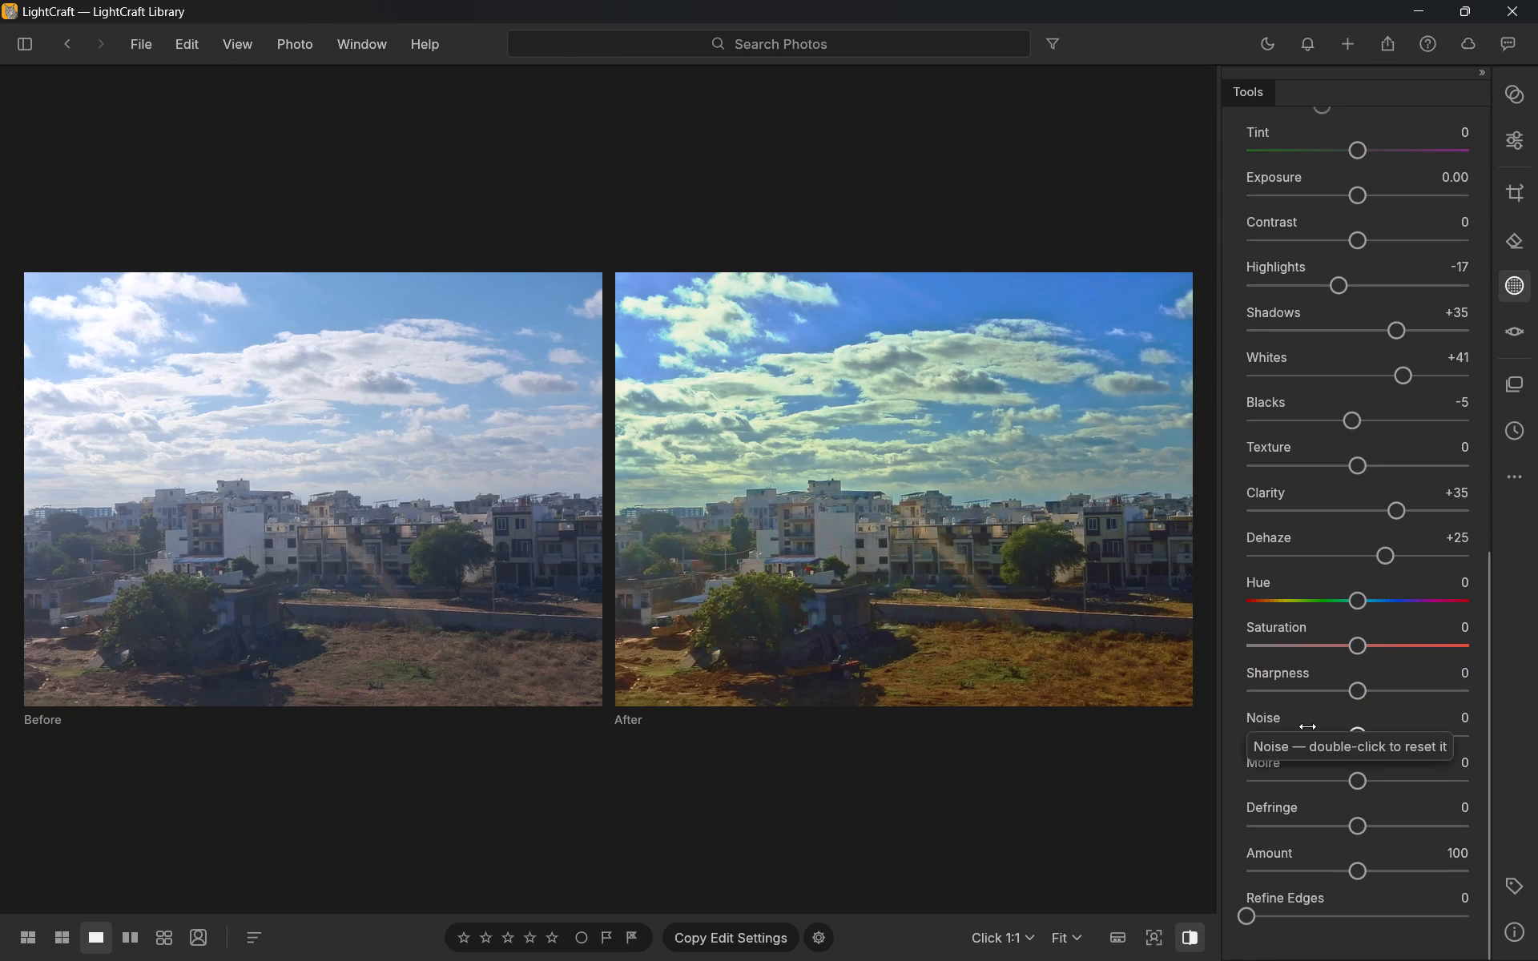
{"action": "left_click_drag", "start_coordinate": [1361, 738], "coordinate": [1367, 740]}
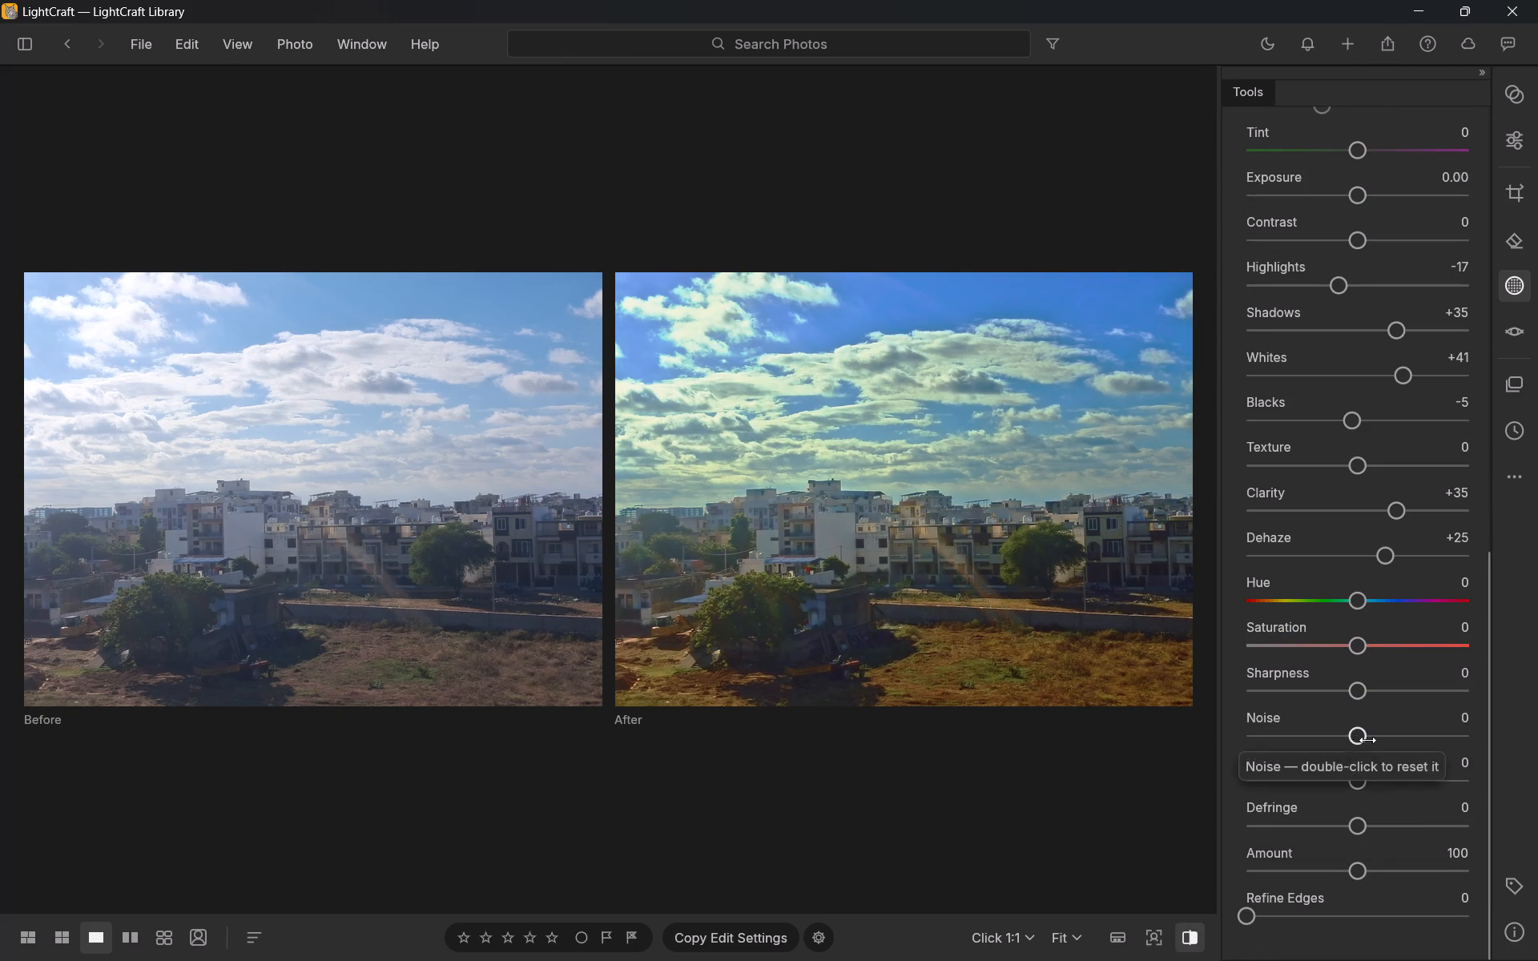
{"action": "left_click_drag", "start_coordinate": [1367, 740], "coordinate": [1394, 740]}
{"action": "left_click_drag", "start_coordinate": [1394, 740], "coordinate": [1371, 742]}
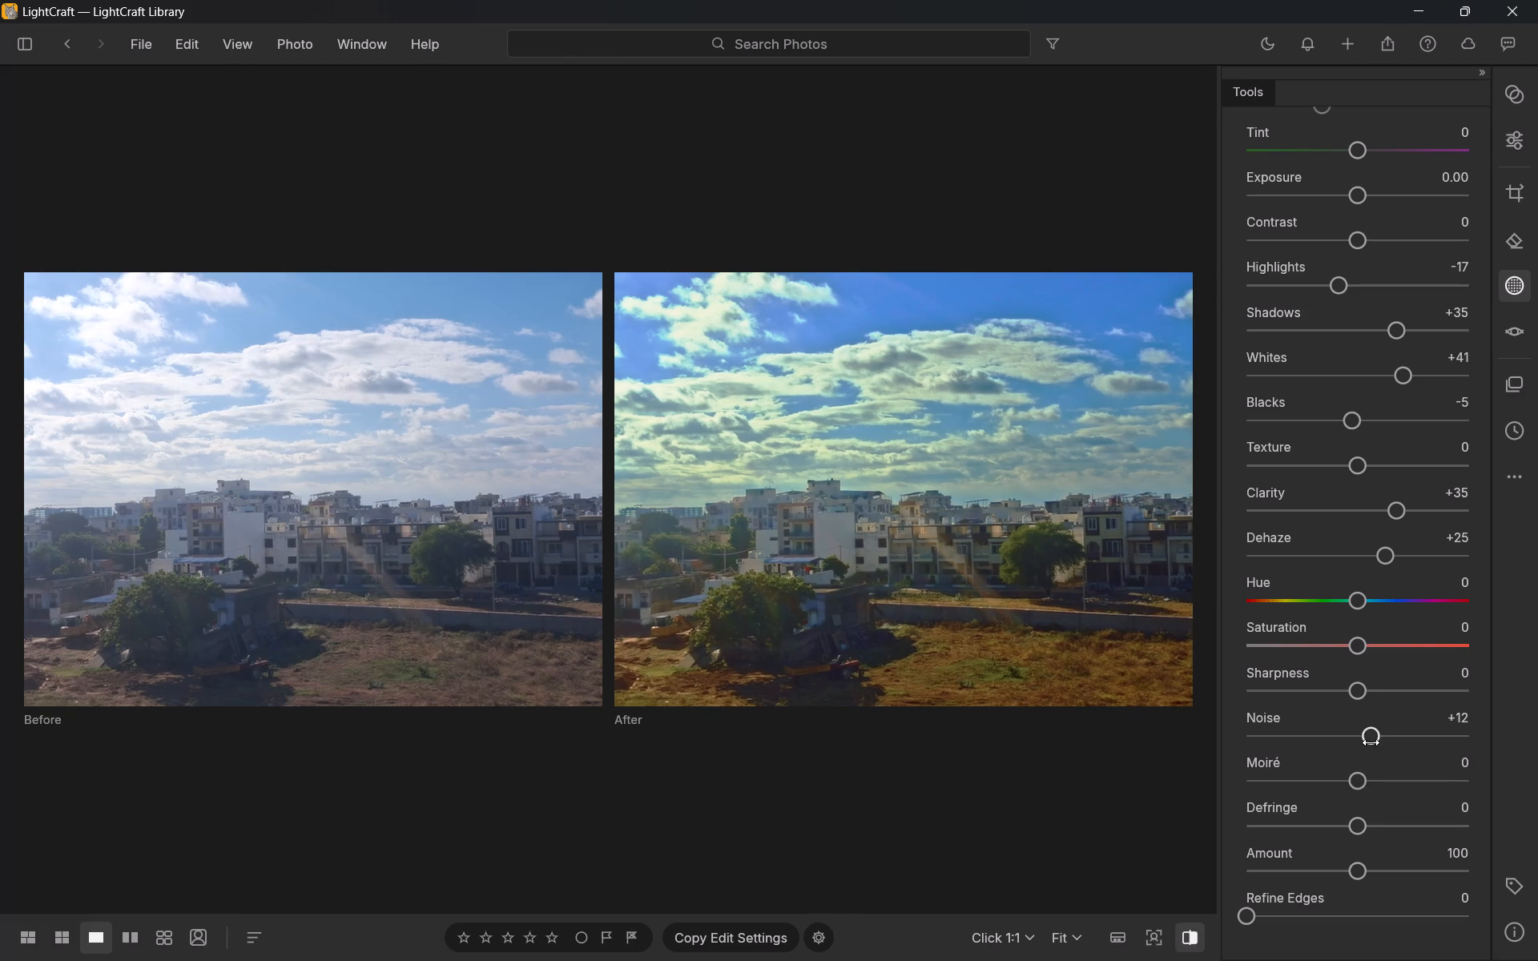
{"action": "left_click_drag", "start_coordinate": [1371, 742], "coordinate": [1416, 746]}
{"action": "left_click_drag", "start_coordinate": [1365, 693], "coordinate": [1391, 700]}
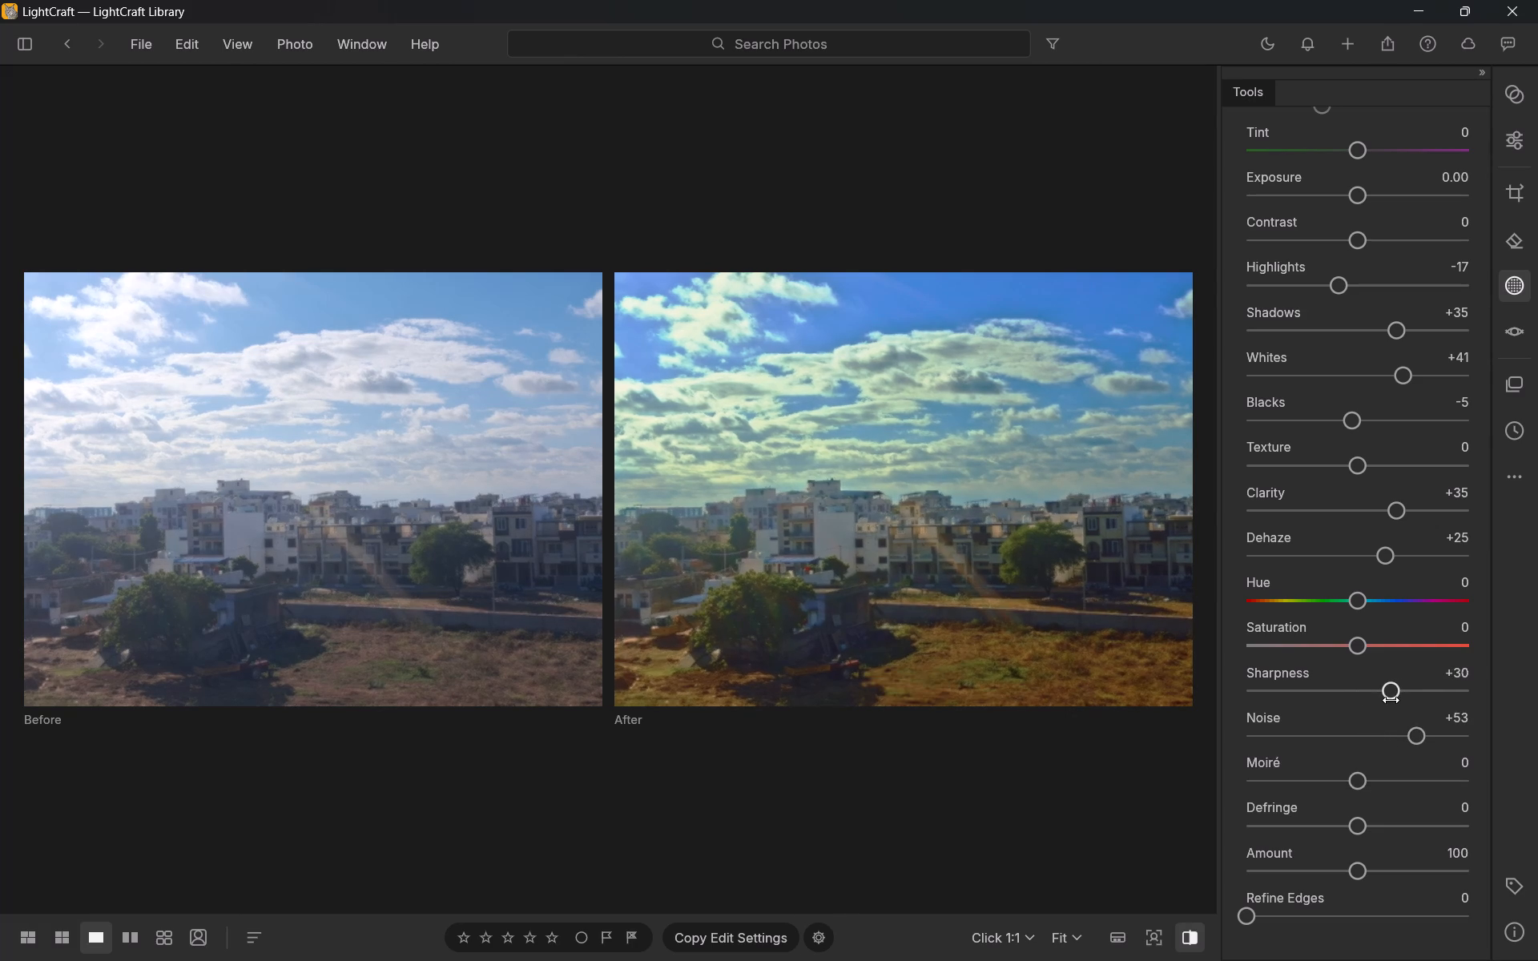
{"action": "left_click_drag", "start_coordinate": [1391, 700], "coordinate": [1396, 700]}
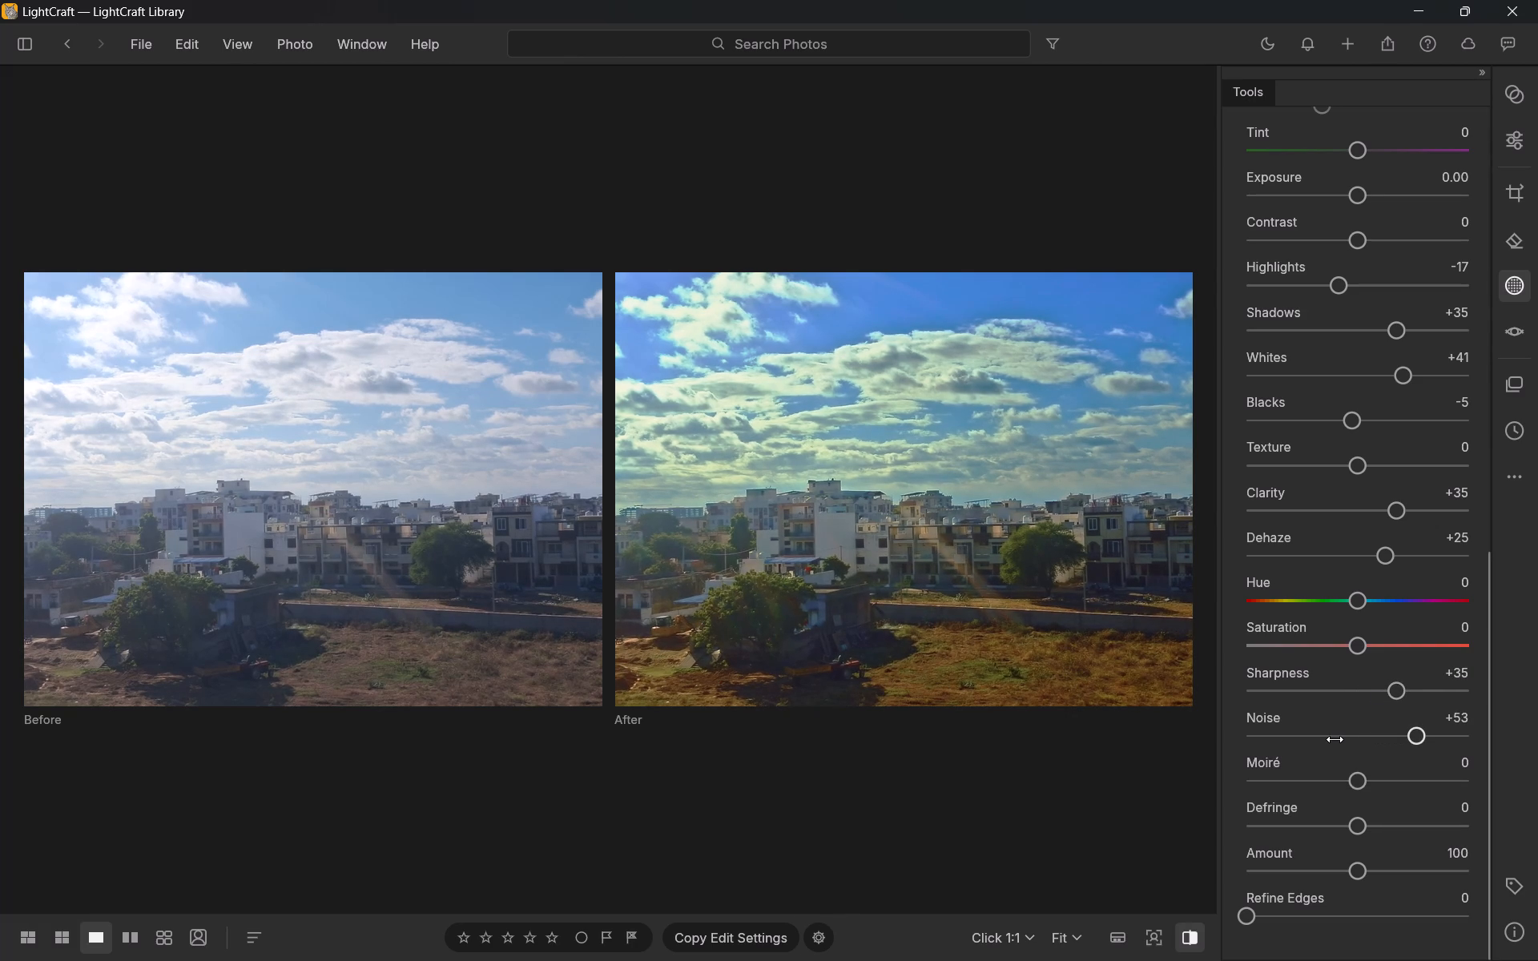
{"action": "scroll", "coordinate": [1335, 739], "scroll_direction": "down", "scroll_amount": 1}
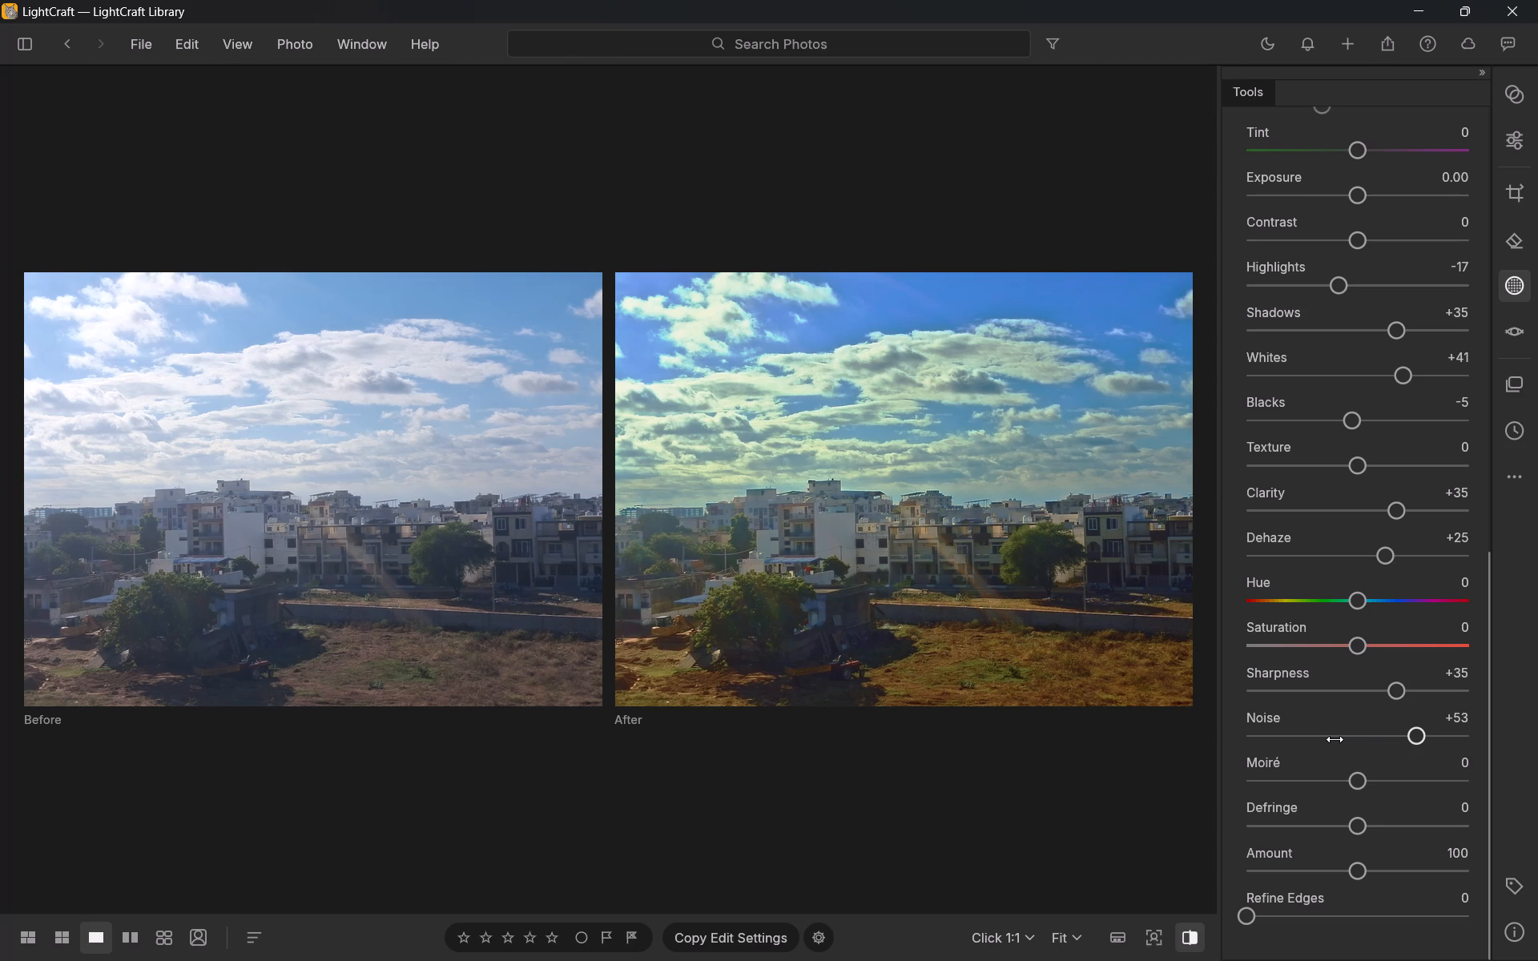
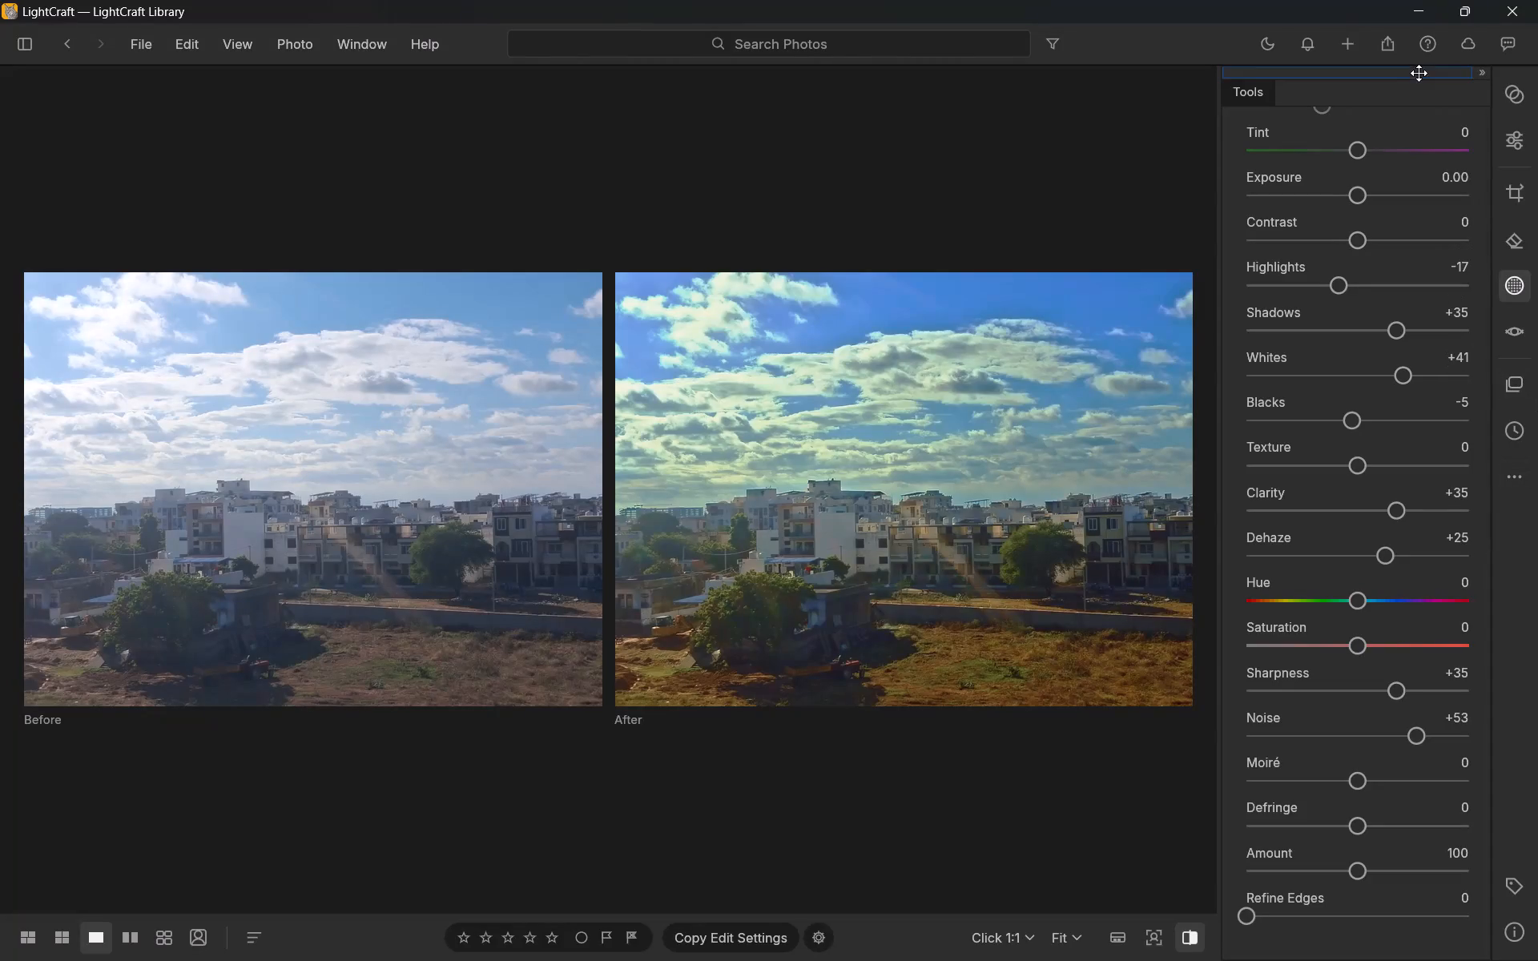
Export the edited second photo as a full-size sRGB JPEG at quality 85 to the Downloads folder.
{"action": "left_click", "coordinate": [1392, 55]}
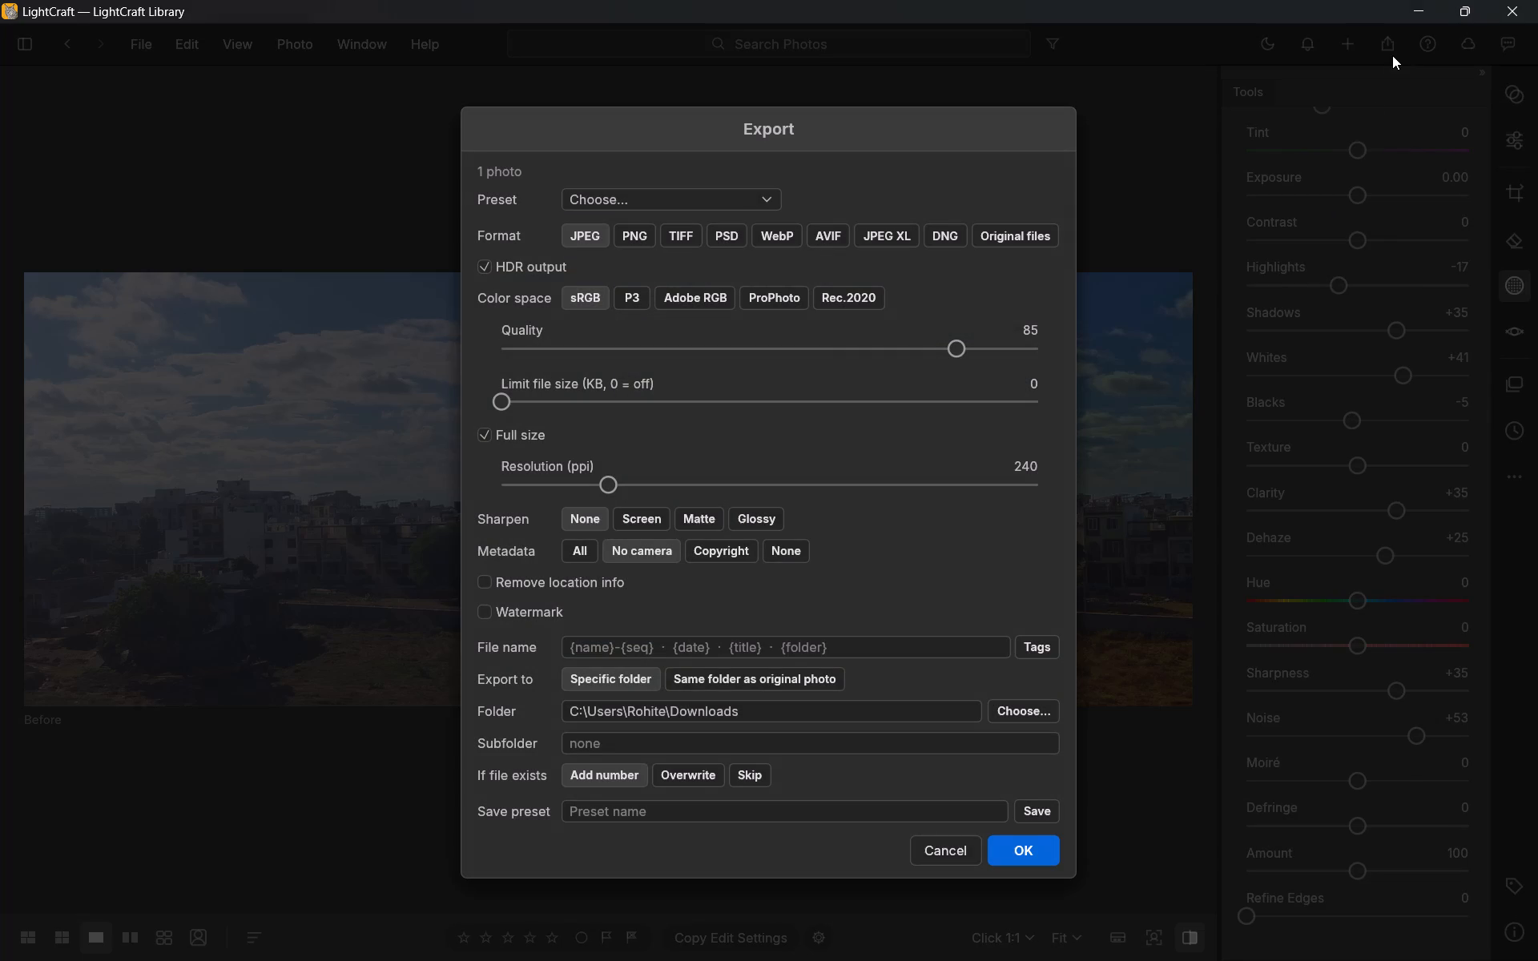
{"action": "left_click", "coordinate": [1031, 842]}
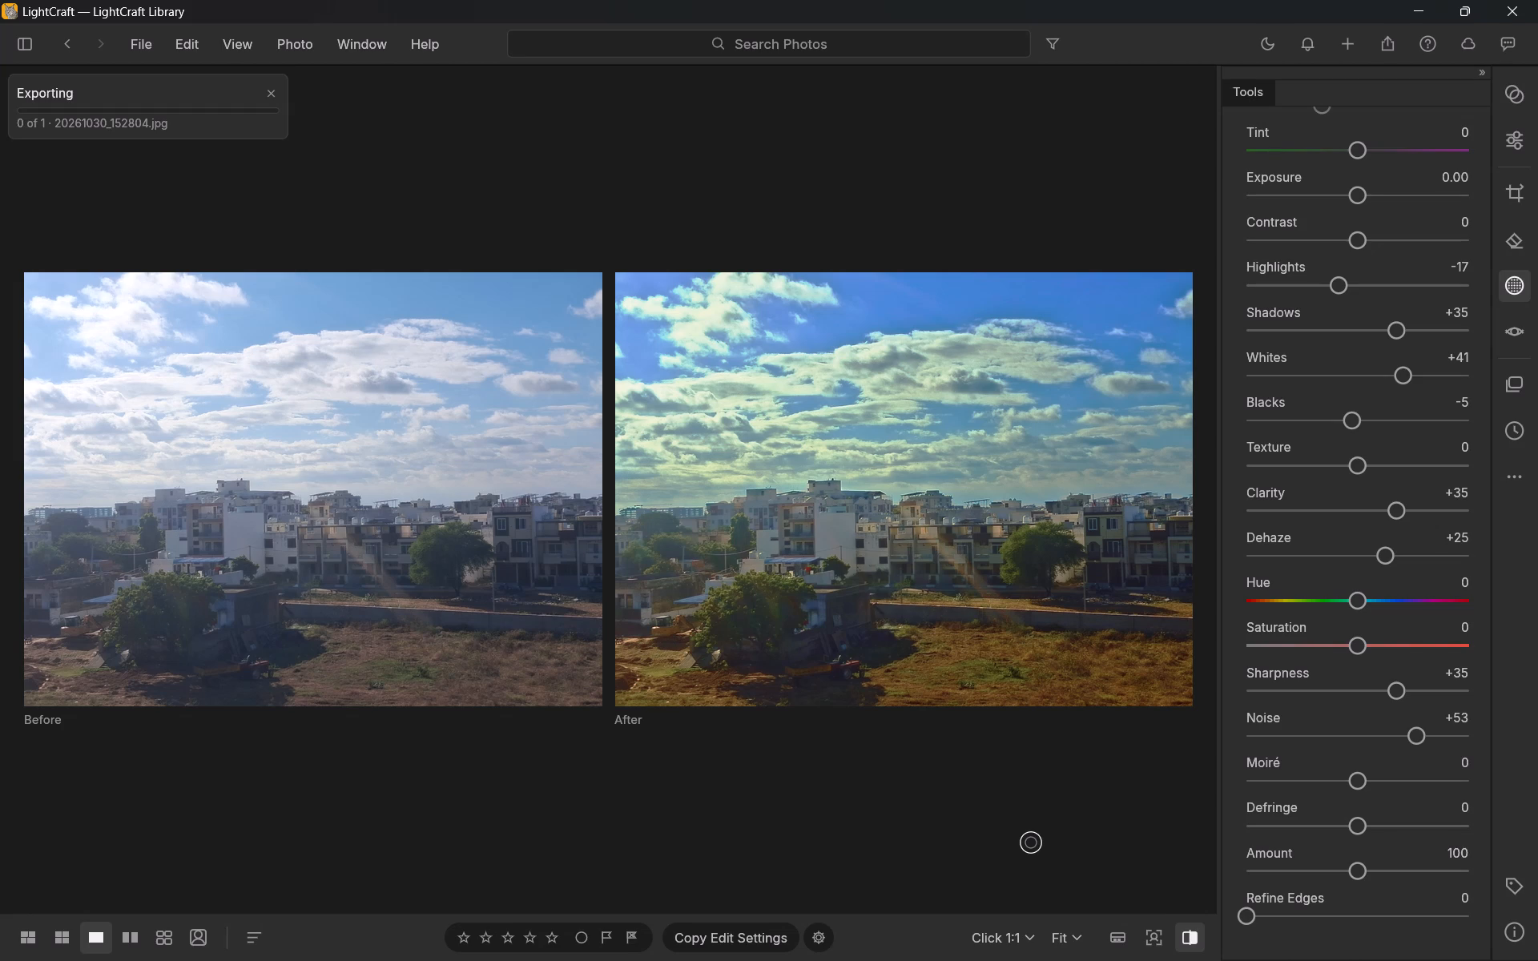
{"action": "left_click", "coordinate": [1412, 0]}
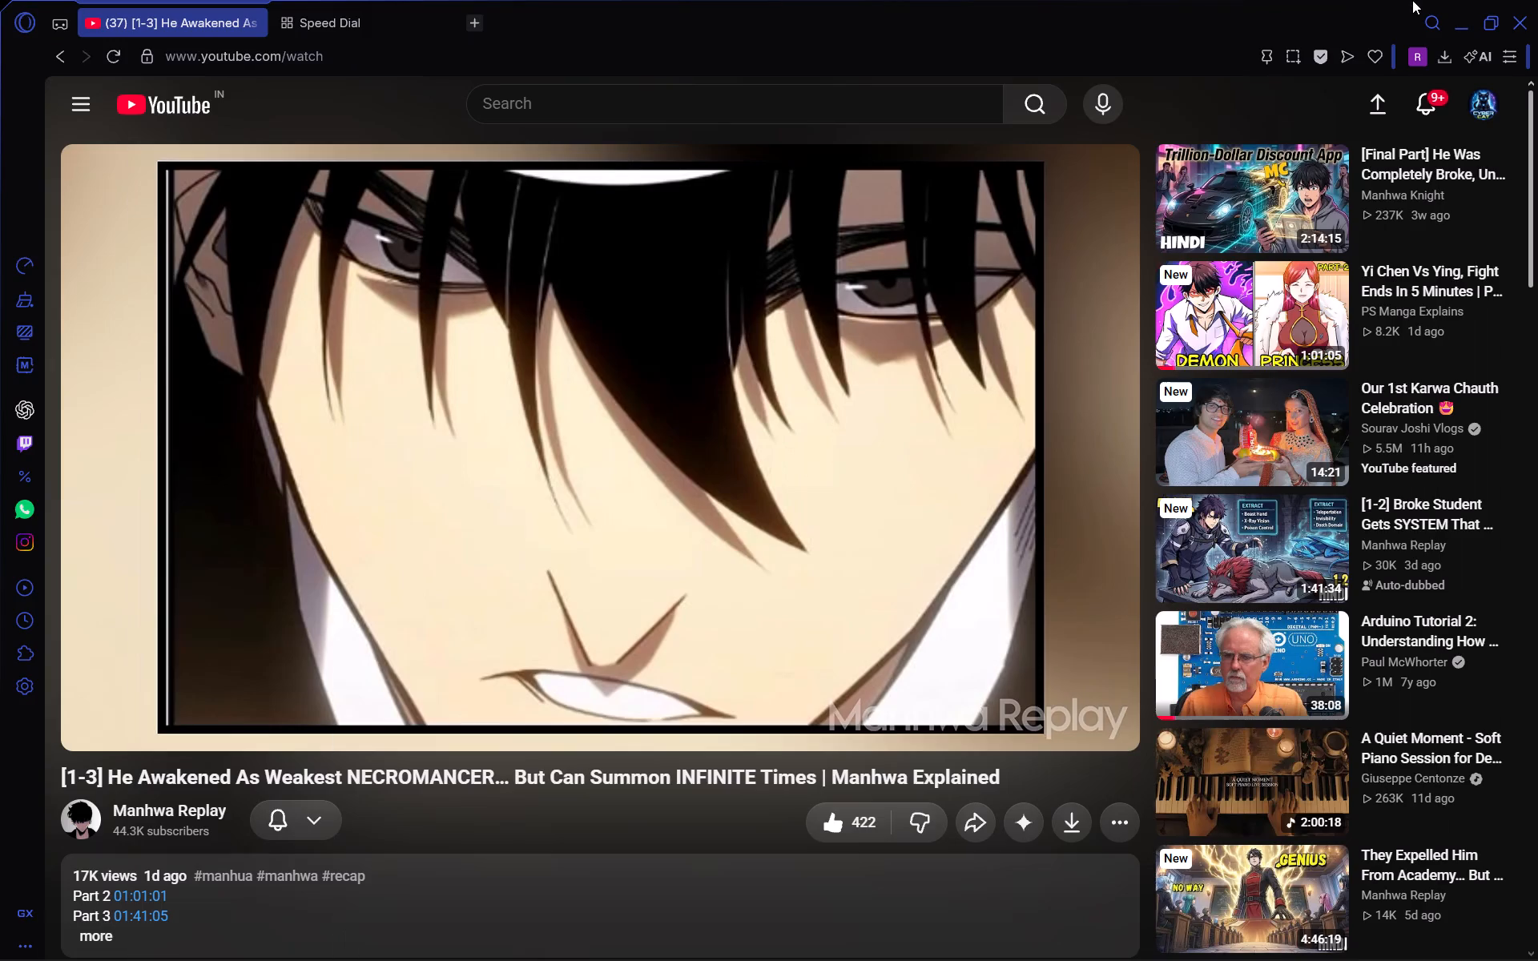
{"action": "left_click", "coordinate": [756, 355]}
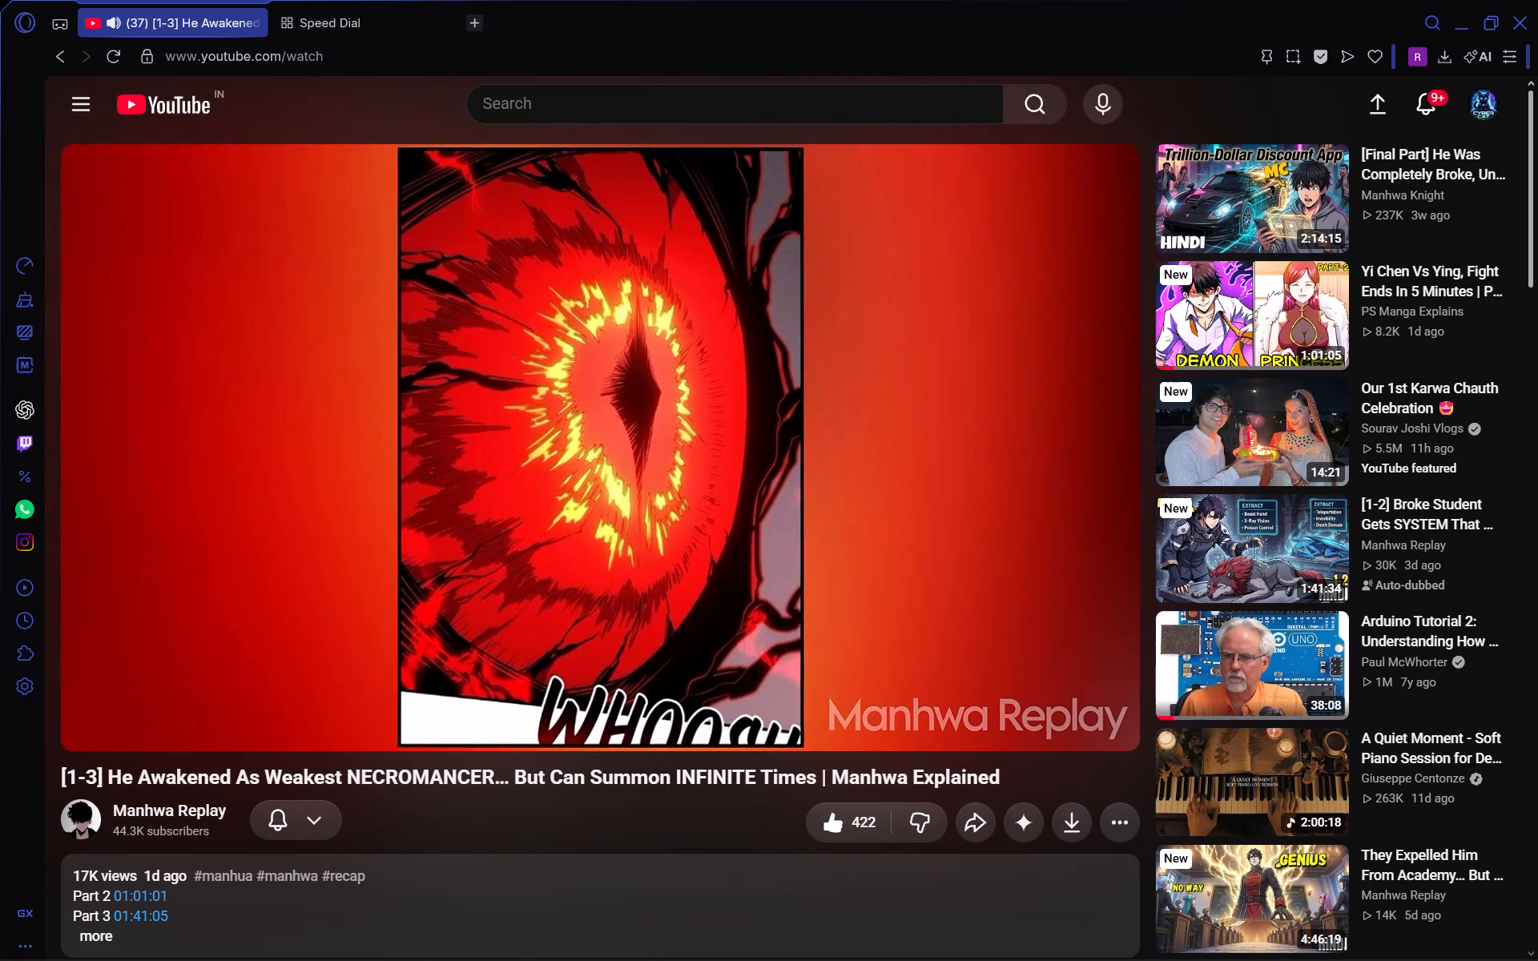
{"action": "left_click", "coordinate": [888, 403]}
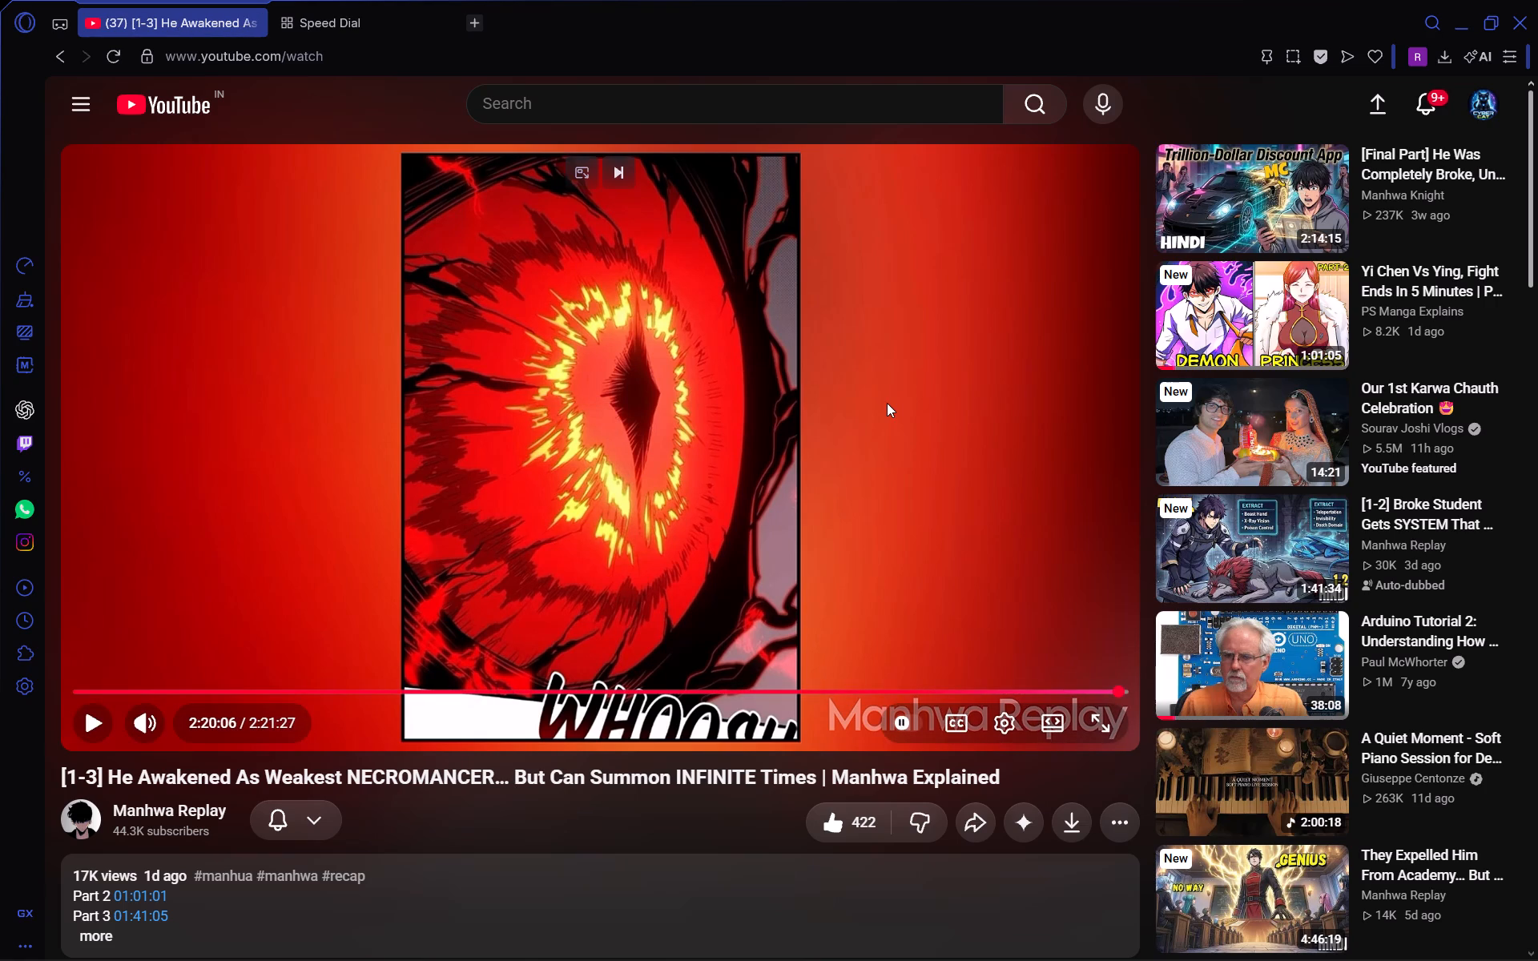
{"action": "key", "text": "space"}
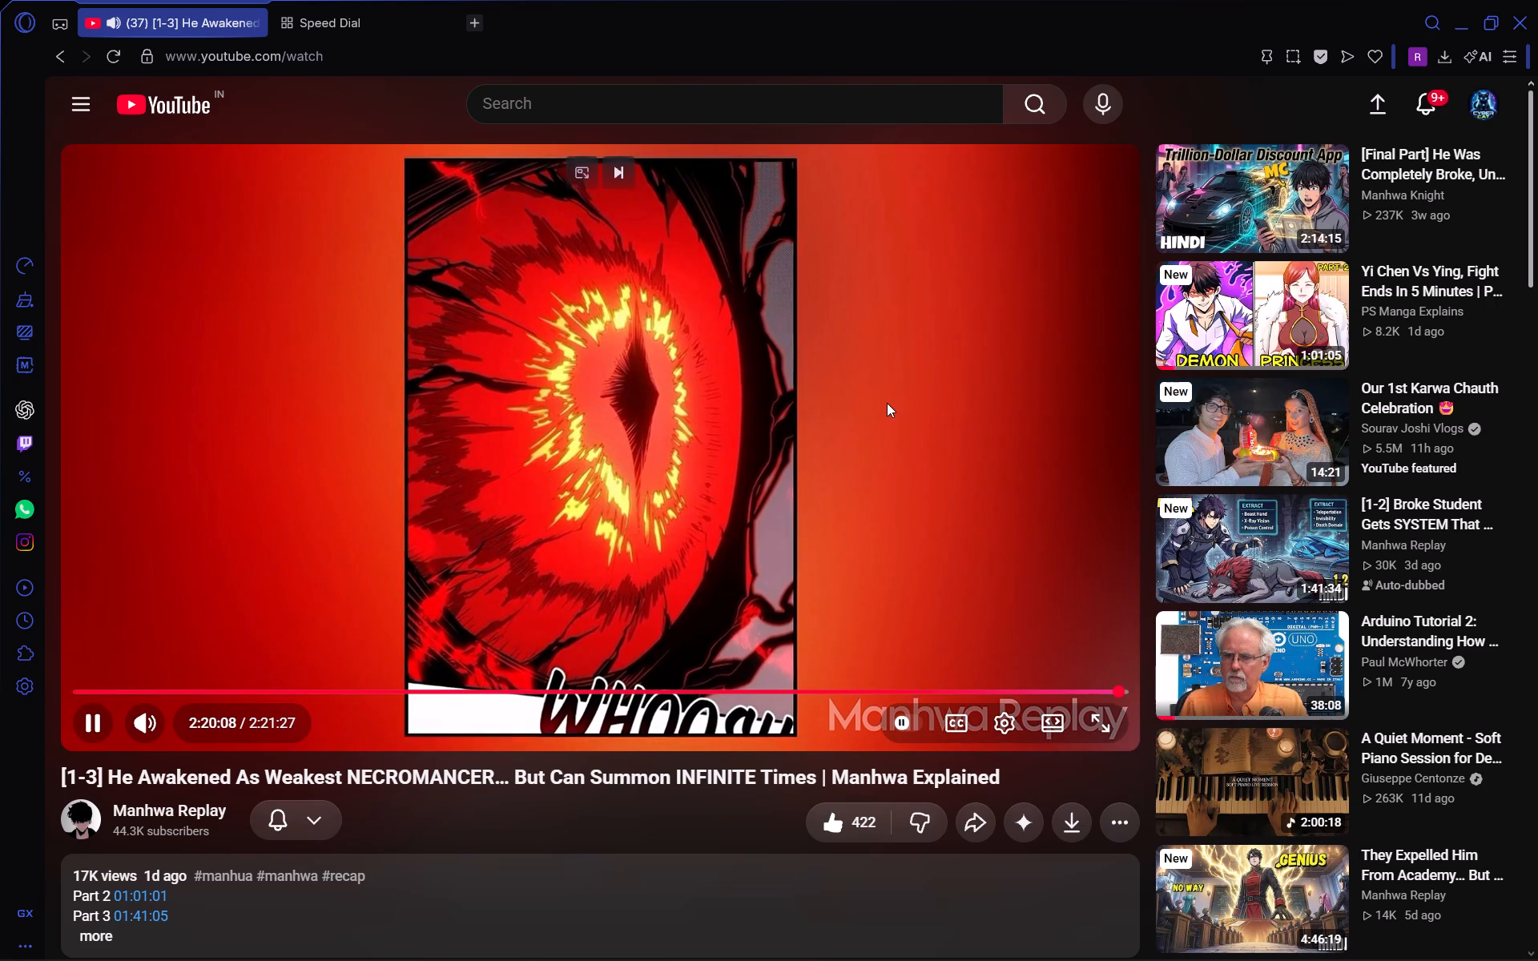